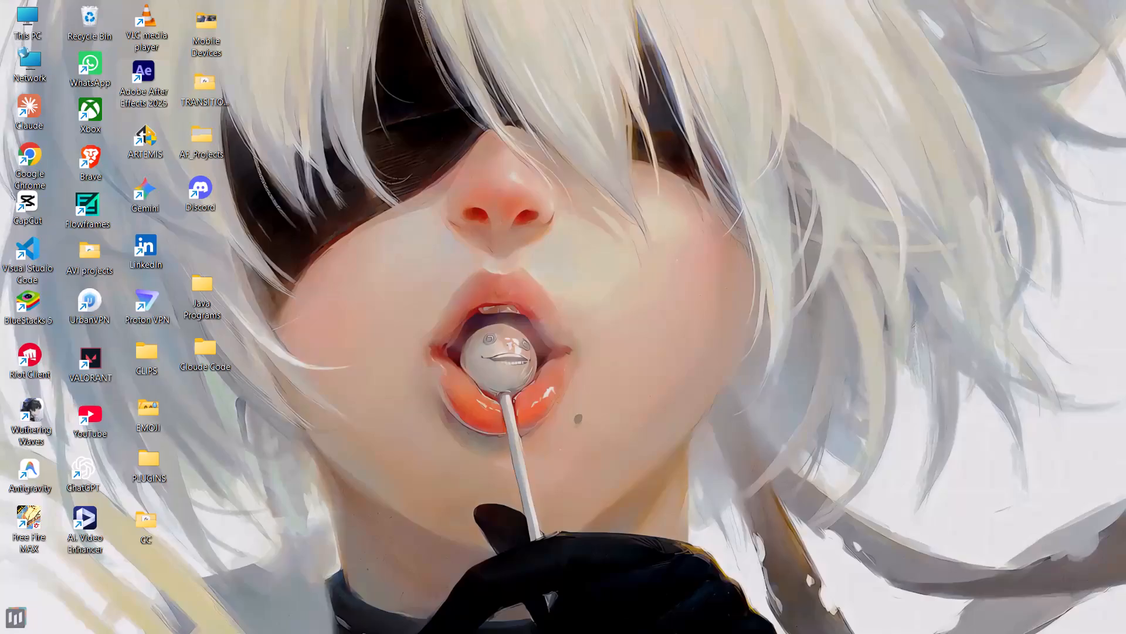
Launch Adobe After Effects 2025 and open the recent project LINES.
click(140, 62)
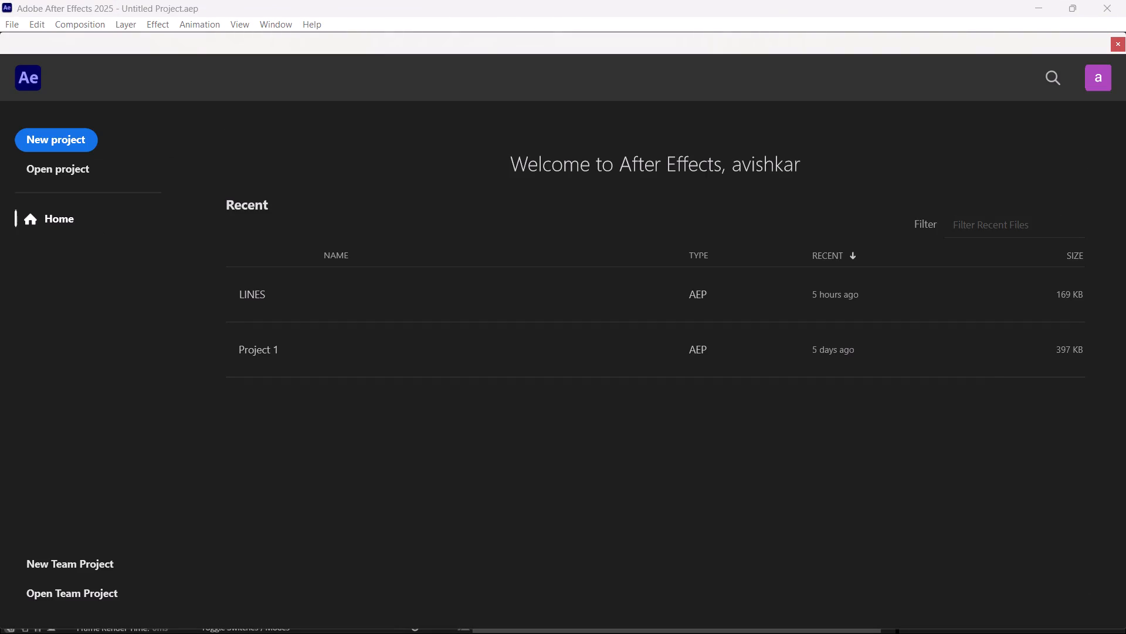
click(320, 282)
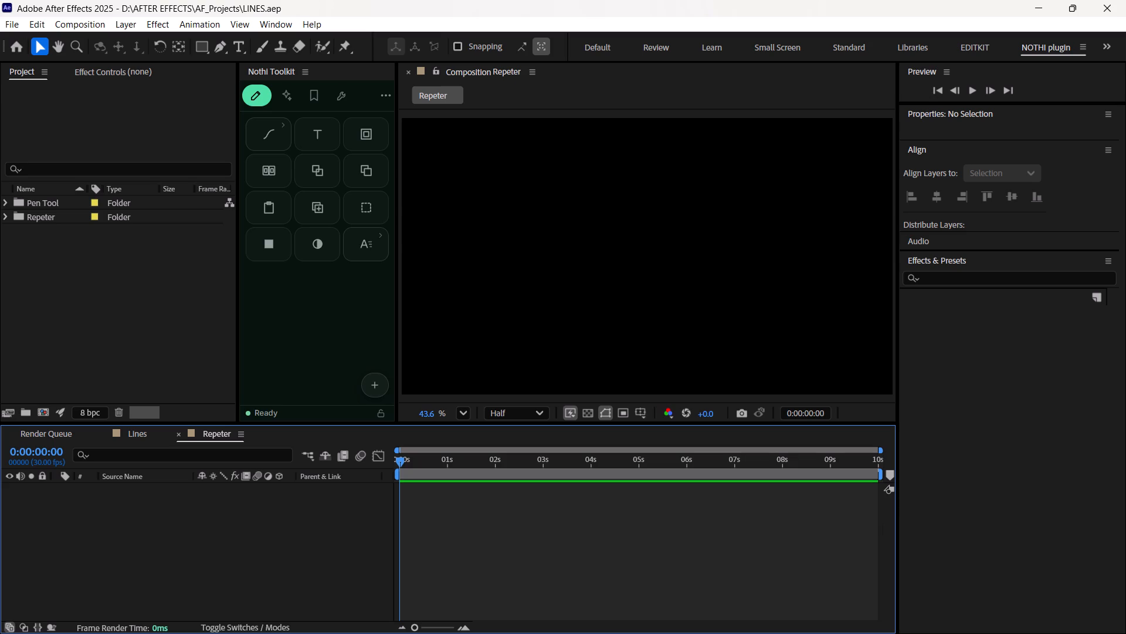
Expand the Repeter folder in the project and check the Repeter composition inside it.
click(69, 217)
click(6, 216)
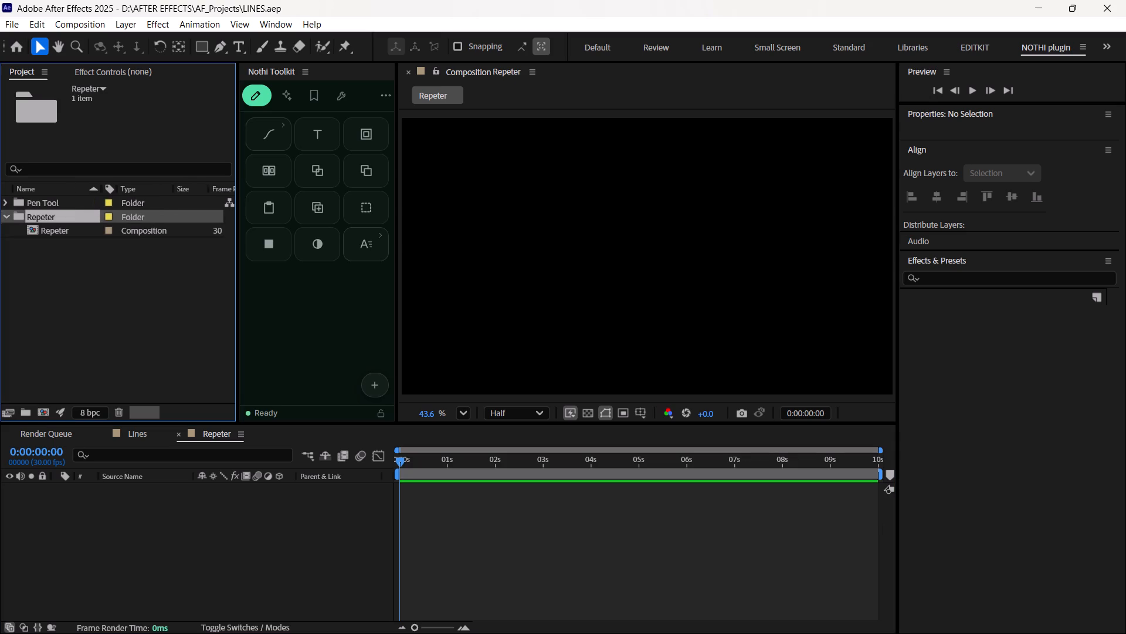
click(57, 226)
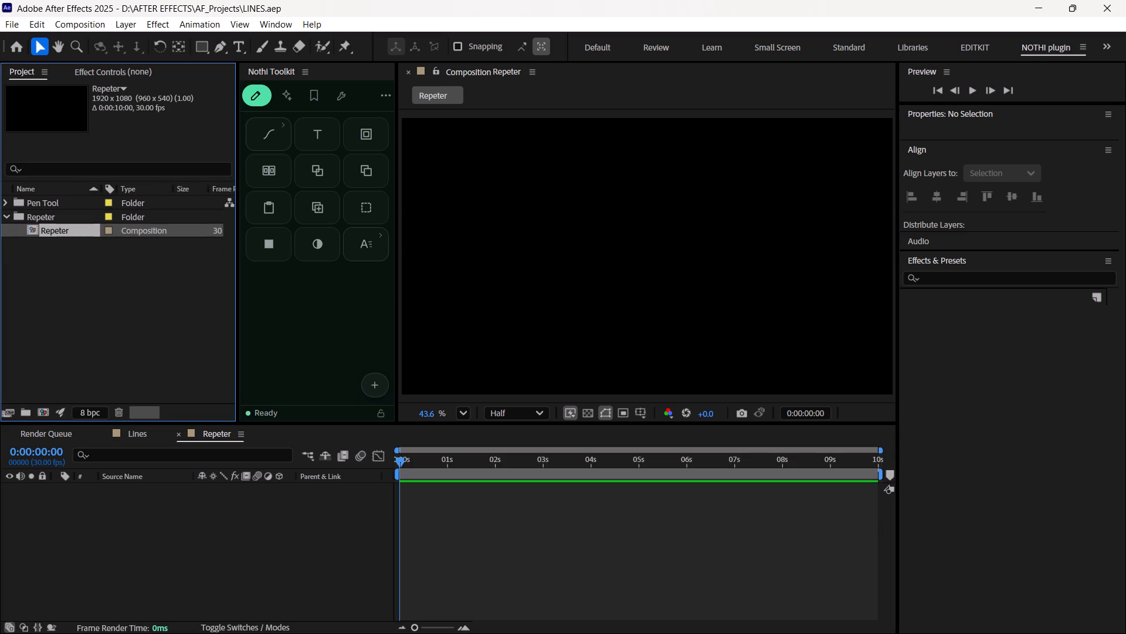
click(3, 215)
click(3, 215)
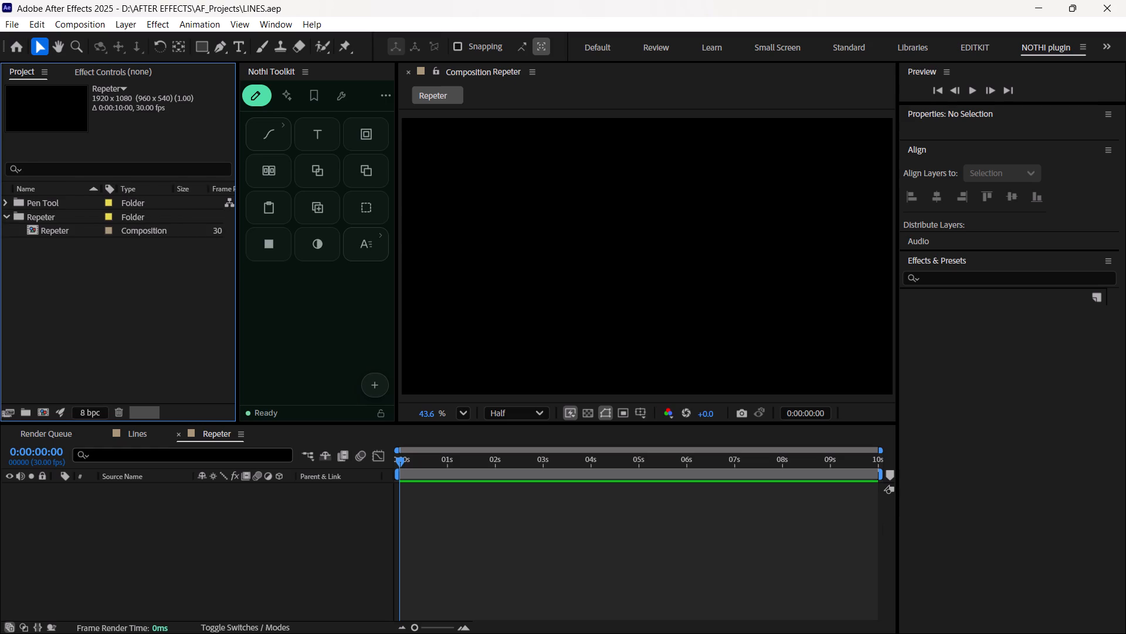
click(186, 524)
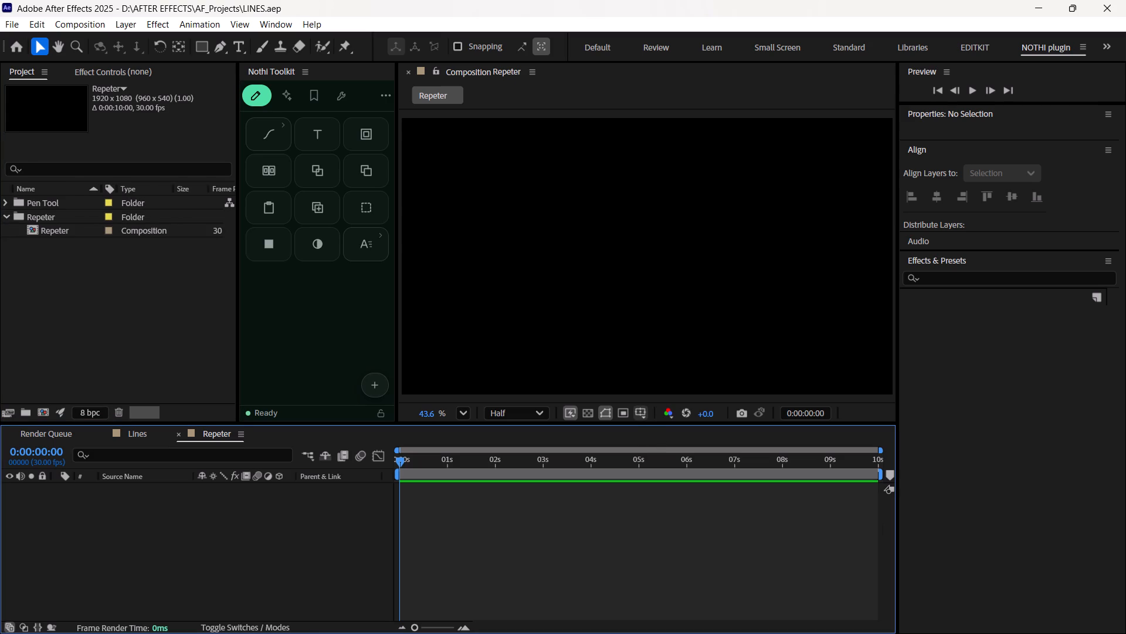
Activate the Pen tool and set the shape fill to None.
key(g)
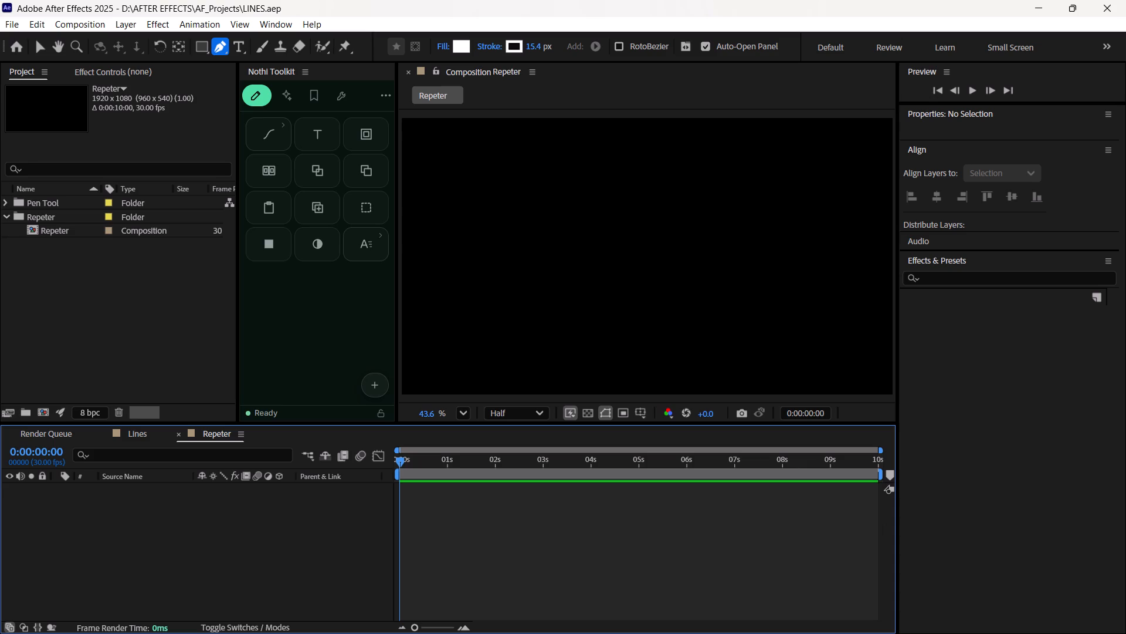
click(442, 48)
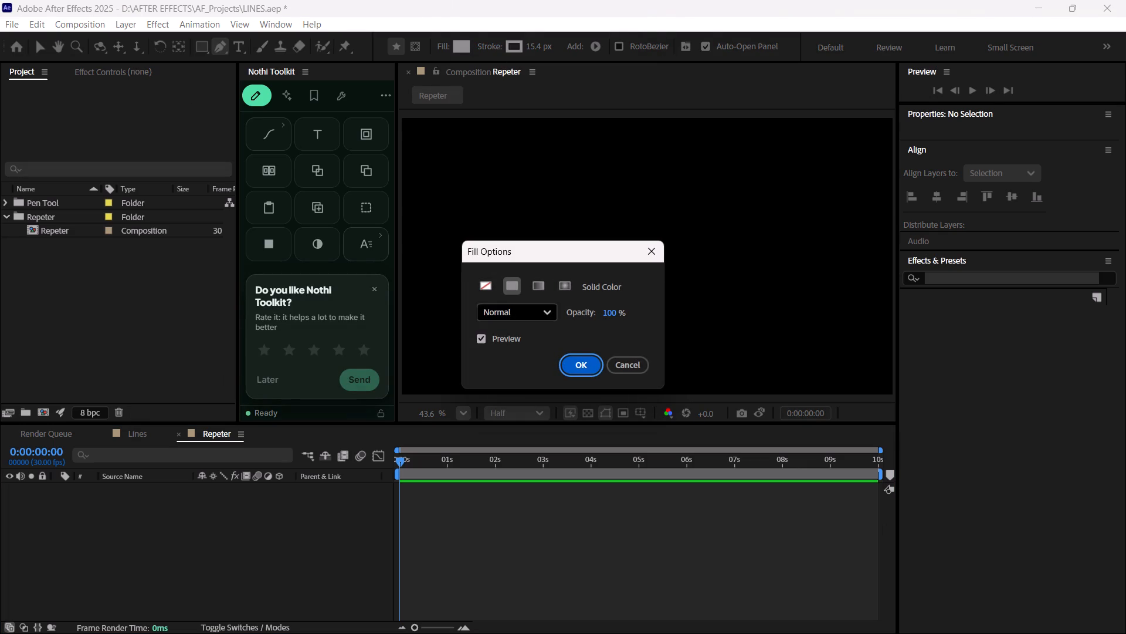
click(488, 291)
click(586, 364)
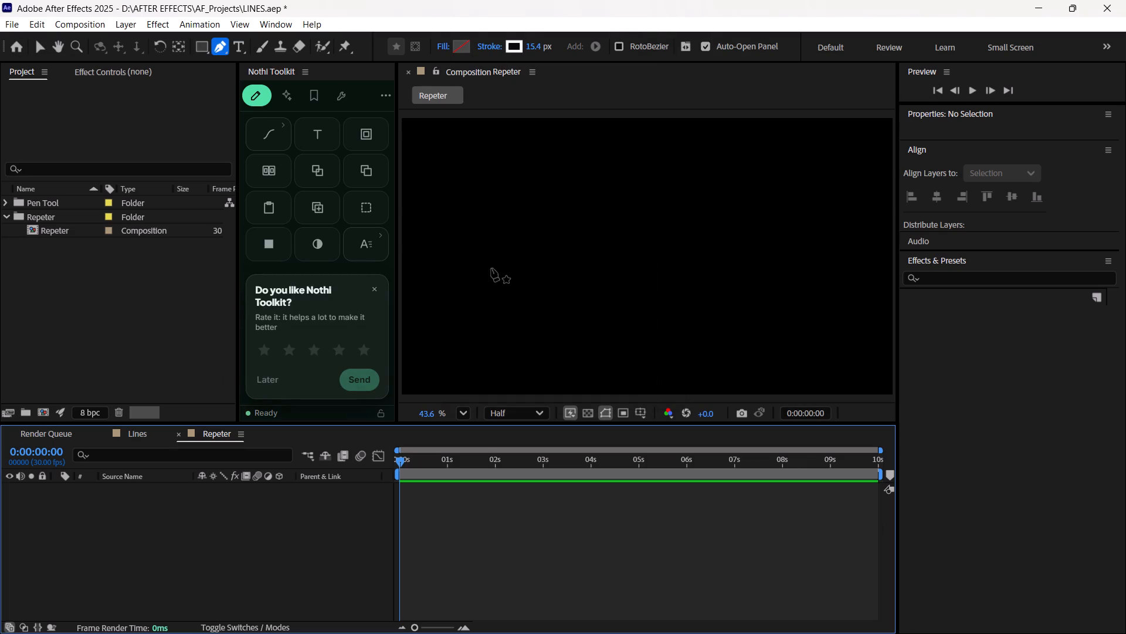
Draw a short straight horizontal line with the Pen tool in the upper part of the Repeter composition, then deselect it.
click(529, 204)
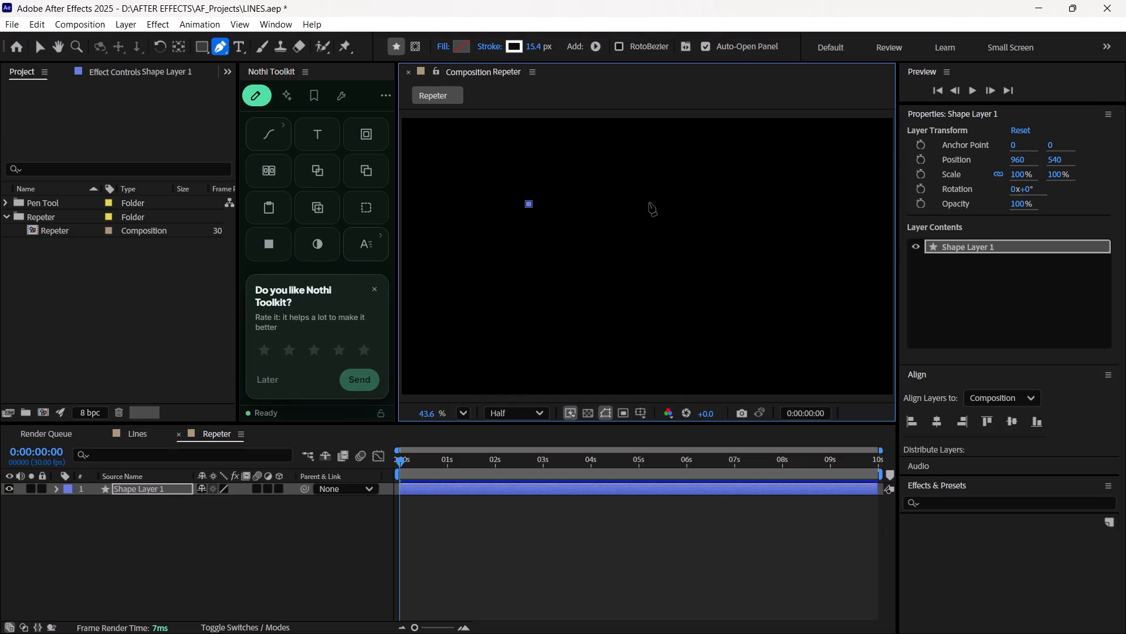
click(629, 200)
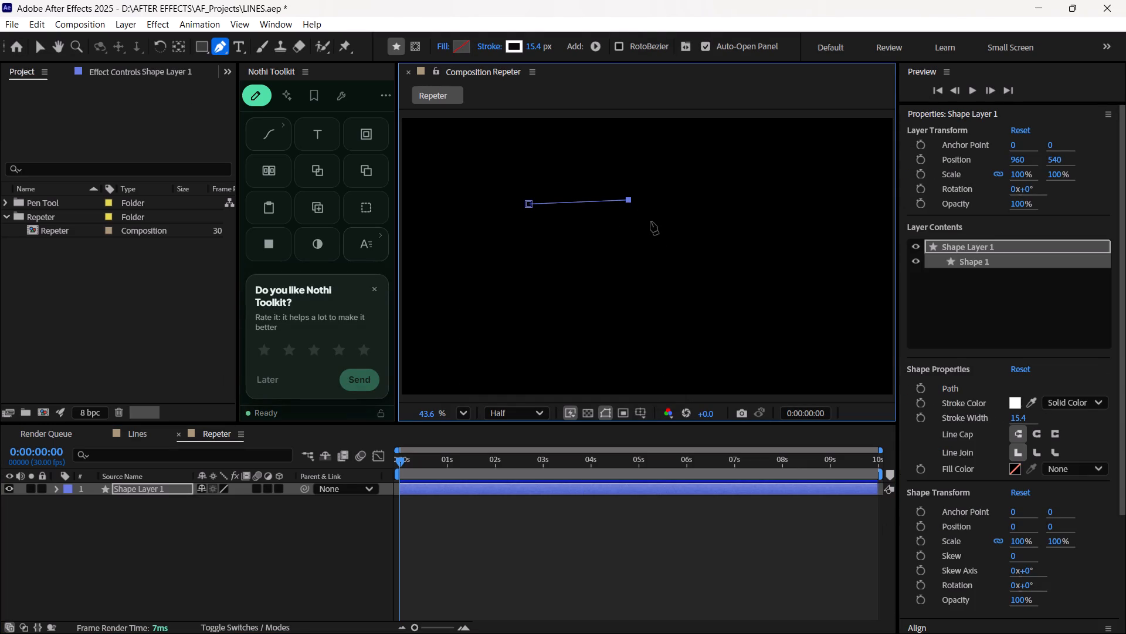
key(ctrl+z)
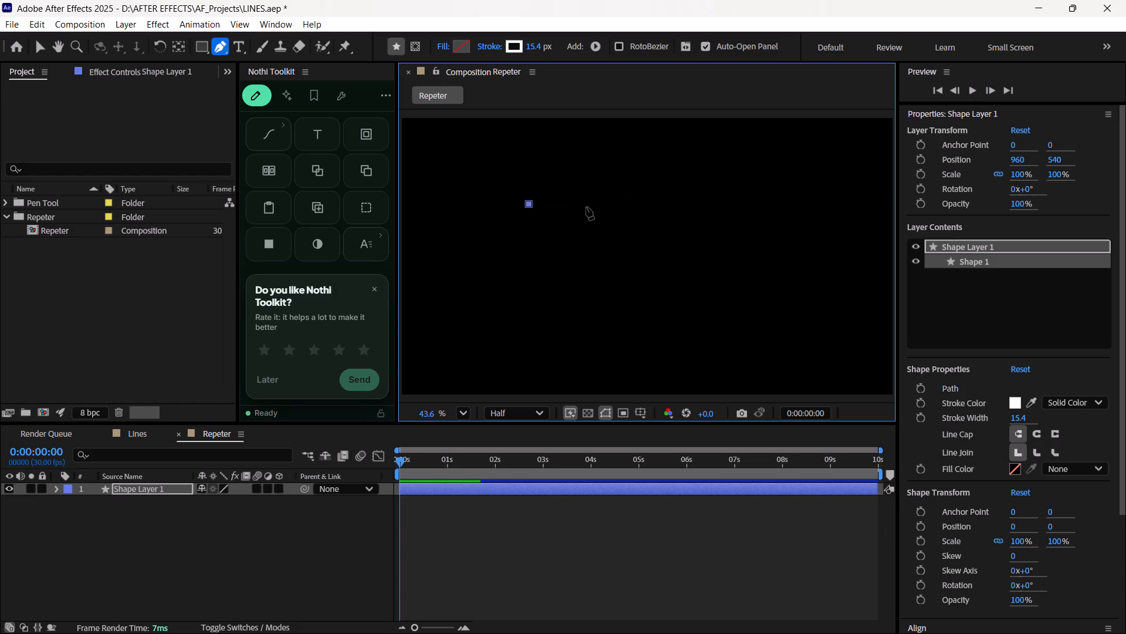
shift+click(623, 204)
key(v)
click(564, 240)
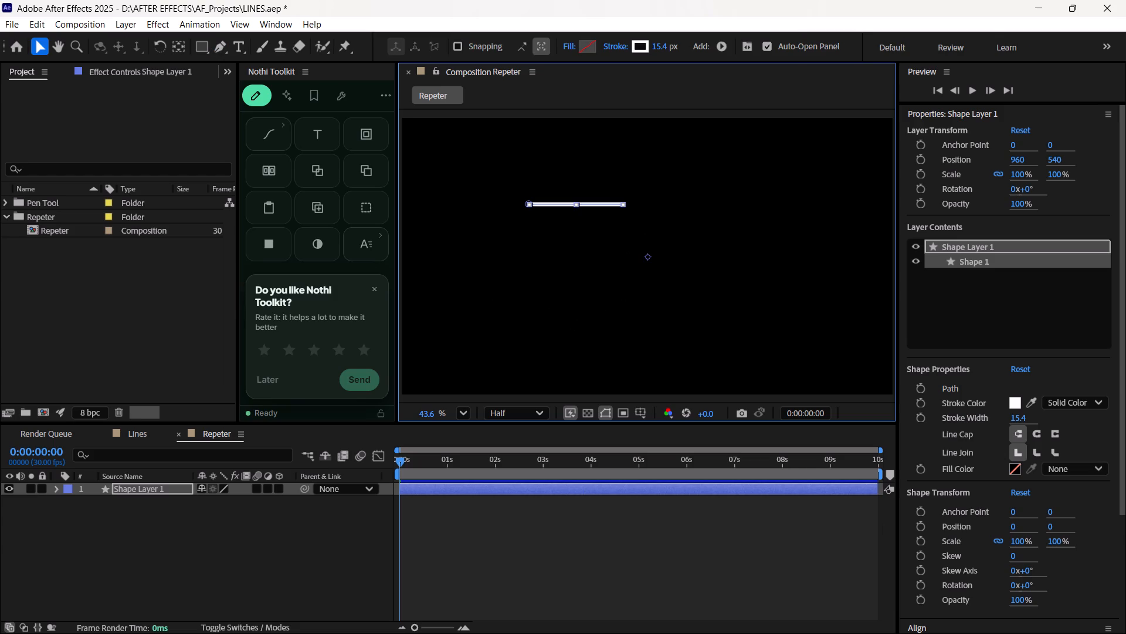
click(520, 305)
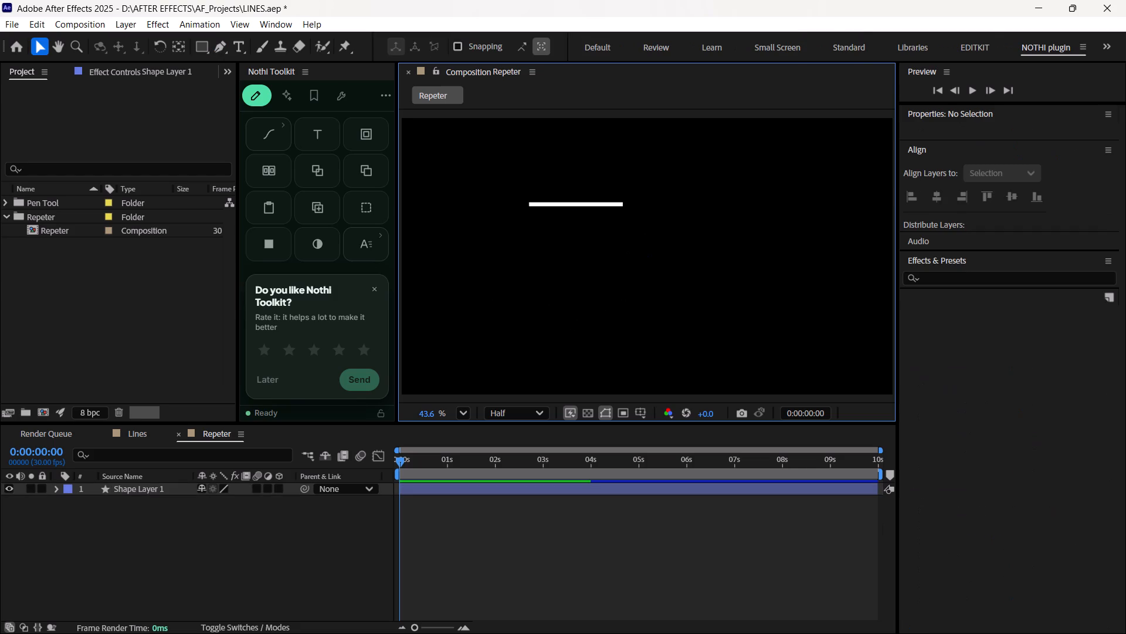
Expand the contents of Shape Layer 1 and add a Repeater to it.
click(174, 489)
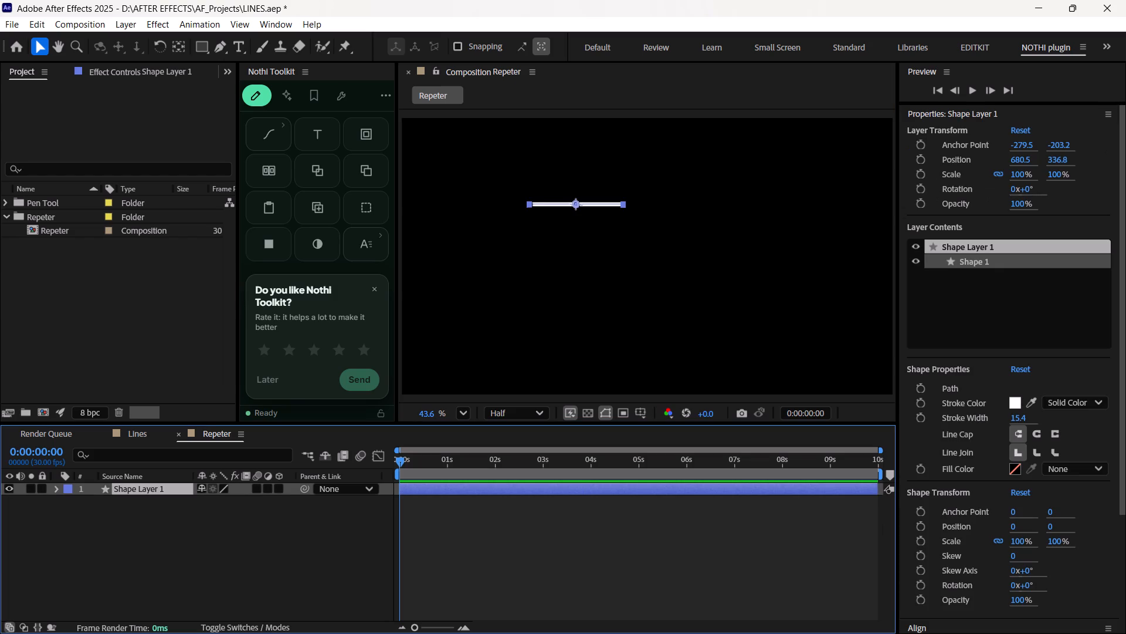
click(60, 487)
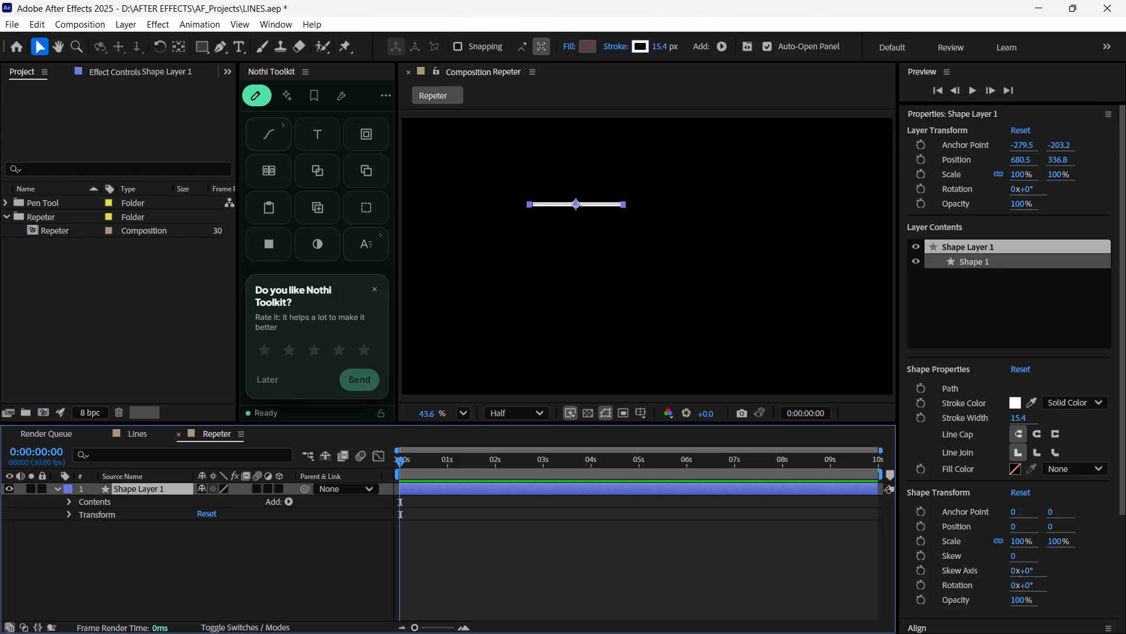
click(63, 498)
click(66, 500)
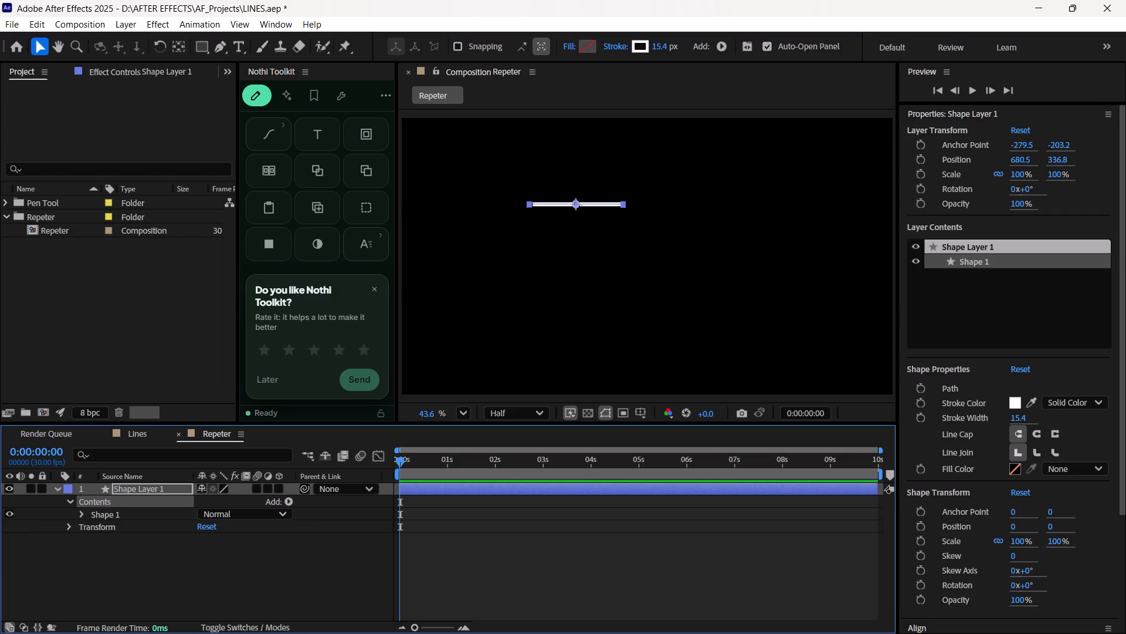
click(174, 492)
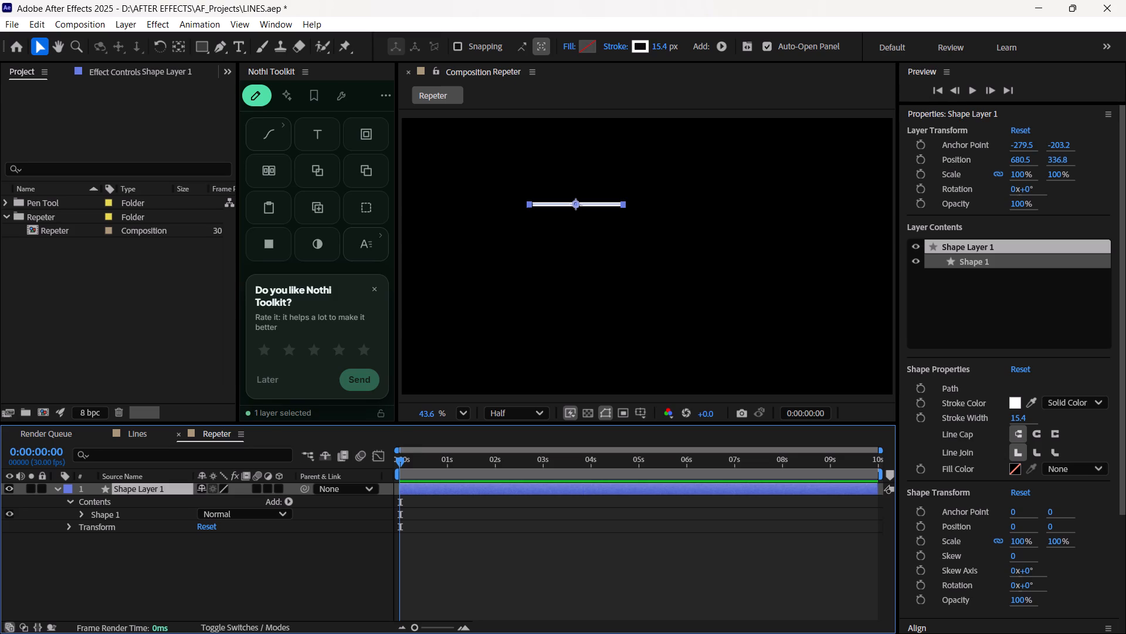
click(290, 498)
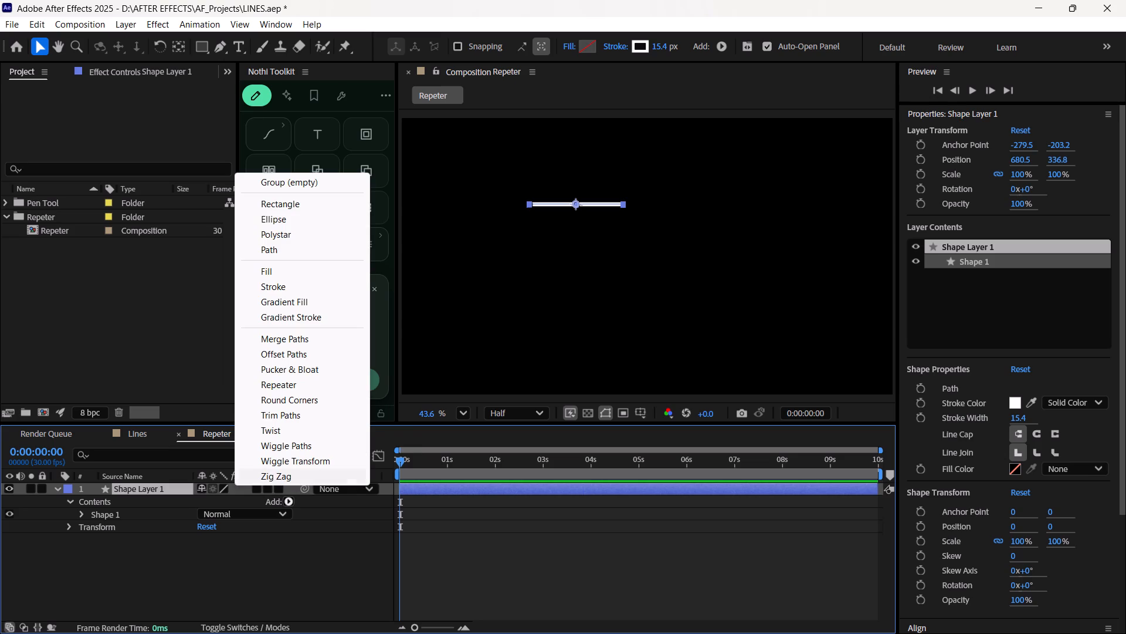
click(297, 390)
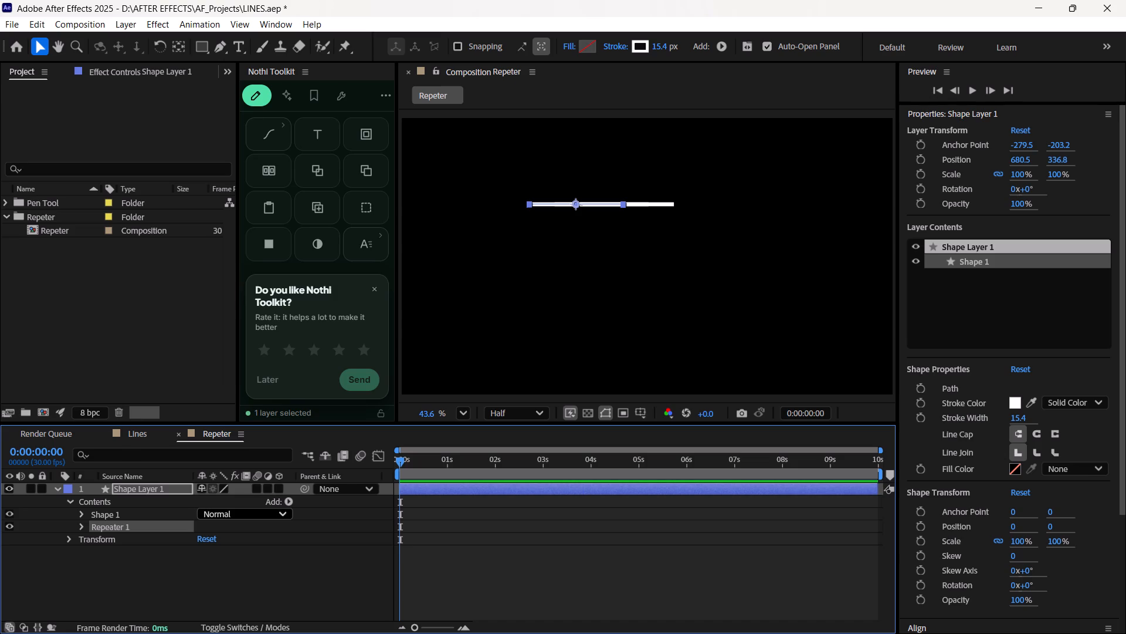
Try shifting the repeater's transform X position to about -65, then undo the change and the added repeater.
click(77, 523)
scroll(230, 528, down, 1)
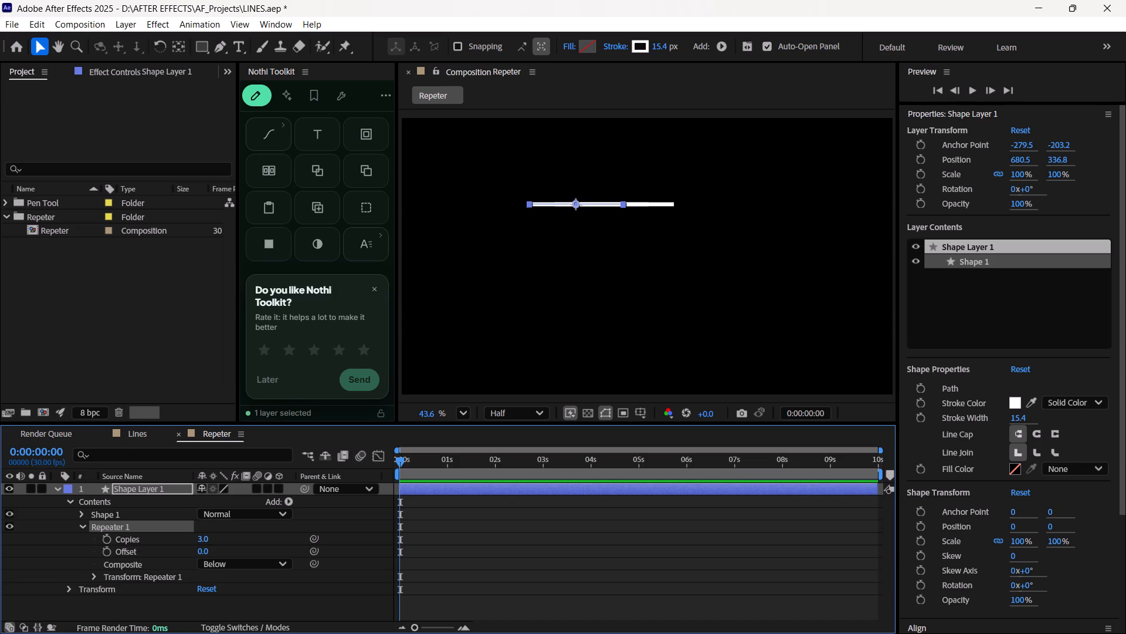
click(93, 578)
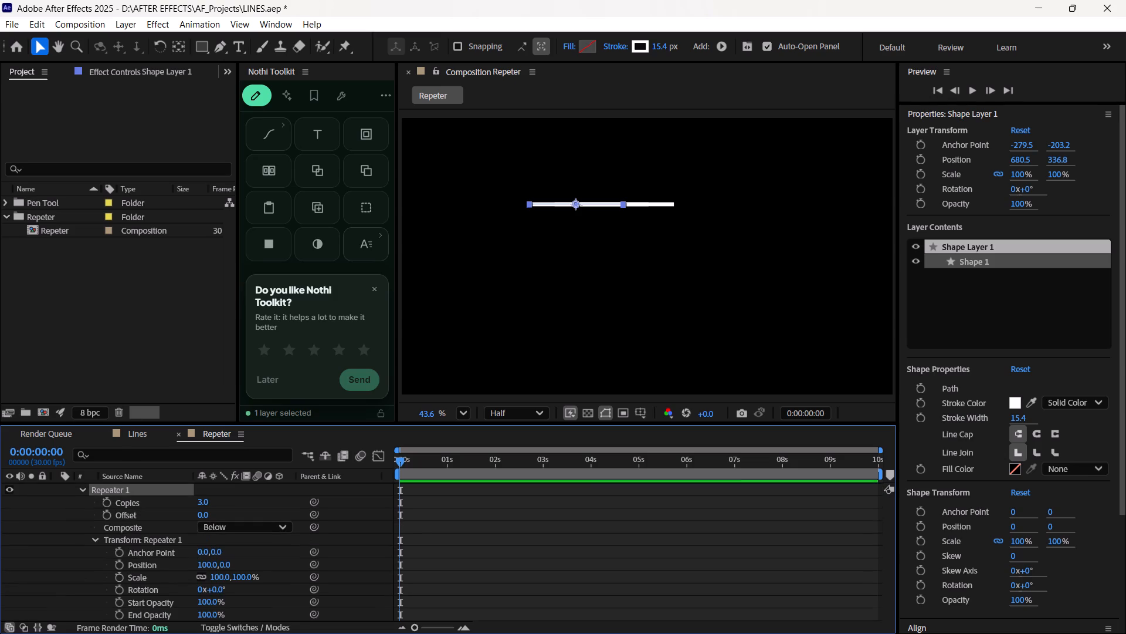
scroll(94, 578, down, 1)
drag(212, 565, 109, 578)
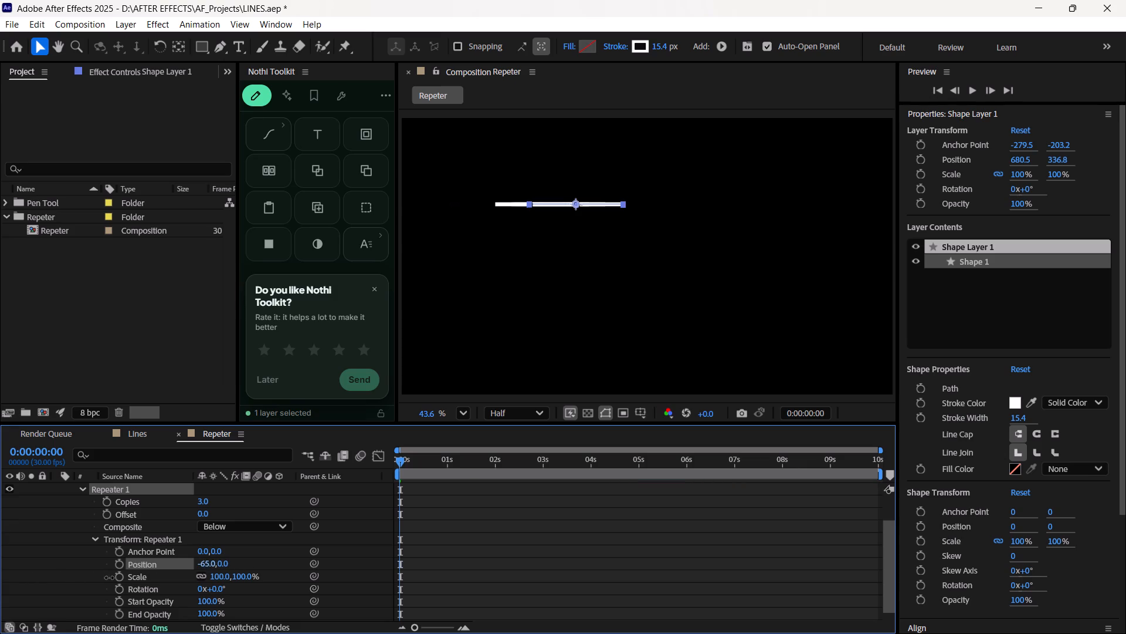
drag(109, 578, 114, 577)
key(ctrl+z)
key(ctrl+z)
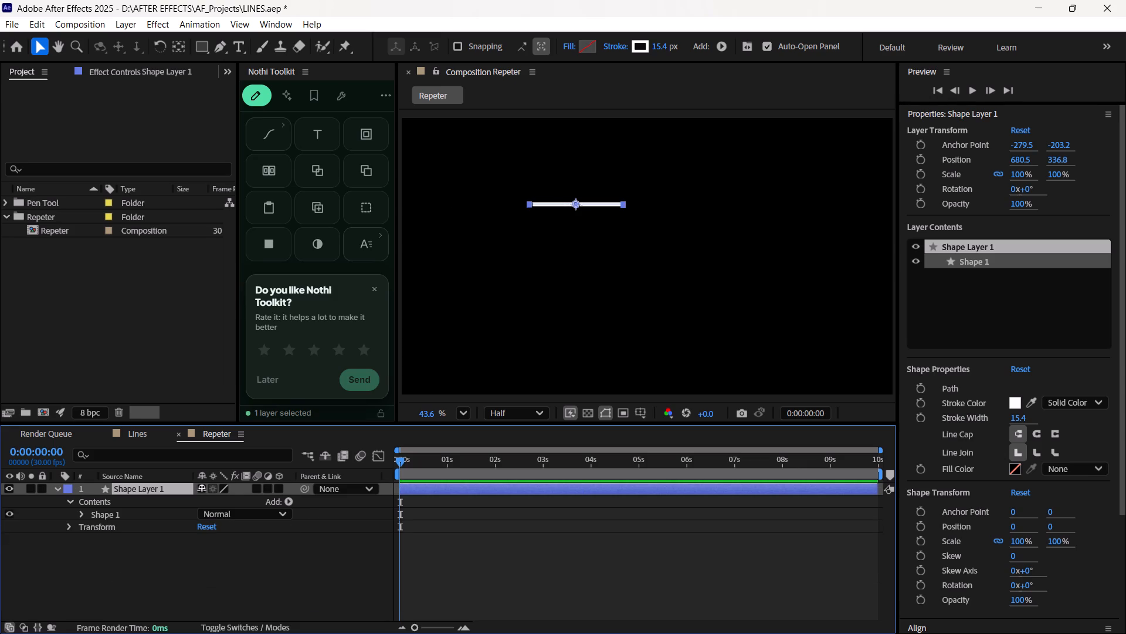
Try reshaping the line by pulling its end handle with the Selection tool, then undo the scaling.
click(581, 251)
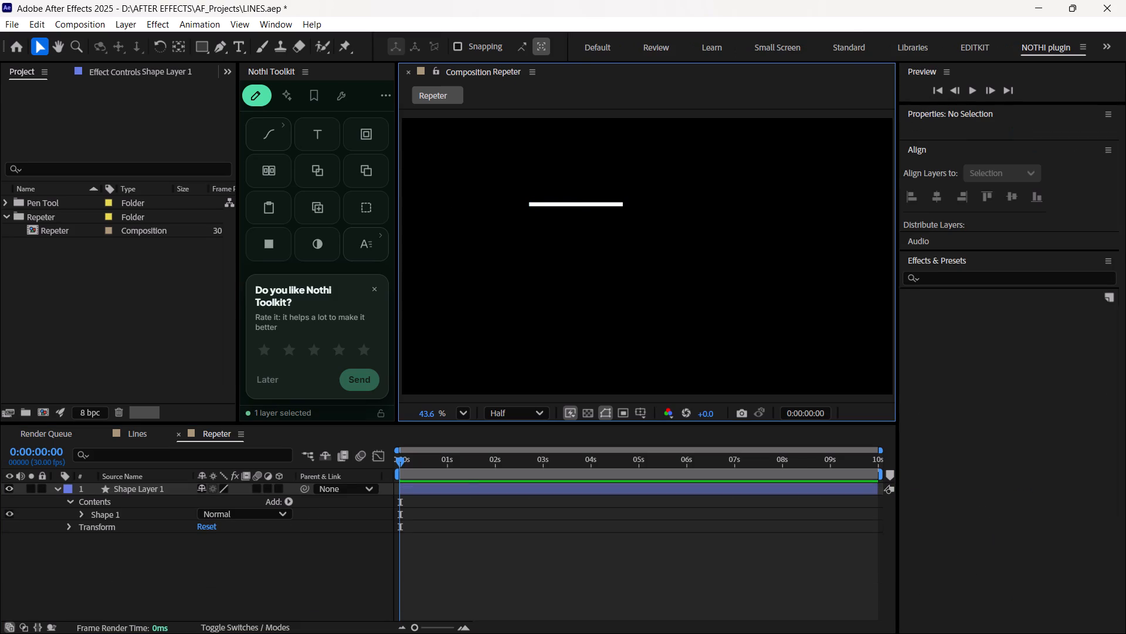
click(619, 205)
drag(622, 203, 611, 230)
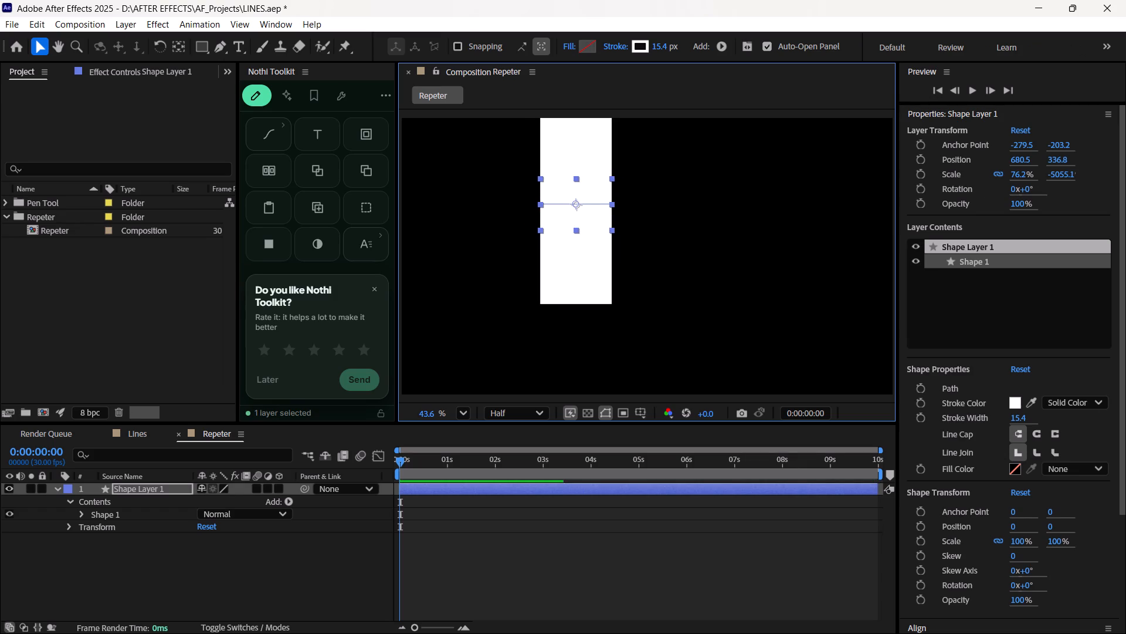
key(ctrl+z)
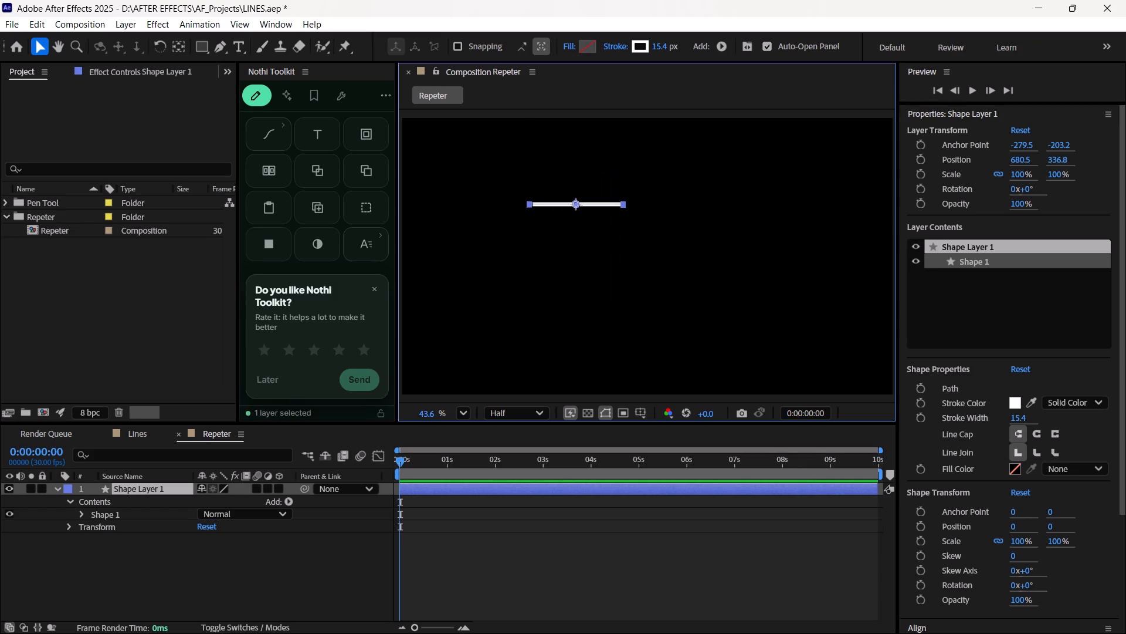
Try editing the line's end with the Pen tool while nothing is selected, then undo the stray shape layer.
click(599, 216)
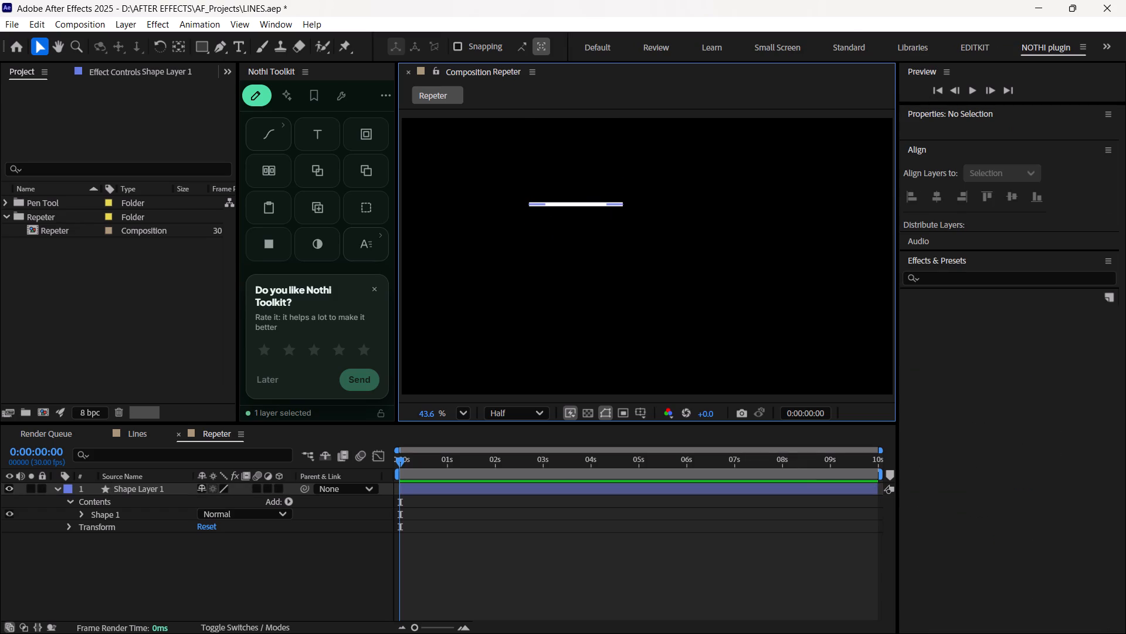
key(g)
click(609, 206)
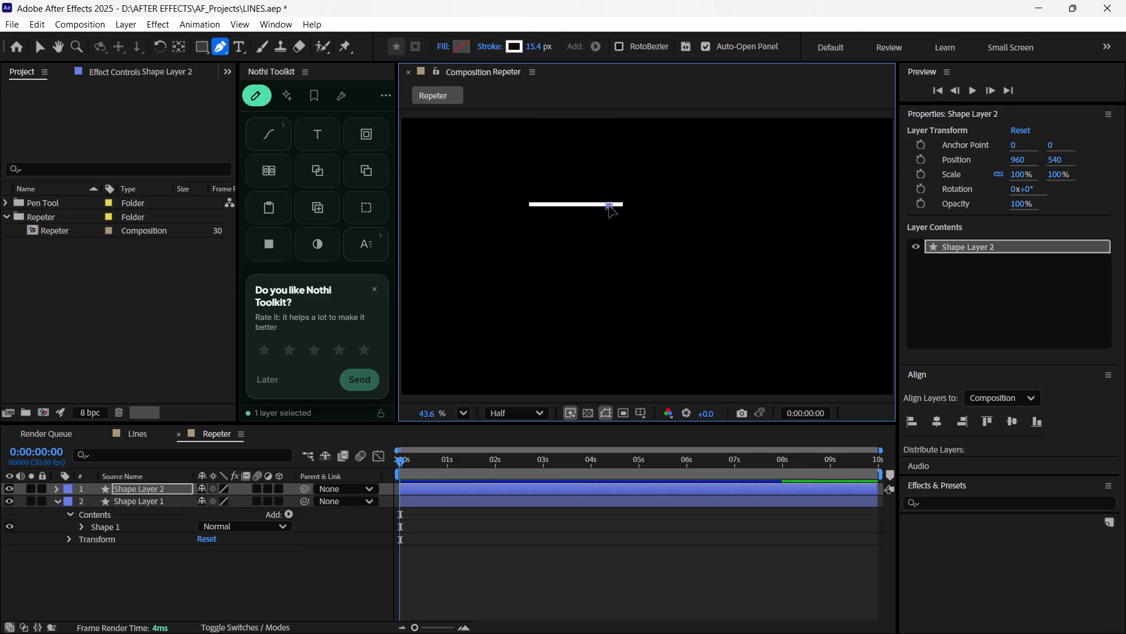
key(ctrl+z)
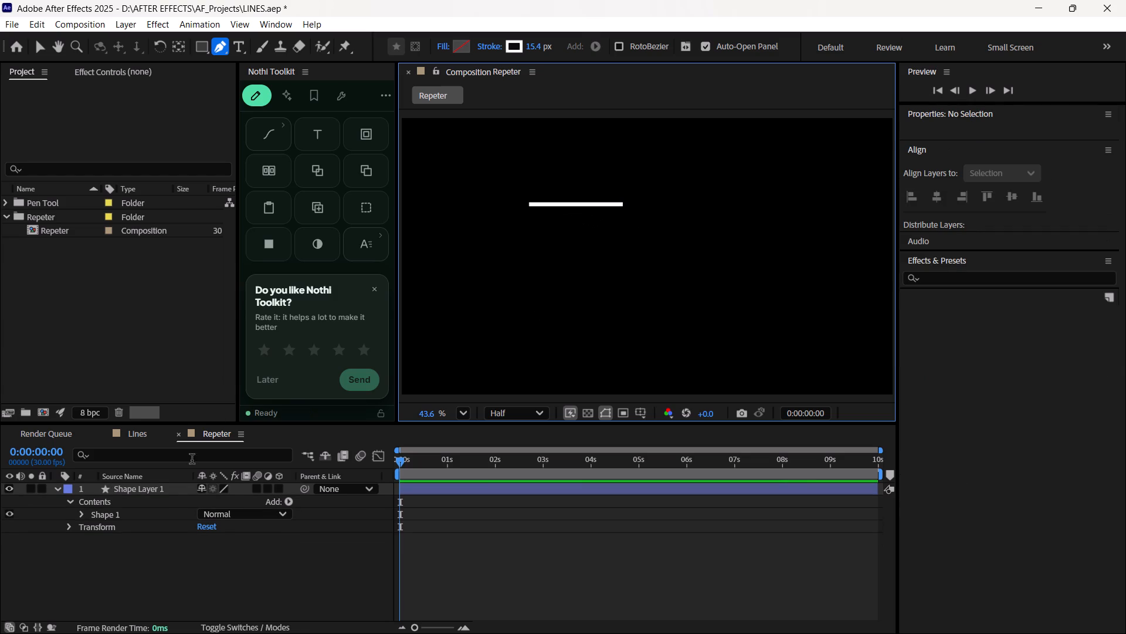
Move the end vertex of Shape 1's line with the Pen tool so the line stands nearly vertical, and deselect it.
click(109, 516)
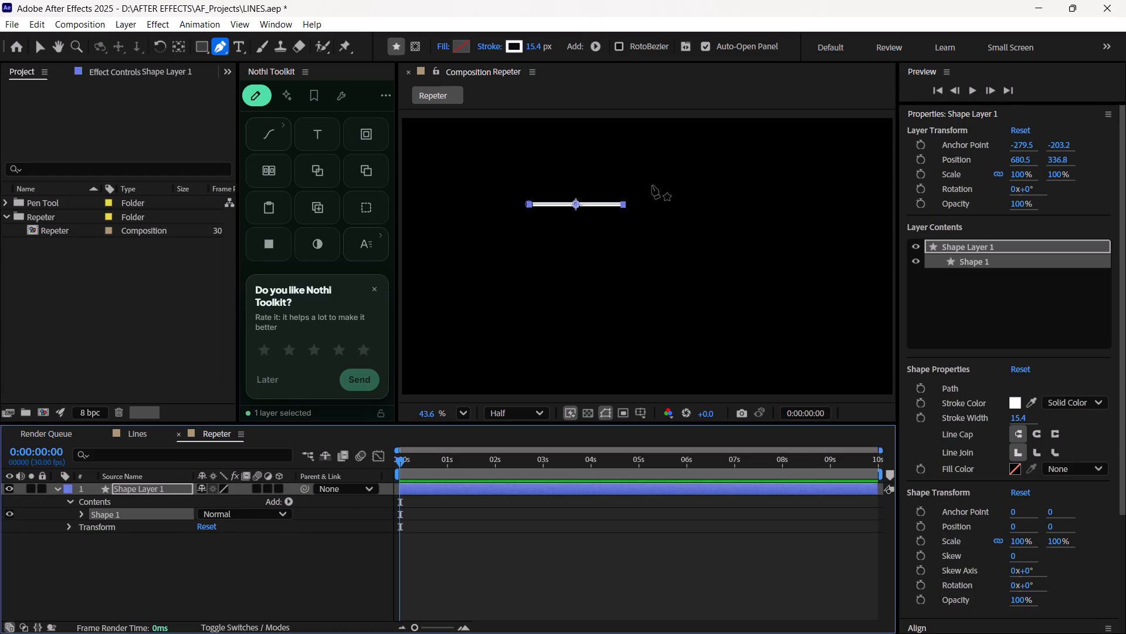
drag(623, 205, 544, 276)
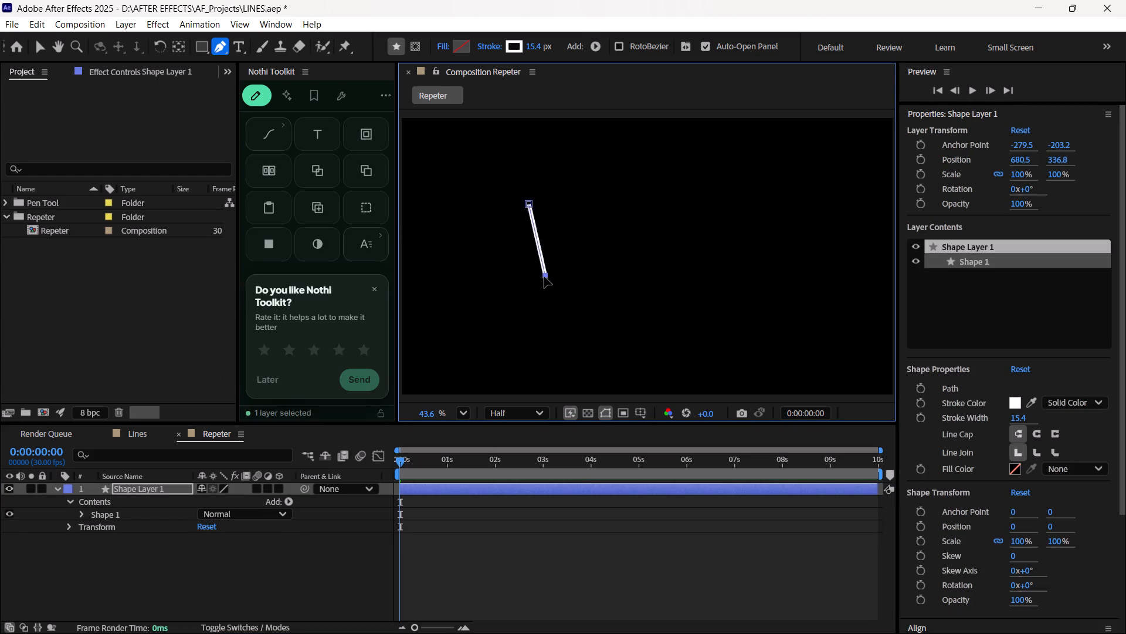
drag(544, 276, 726, 167)
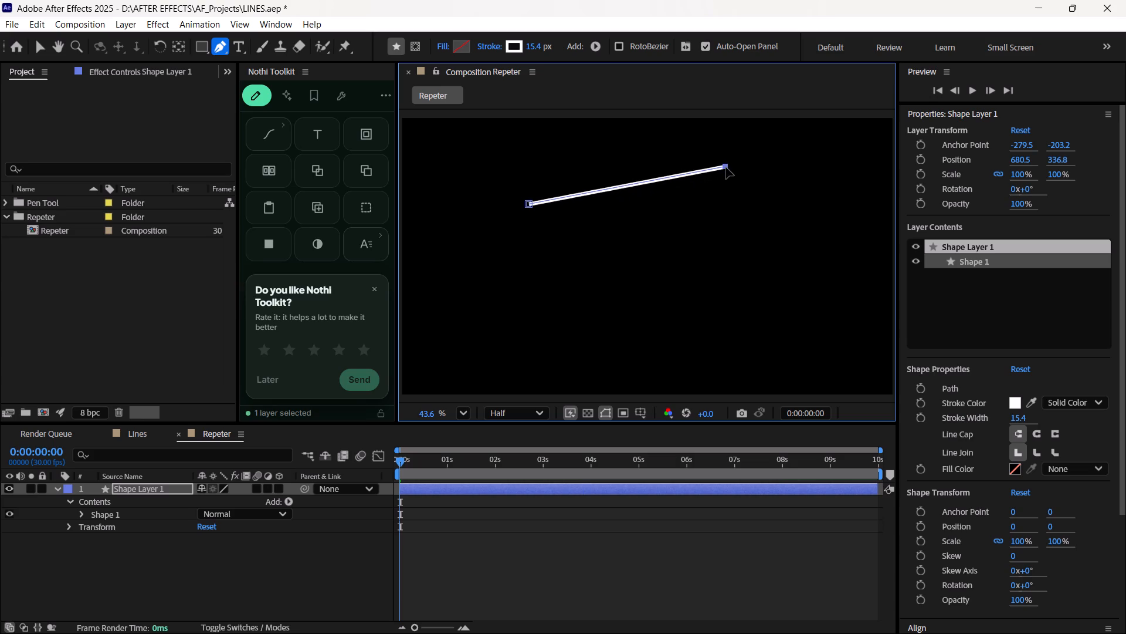
drag(726, 167, 515, 264)
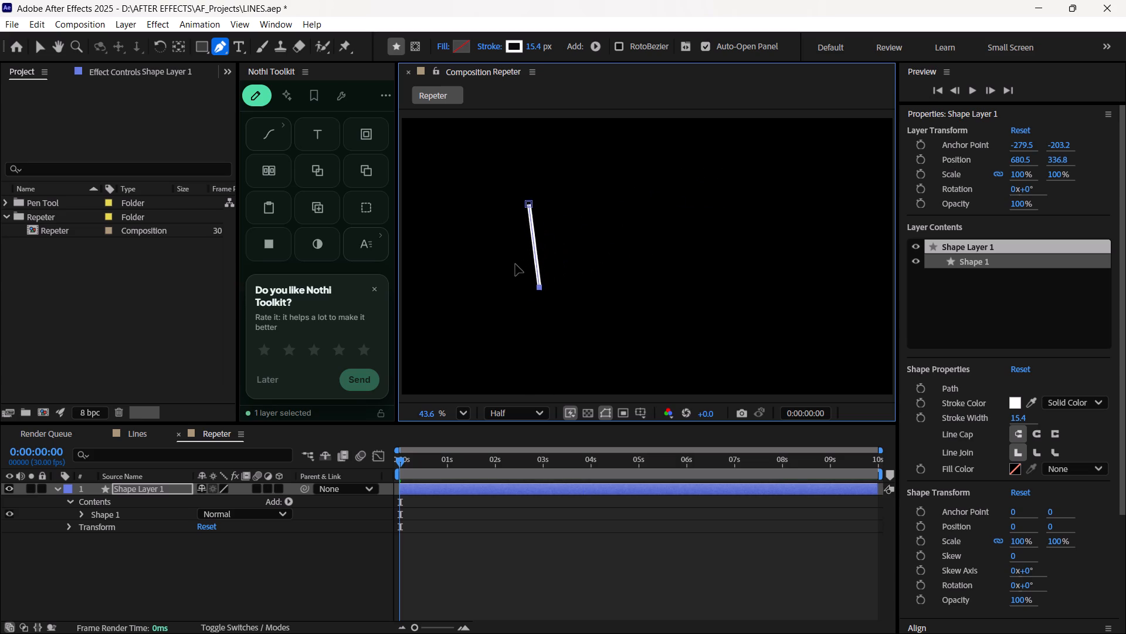
drag(515, 264, 504, 271)
click(623, 217)
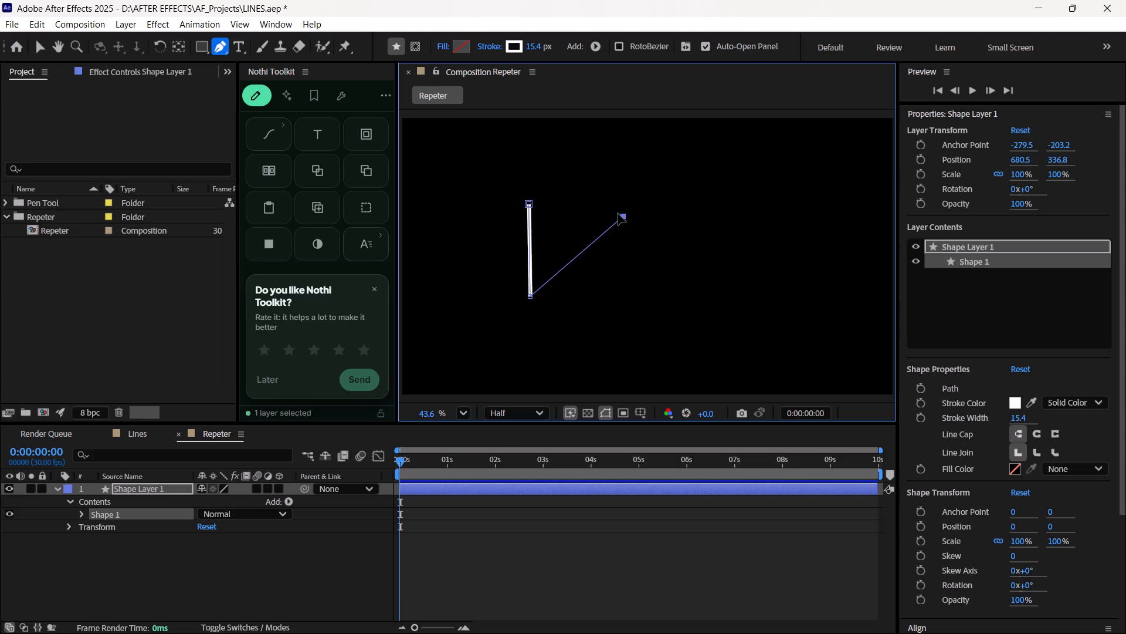
key(ctrl+z)
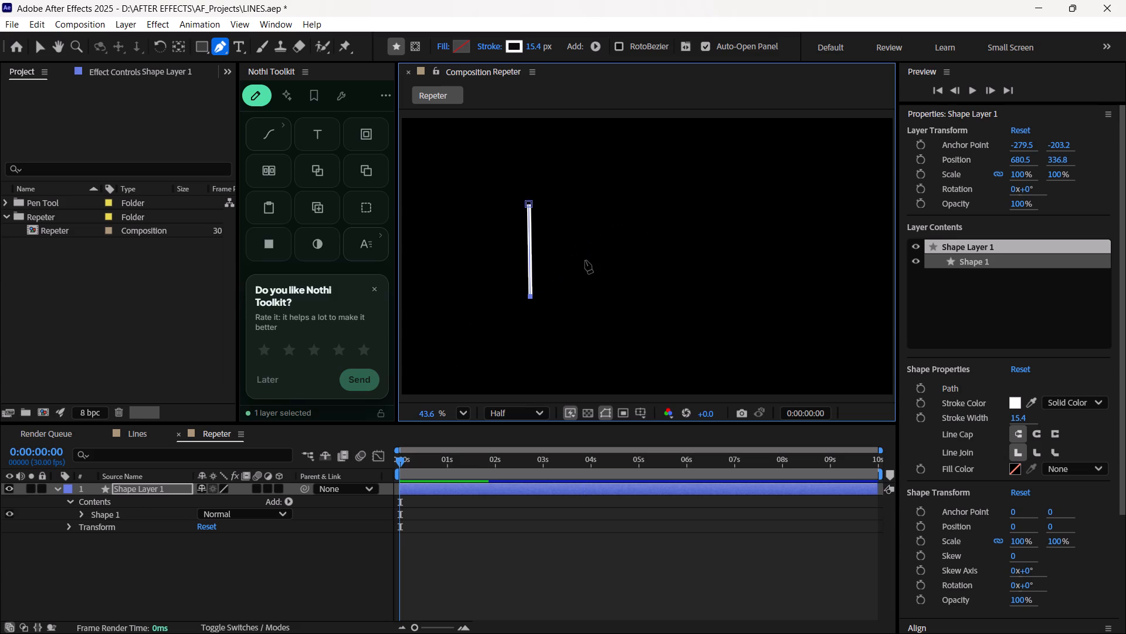
key(v)
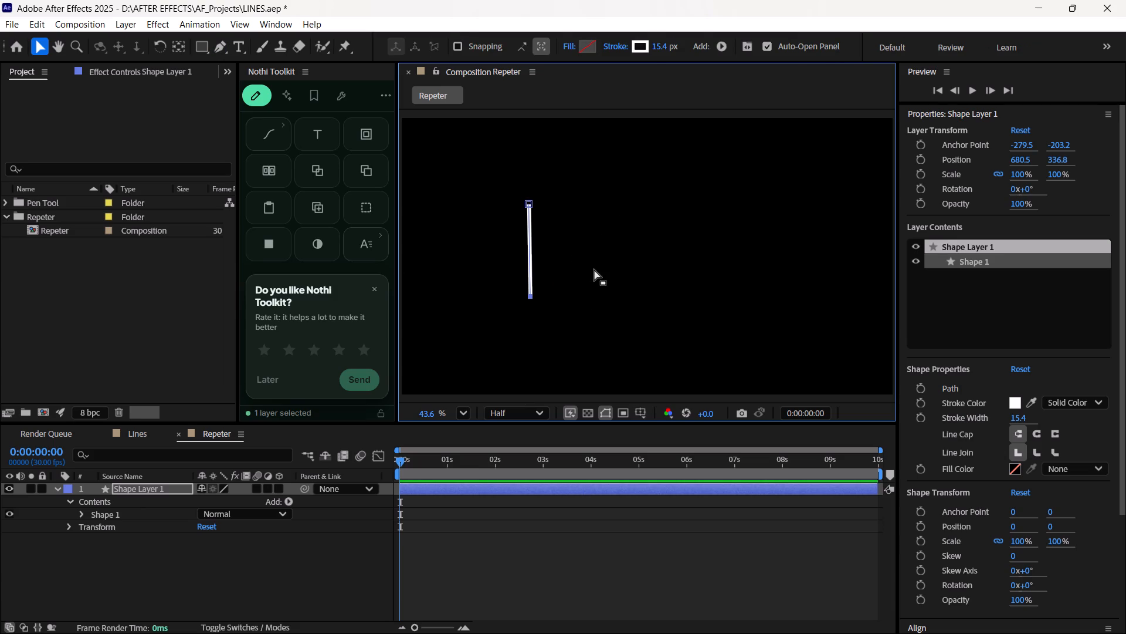
key(v)
click(305, 572)
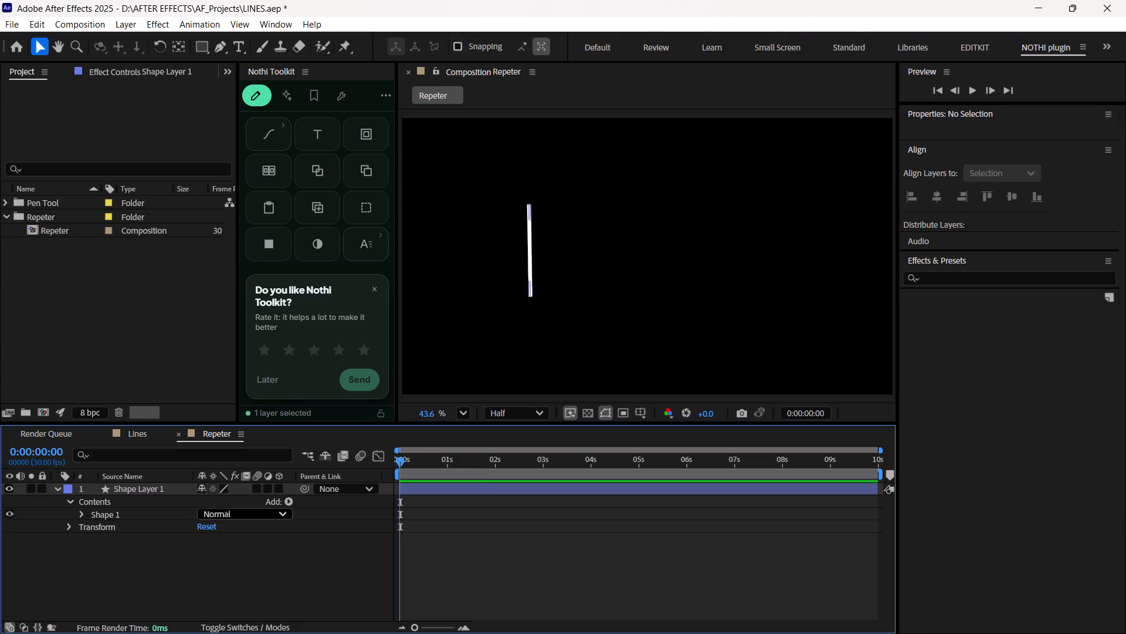
click(551, 275)
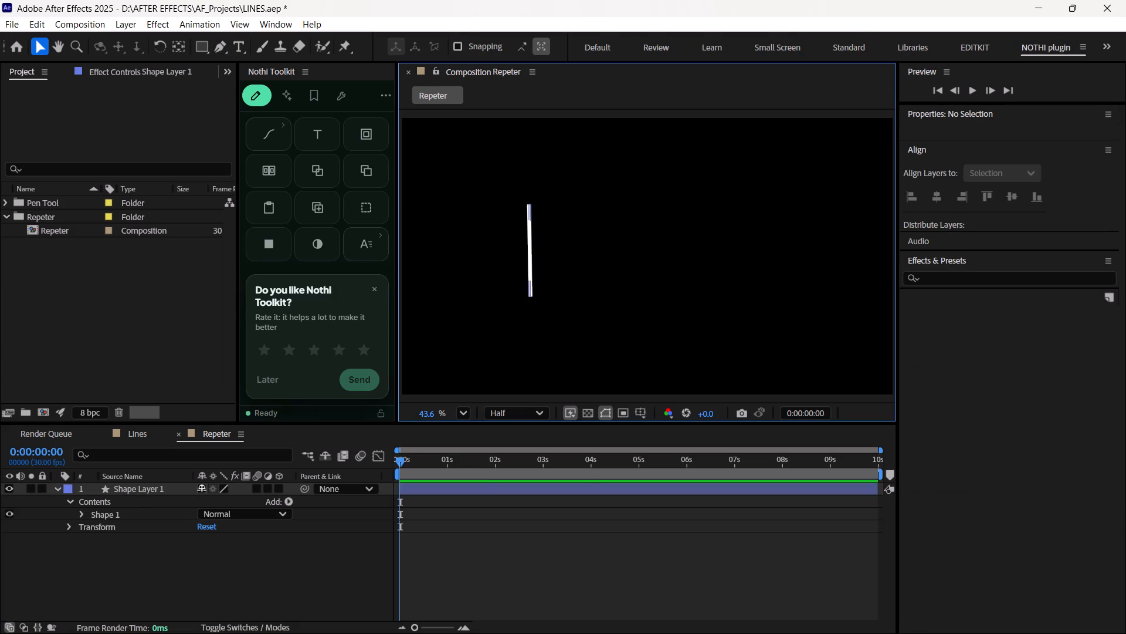
Add a Repeater to Shape Layer 1 and expand its settings, its transform properties and the layer's Transform group.
click(172, 483)
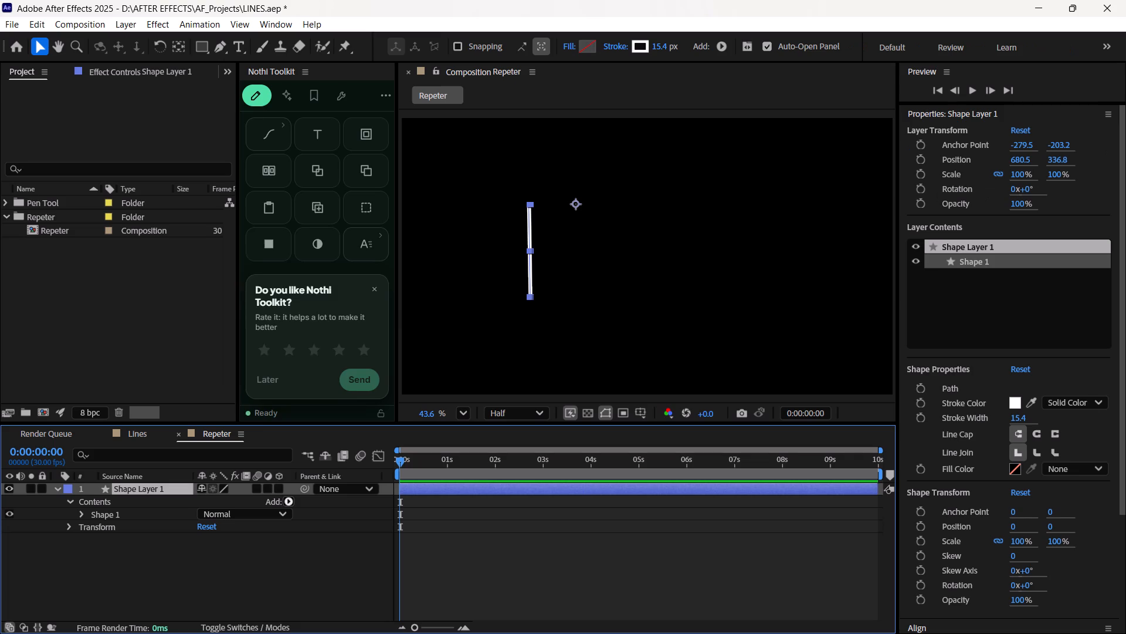
click(290, 504)
click(293, 382)
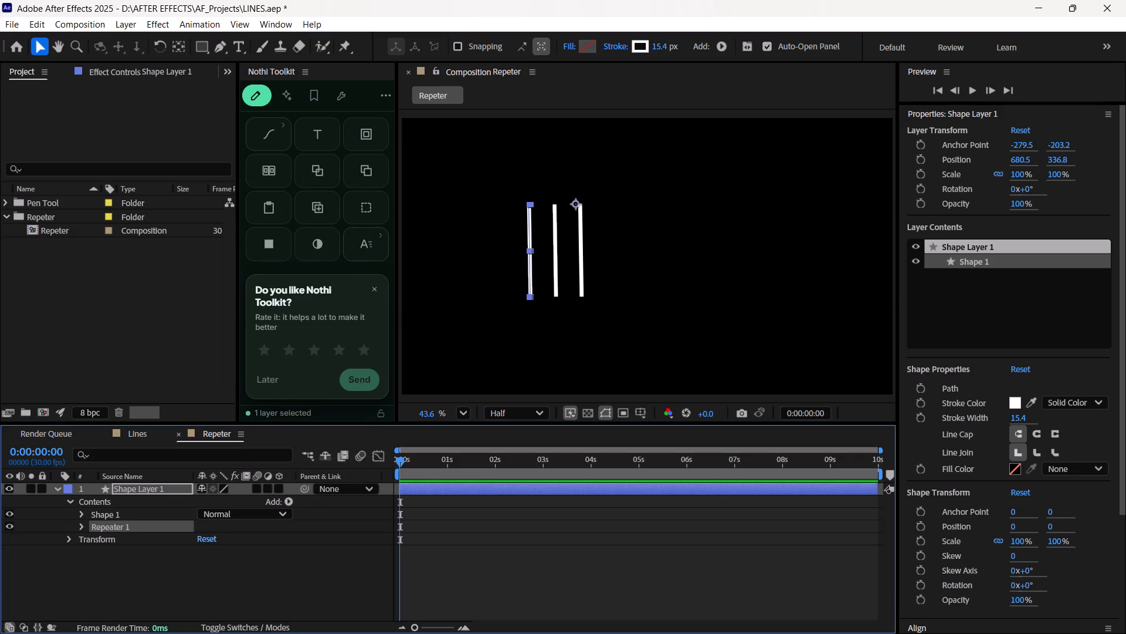
click(82, 527)
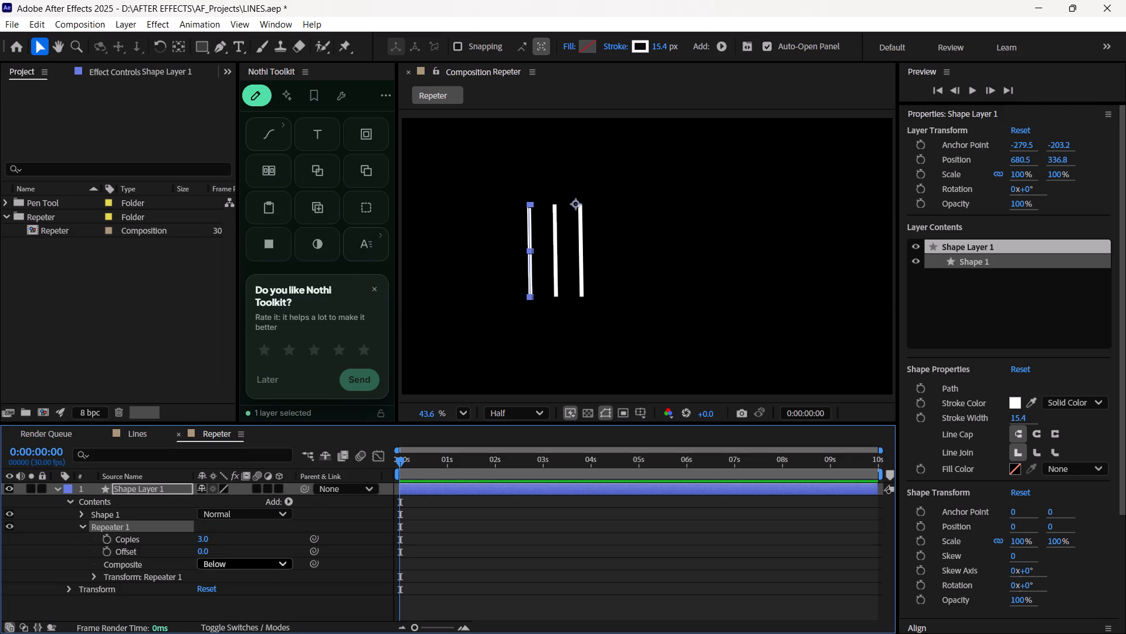
click(87, 578)
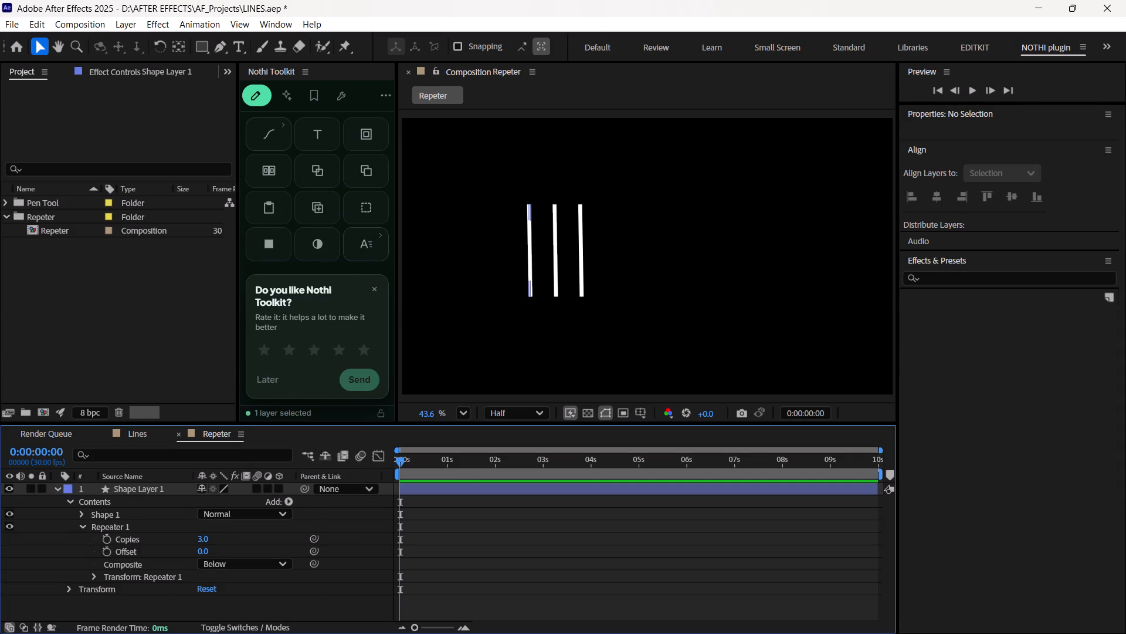
click(95, 577)
scroll(136, 562, down, 5)
scroll(108, 612, down, 2)
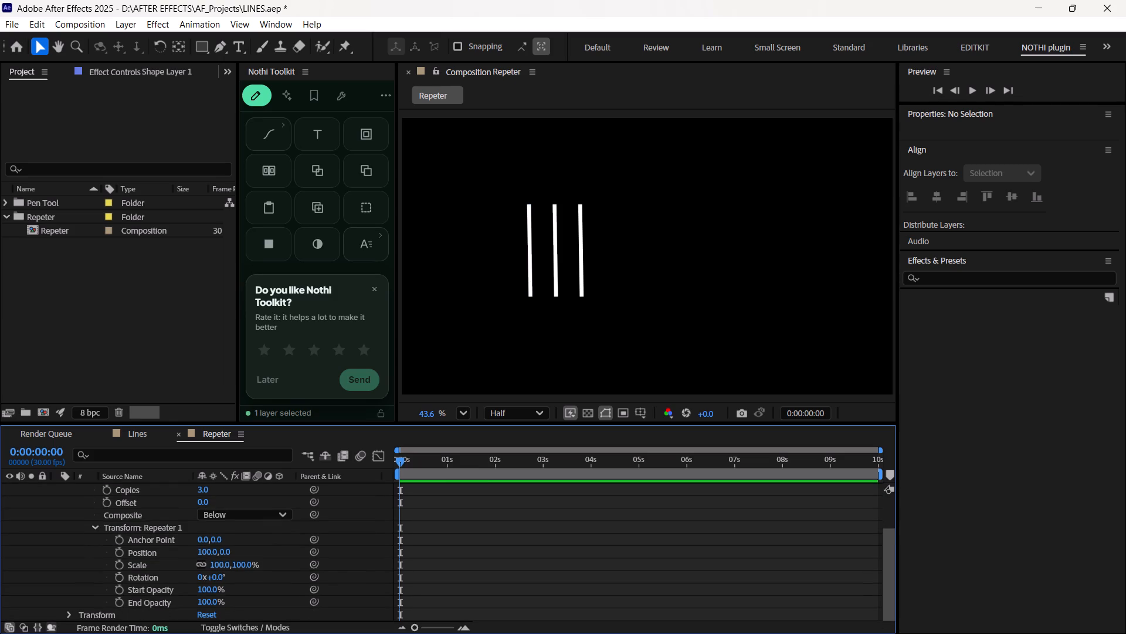
click(67, 613)
scroll(177, 591, down, 2)
scroll(223, 584, up, 3)
scroll(223, 584, down, 3)
scroll(212, 578, up, 3)
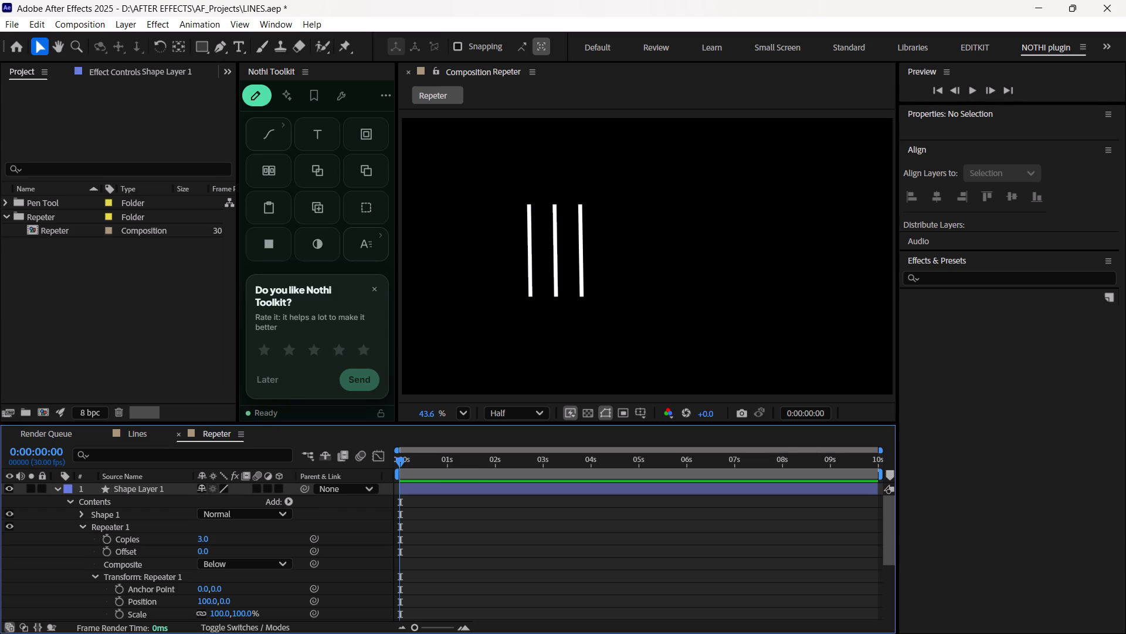
Rate the Nothi Toolkit five stars and send the rating.
click(361, 340)
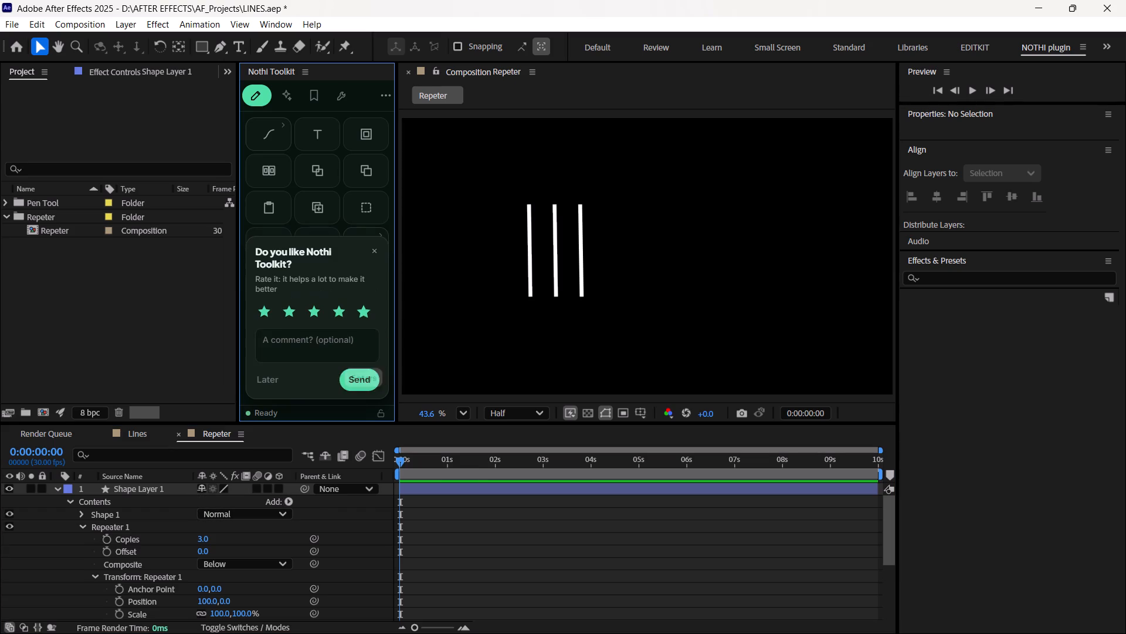
click(361, 375)
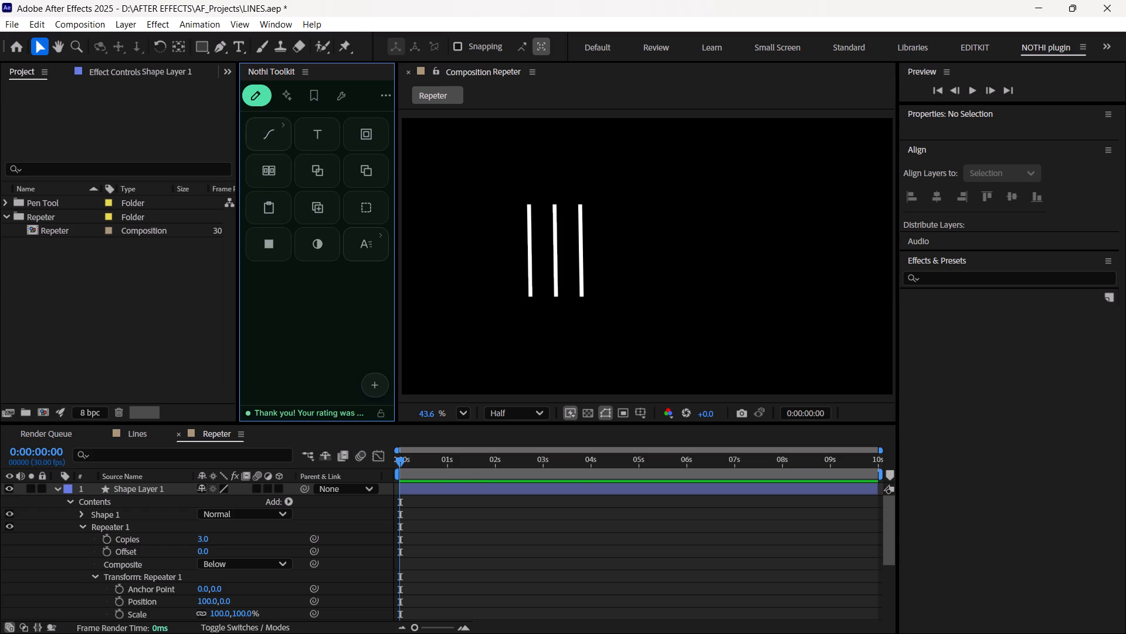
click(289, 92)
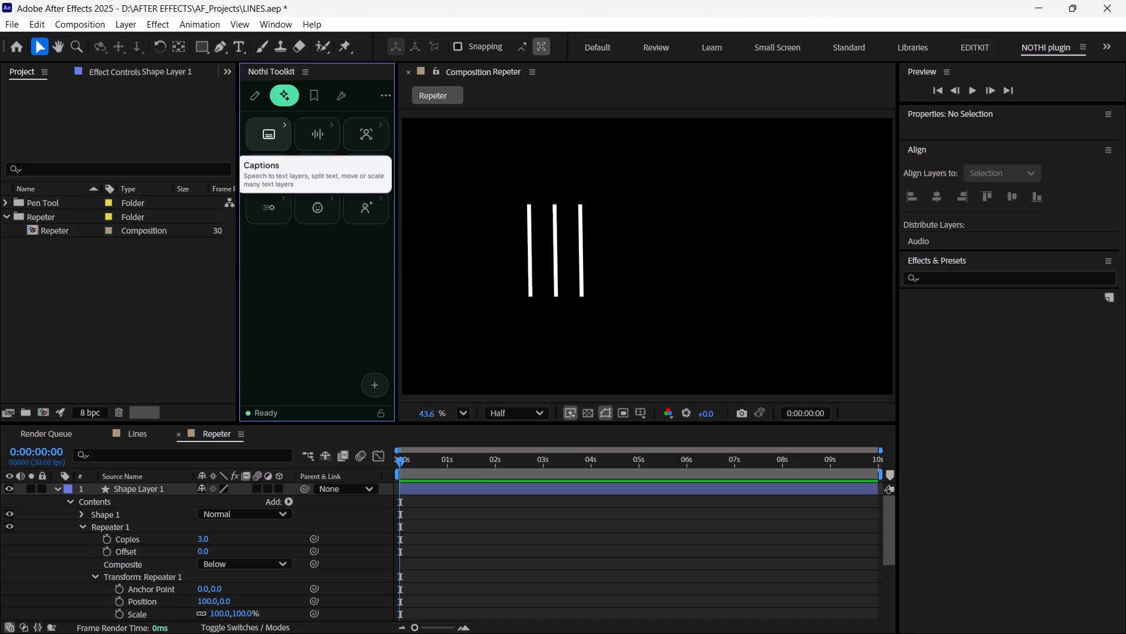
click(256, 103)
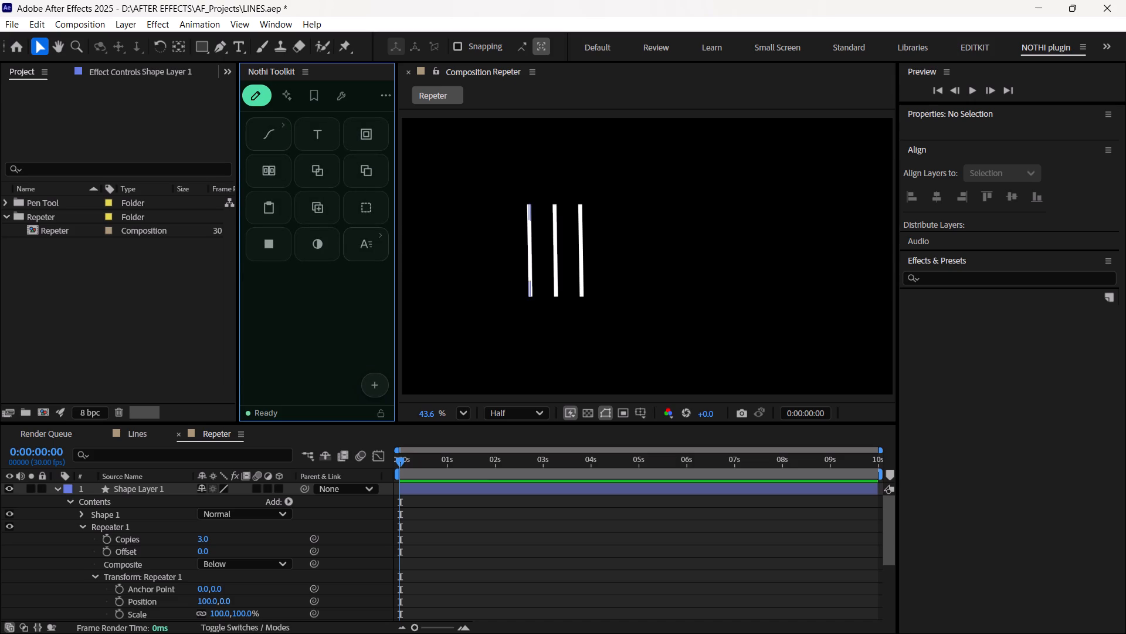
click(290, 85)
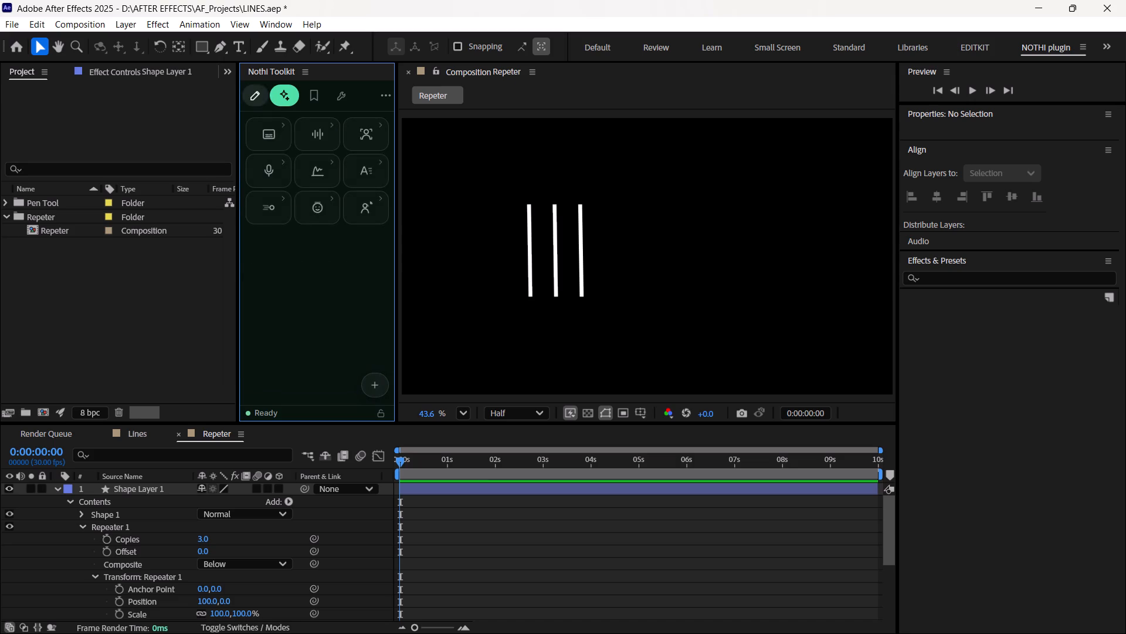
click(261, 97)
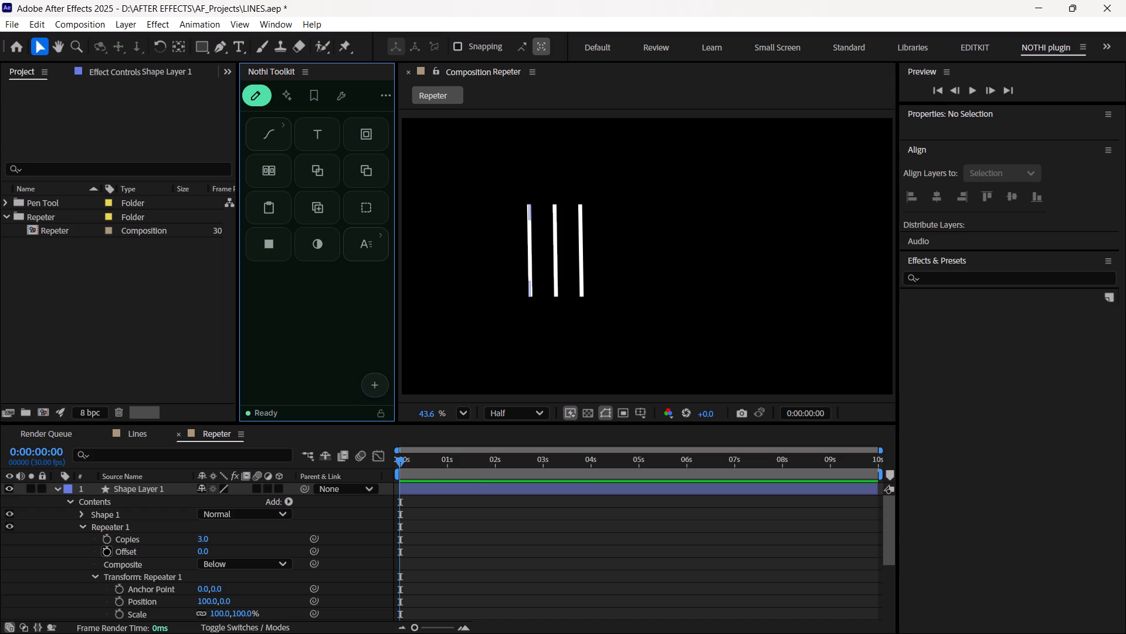
Set the number of copies in Repeater 1 to 8.
click(204, 541)
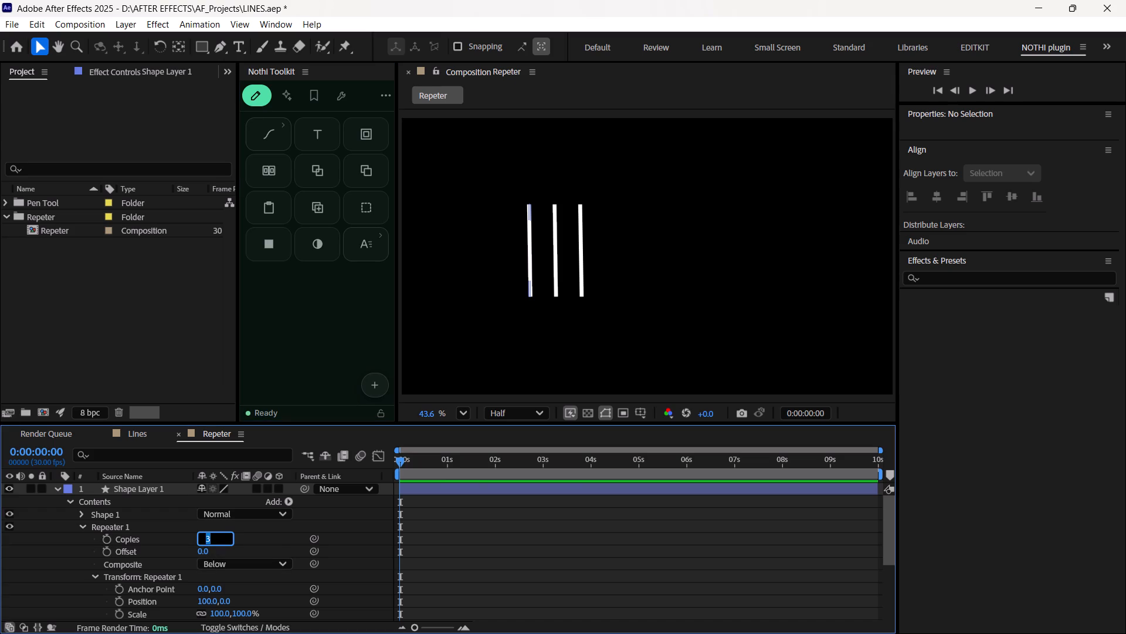
key(BackSpace)
key(8)
key(Return)
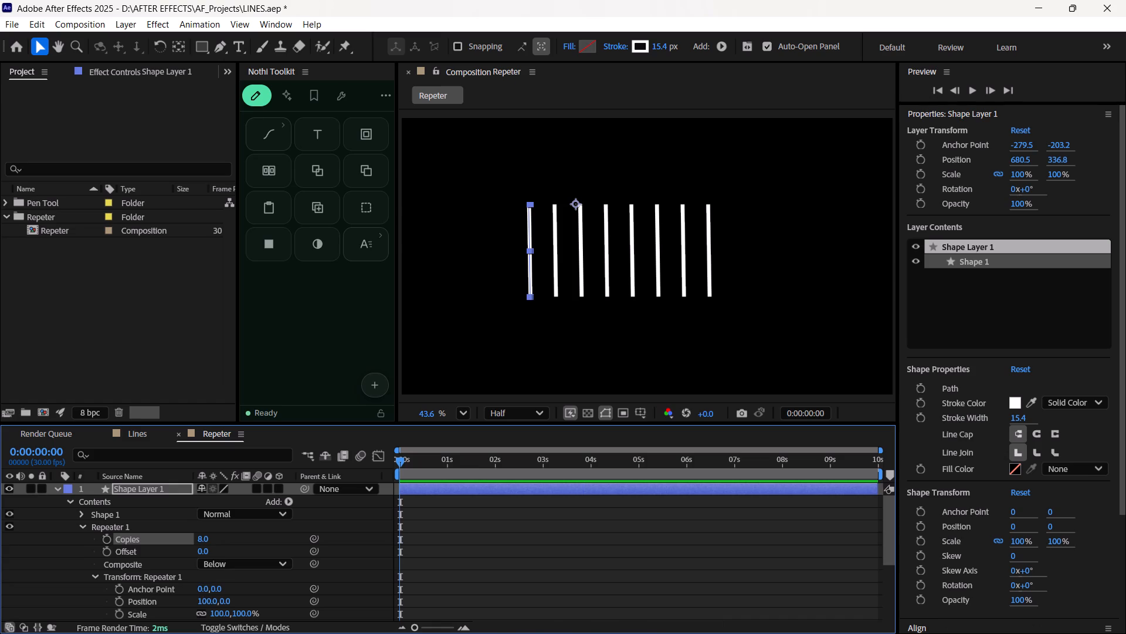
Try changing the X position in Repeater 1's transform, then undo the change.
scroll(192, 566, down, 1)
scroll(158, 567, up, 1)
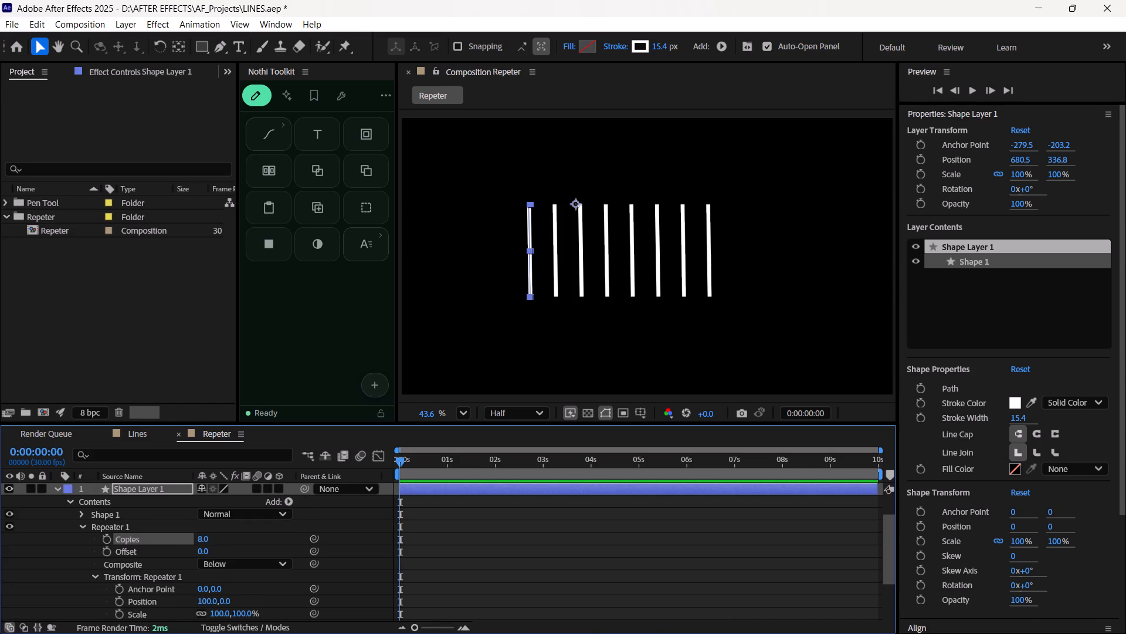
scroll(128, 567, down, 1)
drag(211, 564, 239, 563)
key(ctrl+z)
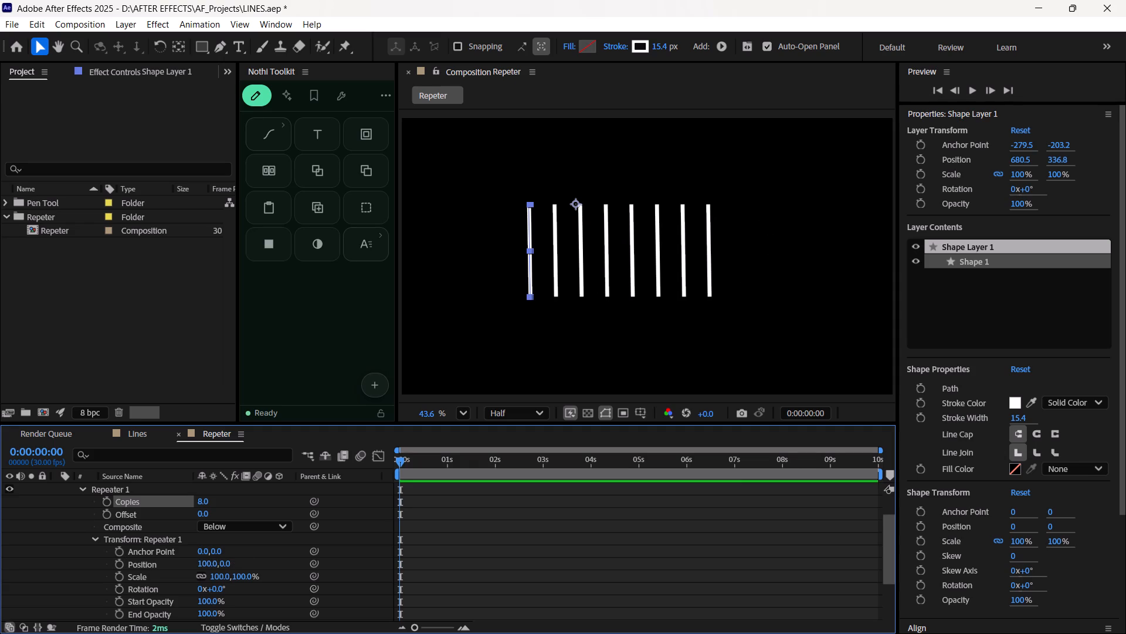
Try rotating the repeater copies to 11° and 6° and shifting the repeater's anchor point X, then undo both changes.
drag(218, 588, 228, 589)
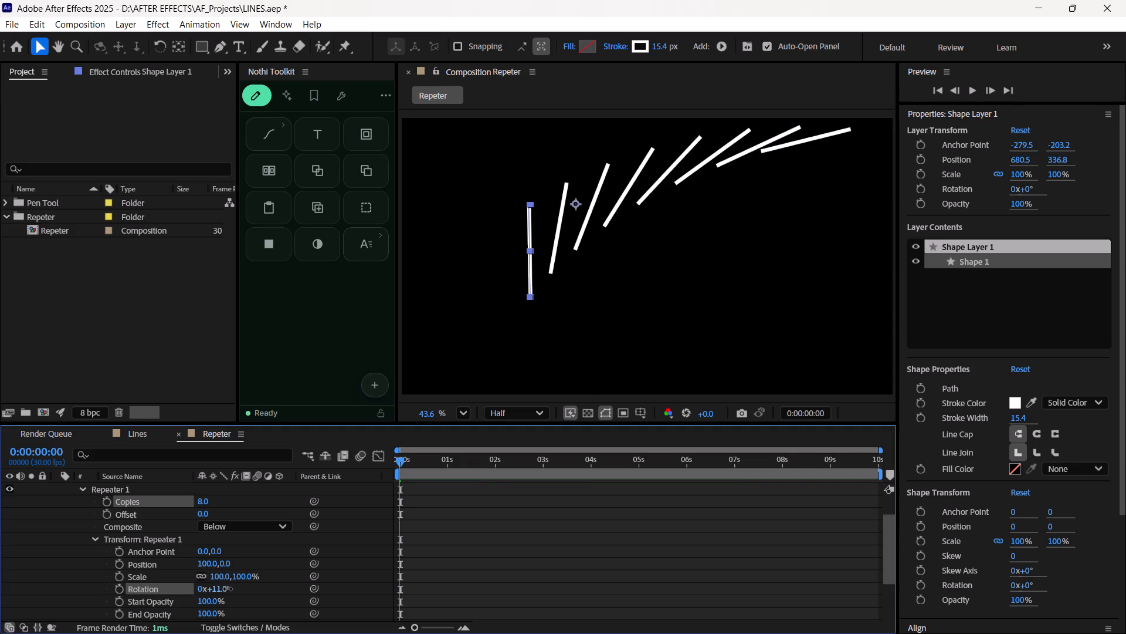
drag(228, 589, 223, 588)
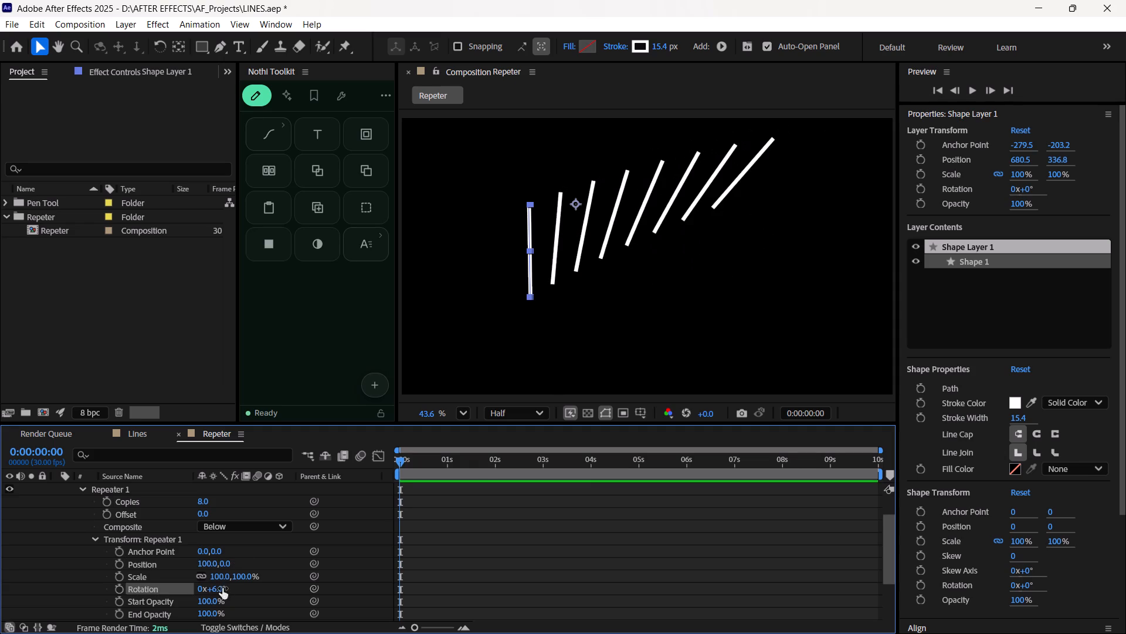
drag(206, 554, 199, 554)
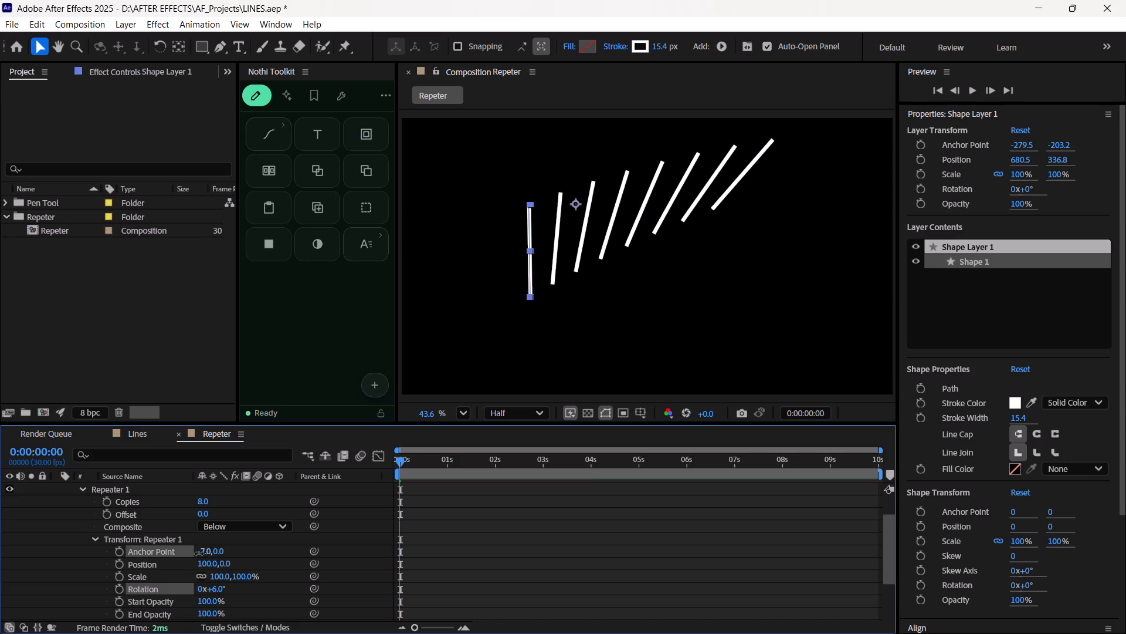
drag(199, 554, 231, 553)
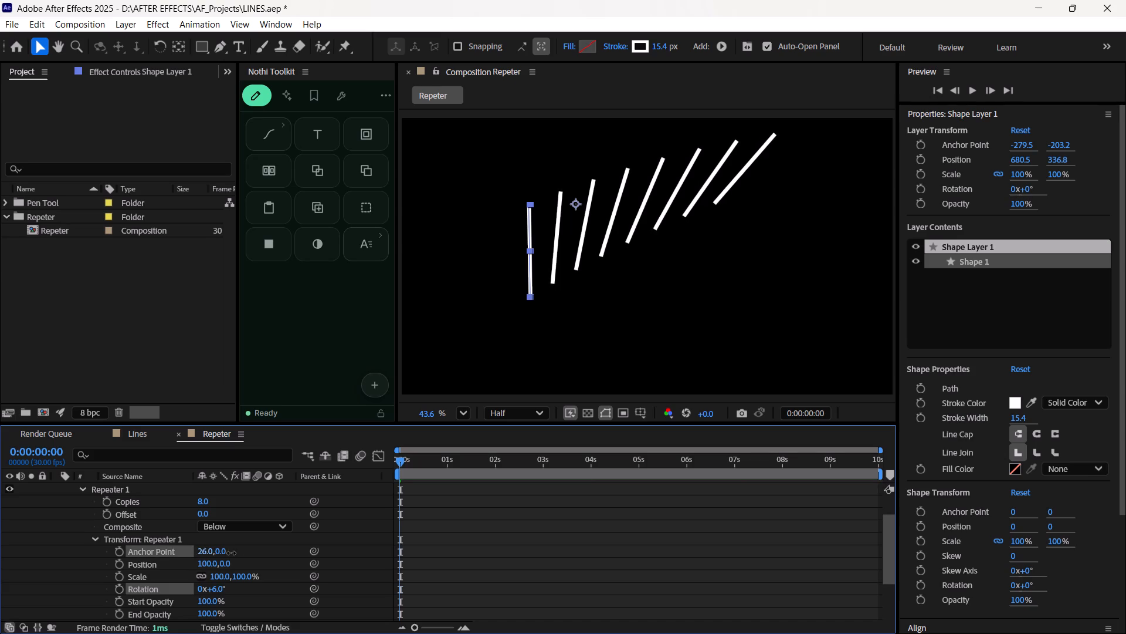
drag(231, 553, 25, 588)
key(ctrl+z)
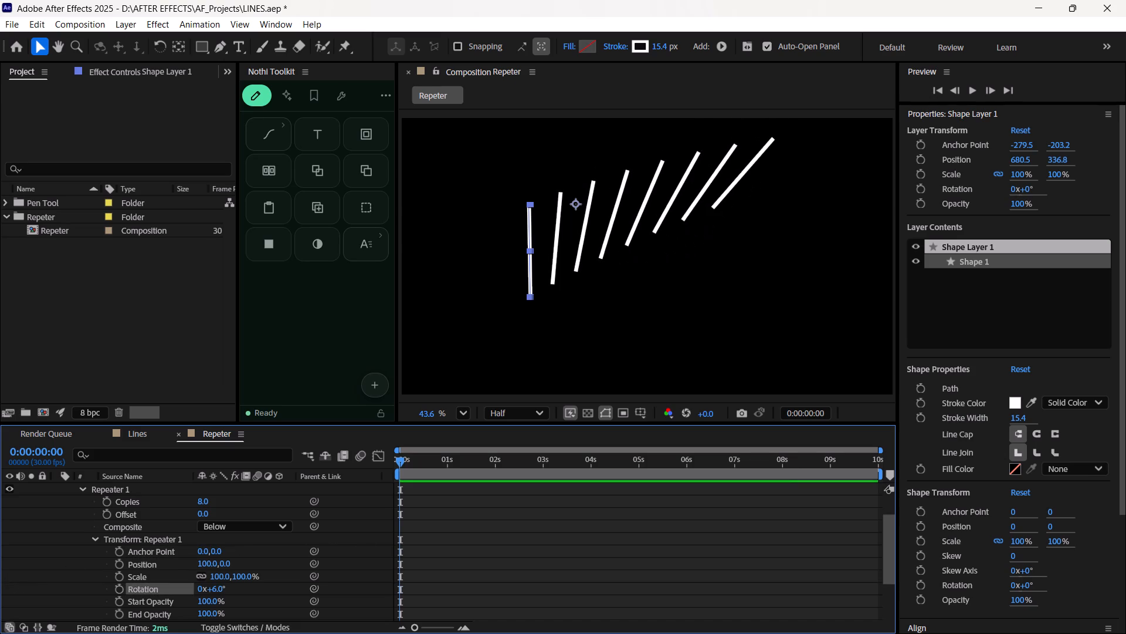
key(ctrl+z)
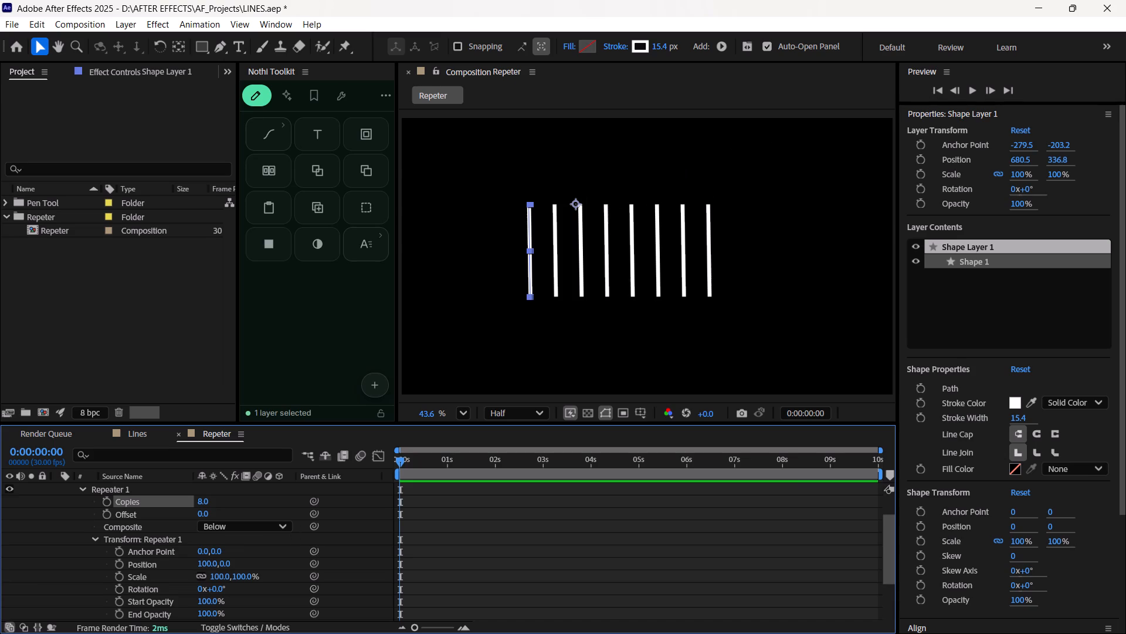
Move Shape Layer 1 within the composition to a position of about 730.9, 437.6.
drag(574, 204, 608, 234)
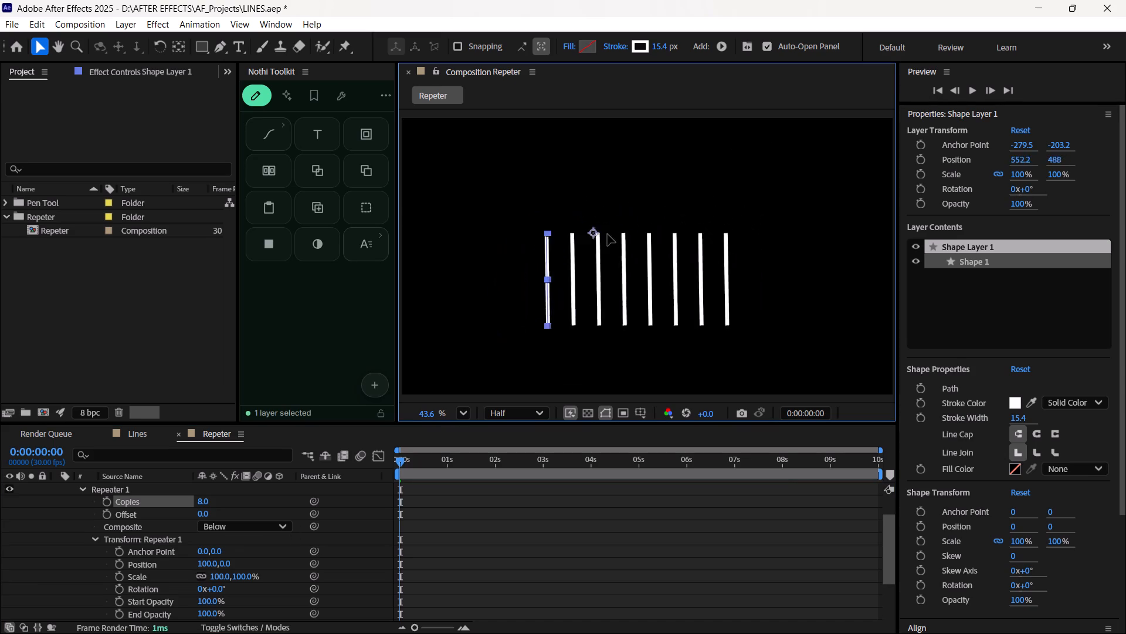
drag(608, 234, 586, 230)
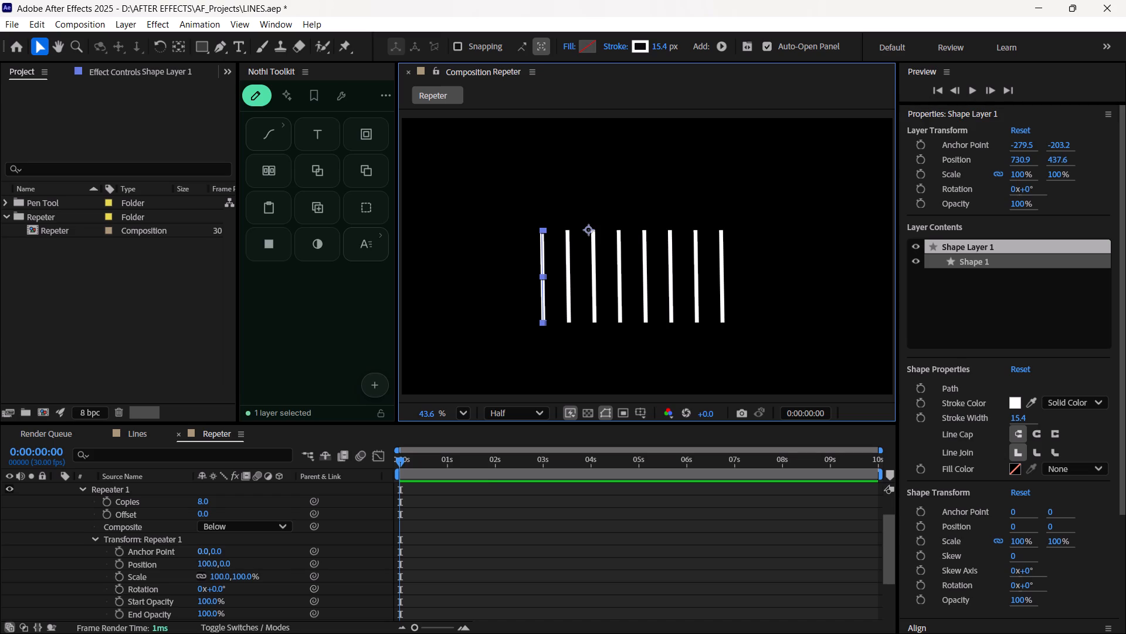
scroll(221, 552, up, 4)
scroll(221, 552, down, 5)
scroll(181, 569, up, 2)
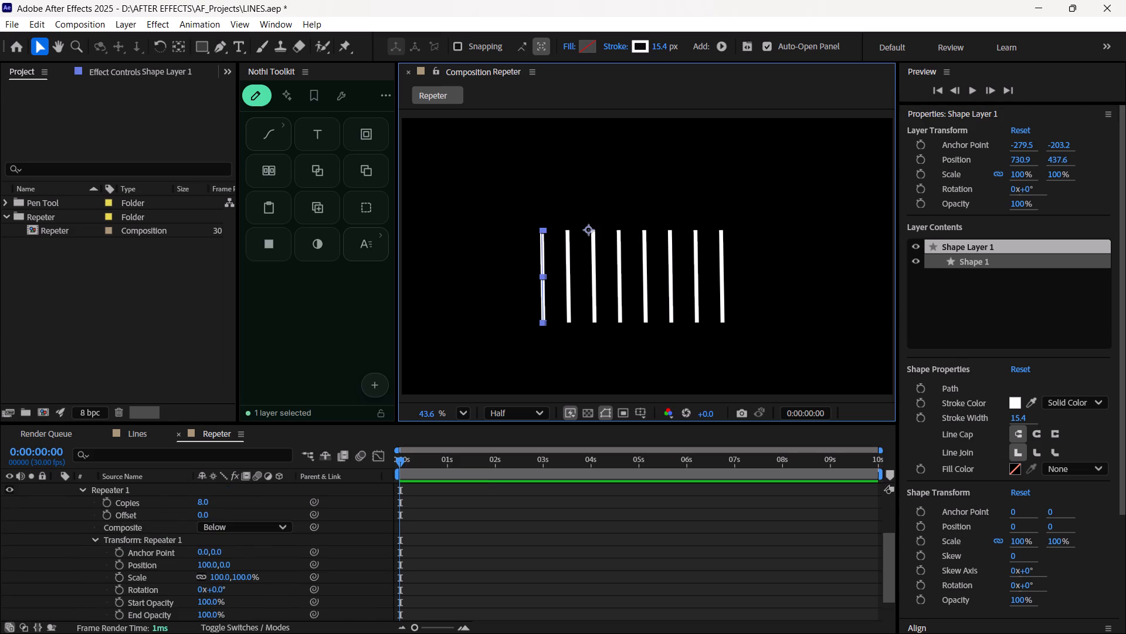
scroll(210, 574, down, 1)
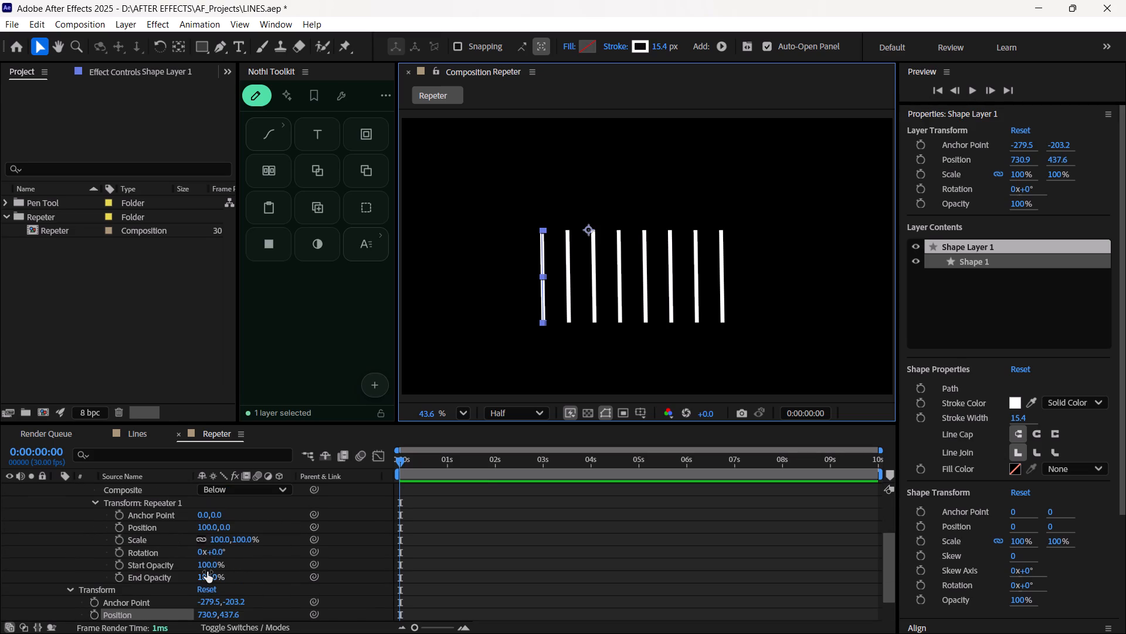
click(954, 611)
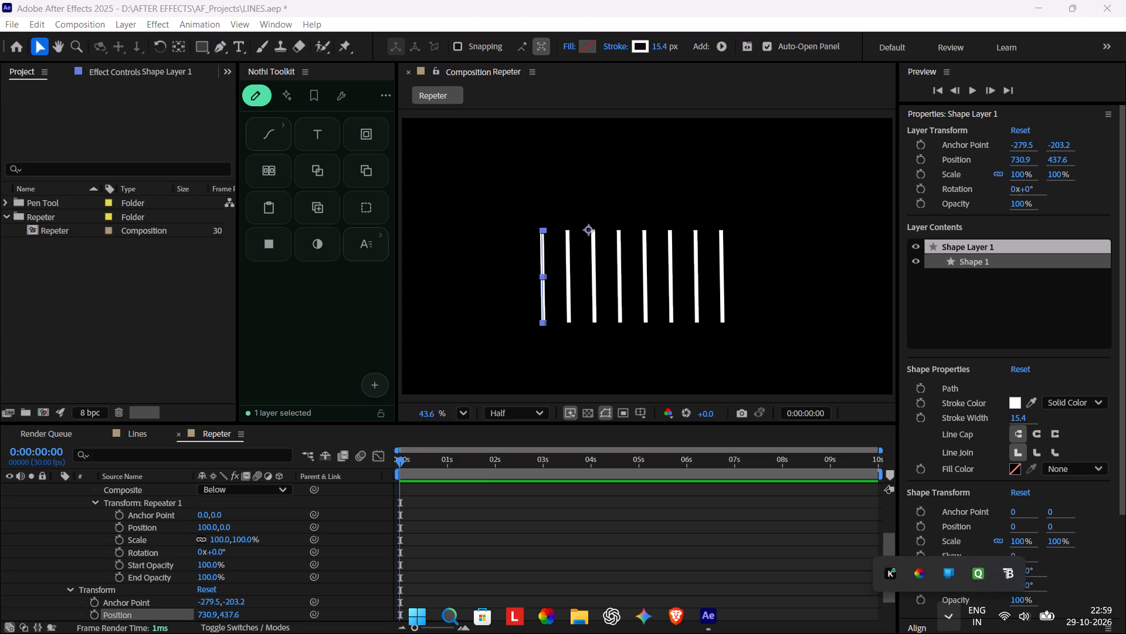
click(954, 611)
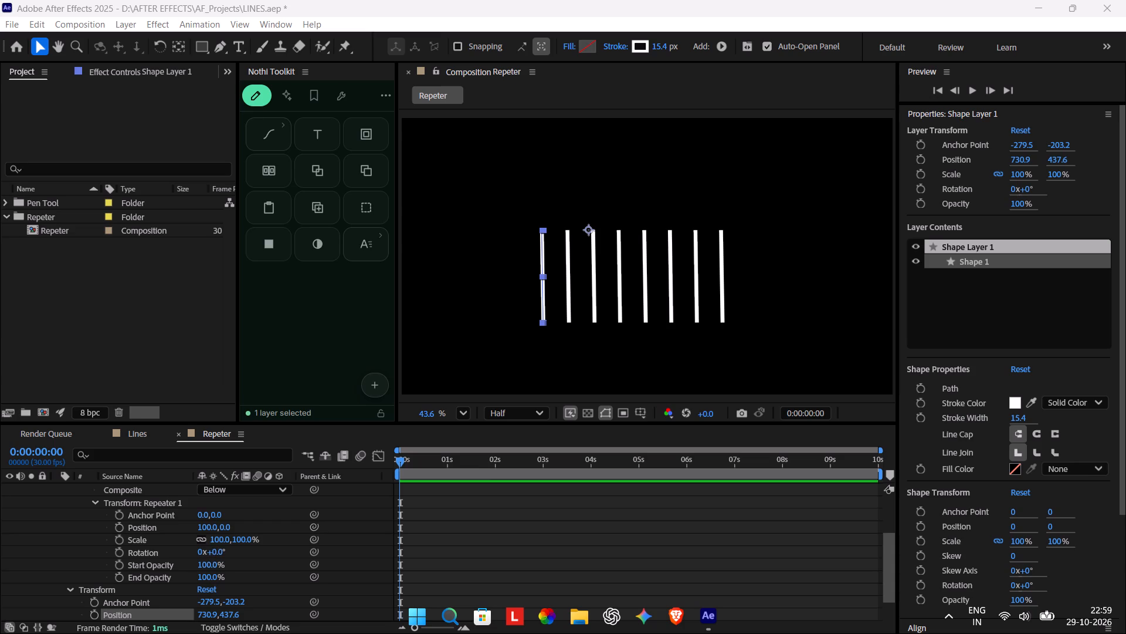
Set the number of copies in Repeater 1 to 10.
scroll(204, 527, up, 2)
click(205, 538)
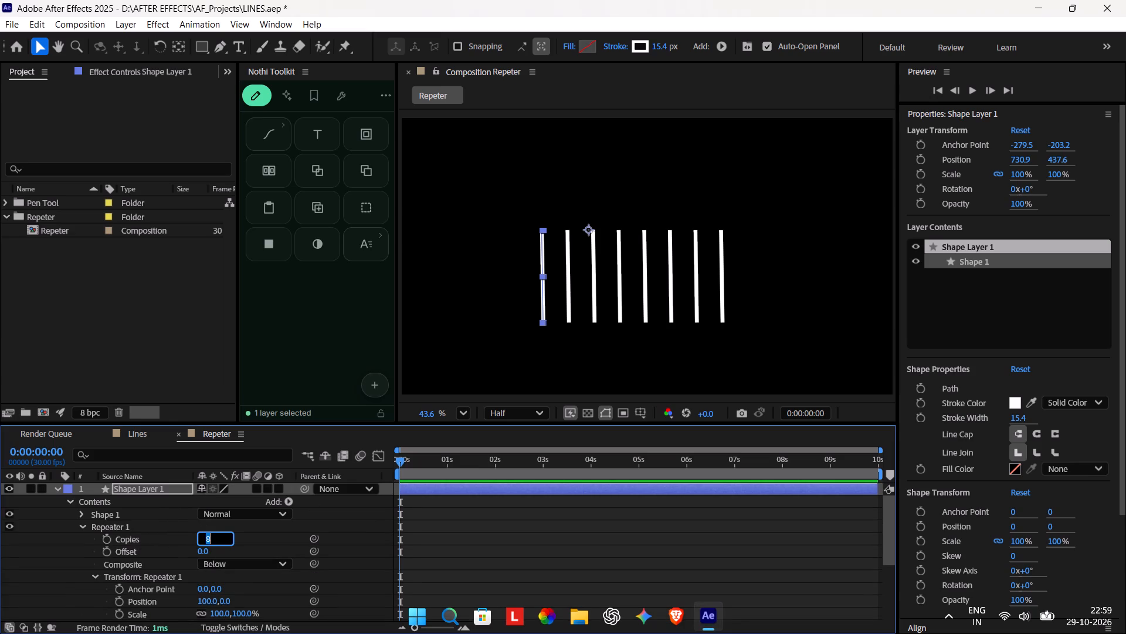
key(BackSpace)
text(10)
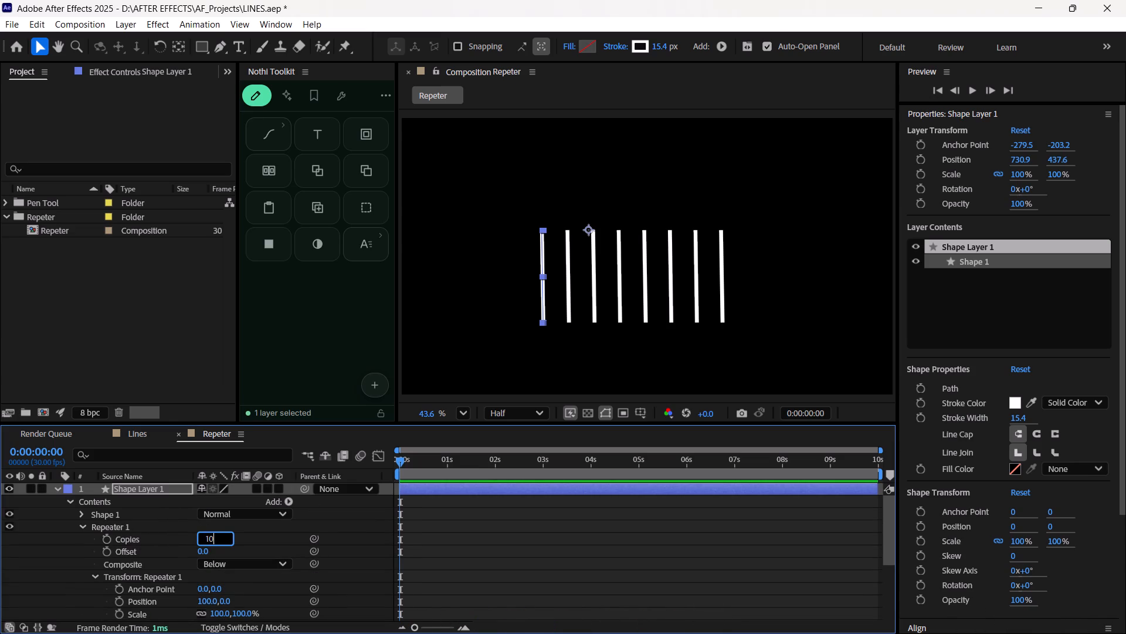
key(Return)
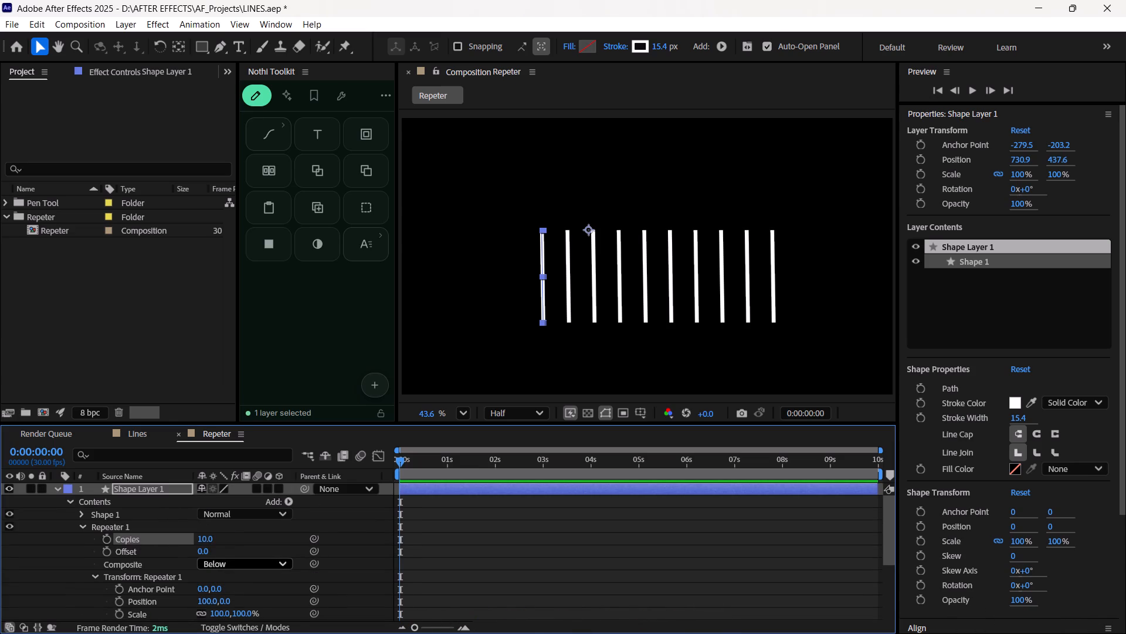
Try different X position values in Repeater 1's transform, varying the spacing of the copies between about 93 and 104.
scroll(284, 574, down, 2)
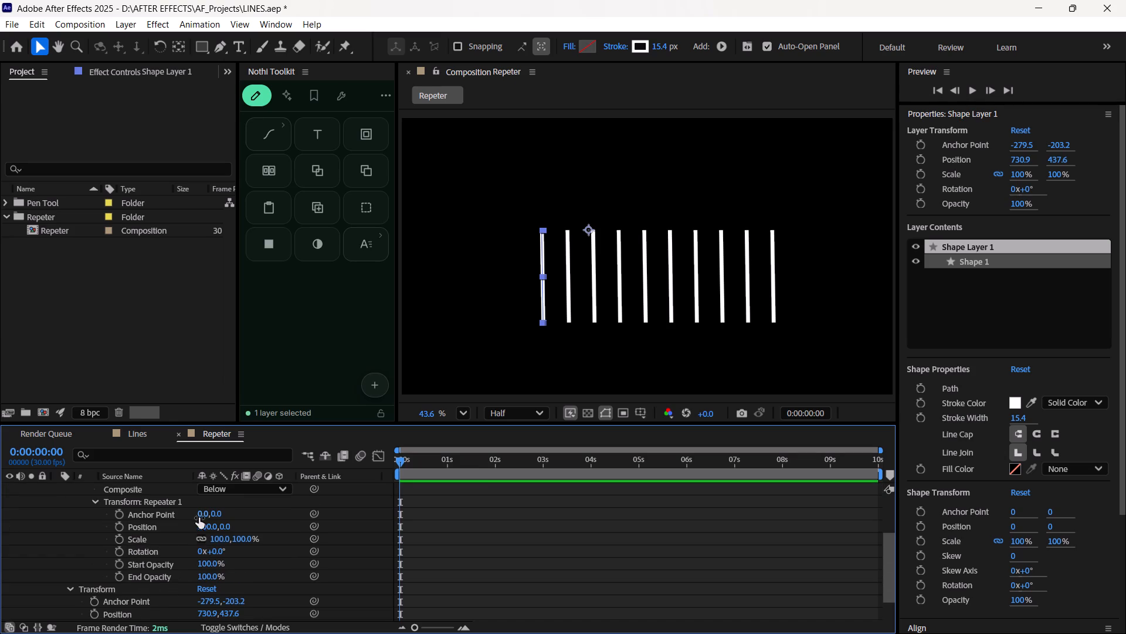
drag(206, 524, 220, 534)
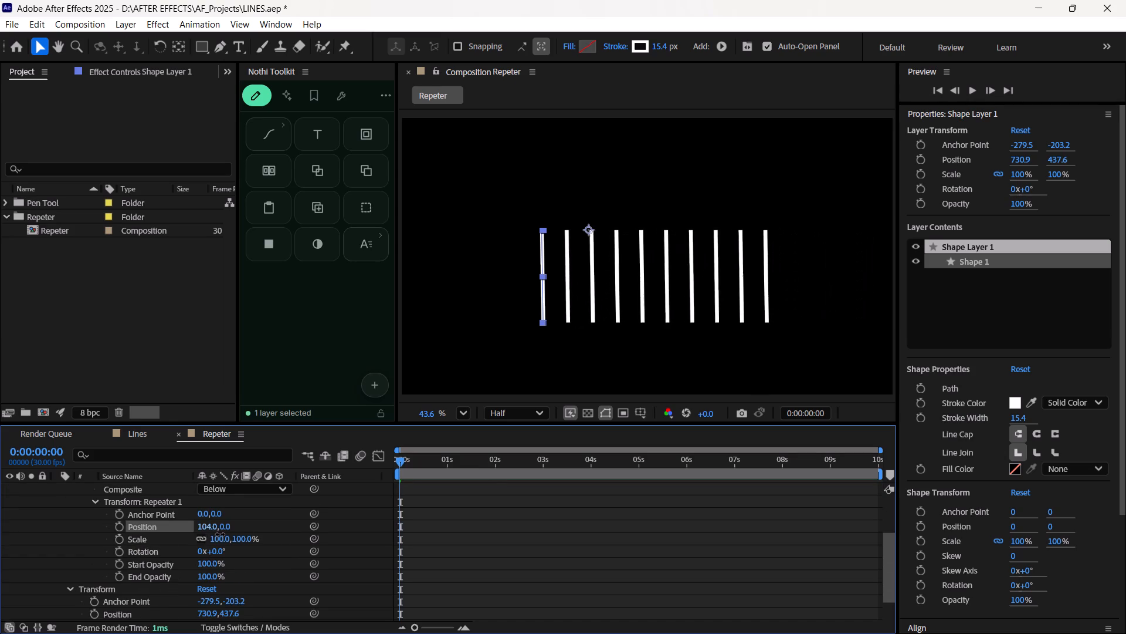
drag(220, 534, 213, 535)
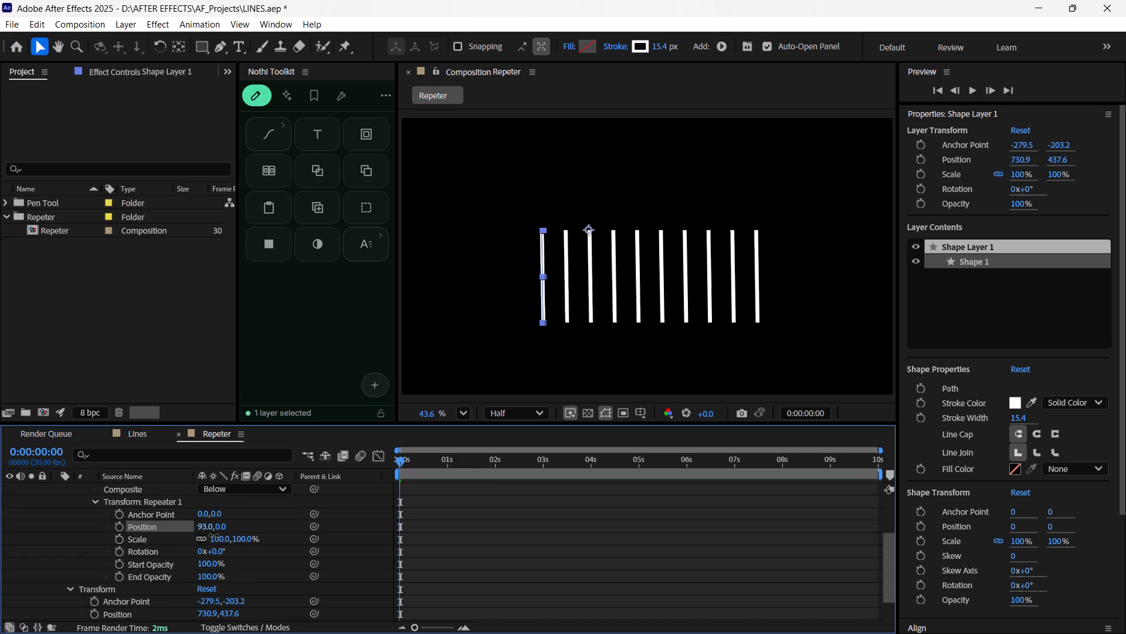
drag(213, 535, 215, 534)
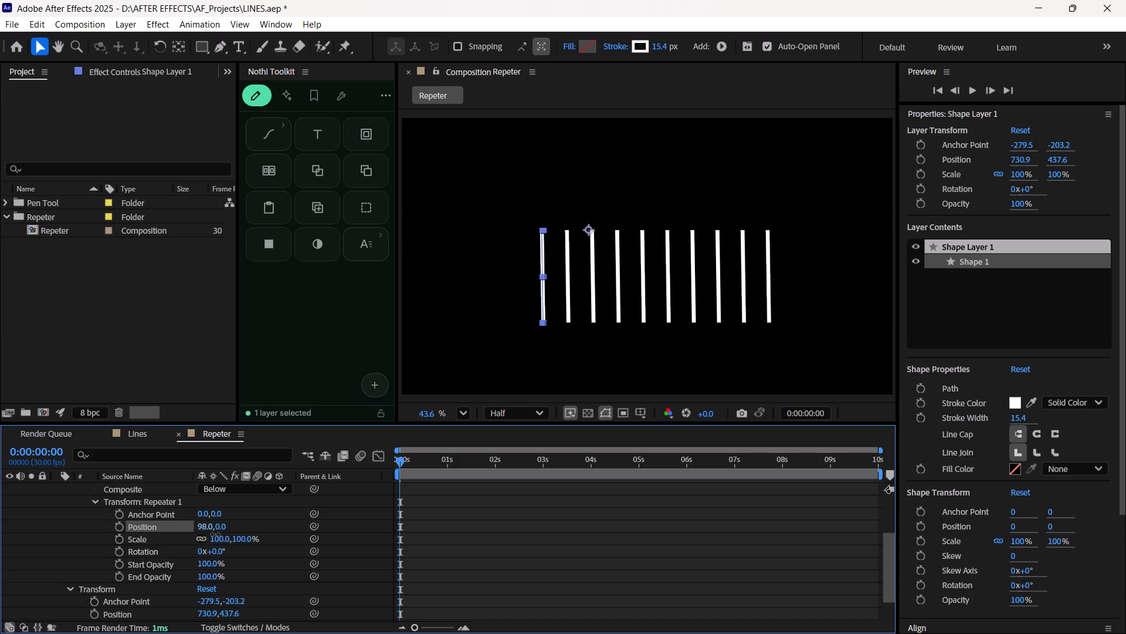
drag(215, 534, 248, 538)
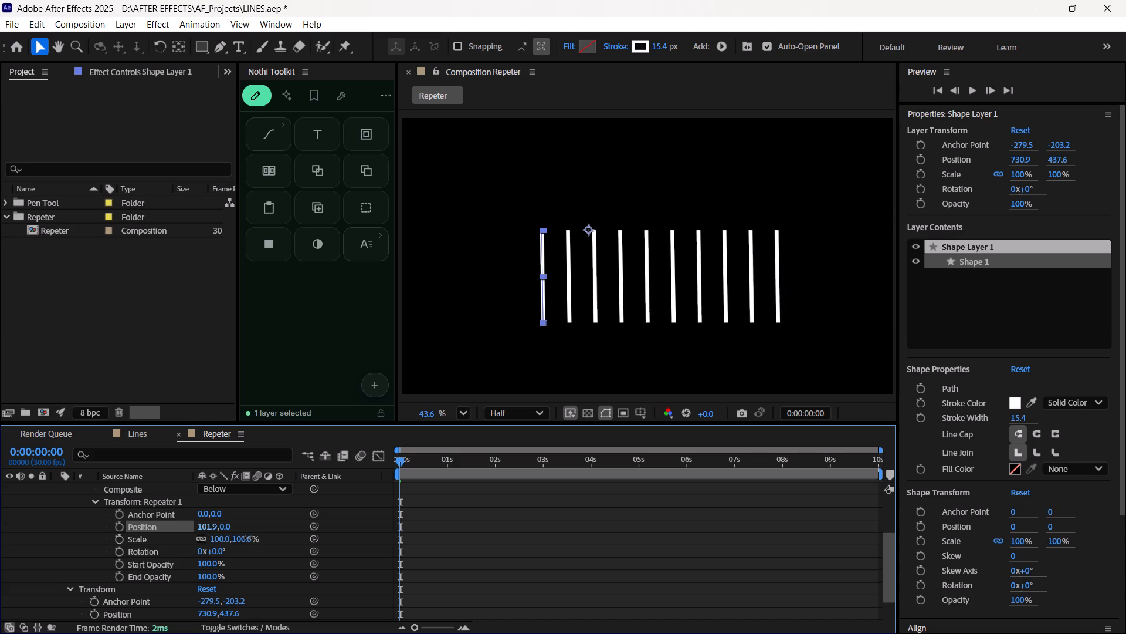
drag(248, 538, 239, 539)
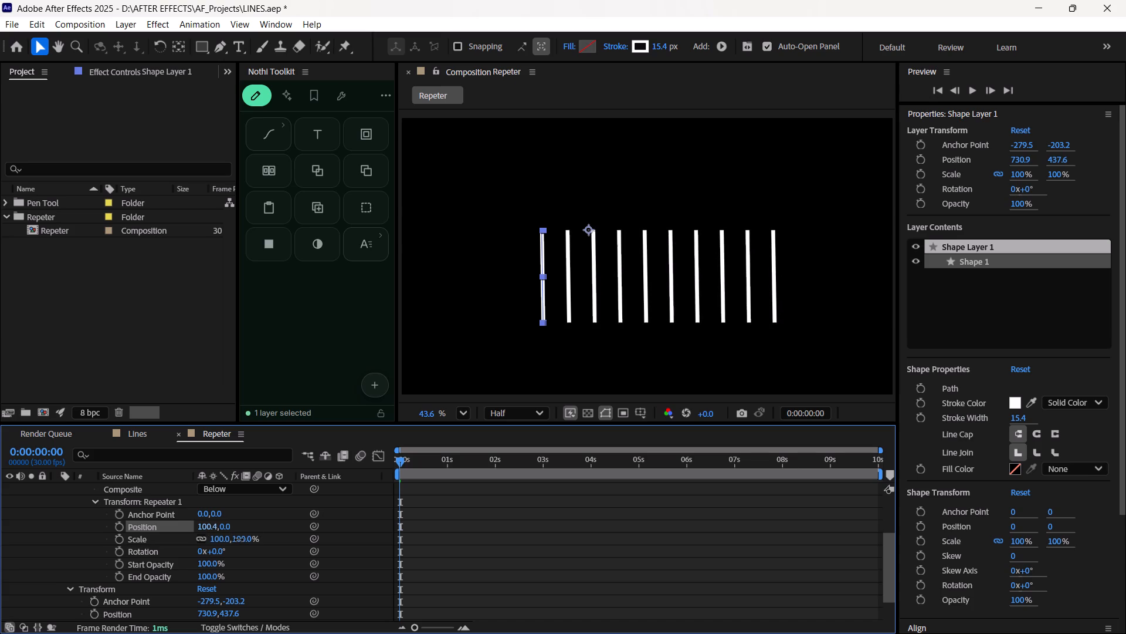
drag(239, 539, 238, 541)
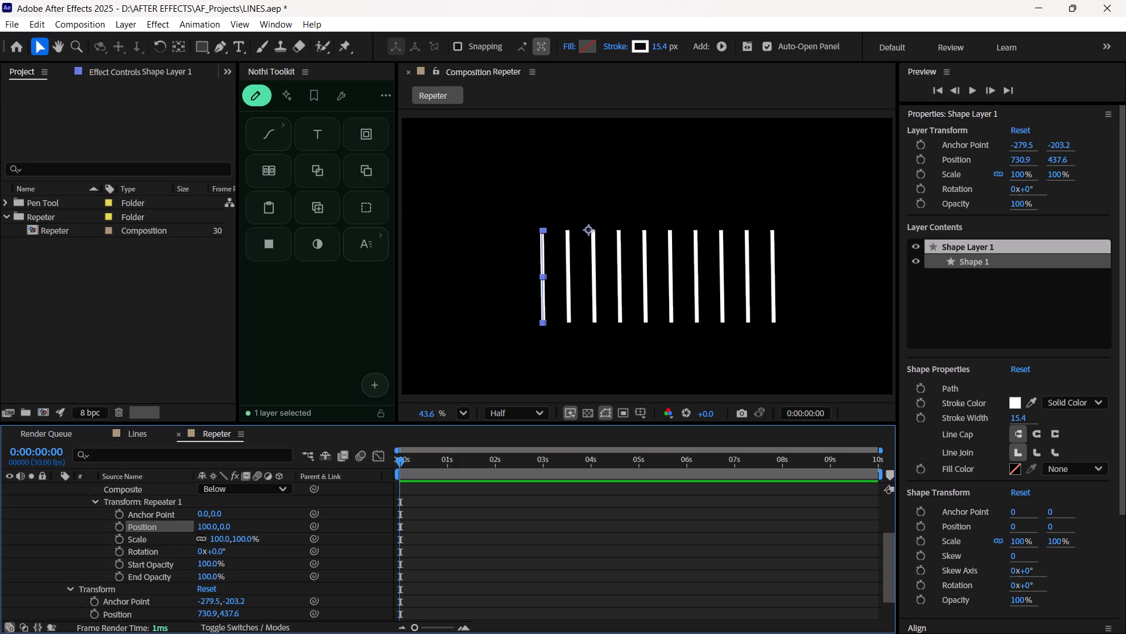
Set the X position in Repeater 1's transform to 0 so all the copies stack on the original line.
click(212, 528)
key(BackSpace)
key(0)
key(Return)
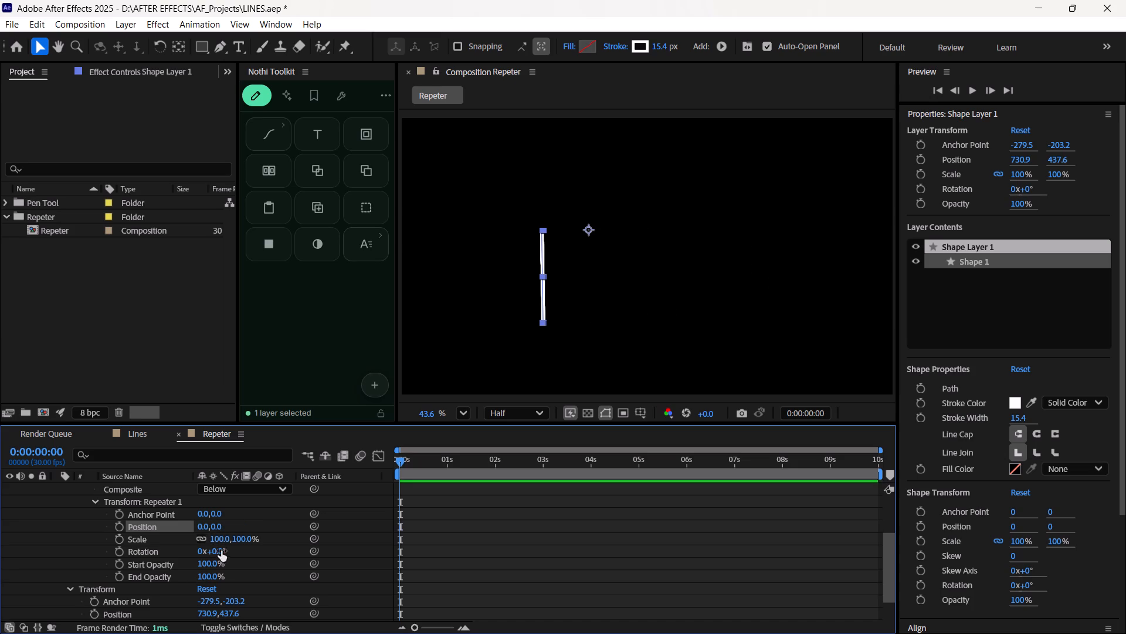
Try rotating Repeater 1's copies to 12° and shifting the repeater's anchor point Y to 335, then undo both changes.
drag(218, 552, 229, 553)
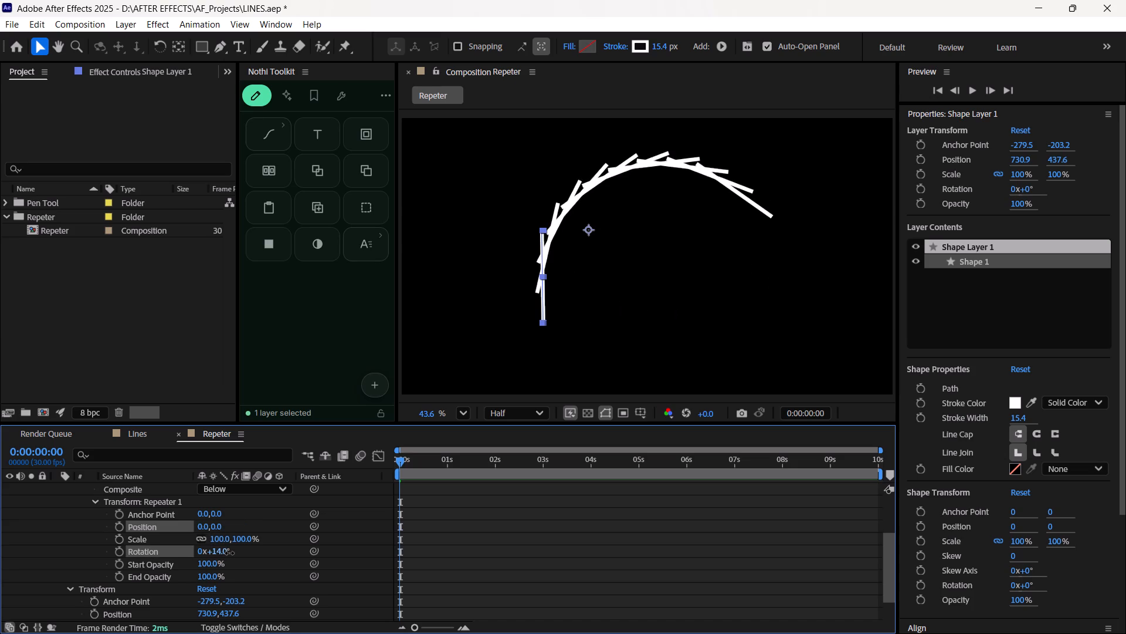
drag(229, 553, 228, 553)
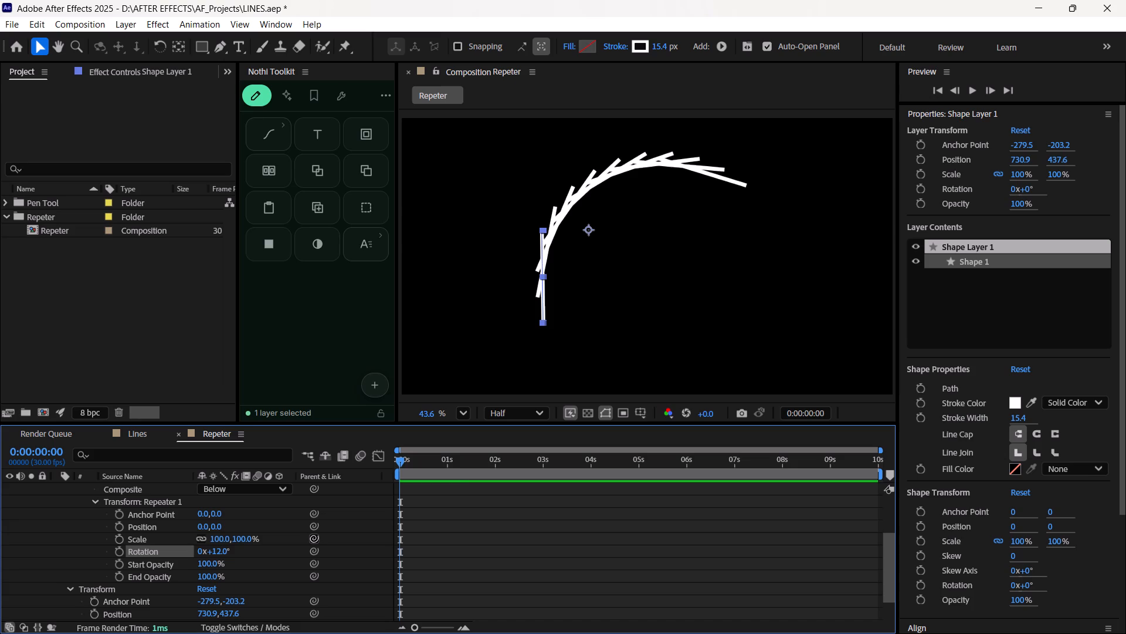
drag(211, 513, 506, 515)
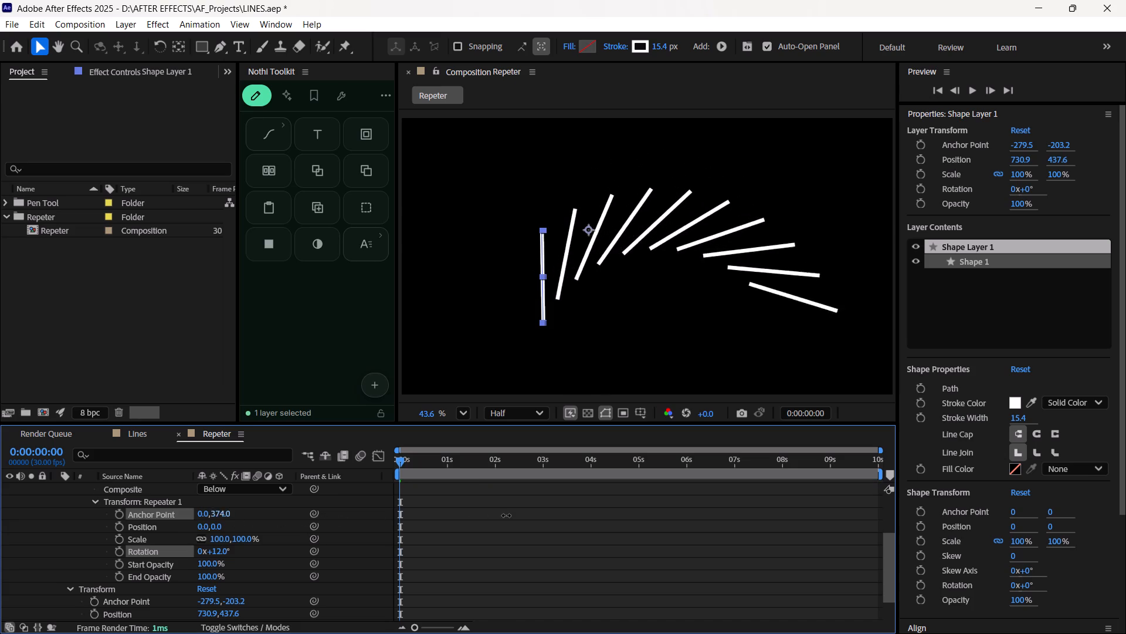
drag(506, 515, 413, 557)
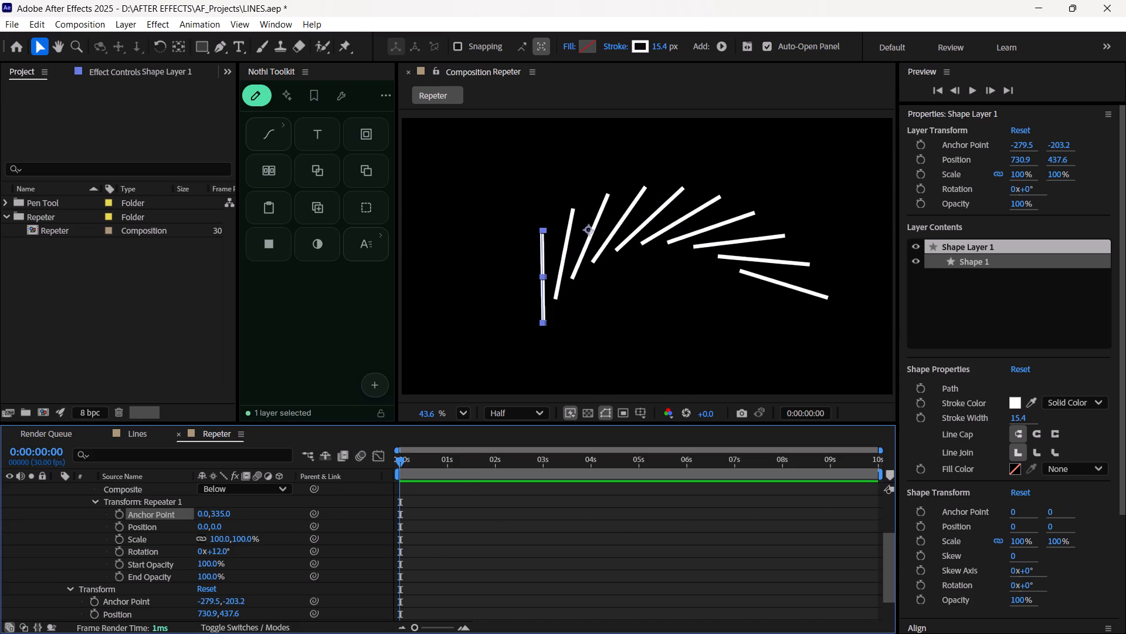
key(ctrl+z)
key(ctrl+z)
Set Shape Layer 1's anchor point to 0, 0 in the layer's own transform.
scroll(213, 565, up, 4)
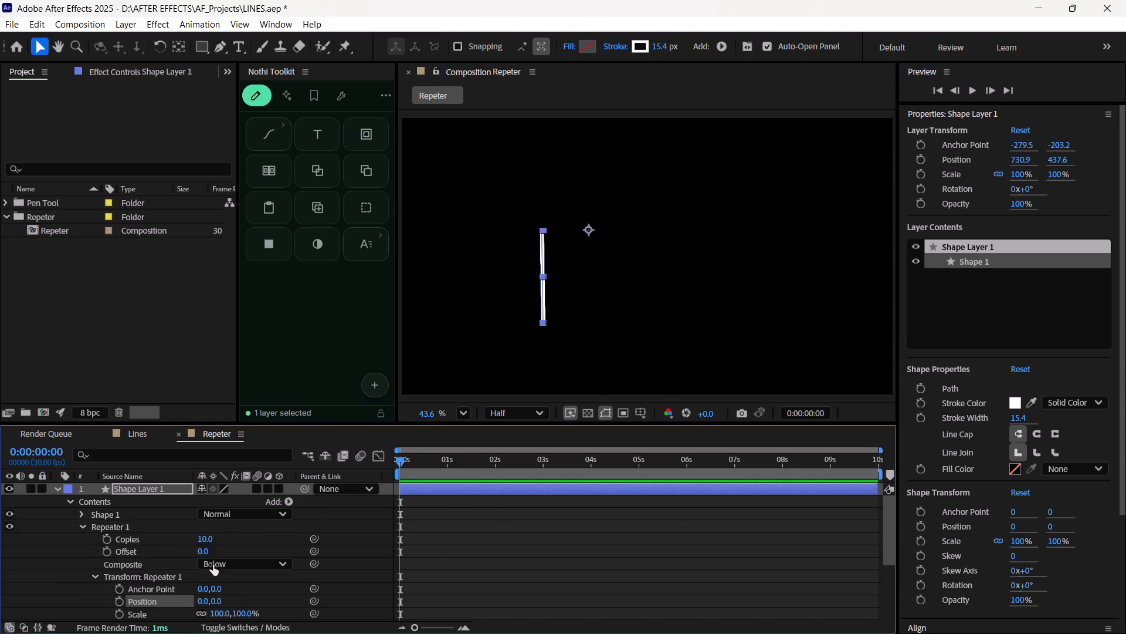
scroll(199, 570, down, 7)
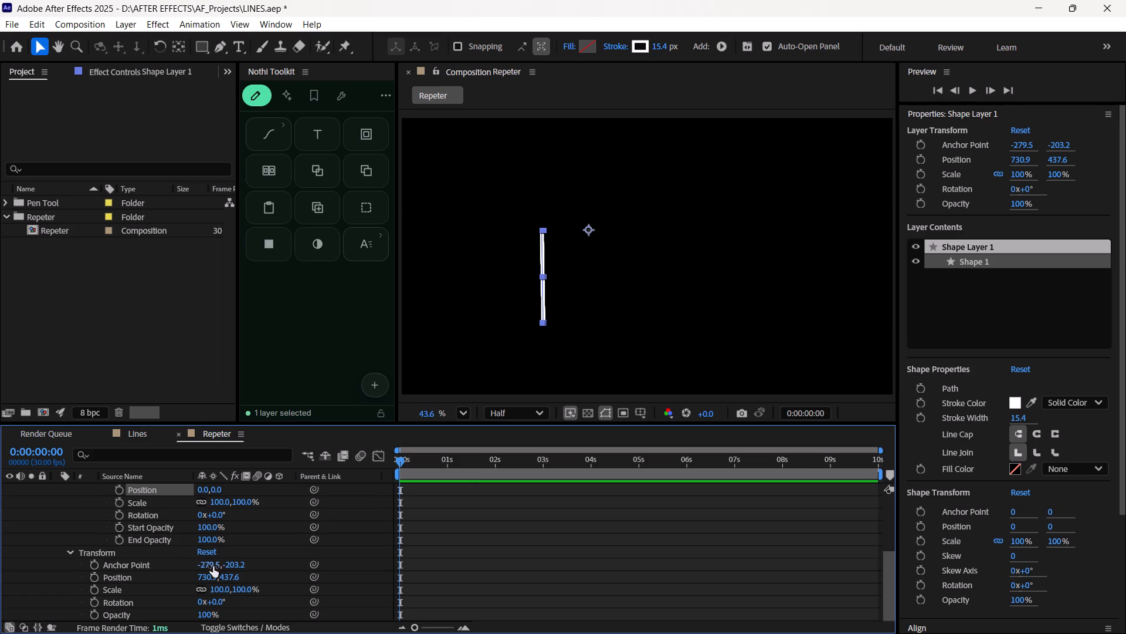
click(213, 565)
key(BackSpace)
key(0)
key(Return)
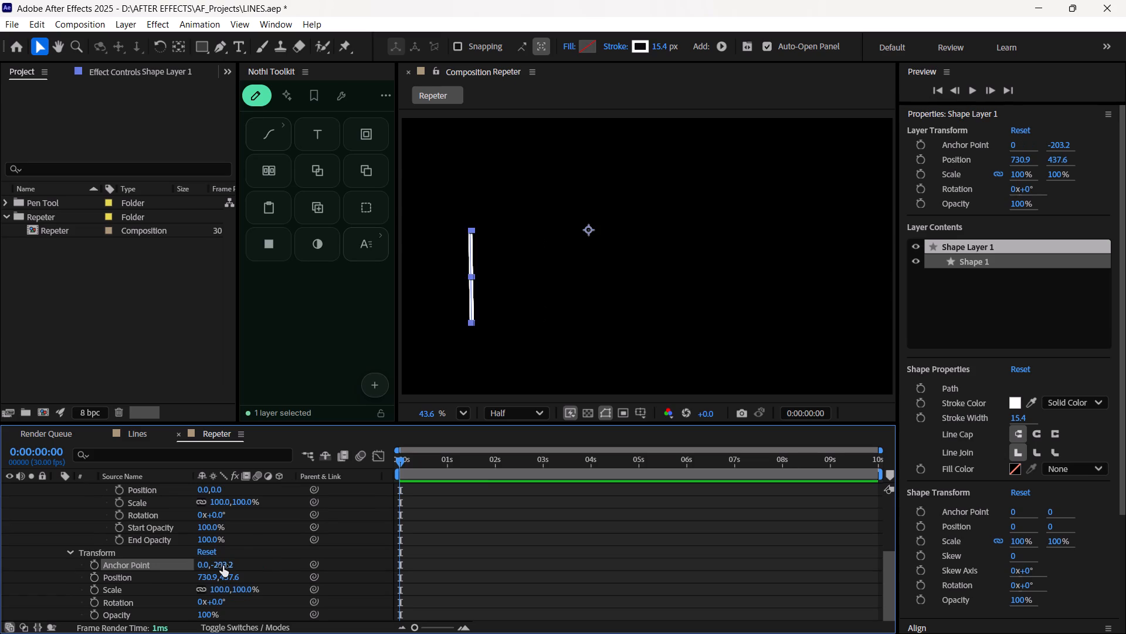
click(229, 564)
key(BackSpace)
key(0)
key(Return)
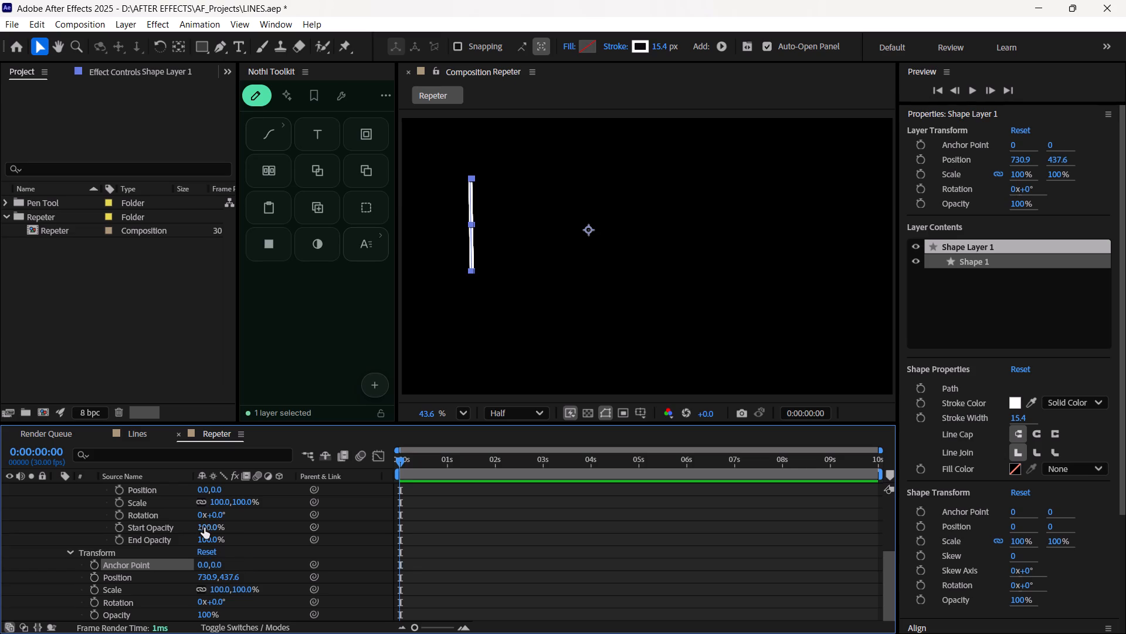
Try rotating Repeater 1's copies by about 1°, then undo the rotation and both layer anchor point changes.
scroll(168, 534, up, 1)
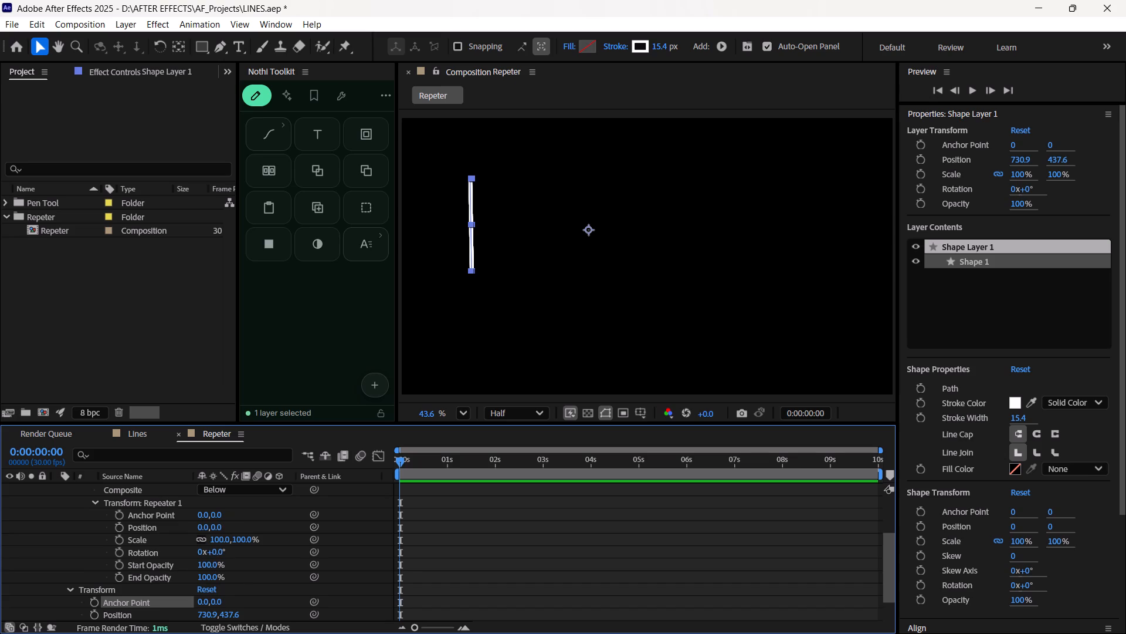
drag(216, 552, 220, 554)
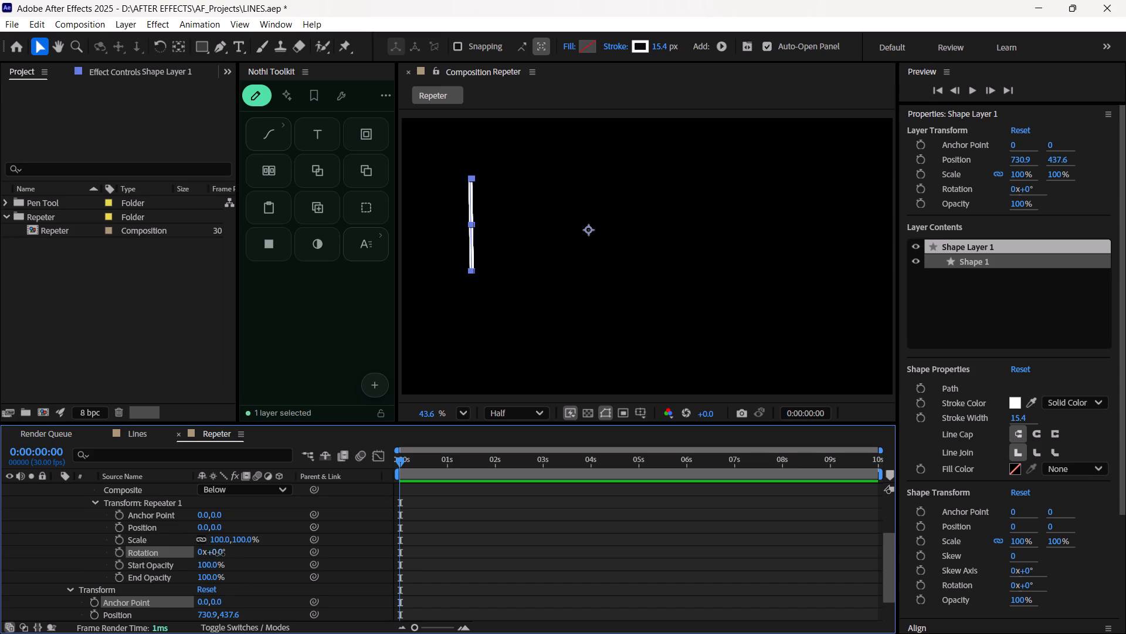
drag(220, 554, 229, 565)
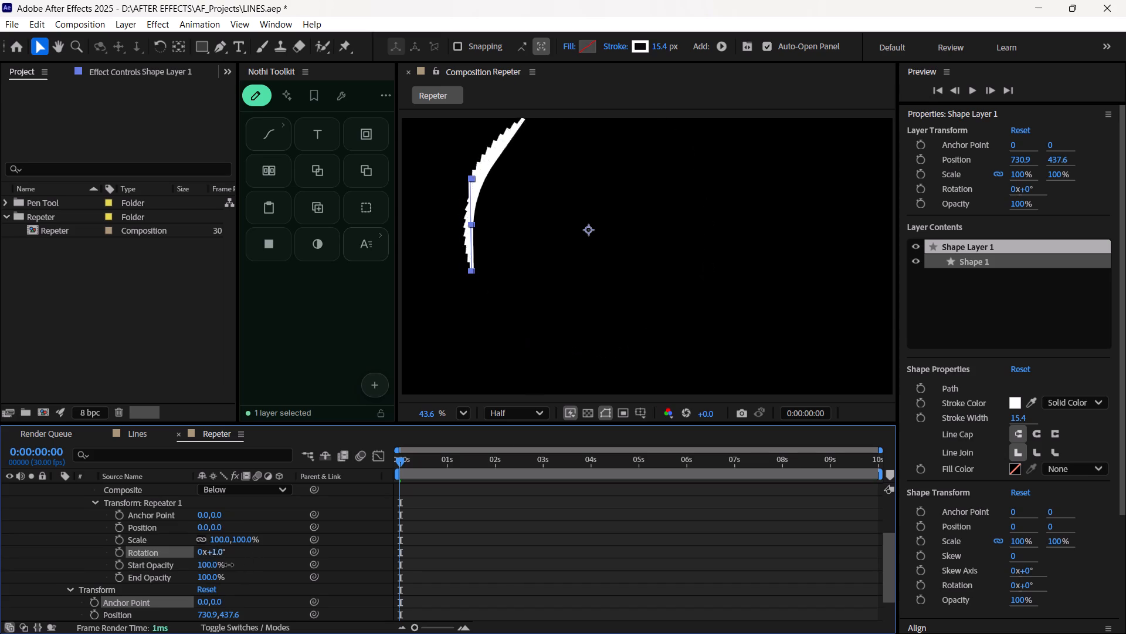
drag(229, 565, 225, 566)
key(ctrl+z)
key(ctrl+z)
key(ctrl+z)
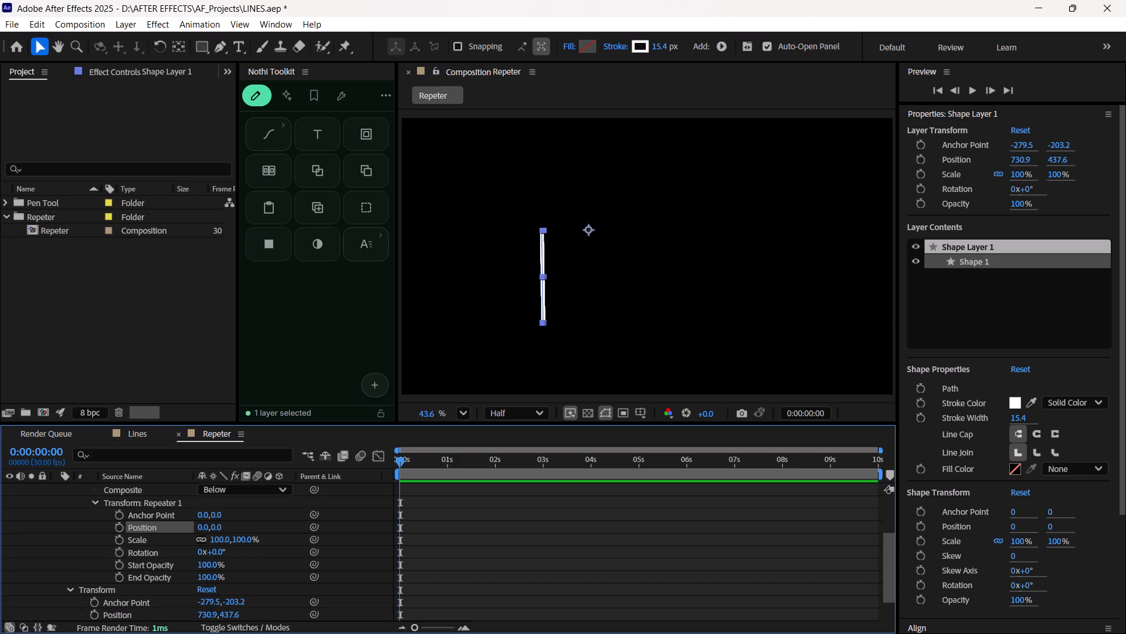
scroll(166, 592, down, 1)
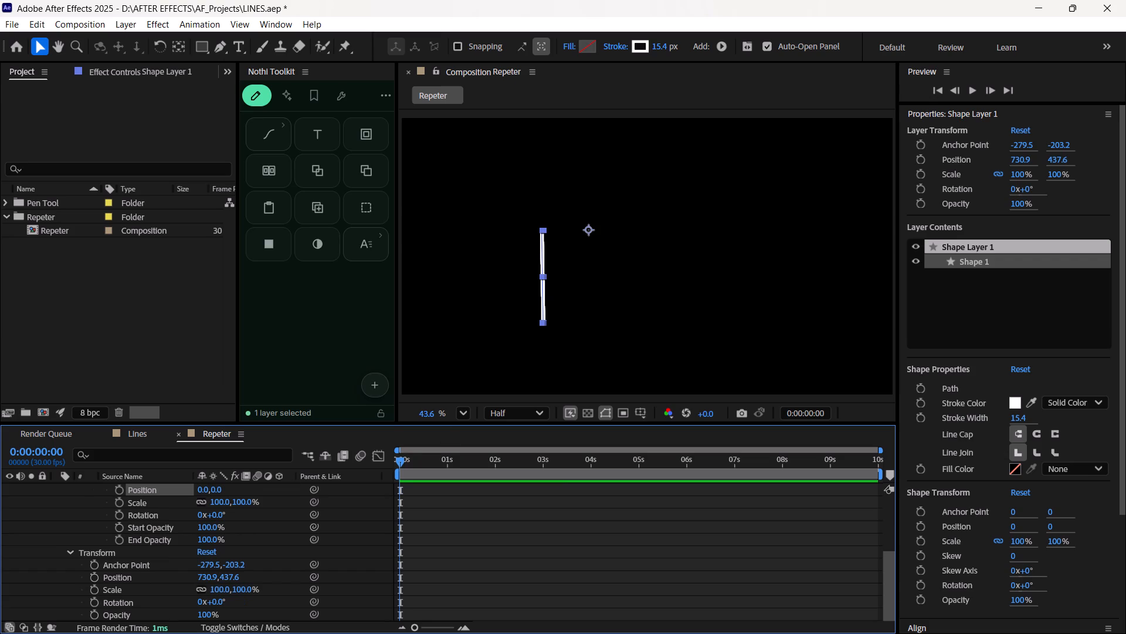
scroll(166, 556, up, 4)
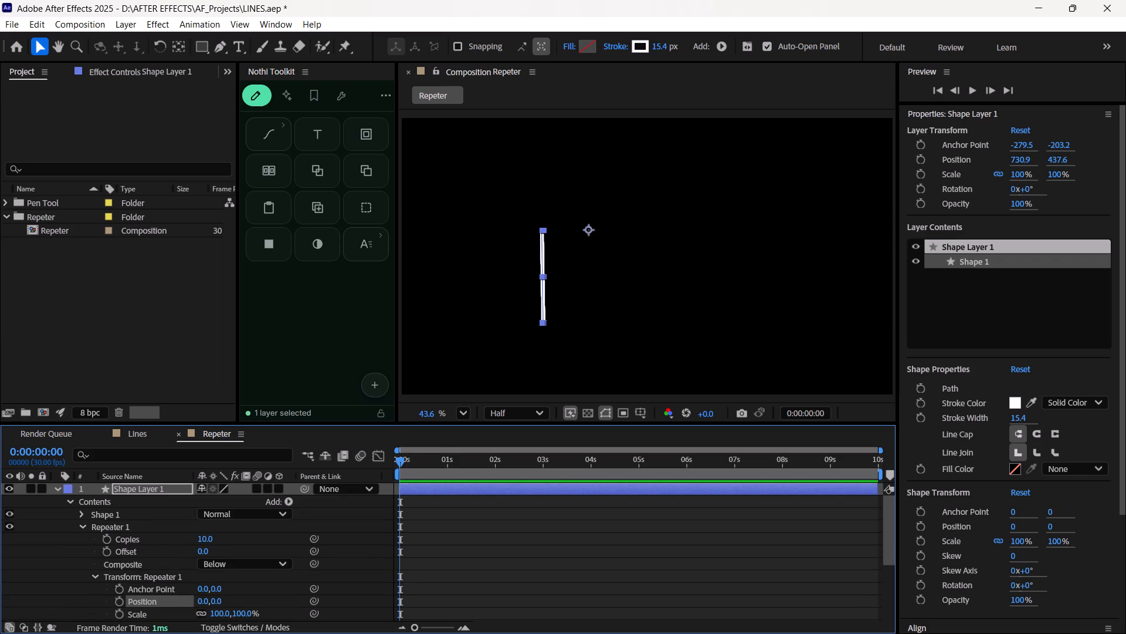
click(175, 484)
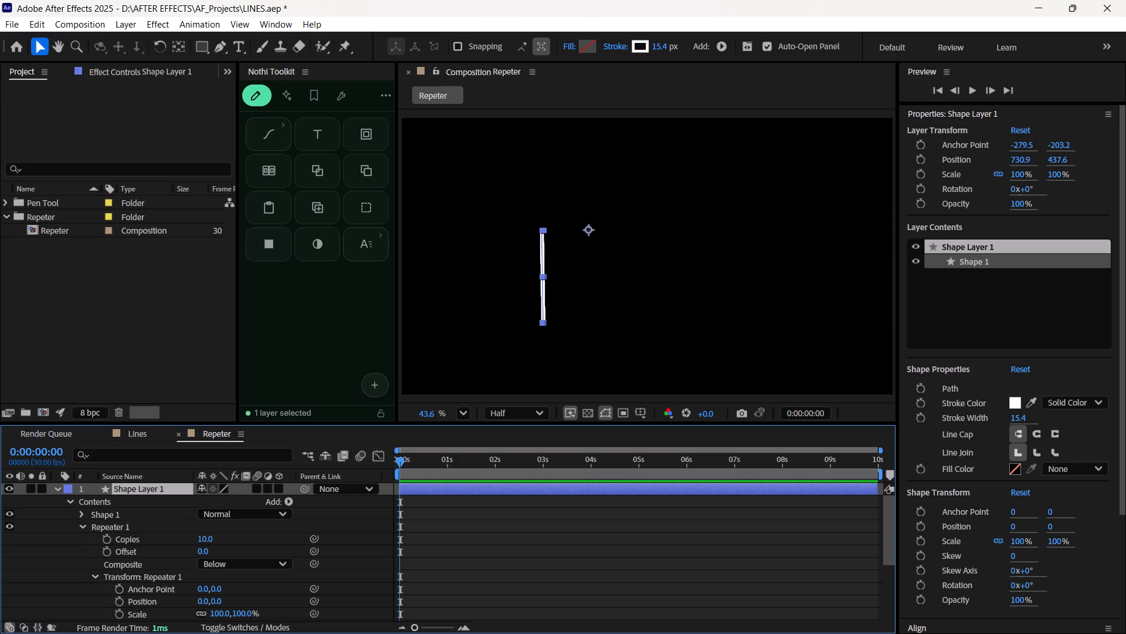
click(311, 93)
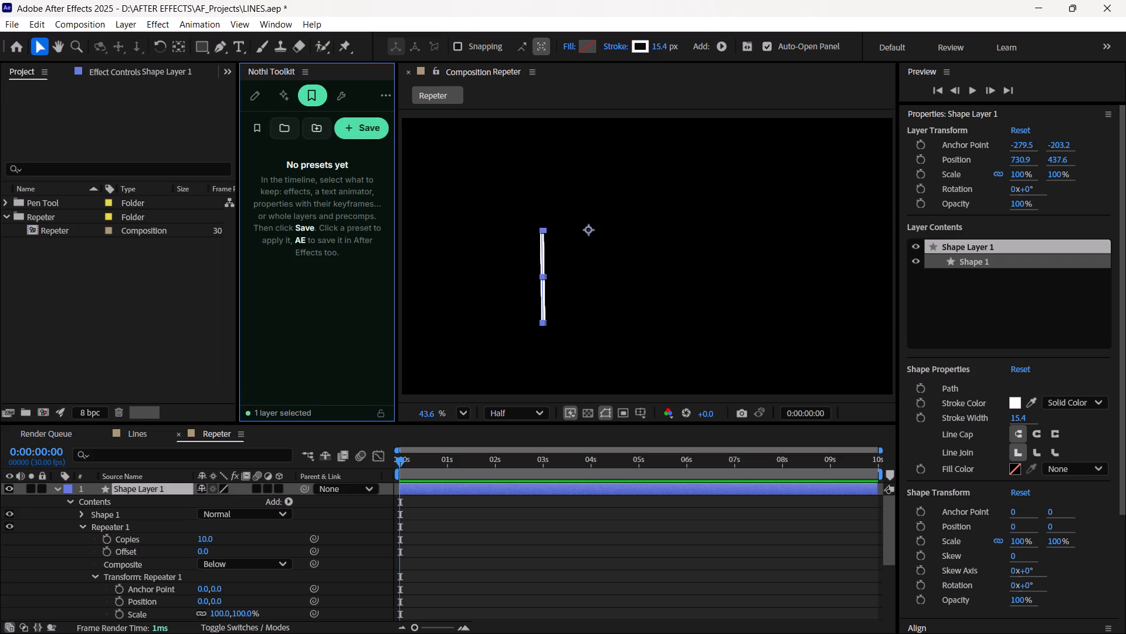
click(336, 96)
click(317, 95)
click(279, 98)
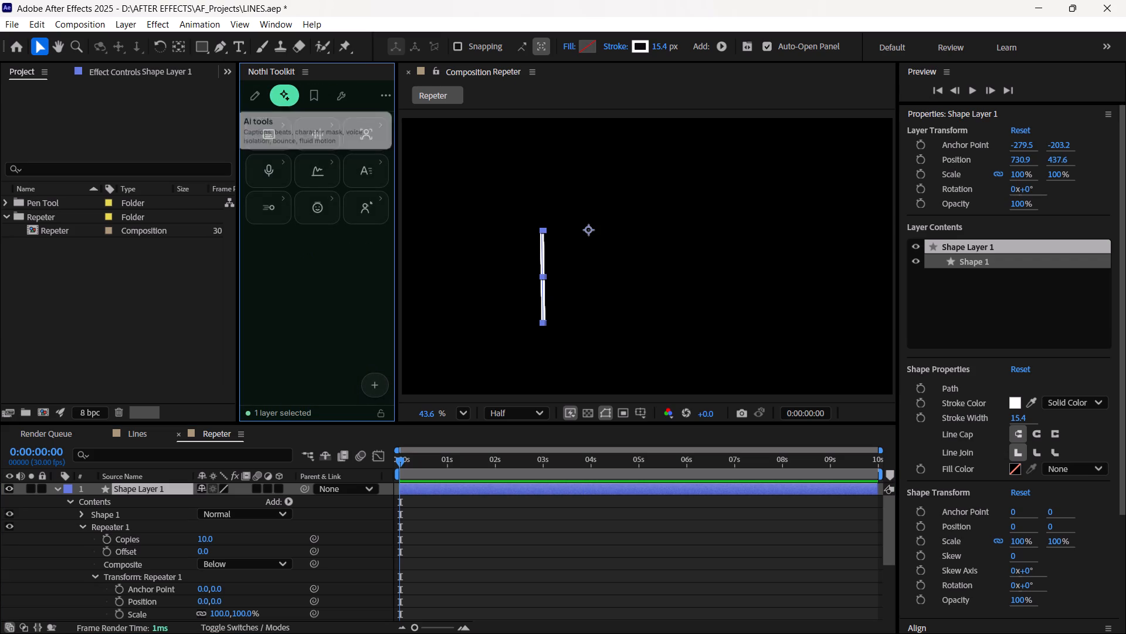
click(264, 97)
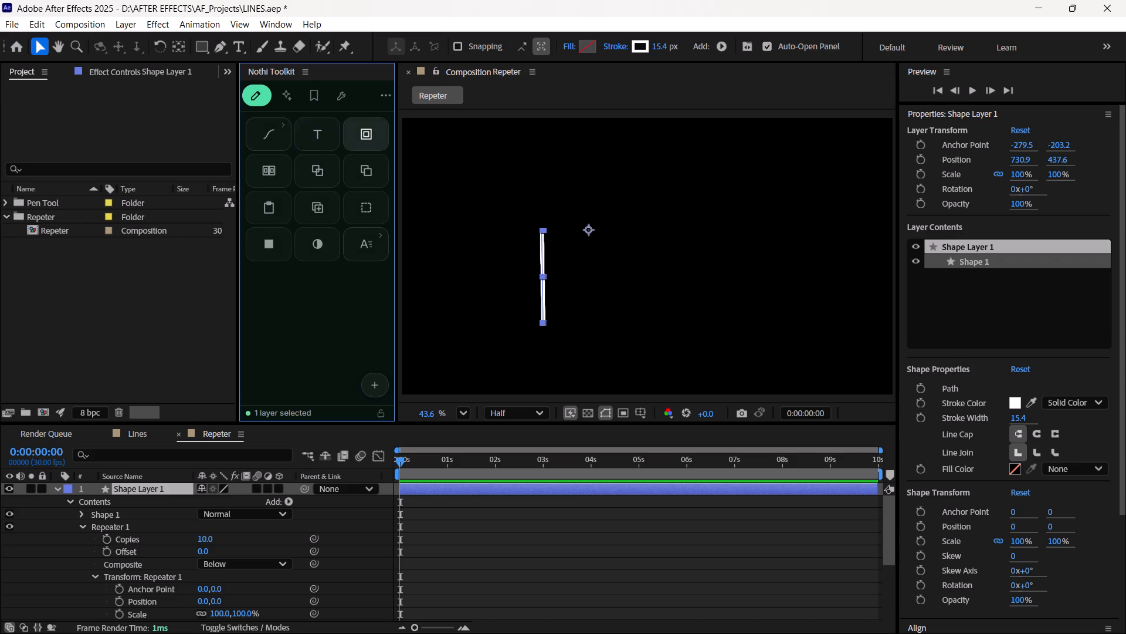
Look through the Nothi Toolkit's tool categories to see which tools they offer.
click(259, 140)
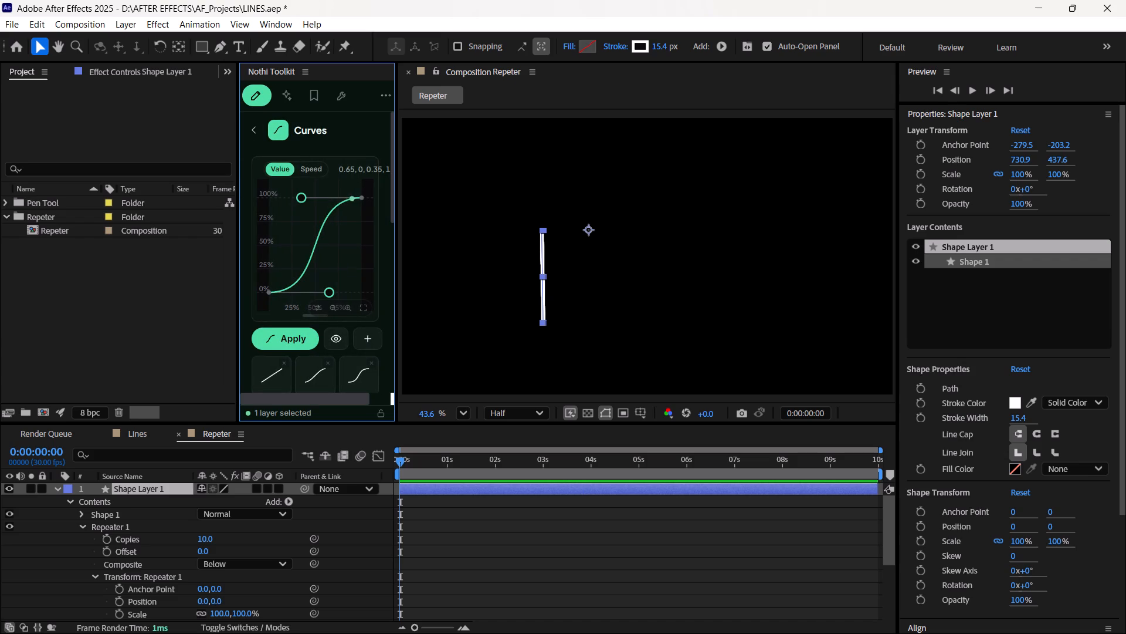
click(249, 126)
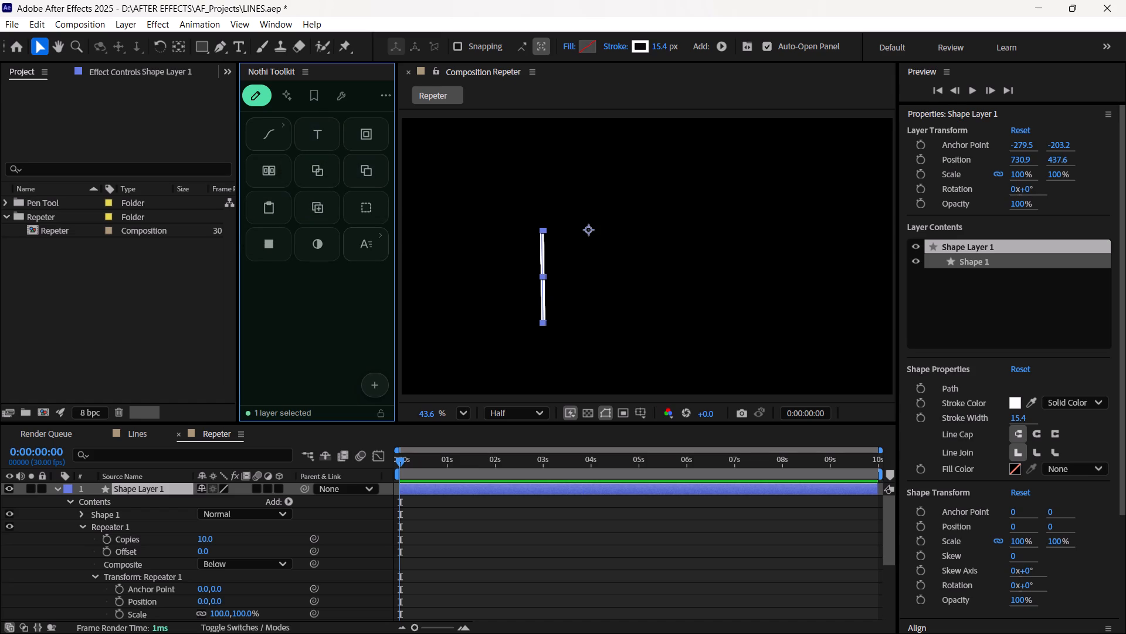
click(291, 97)
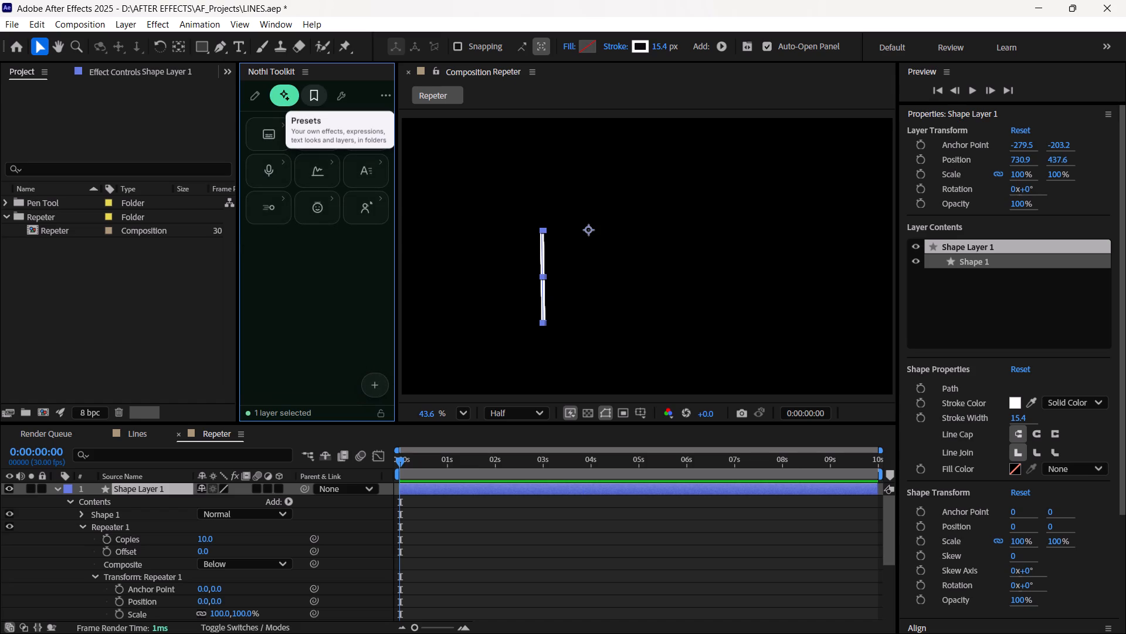
click(314, 96)
click(337, 99)
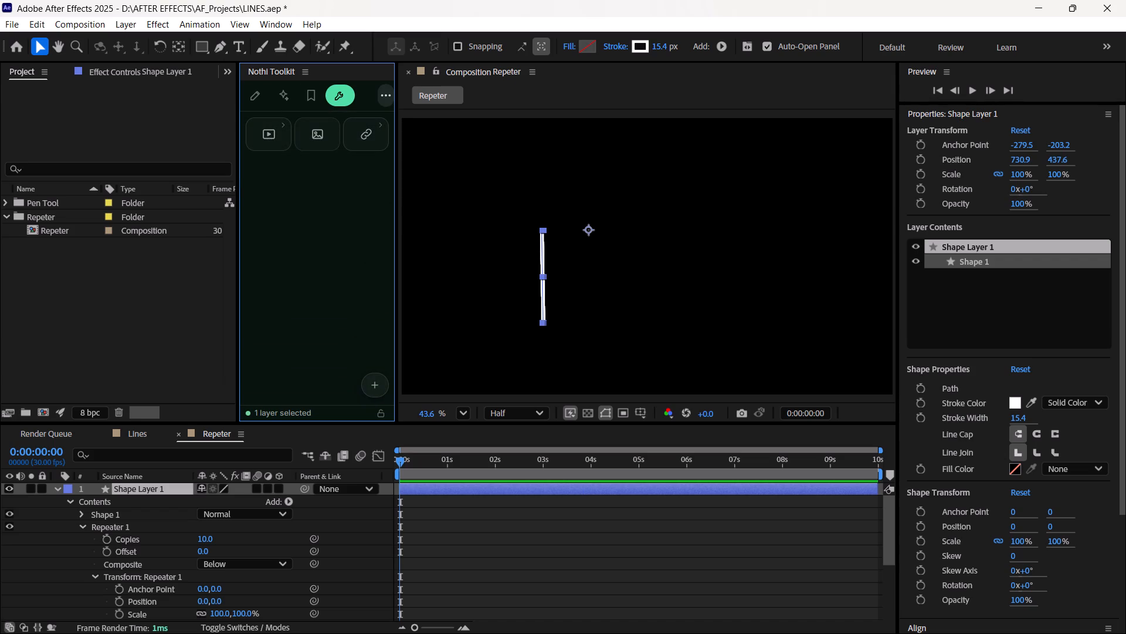
click(311, 99)
click(290, 98)
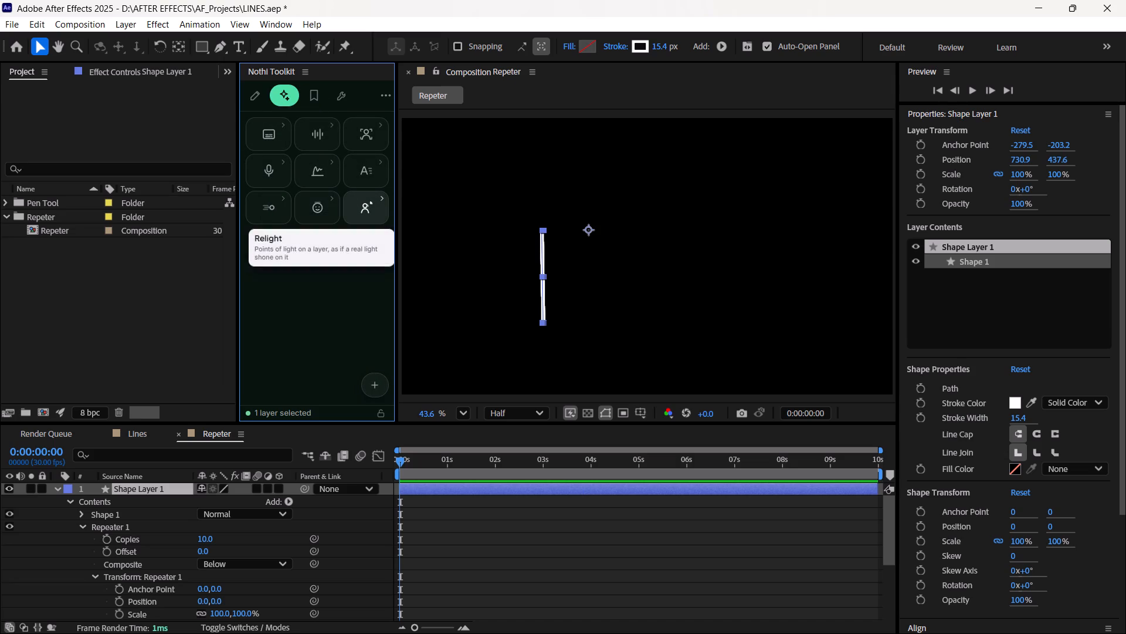
click(252, 103)
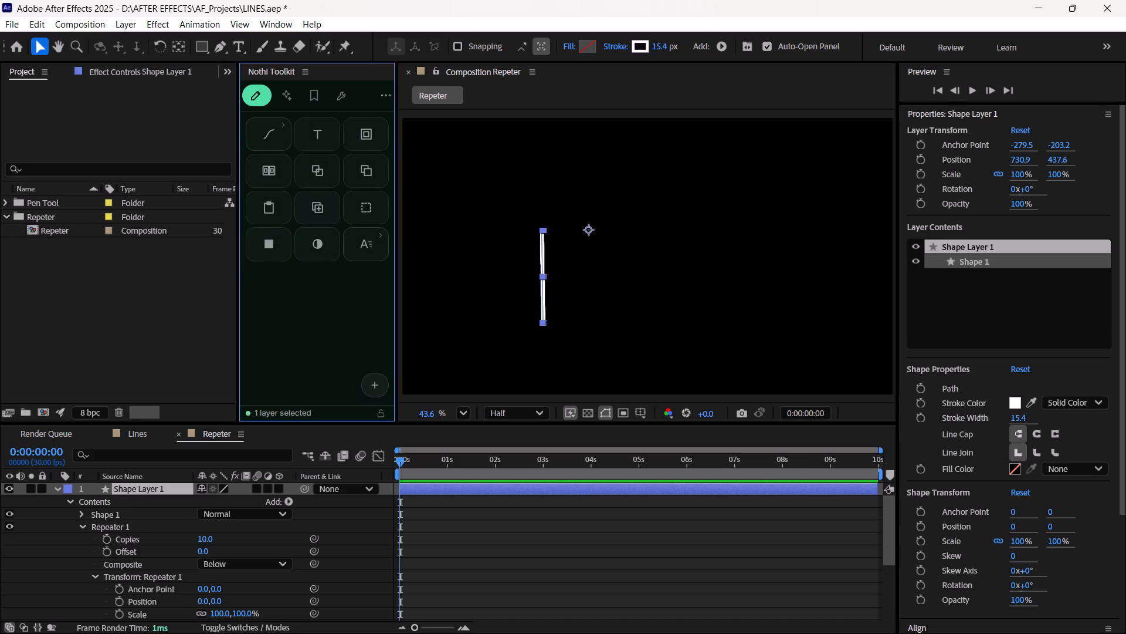
Examine the Nothi Toolkit's Curves tool, including its value graph and the curve presets.
click(277, 139)
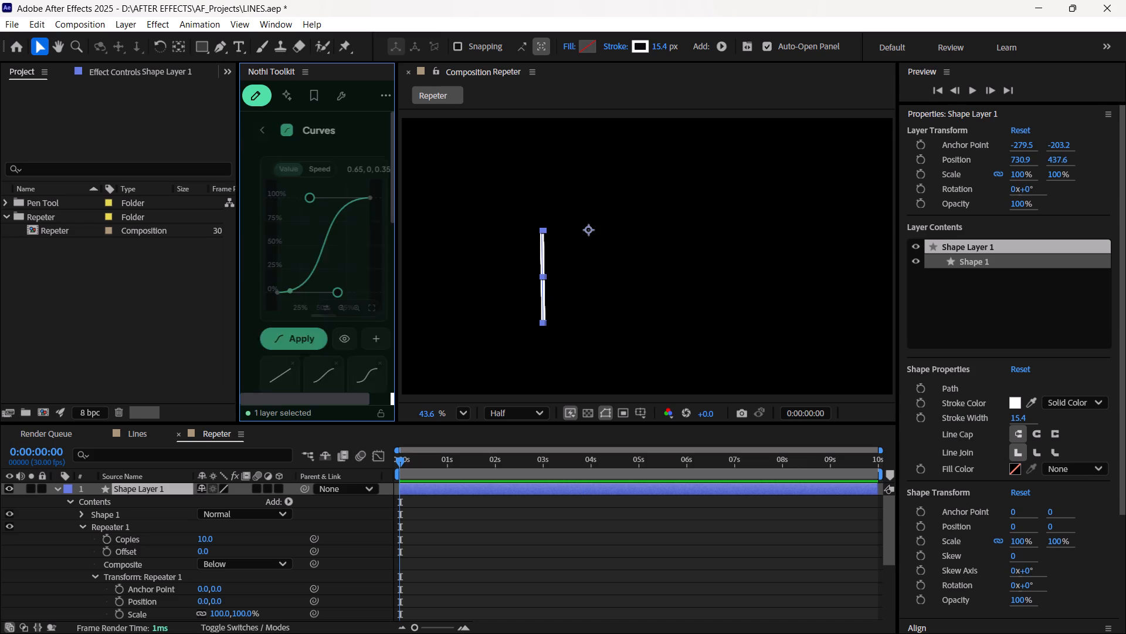
scroll(386, 264, down, 7)
scroll(374, 267, up, 5)
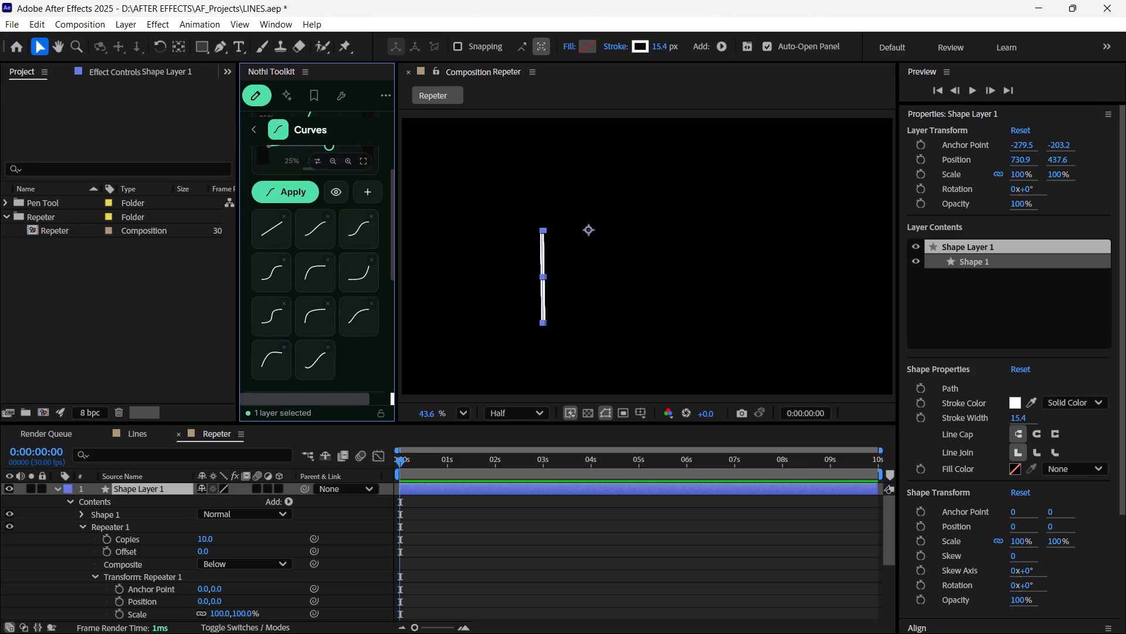
scroll(301, 150, up, 8)
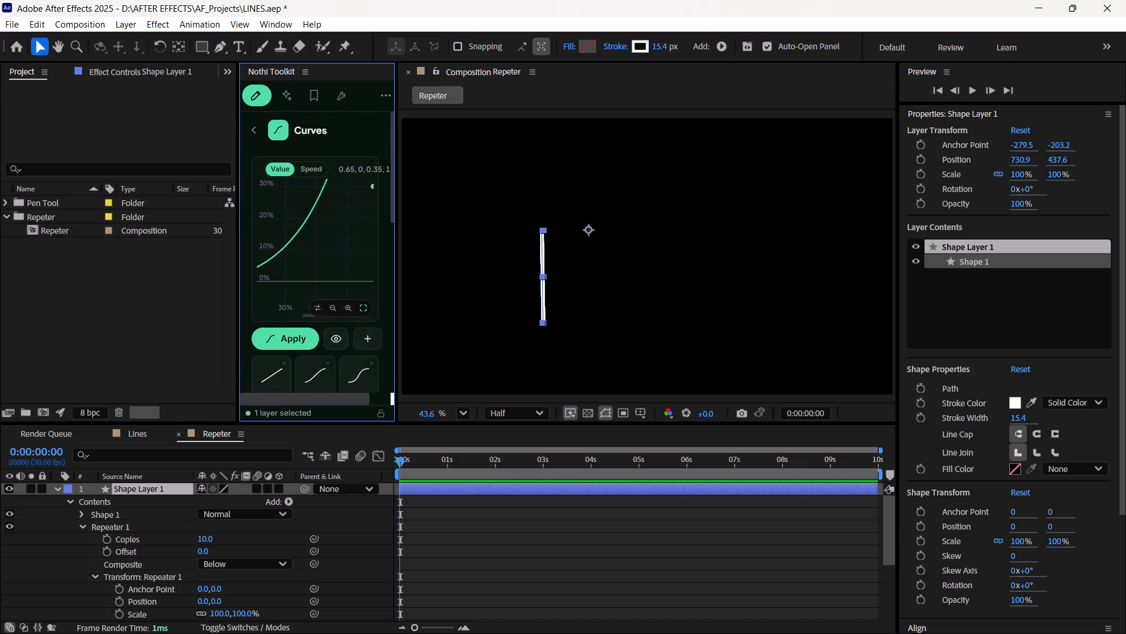
scroll(291, 168, up, 3)
scroll(325, 209, up, 6)
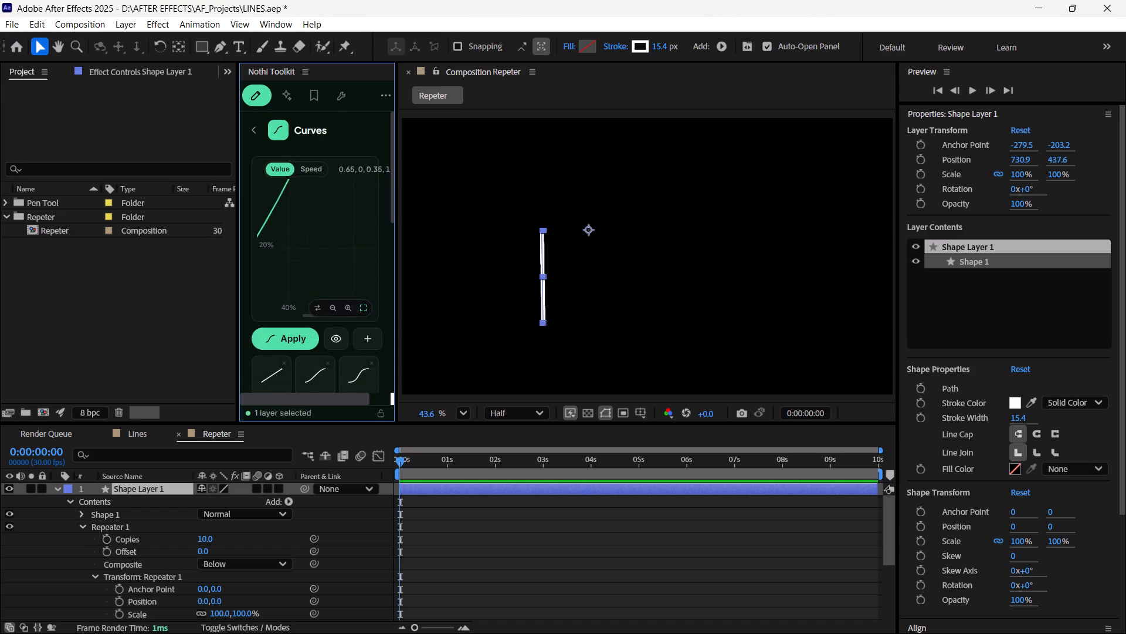
scroll(325, 209, down, 6)
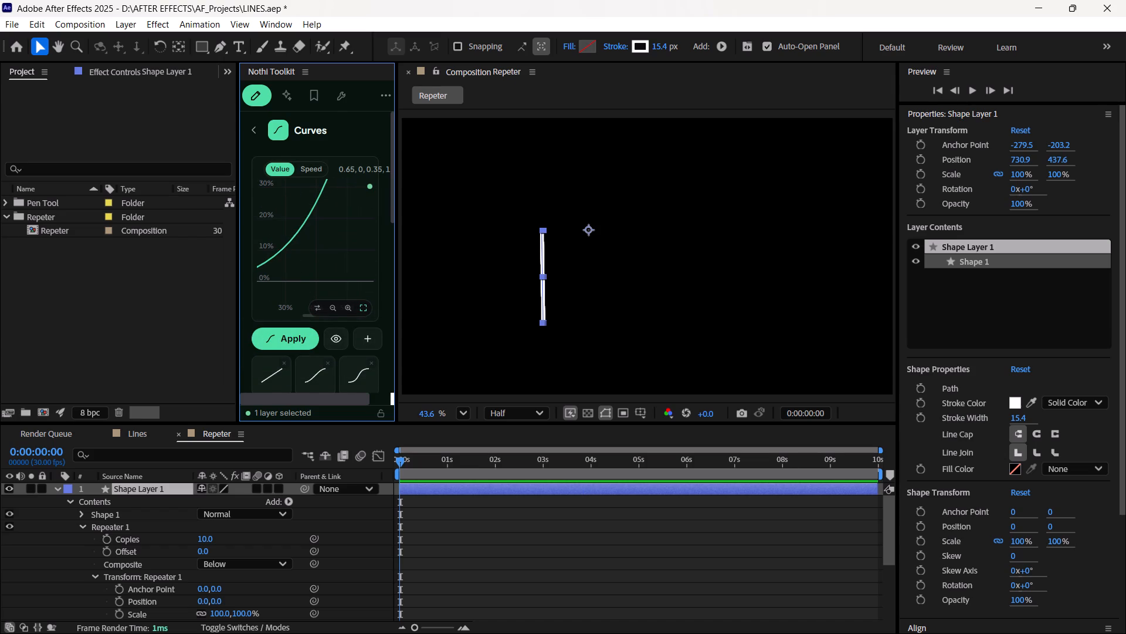
scroll(388, 255, up, 5)
scroll(388, 255, down, 7)
scroll(388, 255, up, 7)
click(254, 127)
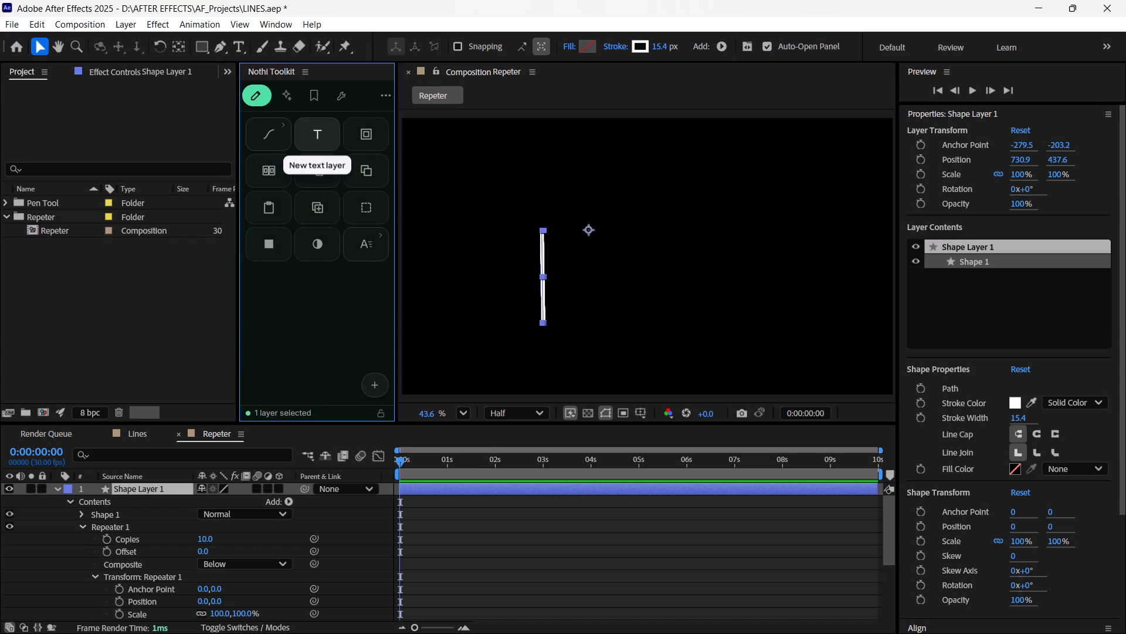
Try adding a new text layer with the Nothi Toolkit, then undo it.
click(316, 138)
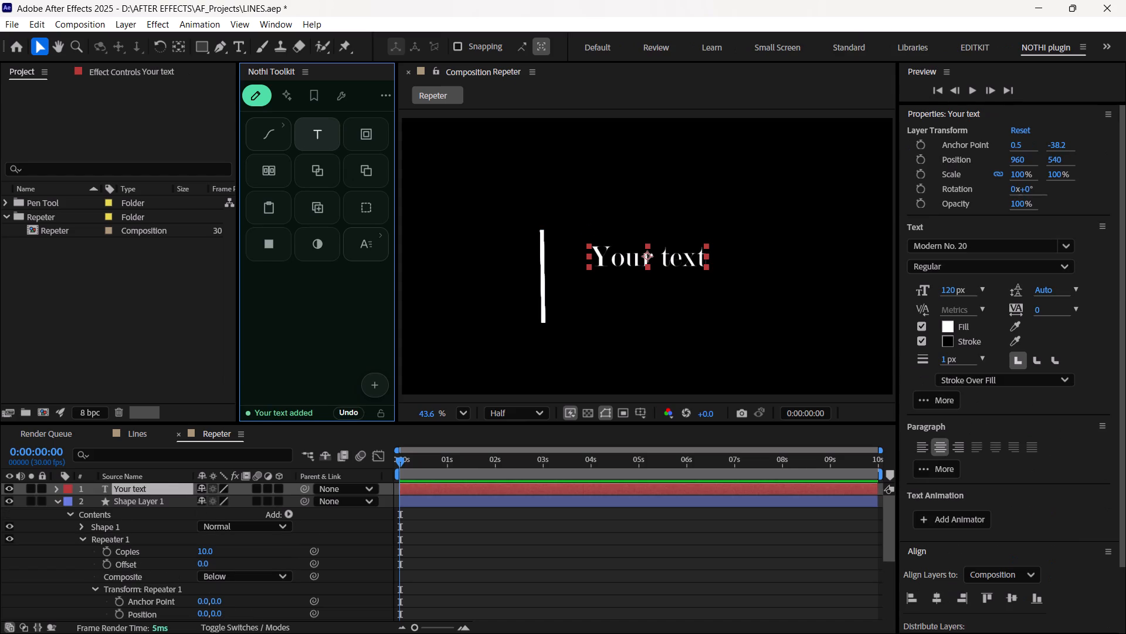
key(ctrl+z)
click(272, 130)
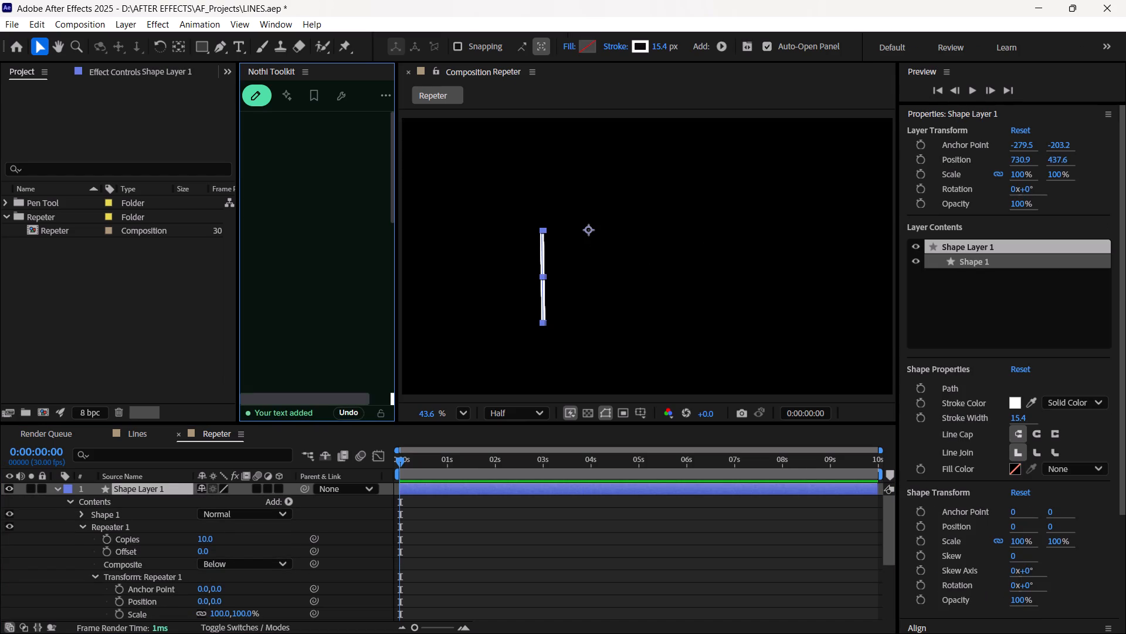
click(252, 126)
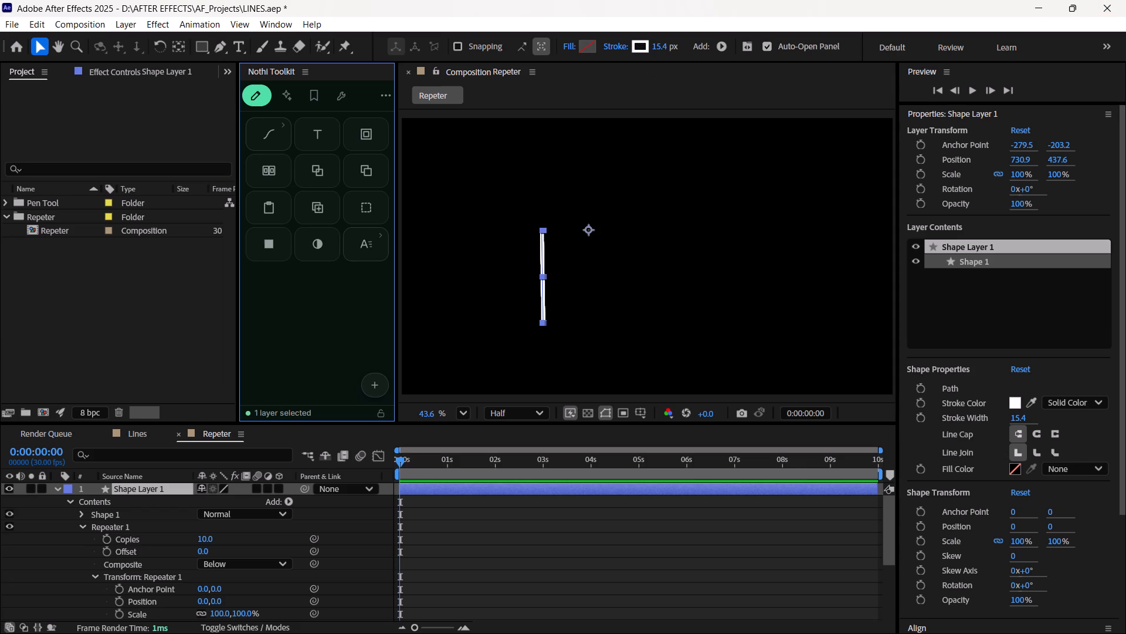
Center Shape Layer 1 in the composition using the AlignIt tool of the EDITKIT extension, then close the extension.
click(281, 27)
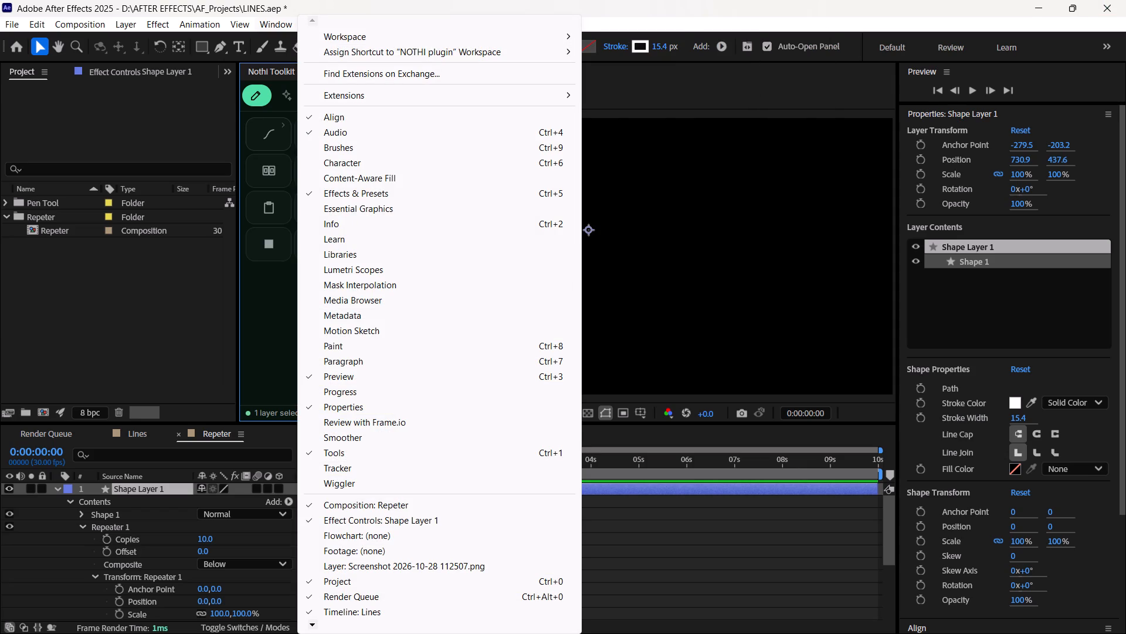
click(641, 95)
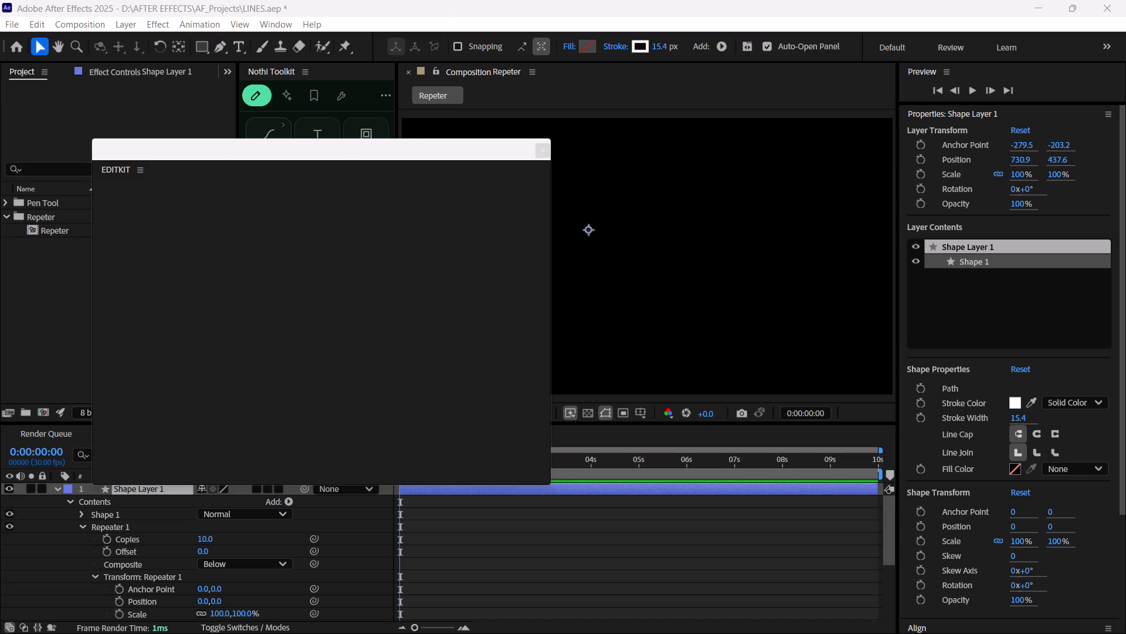
drag(291, 151, 763, 137)
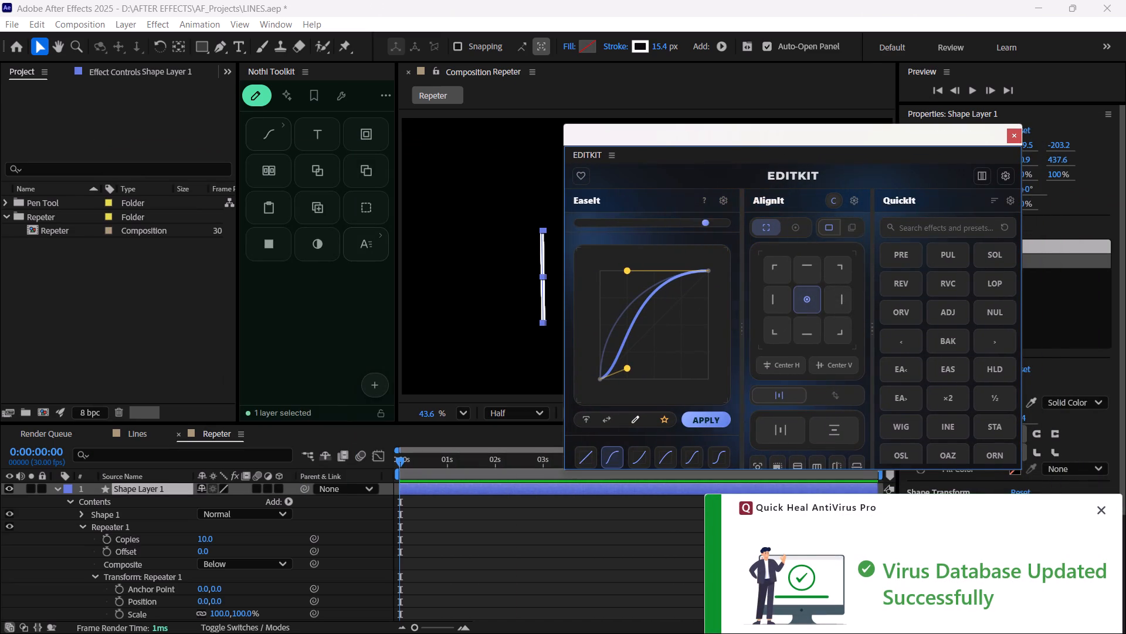
scroll(738, 346, down, 5)
scroll(768, 394, up, 2)
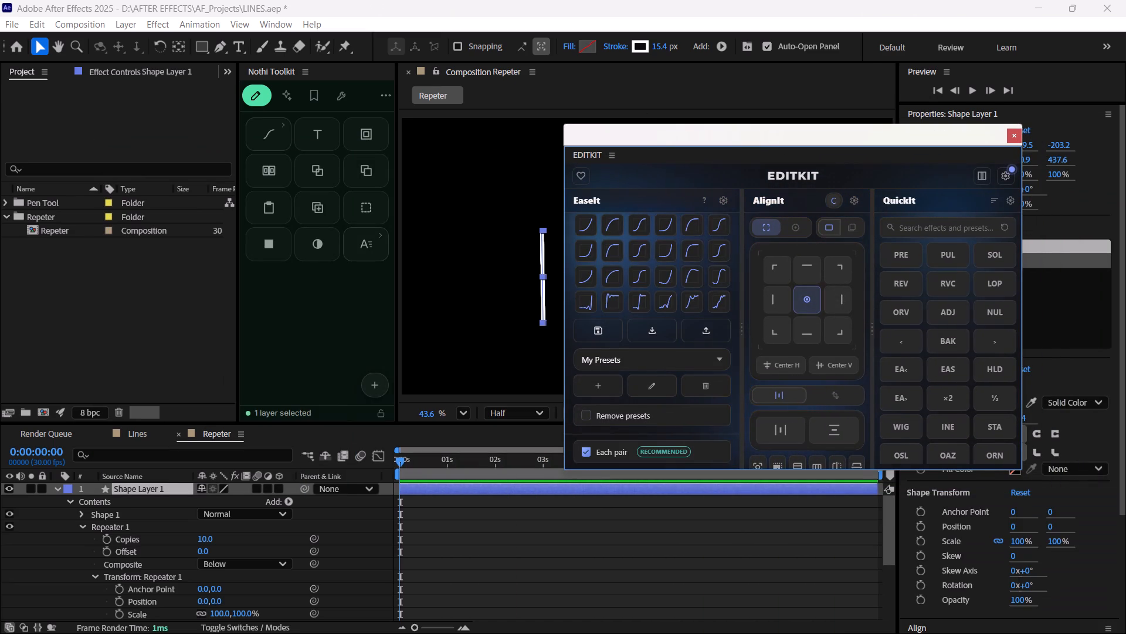
scroll(768, 394, up, 3)
click(814, 302)
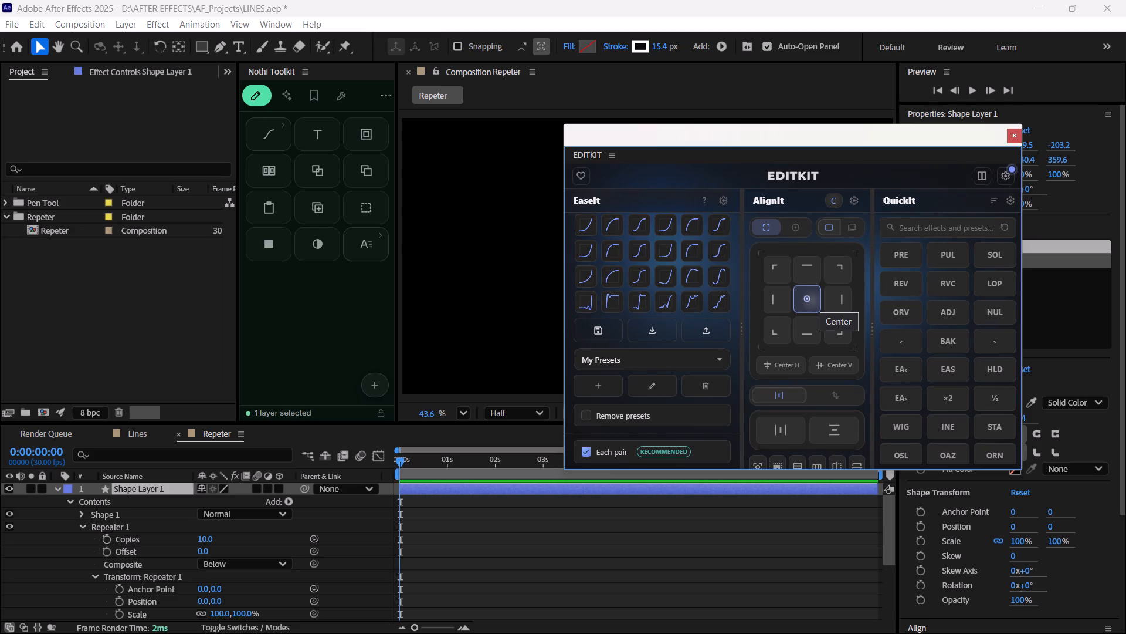
click(813, 302)
click(813, 302)
click(813, 302)
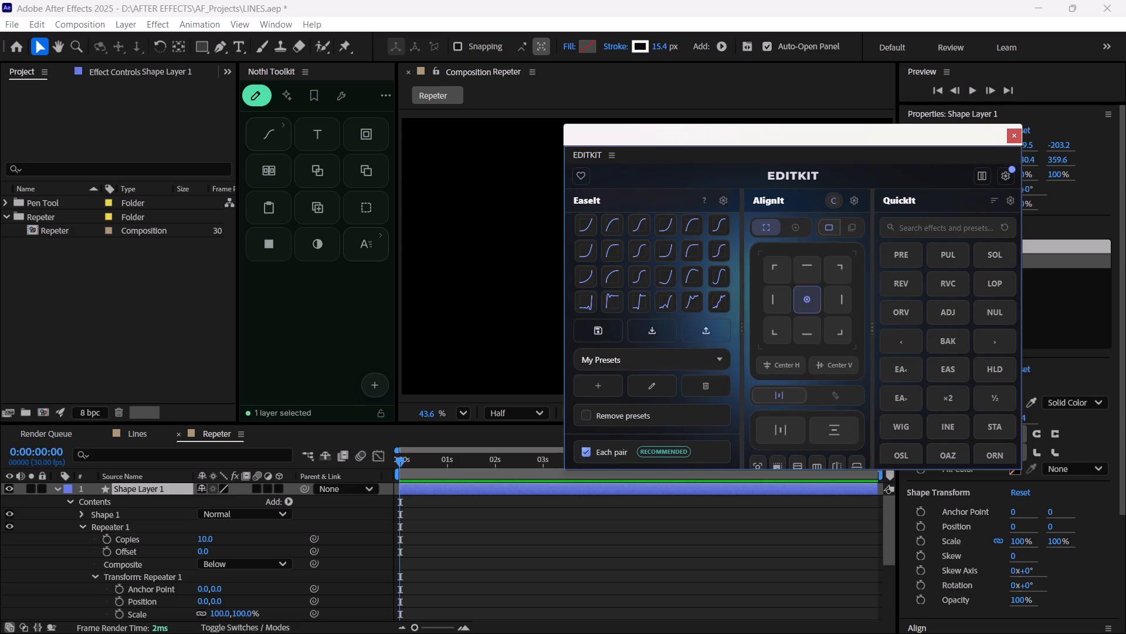
click(1012, 134)
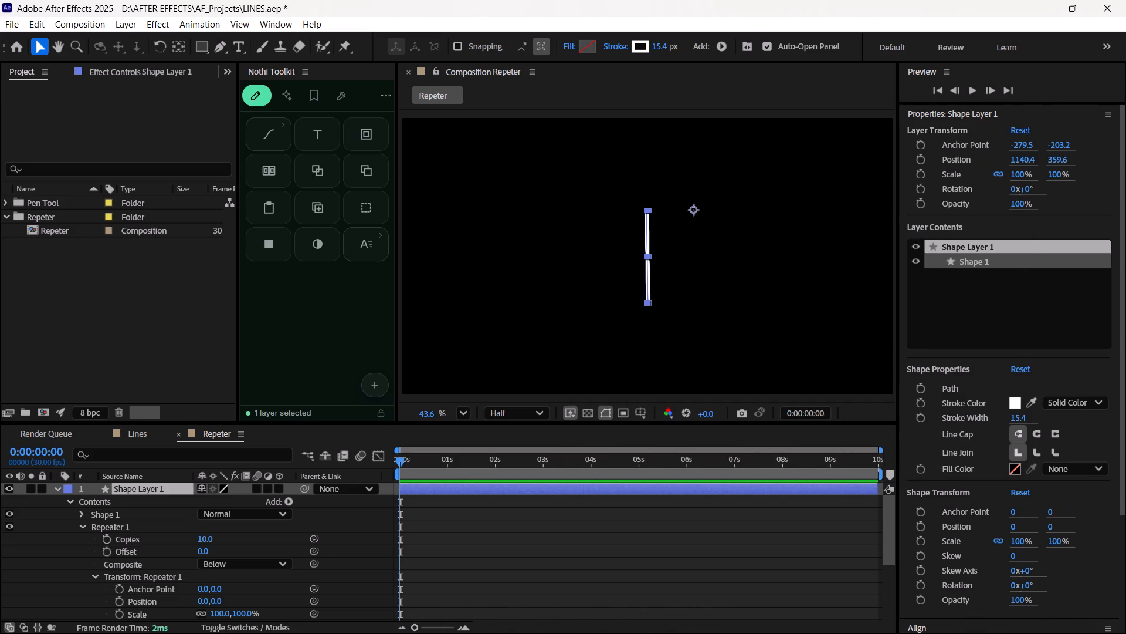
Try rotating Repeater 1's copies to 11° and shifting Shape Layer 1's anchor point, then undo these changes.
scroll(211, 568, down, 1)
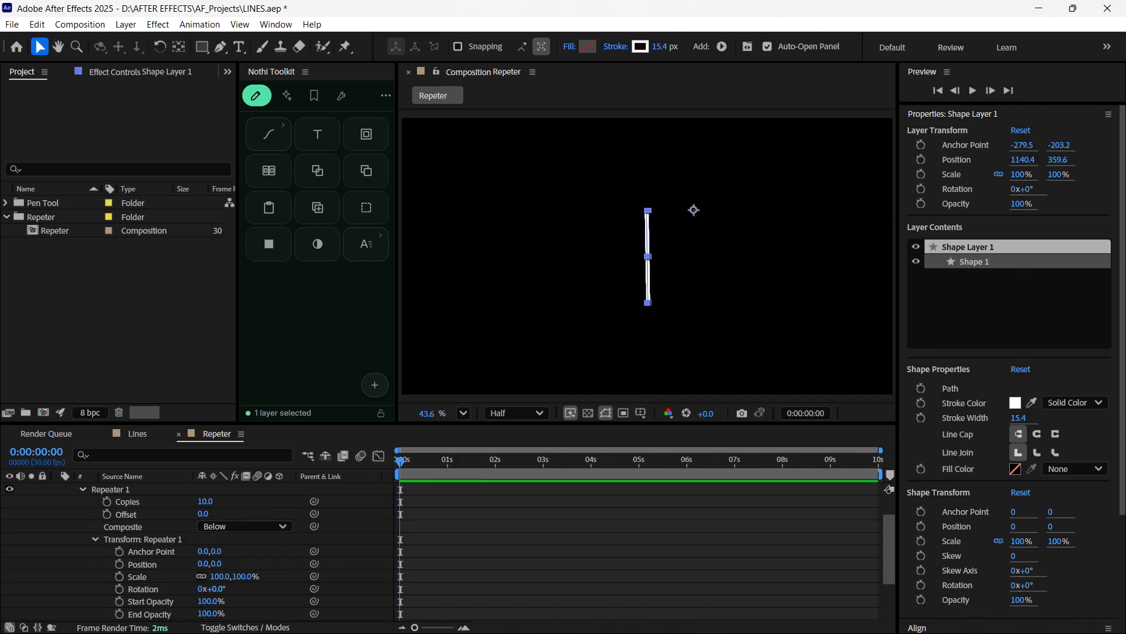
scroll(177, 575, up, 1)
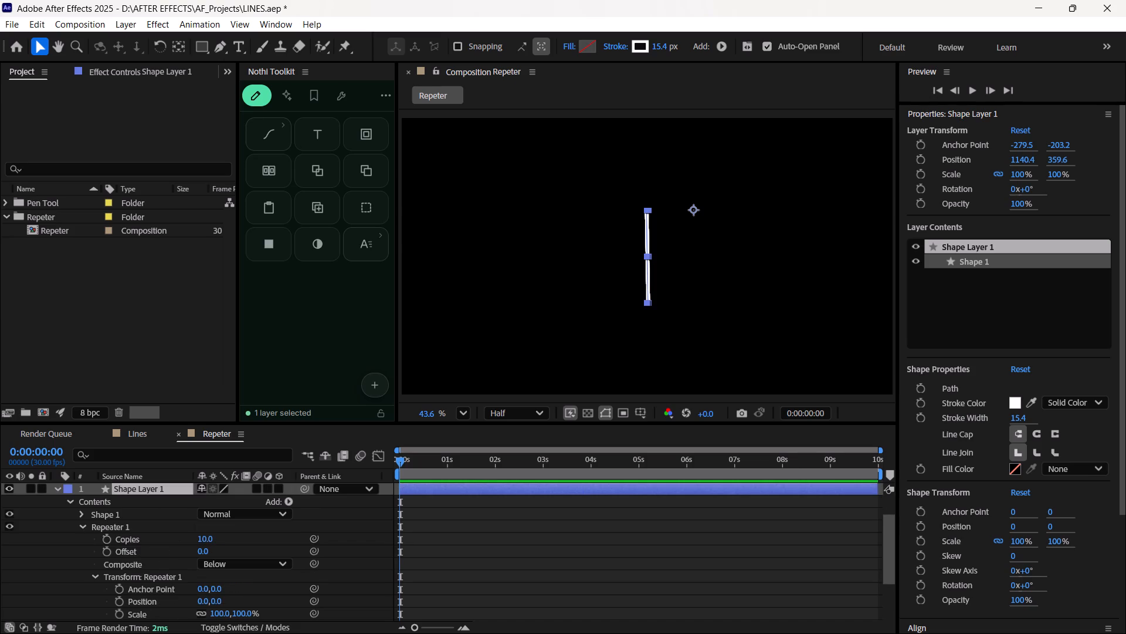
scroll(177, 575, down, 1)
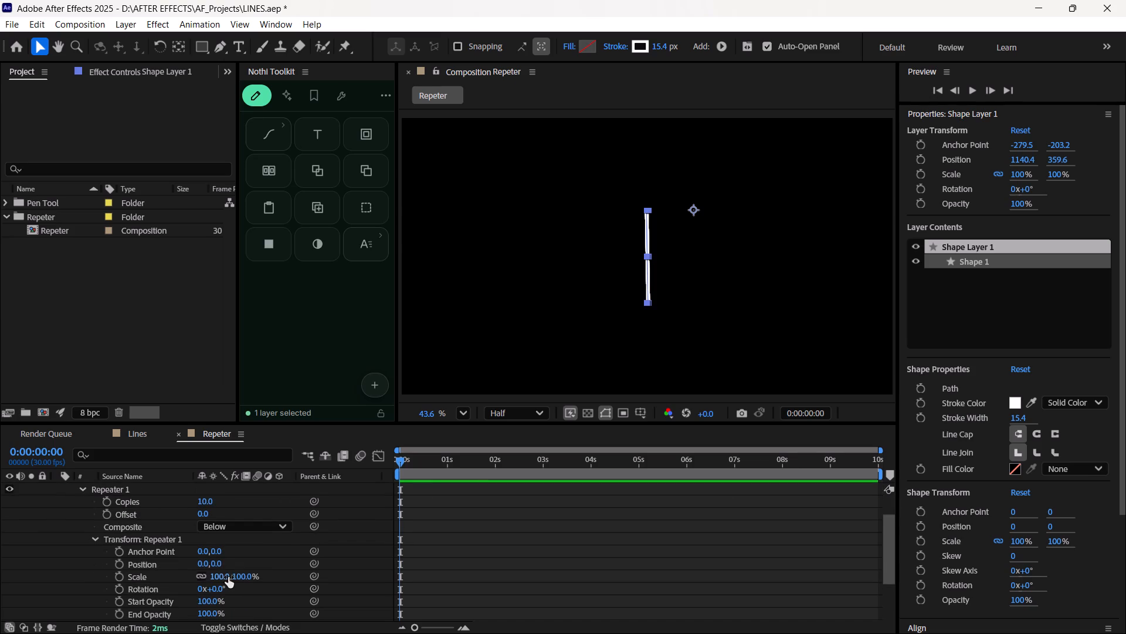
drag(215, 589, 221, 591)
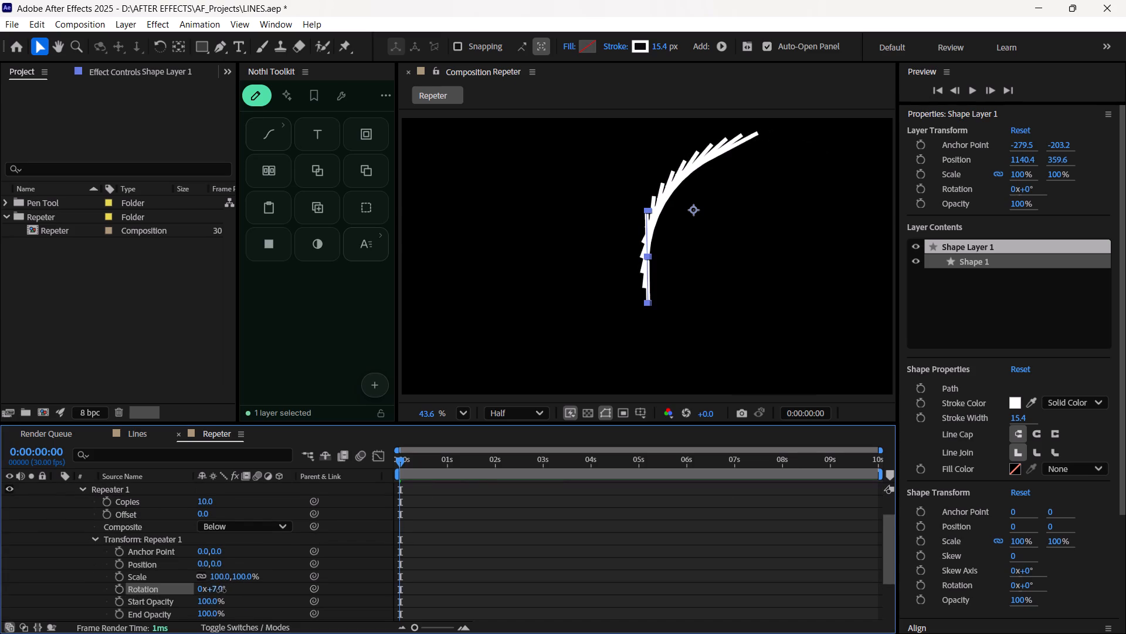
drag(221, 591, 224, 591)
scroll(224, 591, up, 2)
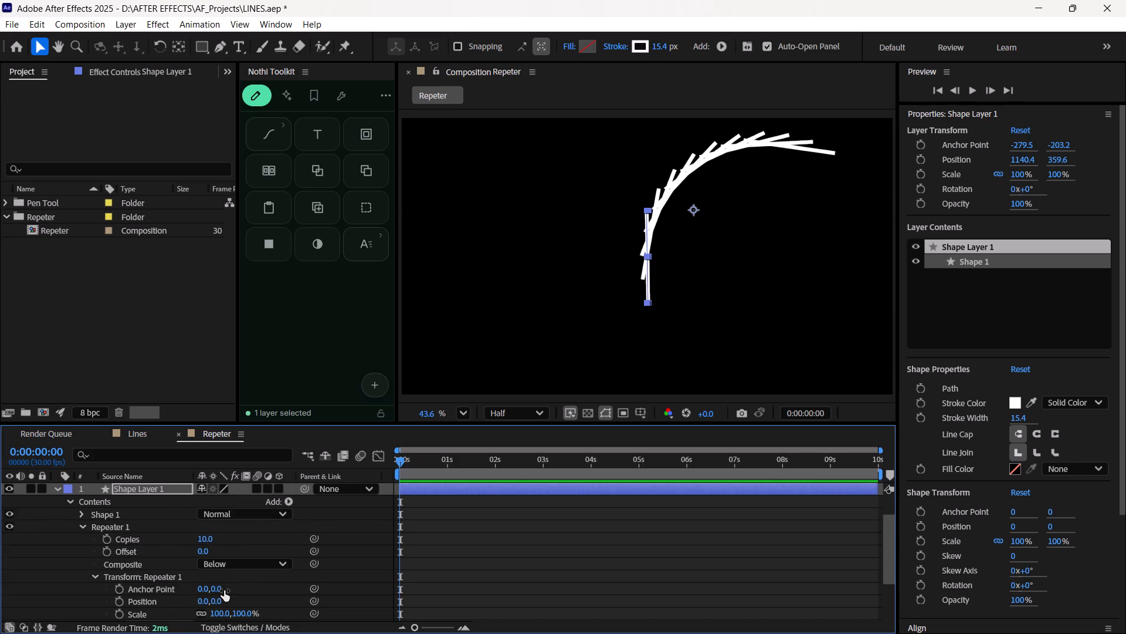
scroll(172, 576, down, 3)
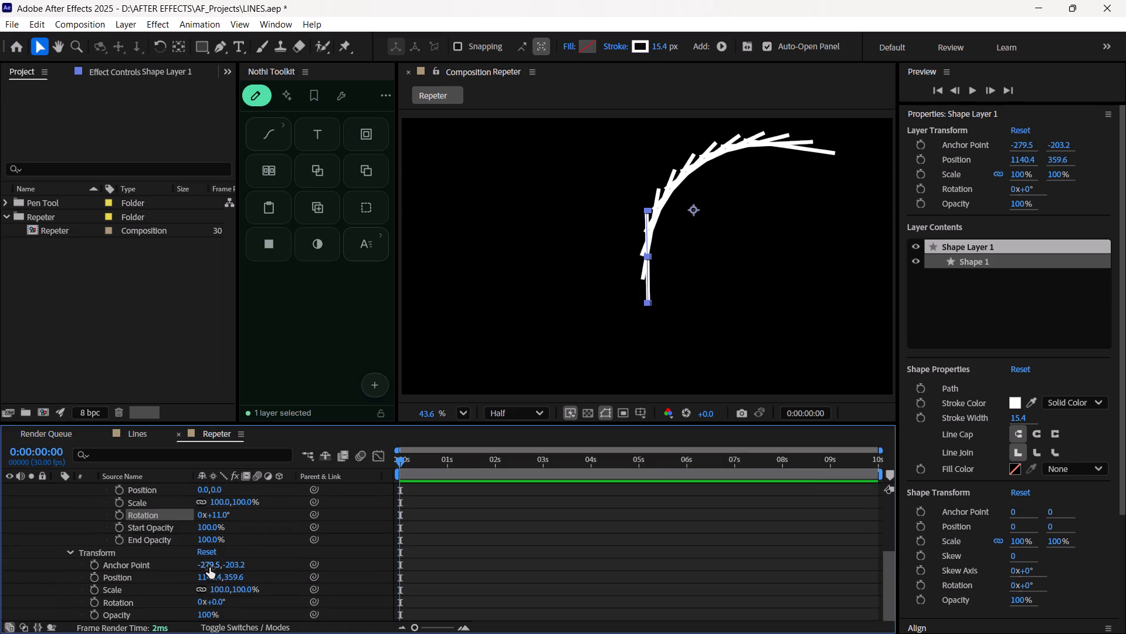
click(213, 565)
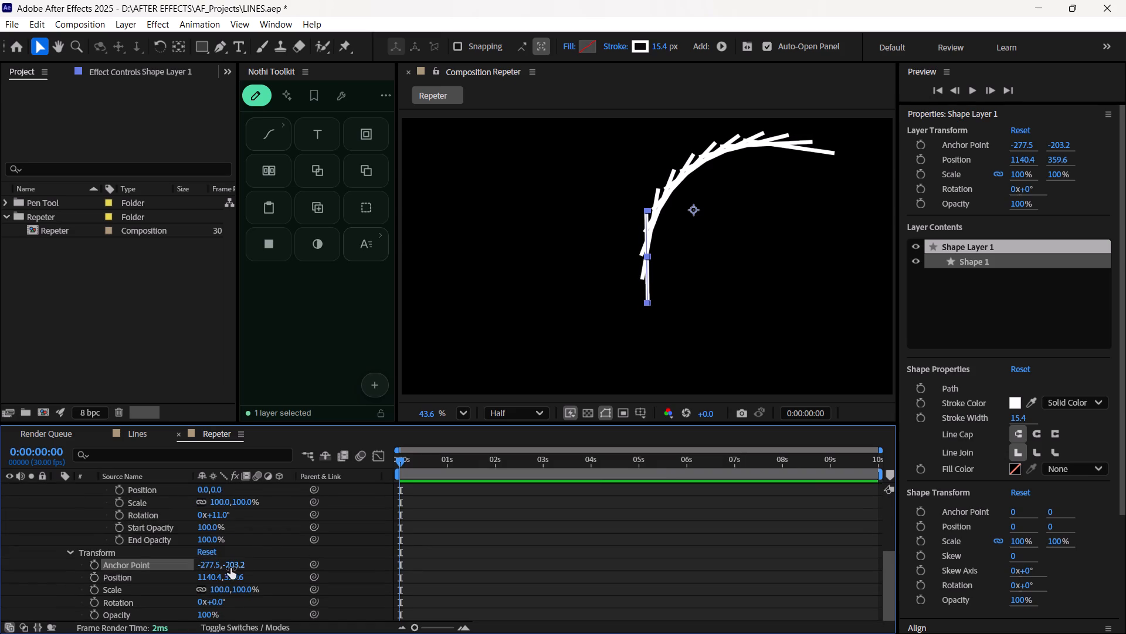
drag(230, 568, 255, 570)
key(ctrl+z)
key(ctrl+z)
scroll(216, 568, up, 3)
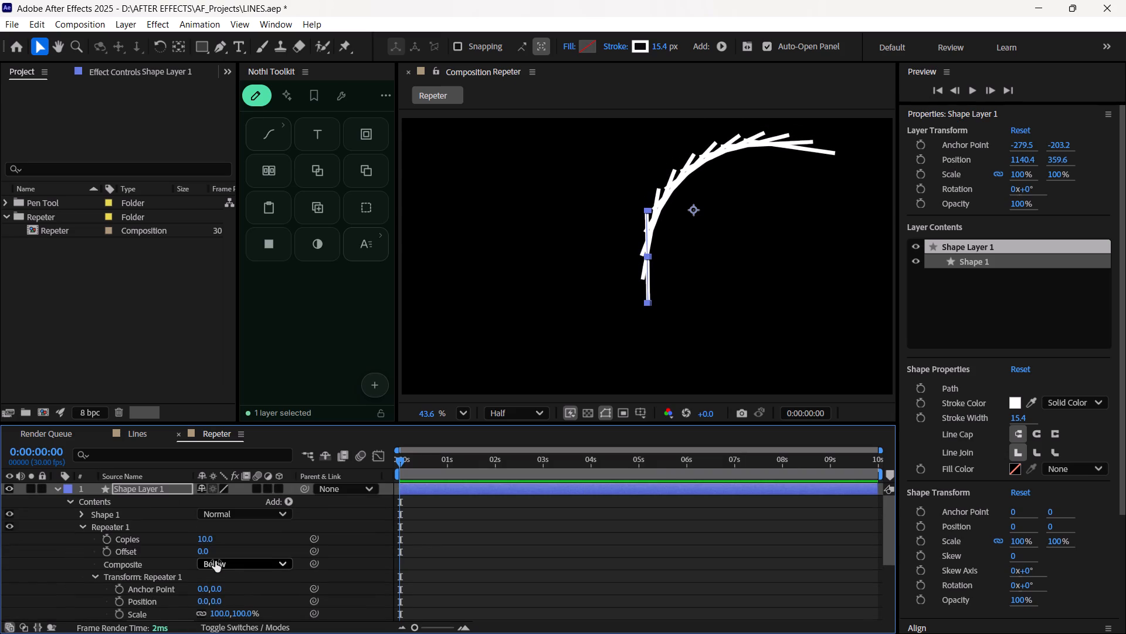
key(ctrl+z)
Set the rotation in Repeater 1's transform to about 3°.
scroll(212, 561, down, 1)
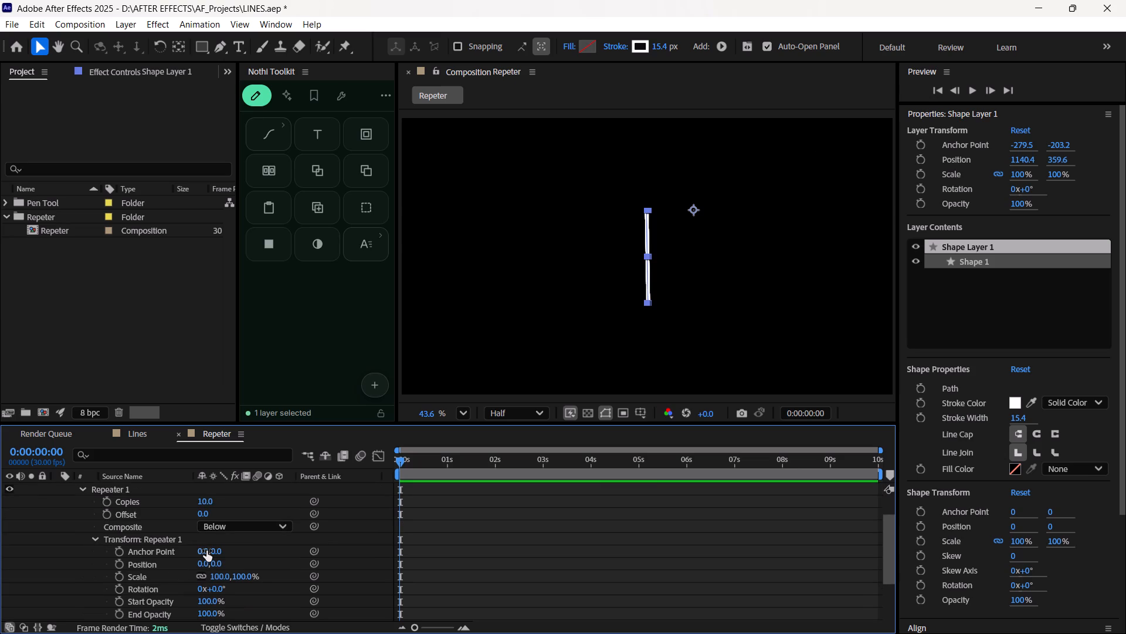
scroll(206, 551, up, 1)
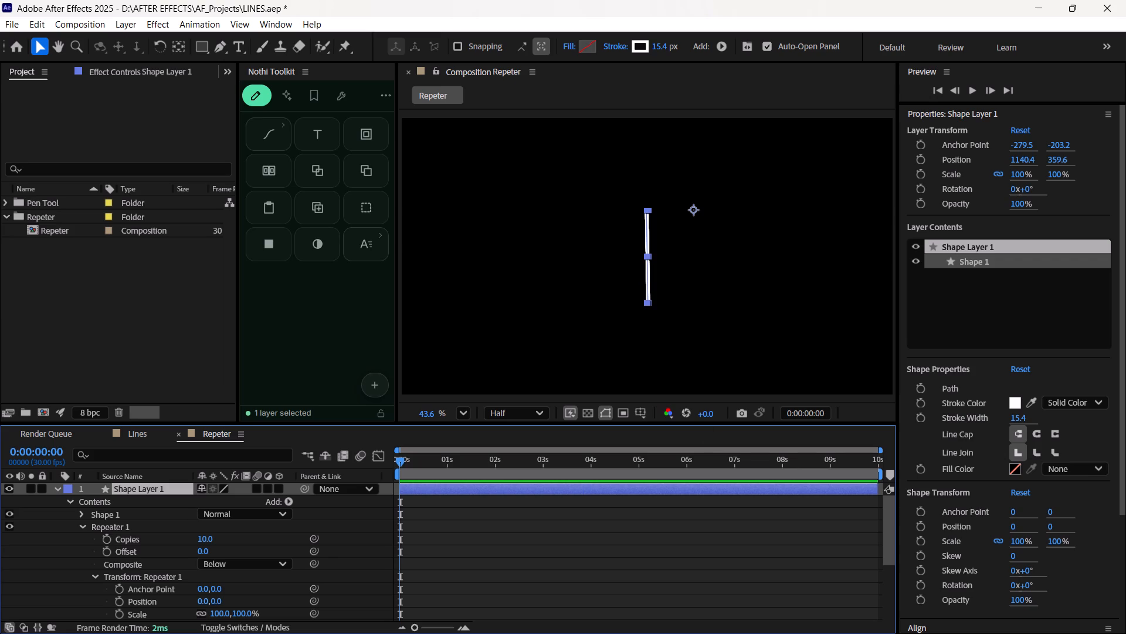
scroll(280, 596, down, 1)
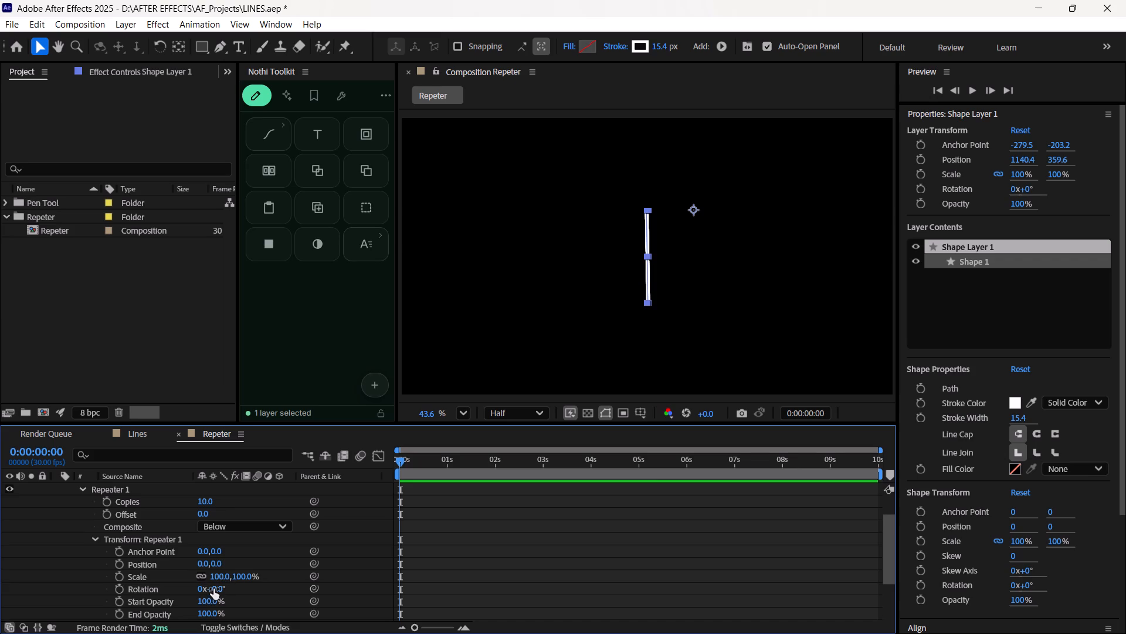
drag(213, 589, 216, 589)
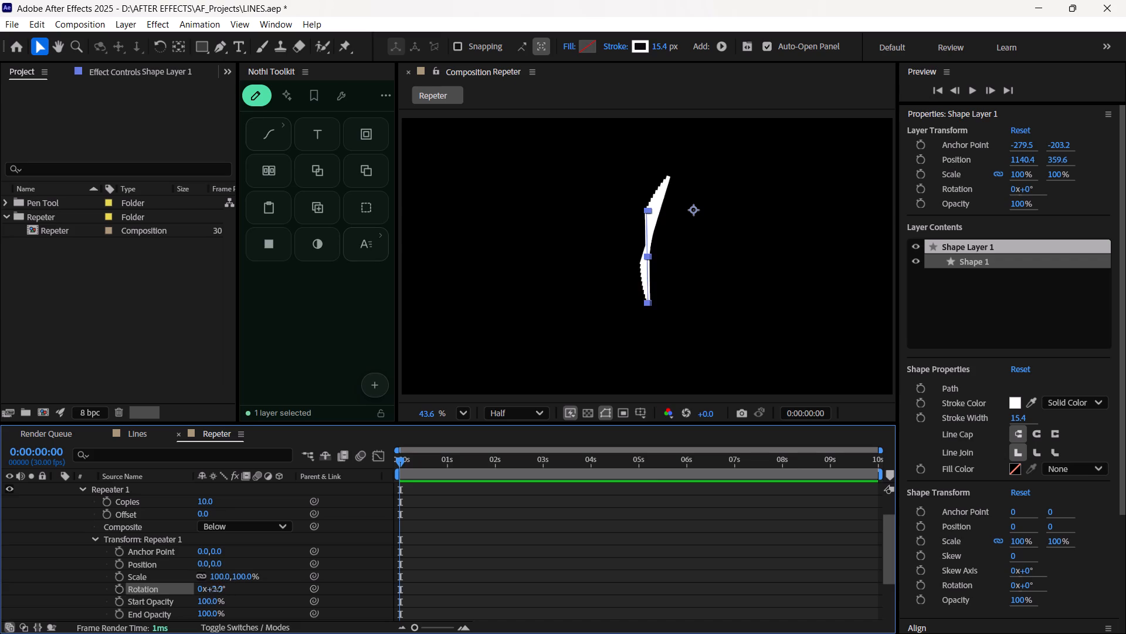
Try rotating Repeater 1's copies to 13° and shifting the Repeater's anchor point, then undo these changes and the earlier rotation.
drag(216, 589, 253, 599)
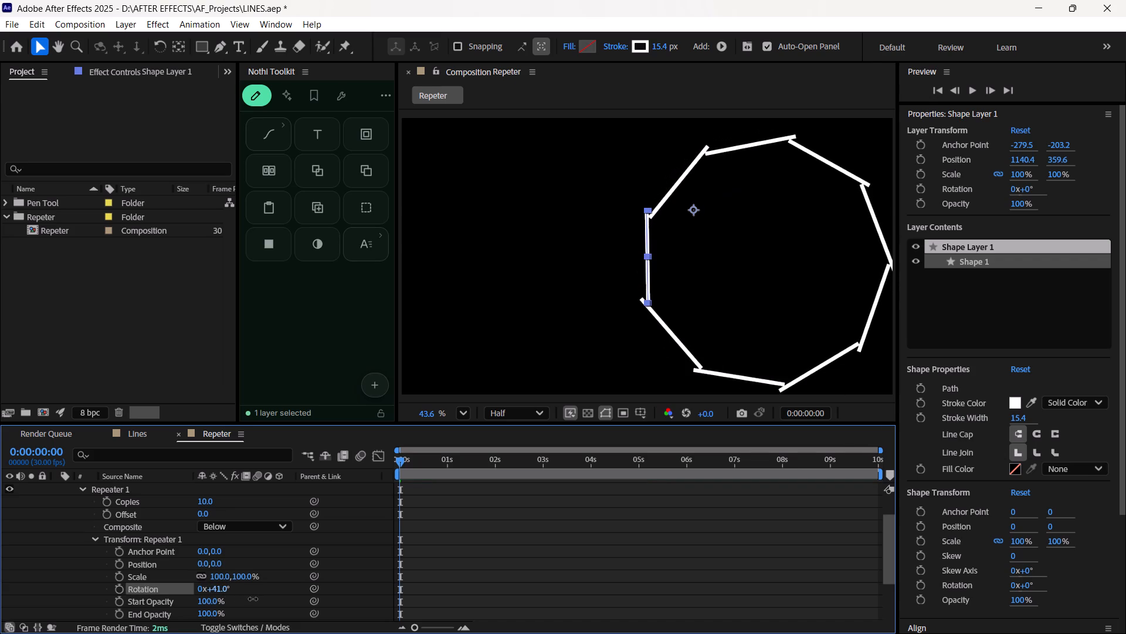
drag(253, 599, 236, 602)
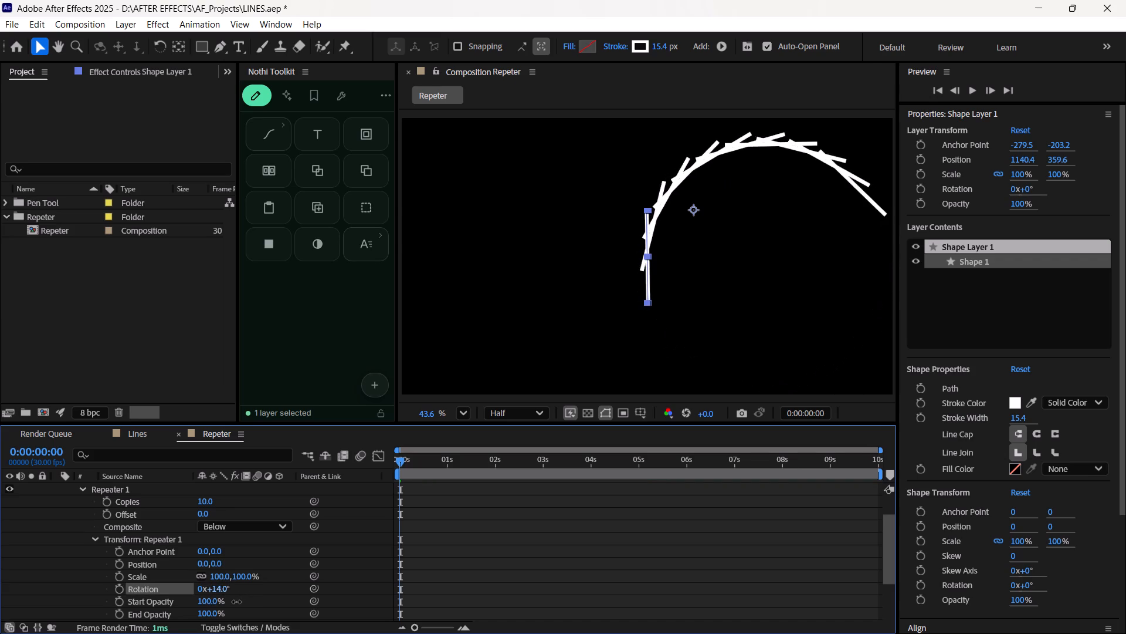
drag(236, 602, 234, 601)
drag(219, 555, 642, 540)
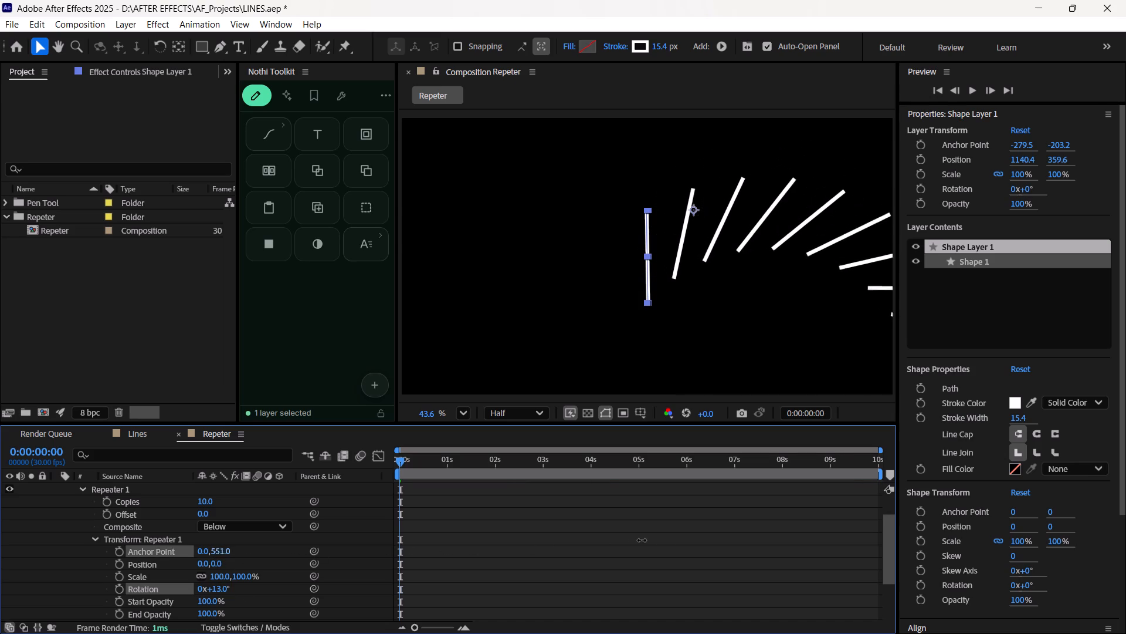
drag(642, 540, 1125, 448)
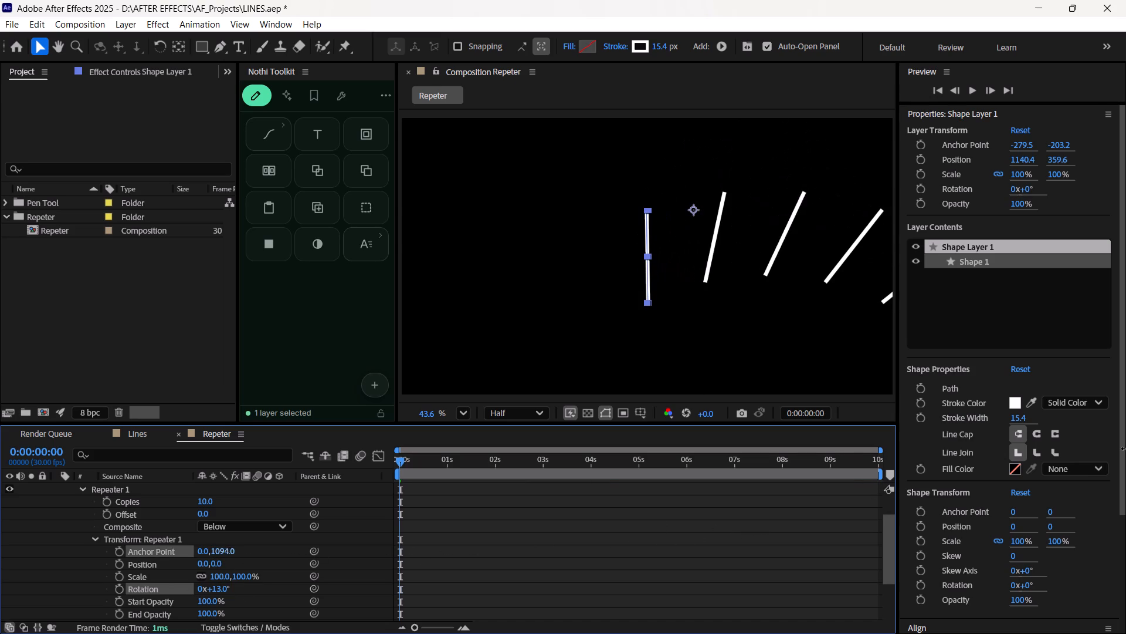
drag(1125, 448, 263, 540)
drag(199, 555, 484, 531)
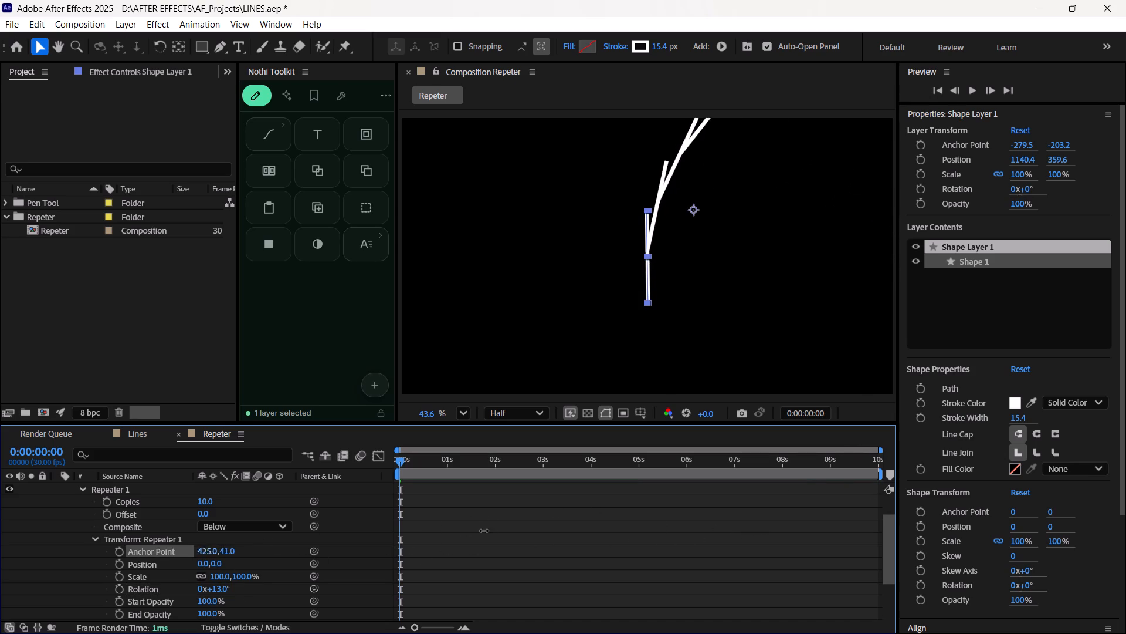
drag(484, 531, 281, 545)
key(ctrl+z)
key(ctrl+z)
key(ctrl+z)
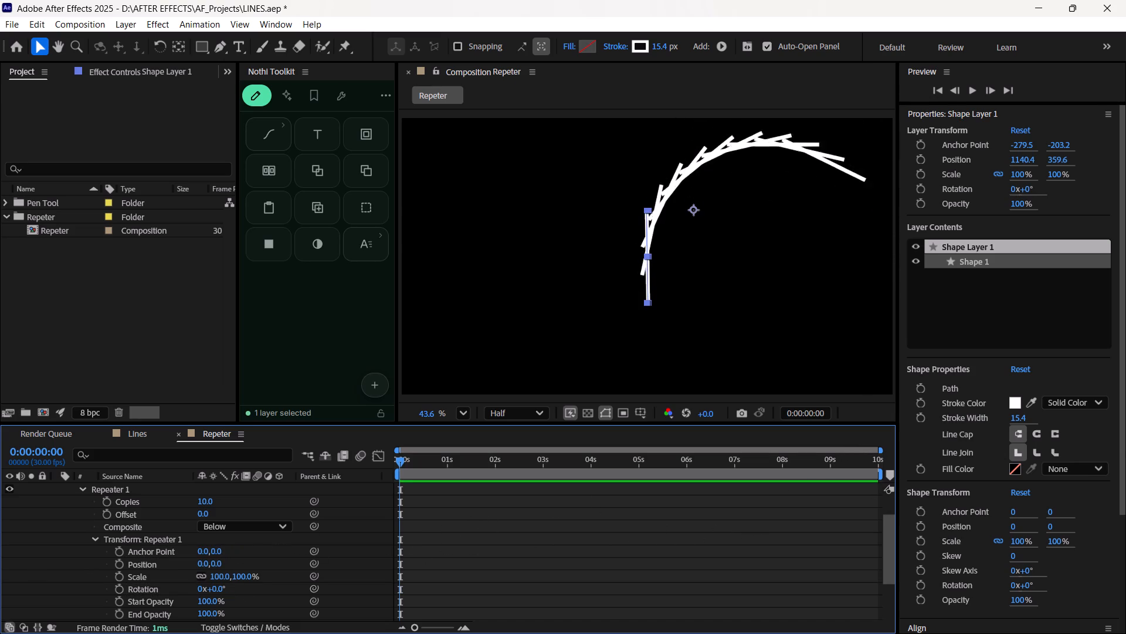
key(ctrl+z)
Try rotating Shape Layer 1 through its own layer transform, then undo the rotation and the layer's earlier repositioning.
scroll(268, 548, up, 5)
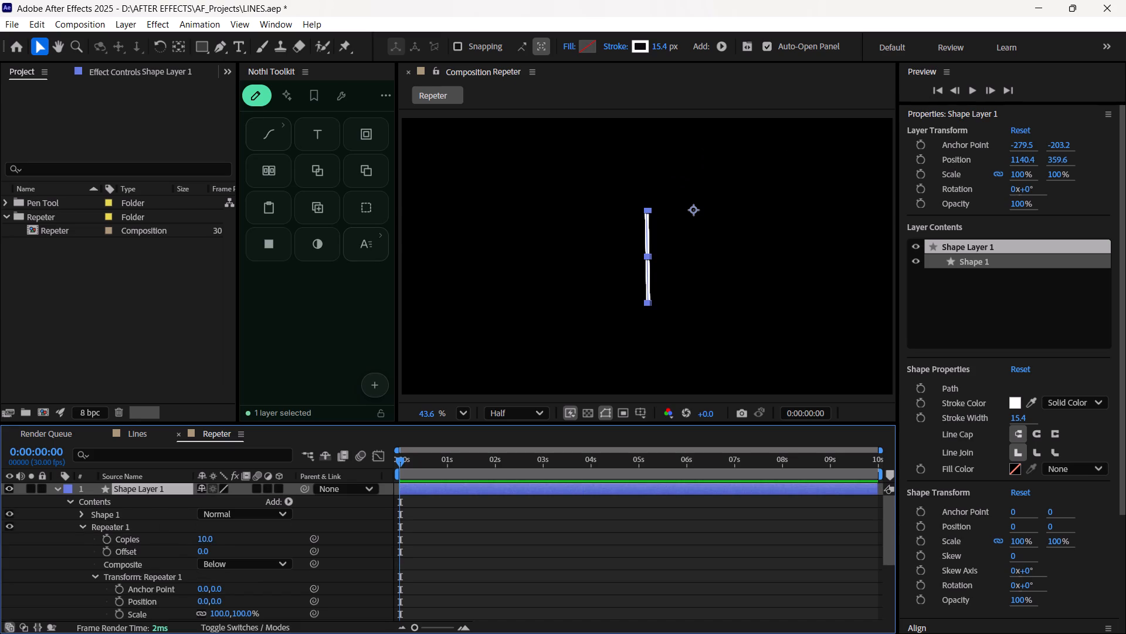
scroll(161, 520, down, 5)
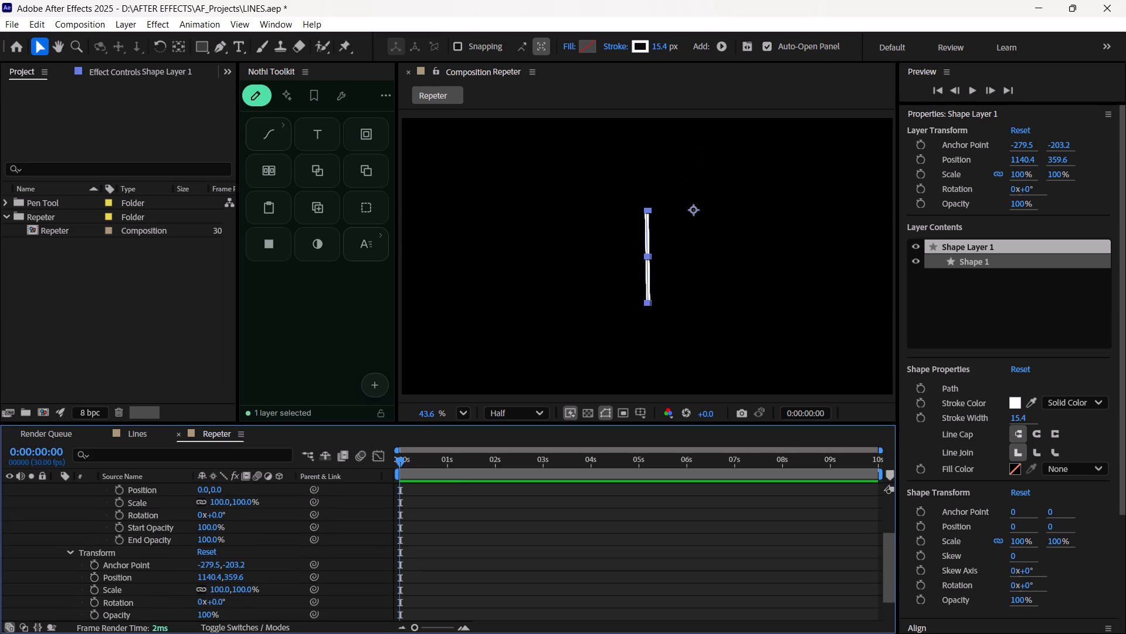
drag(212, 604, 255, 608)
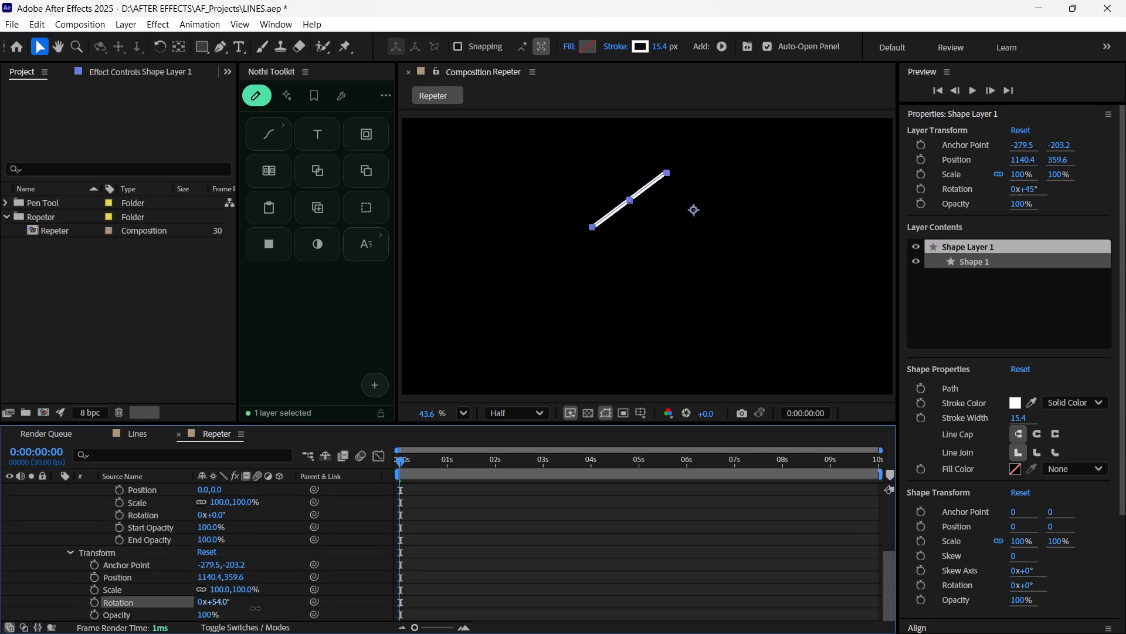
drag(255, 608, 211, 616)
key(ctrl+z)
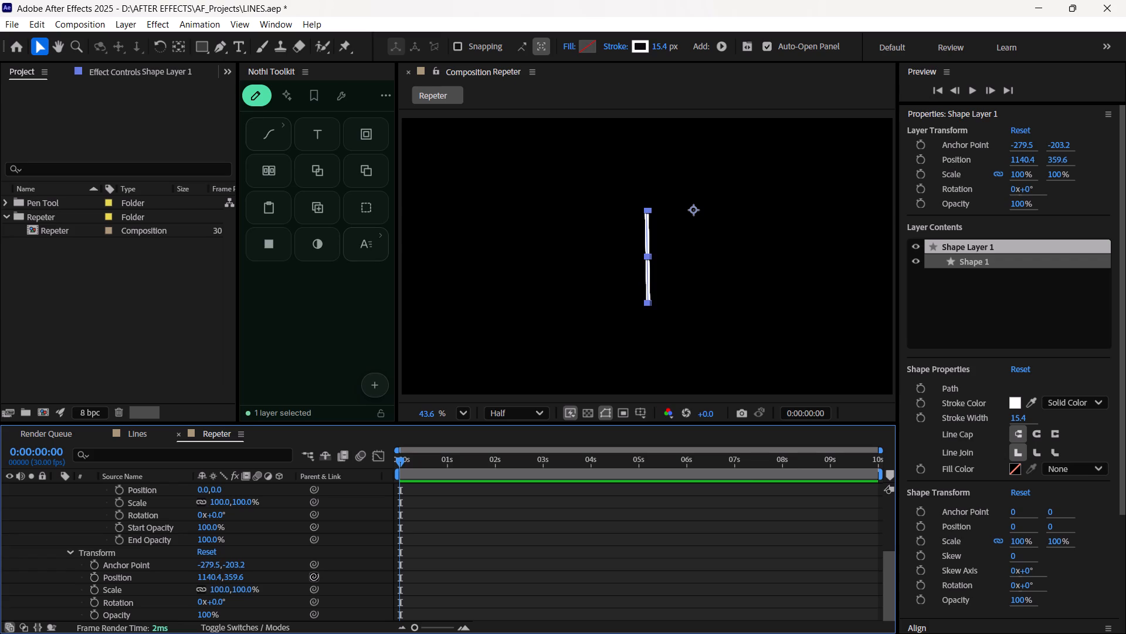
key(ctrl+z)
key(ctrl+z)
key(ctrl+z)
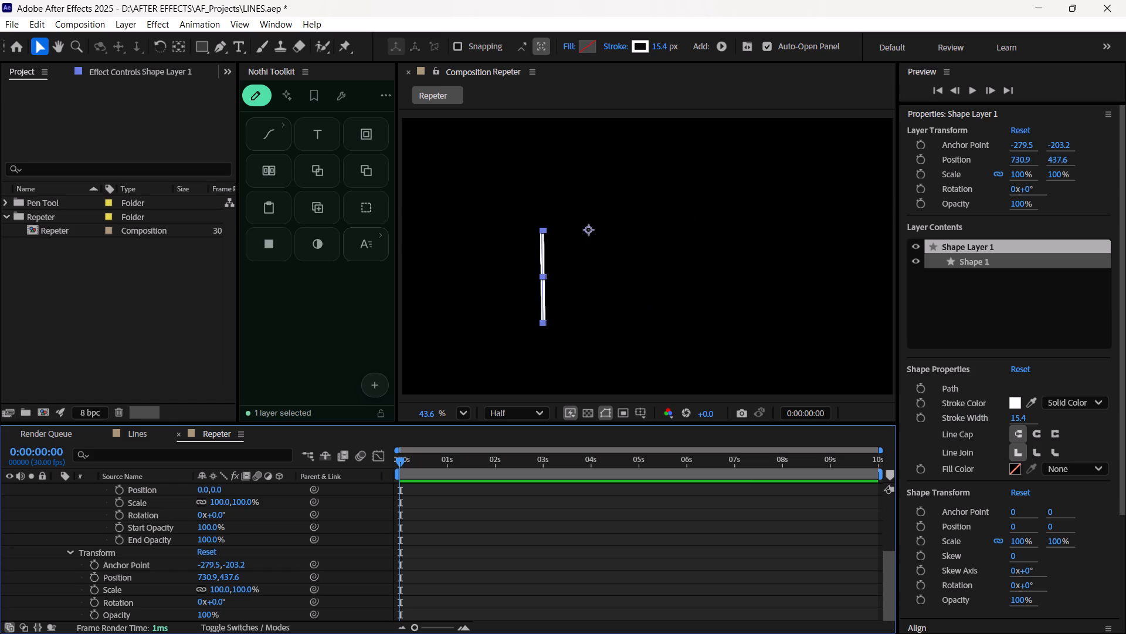
Delete Shape Layer 1 from the Repeter composition.
scroll(312, 557, up, 6)
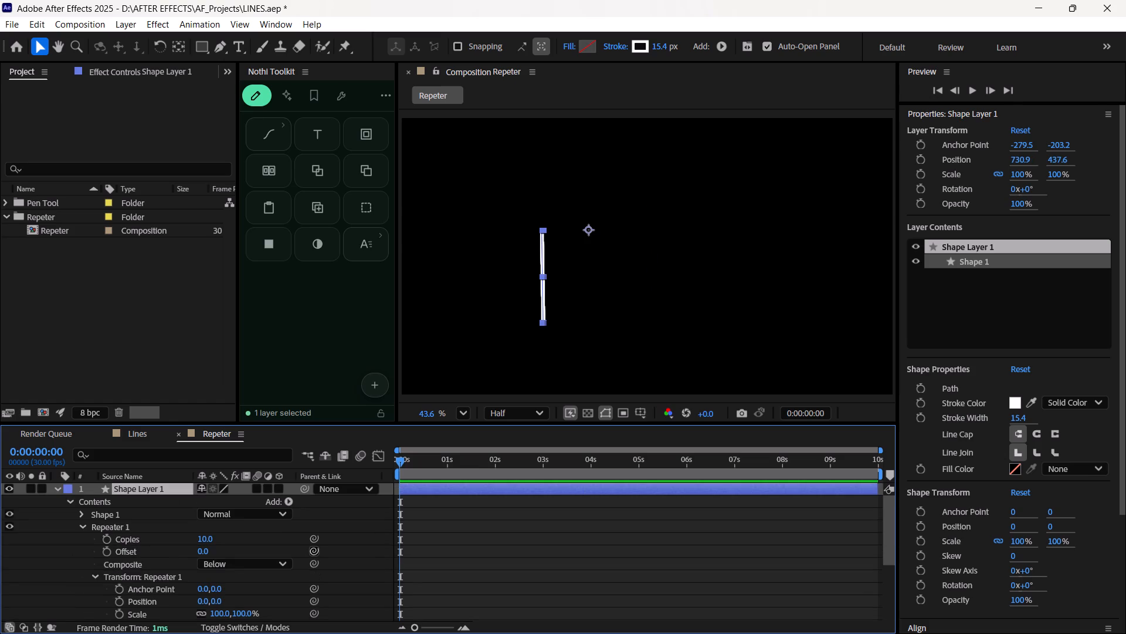
key(Delete)
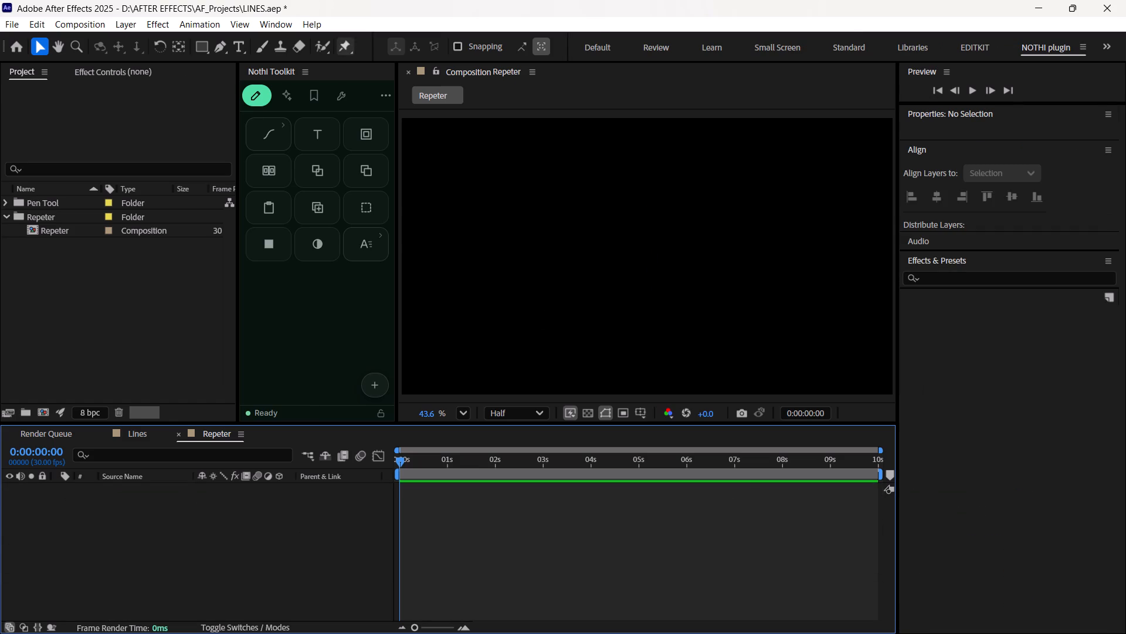
Draw a short, near-vertical white stroked line with the Pen tool, left of the composition's center, and deselect it.
key(g)
click(514, 224)
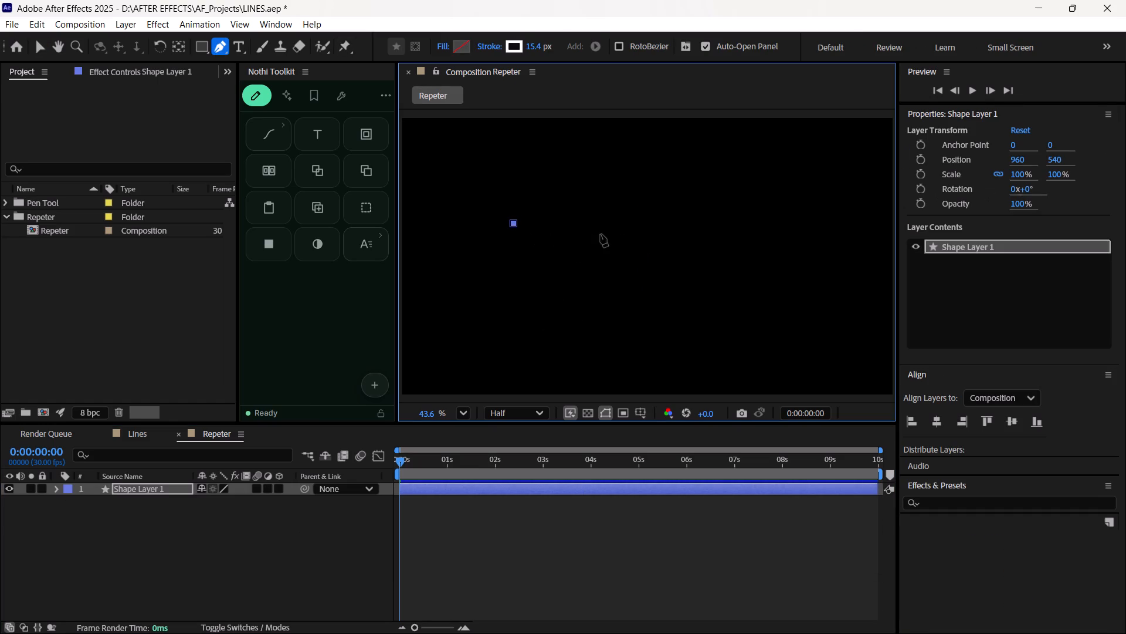
shift+click(579, 220)
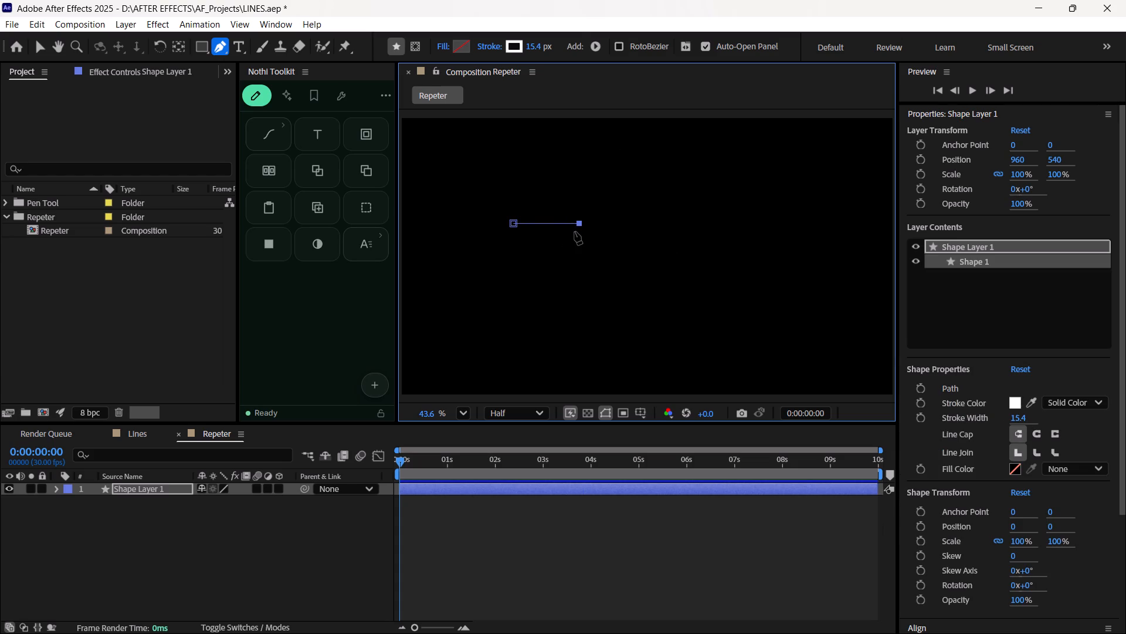
drag(580, 224, 531, 276)
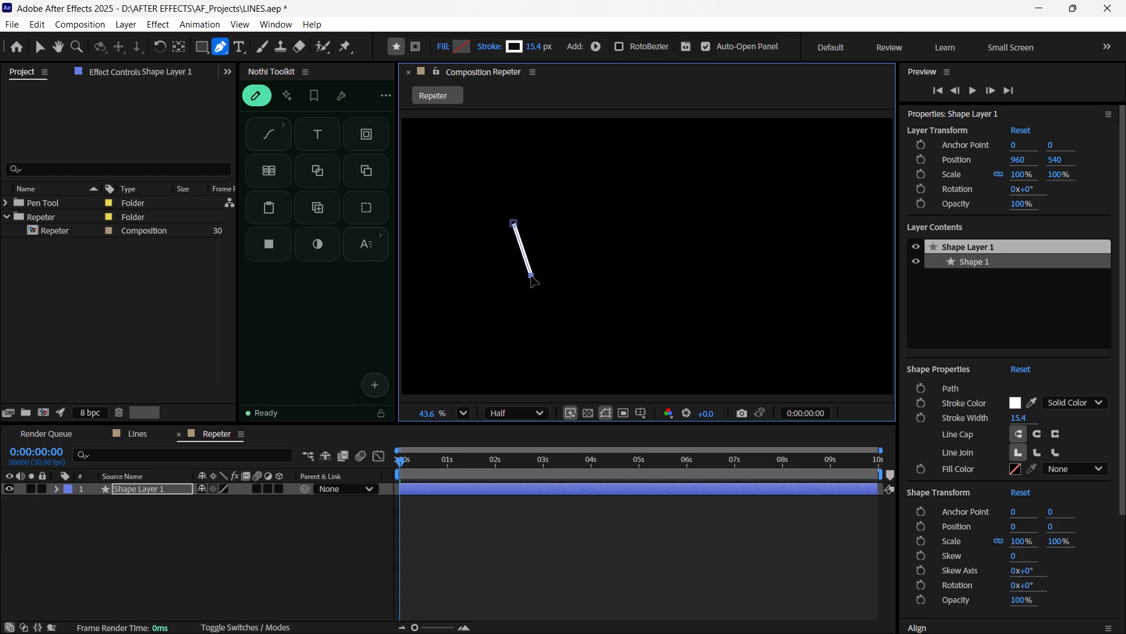
drag(531, 276, 497, 281)
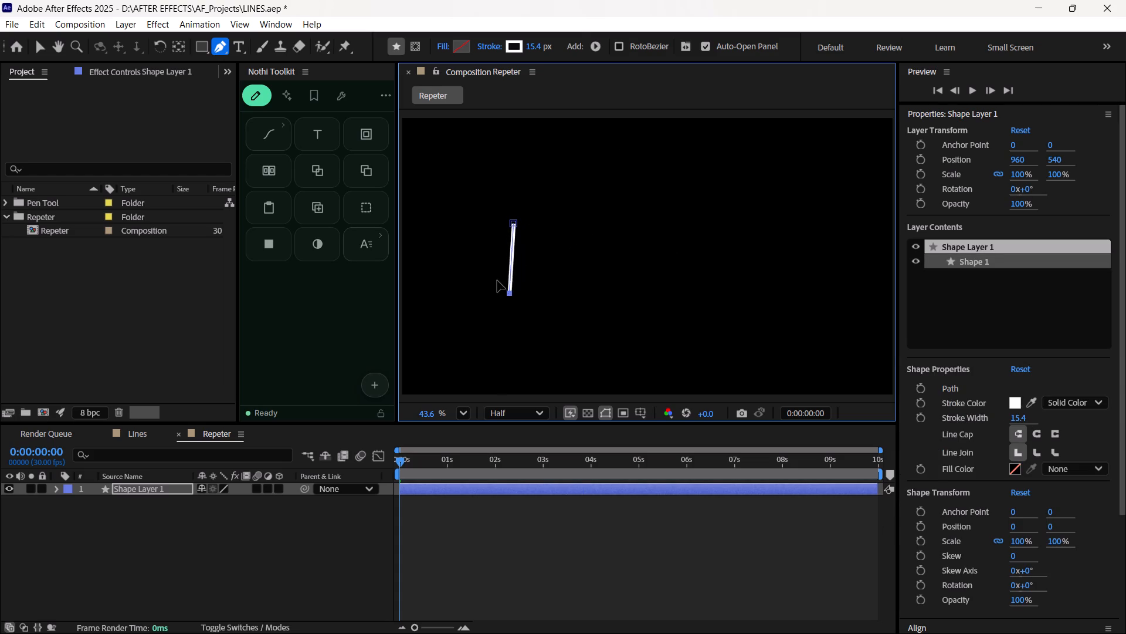
drag(497, 281, 492, 269)
drag(492, 269, 500, 267)
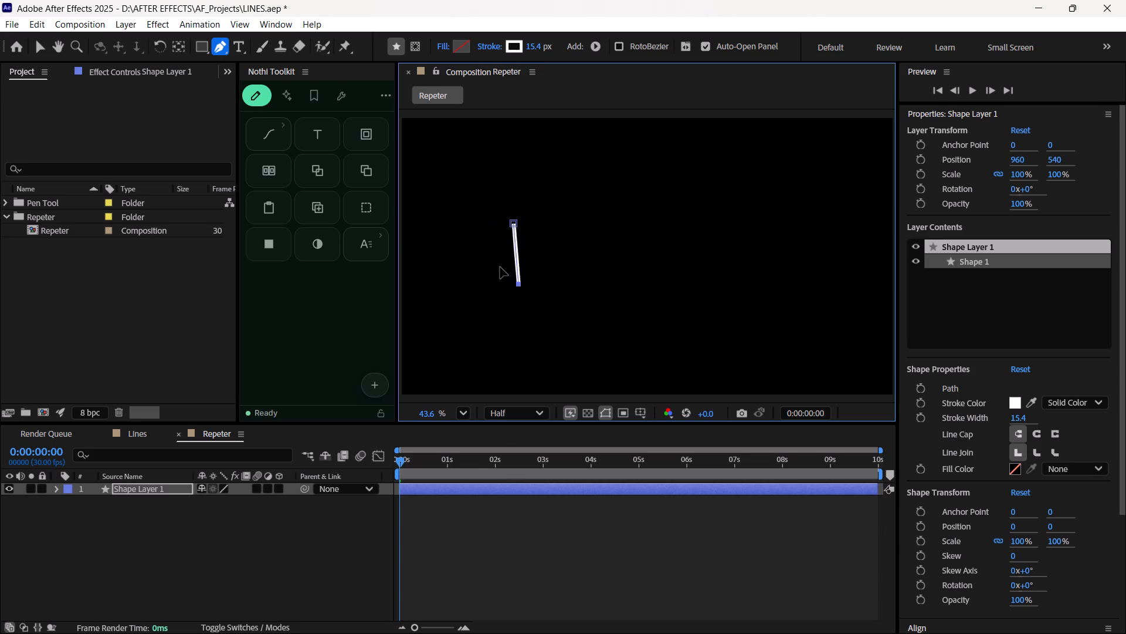
drag(500, 267, 494, 268)
drag(494, 268, 495, 268)
click(611, 275)
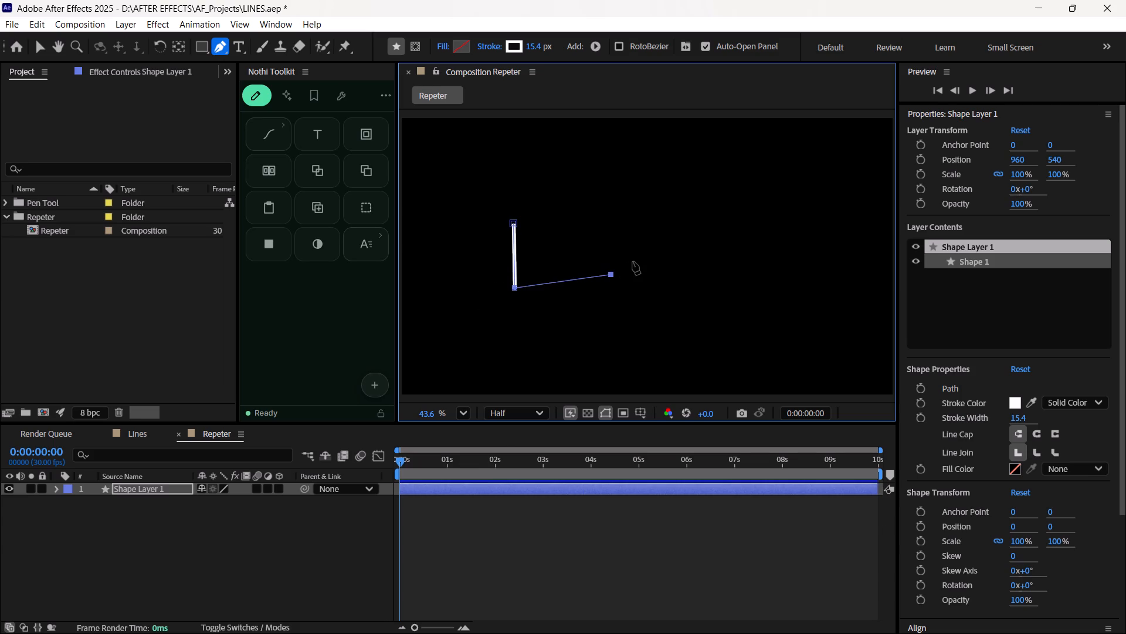
key(ctrl+z)
key(v)
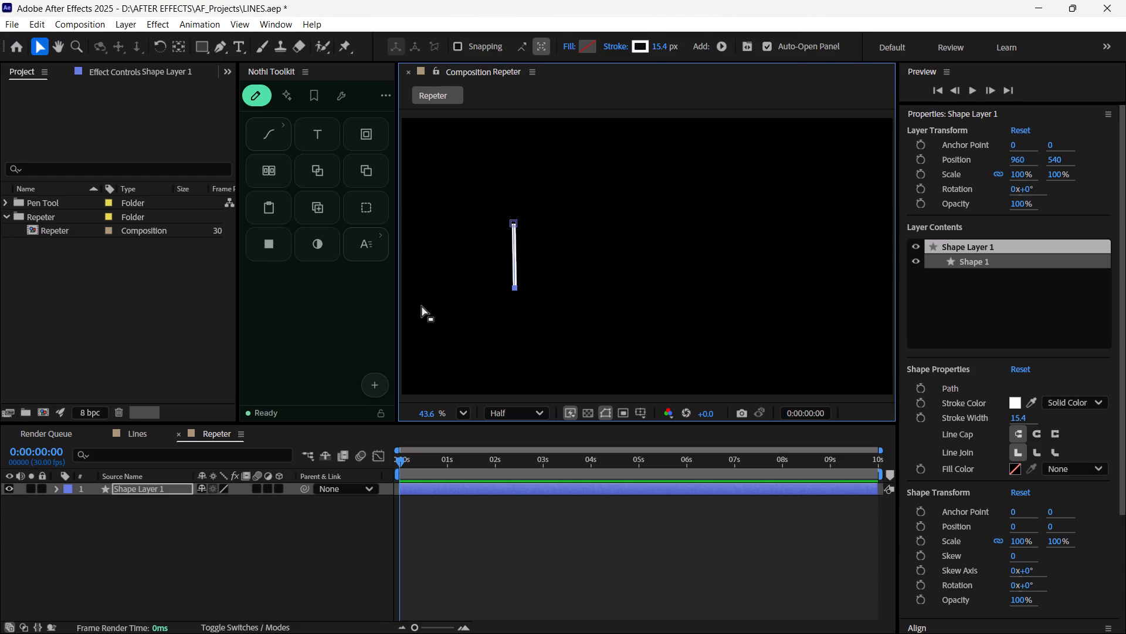
click(501, 531)
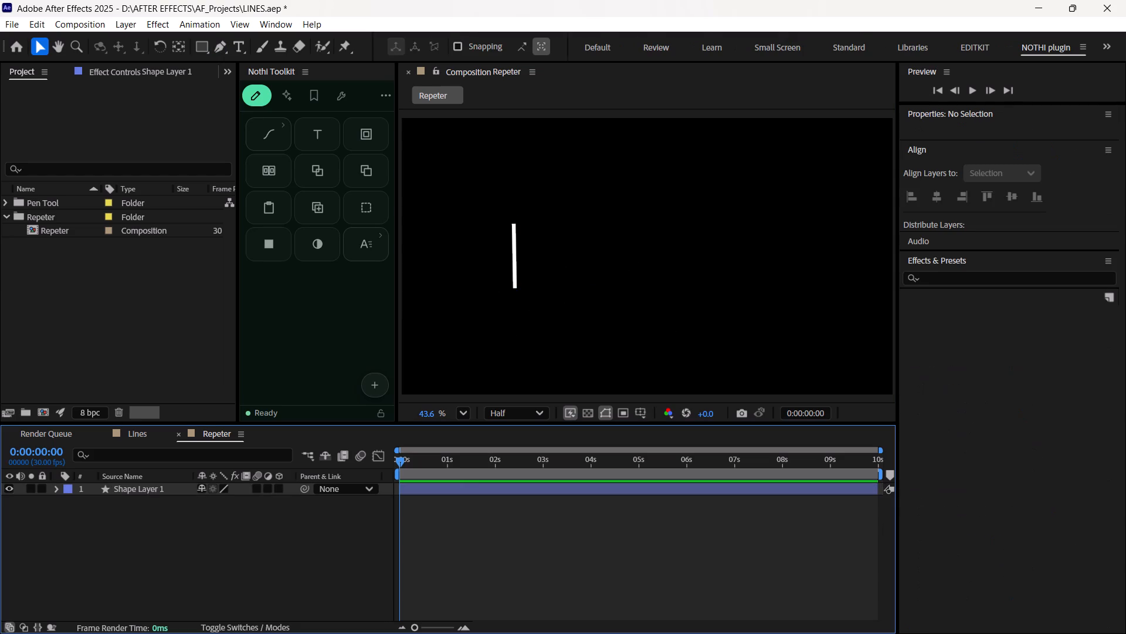
Add a Repeater to the contents of the new Shape Layer 1.
click(57, 487)
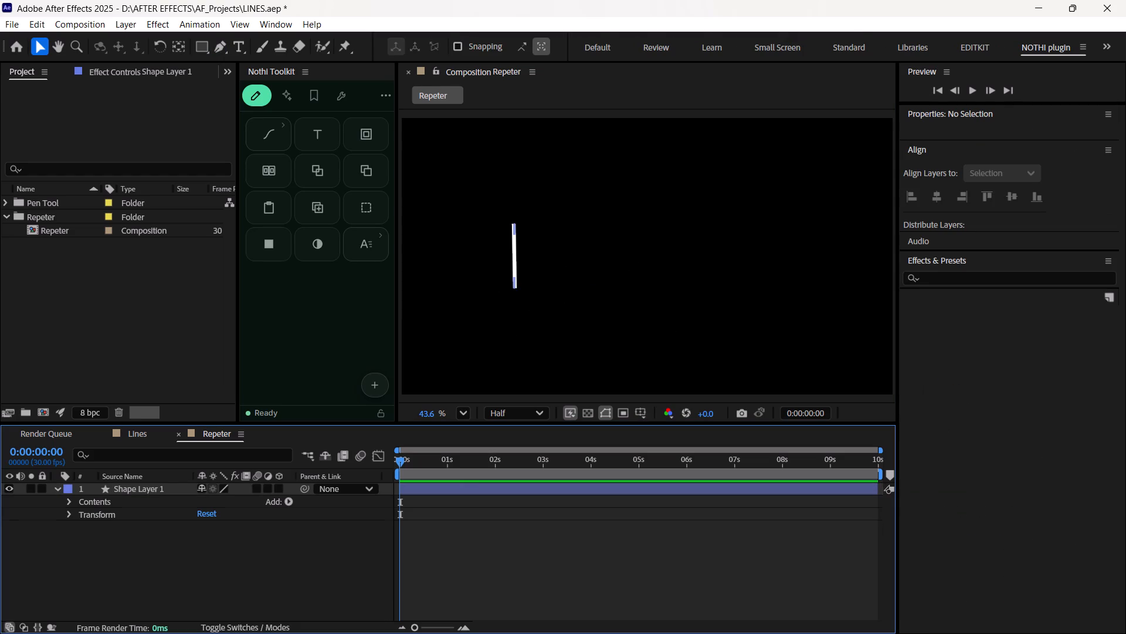
click(70, 503)
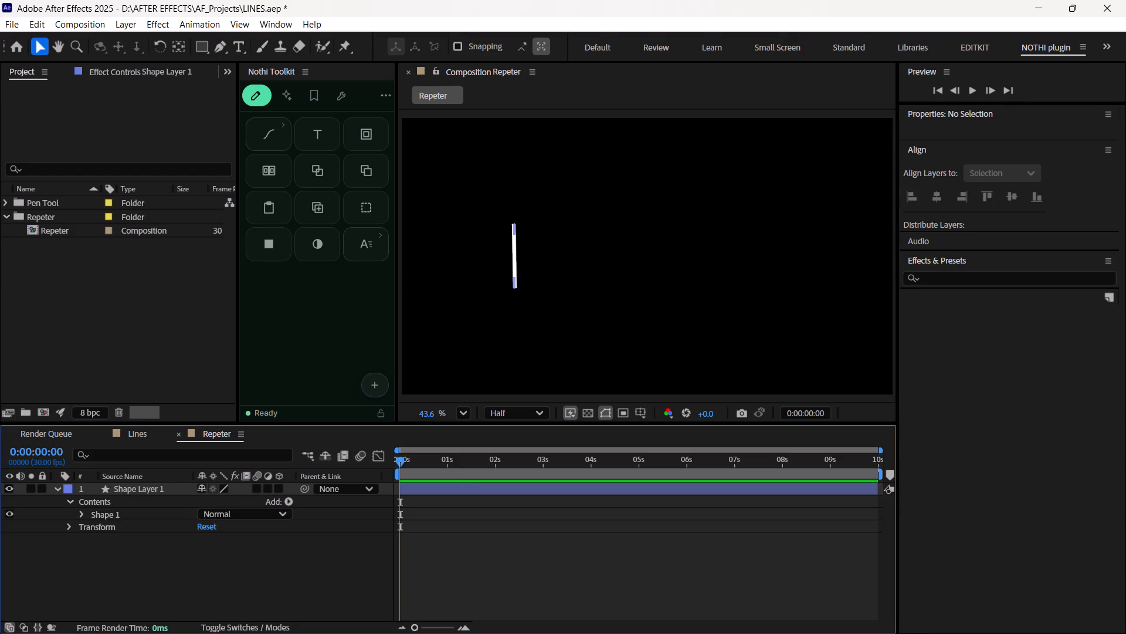
click(174, 487)
click(284, 504)
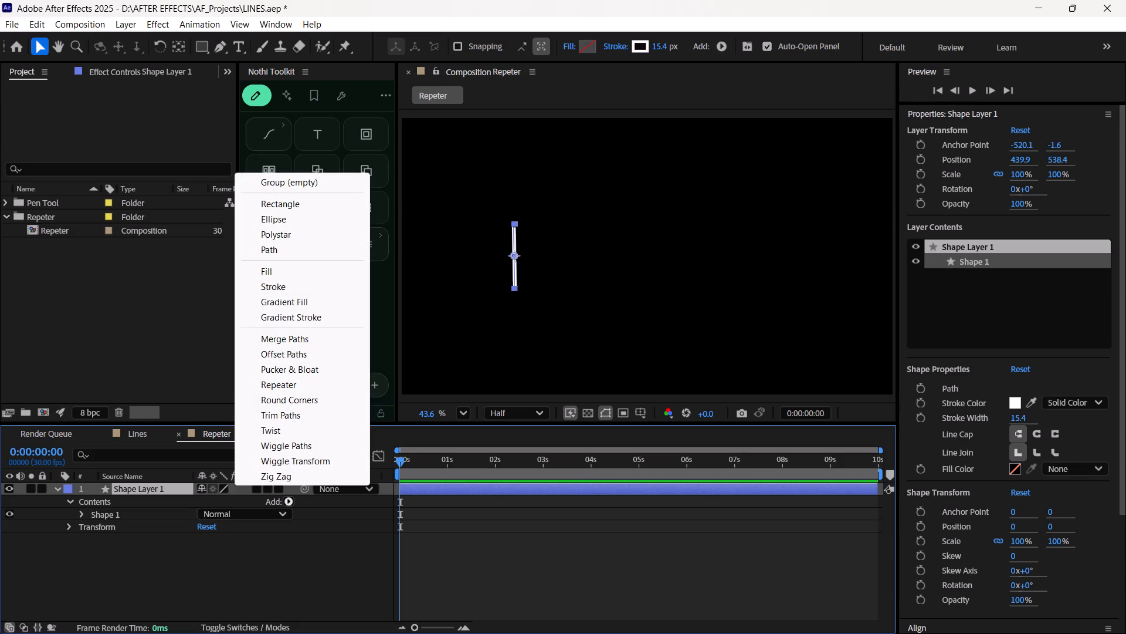
click(280, 384)
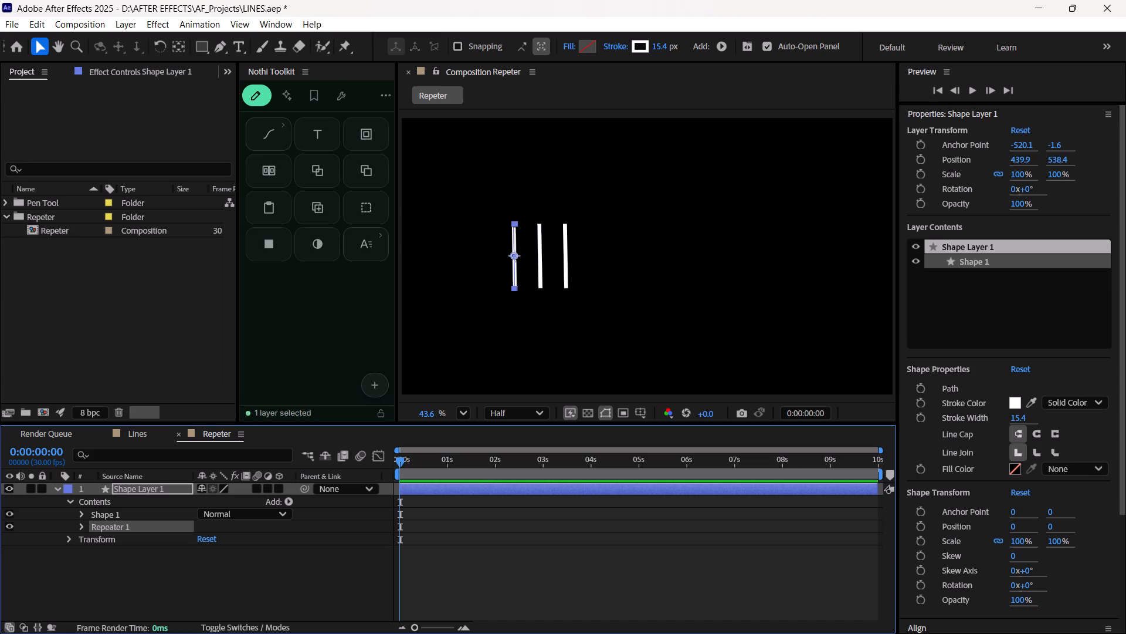
Expand Repeater 1 with its transform and the layer's transform properties, and set the Repeater's Copies to 10.
click(82, 522)
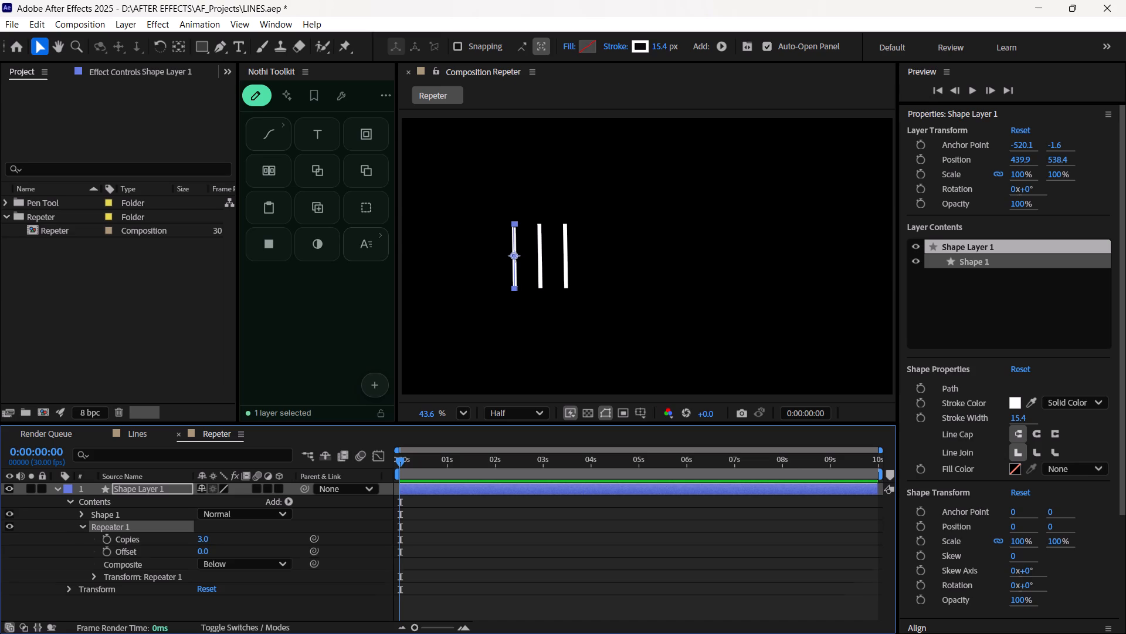
click(89, 579)
scroll(111, 579, down, 2)
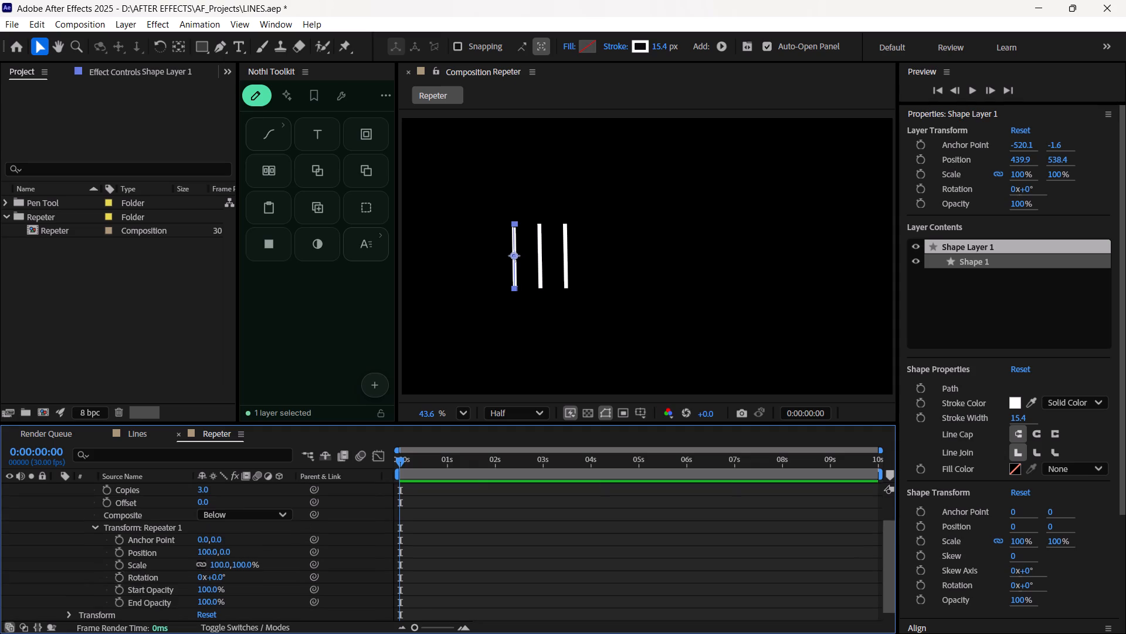
scroll(162, 560, down, 2)
click(68, 612)
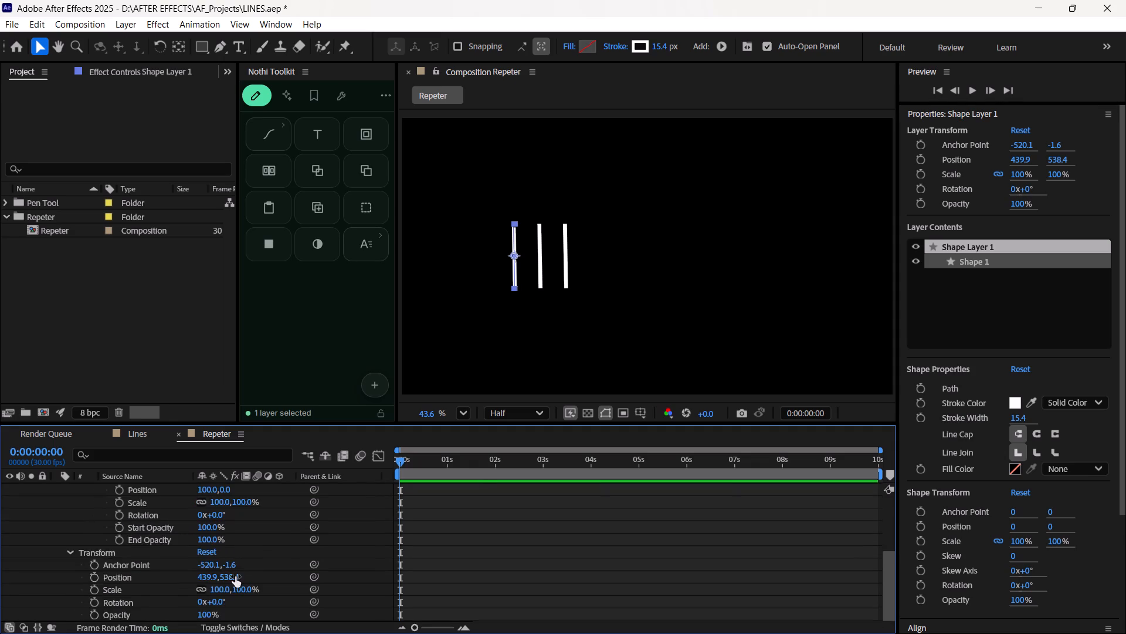
scroll(235, 576, up, 3)
scroll(232, 578, down, 1)
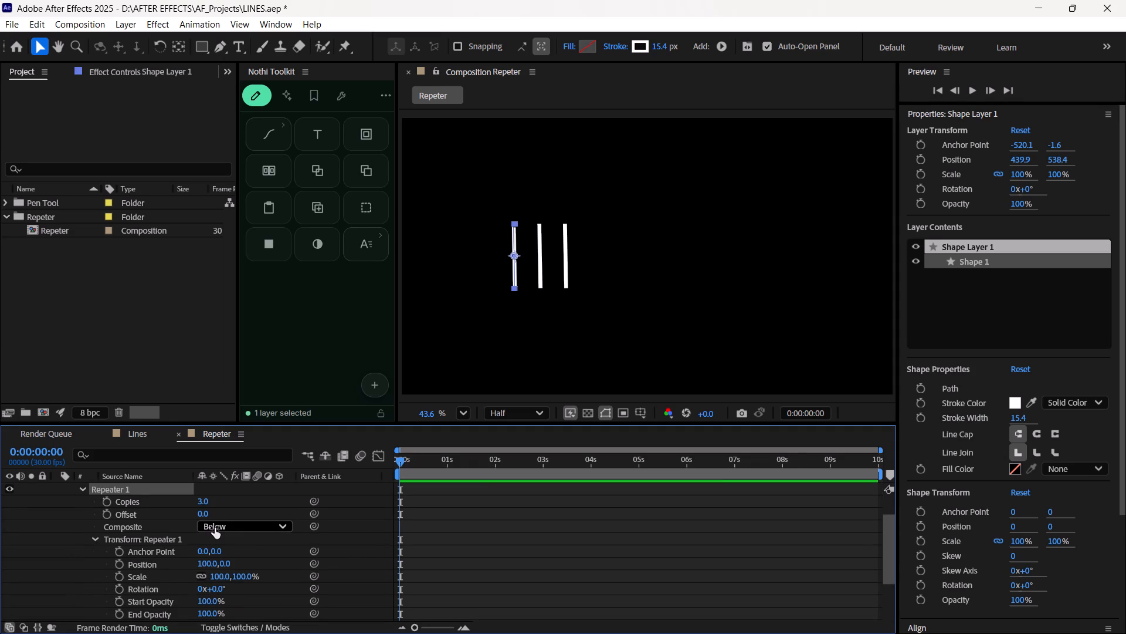
click(207, 504)
key(BackSpace)
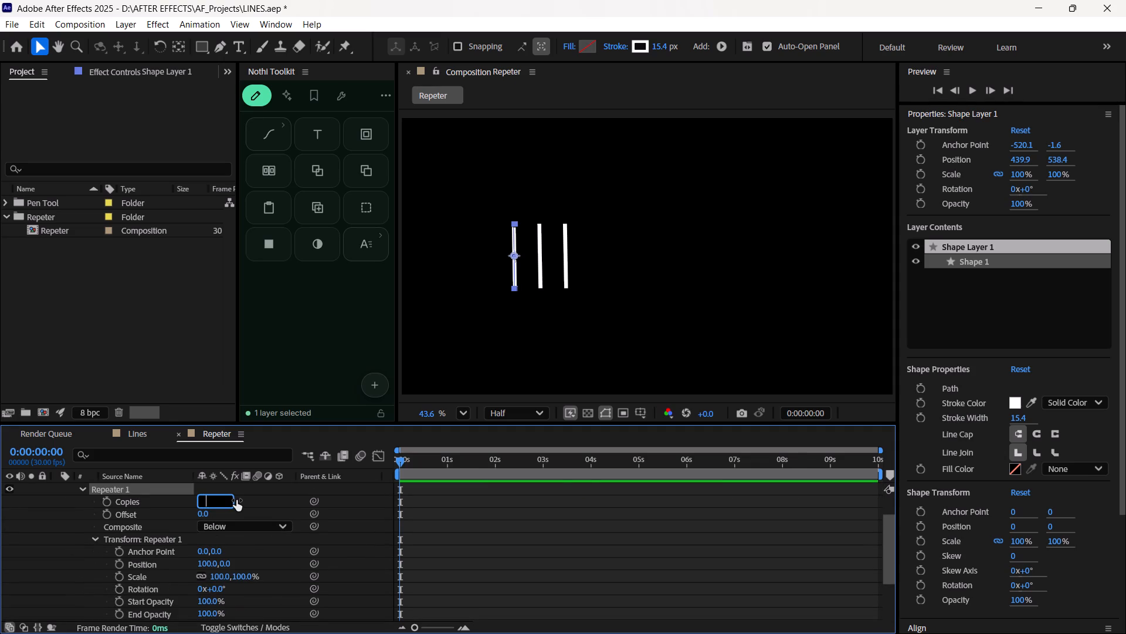
text(10)
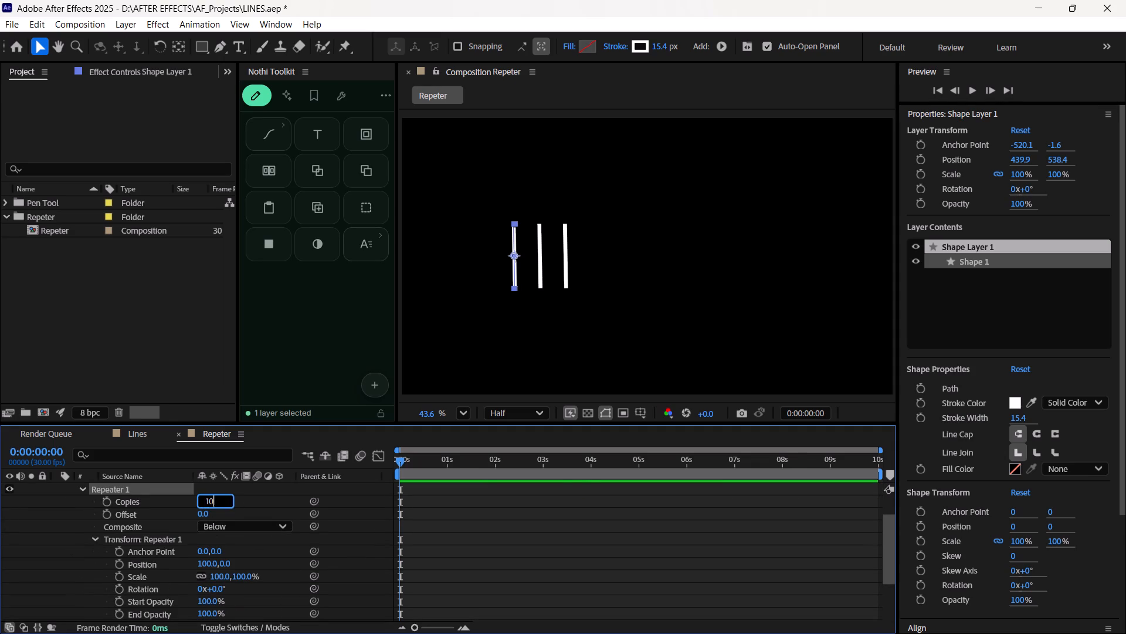
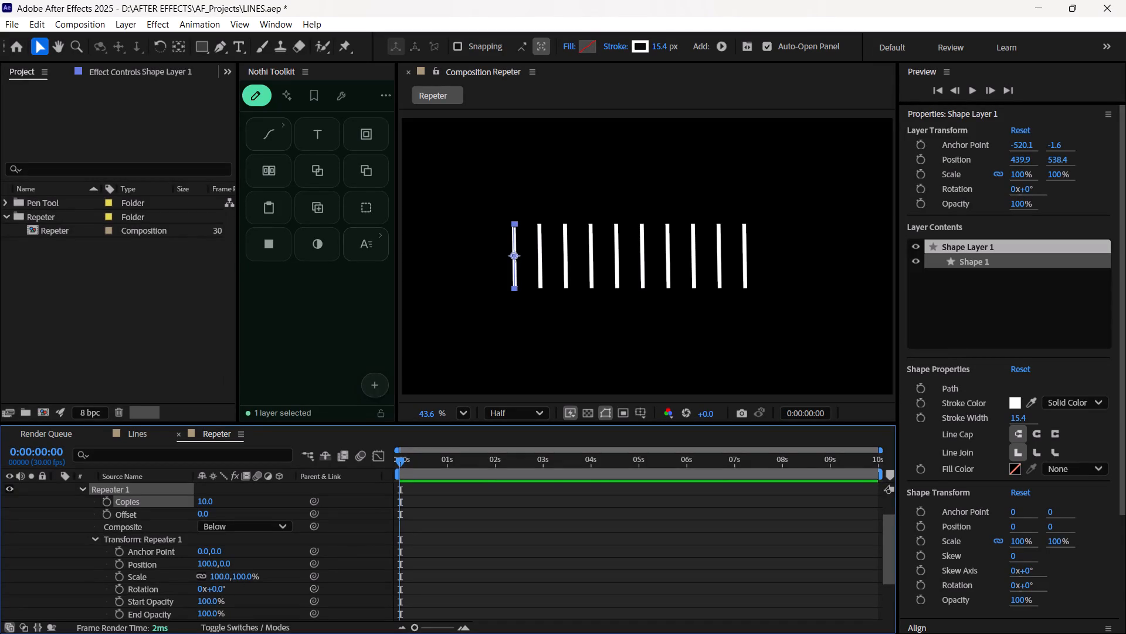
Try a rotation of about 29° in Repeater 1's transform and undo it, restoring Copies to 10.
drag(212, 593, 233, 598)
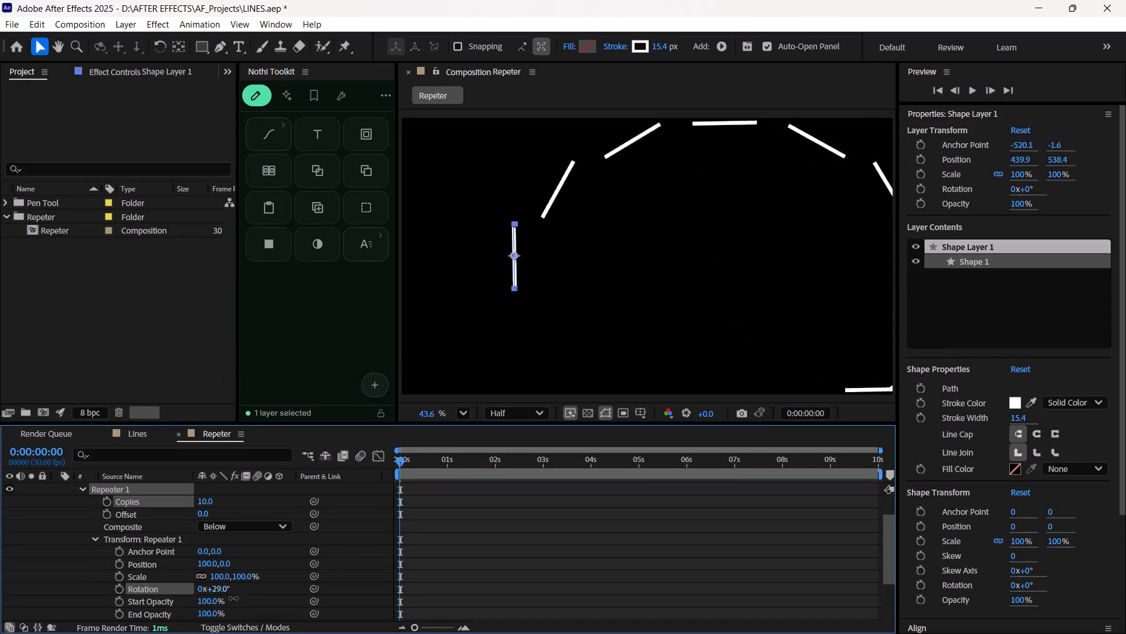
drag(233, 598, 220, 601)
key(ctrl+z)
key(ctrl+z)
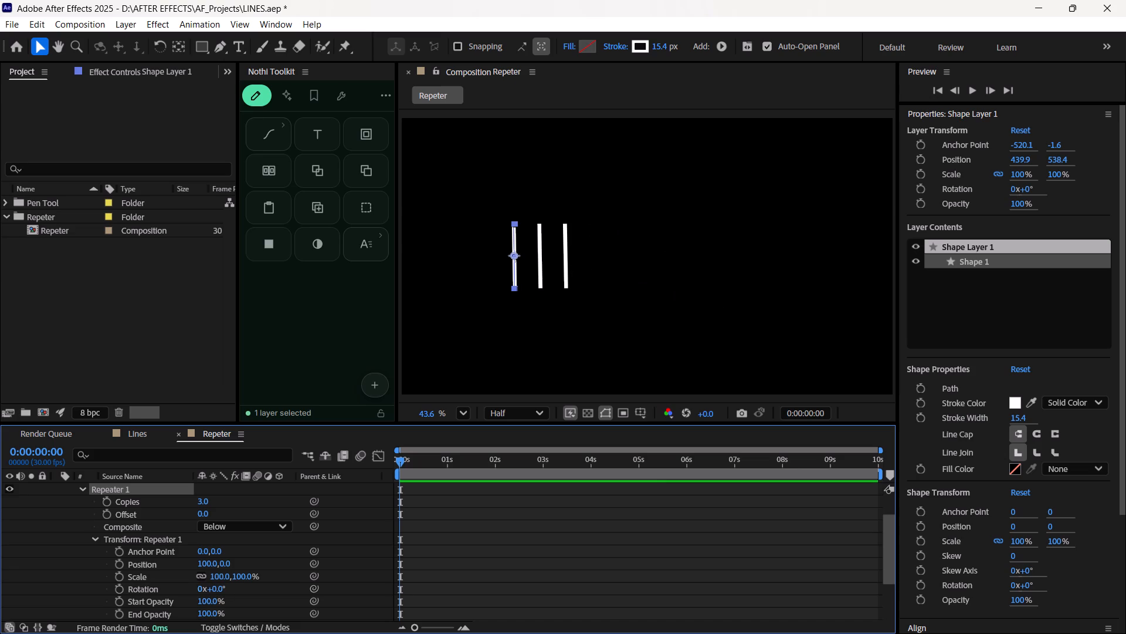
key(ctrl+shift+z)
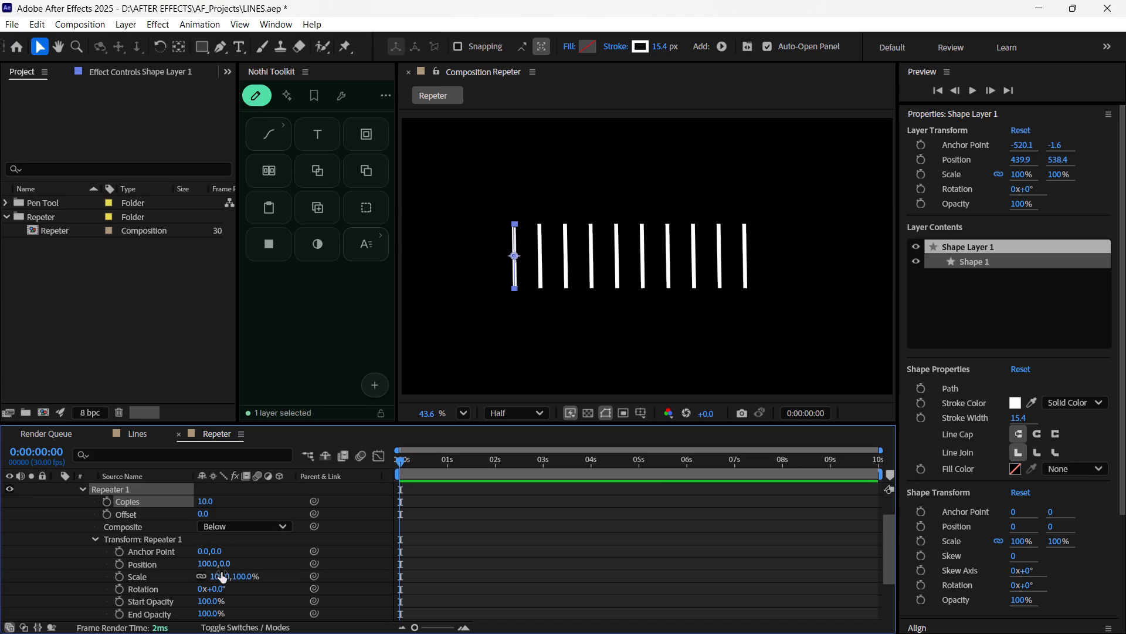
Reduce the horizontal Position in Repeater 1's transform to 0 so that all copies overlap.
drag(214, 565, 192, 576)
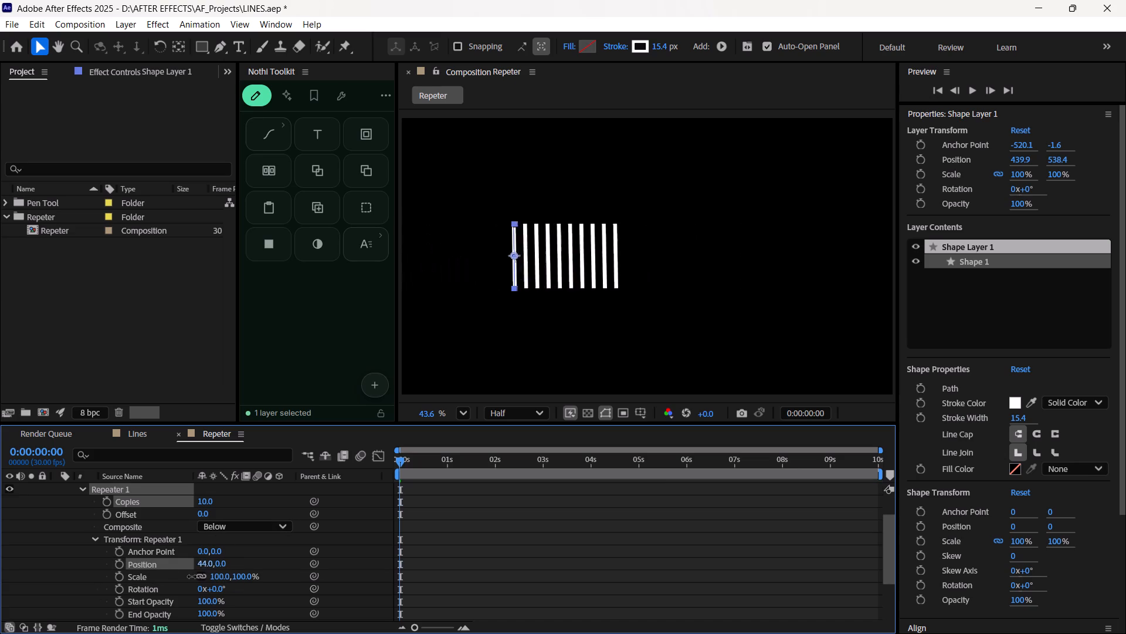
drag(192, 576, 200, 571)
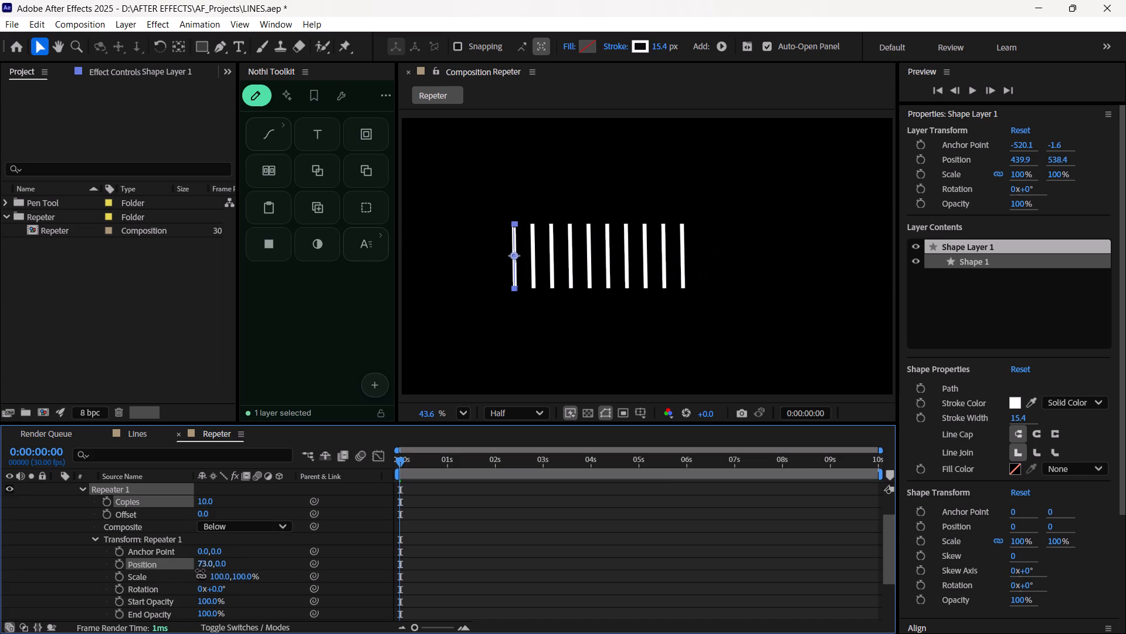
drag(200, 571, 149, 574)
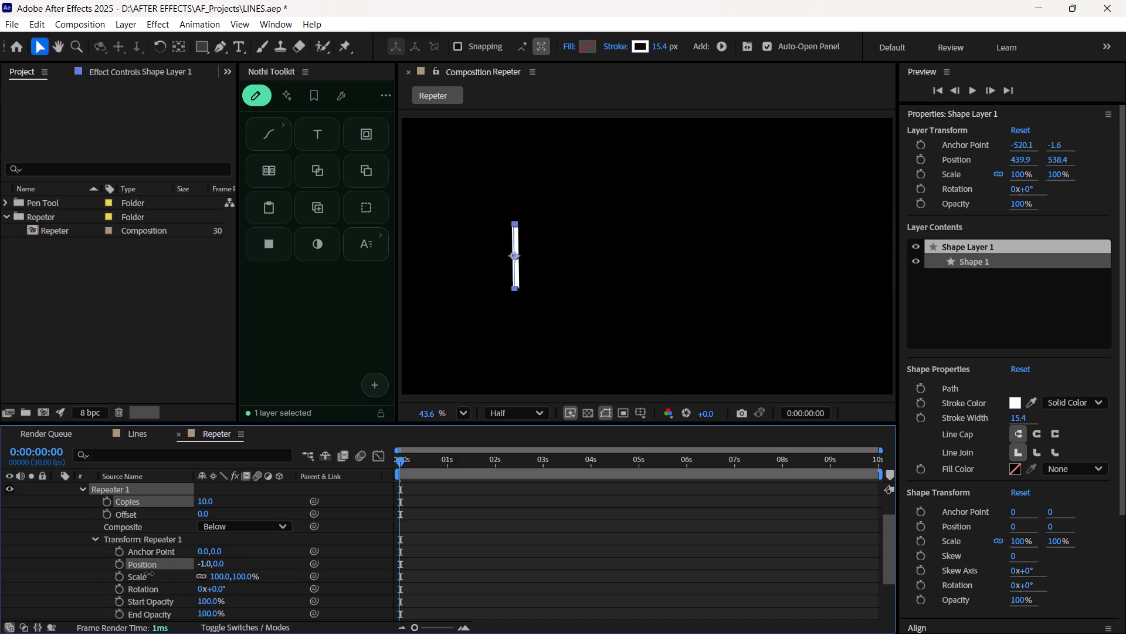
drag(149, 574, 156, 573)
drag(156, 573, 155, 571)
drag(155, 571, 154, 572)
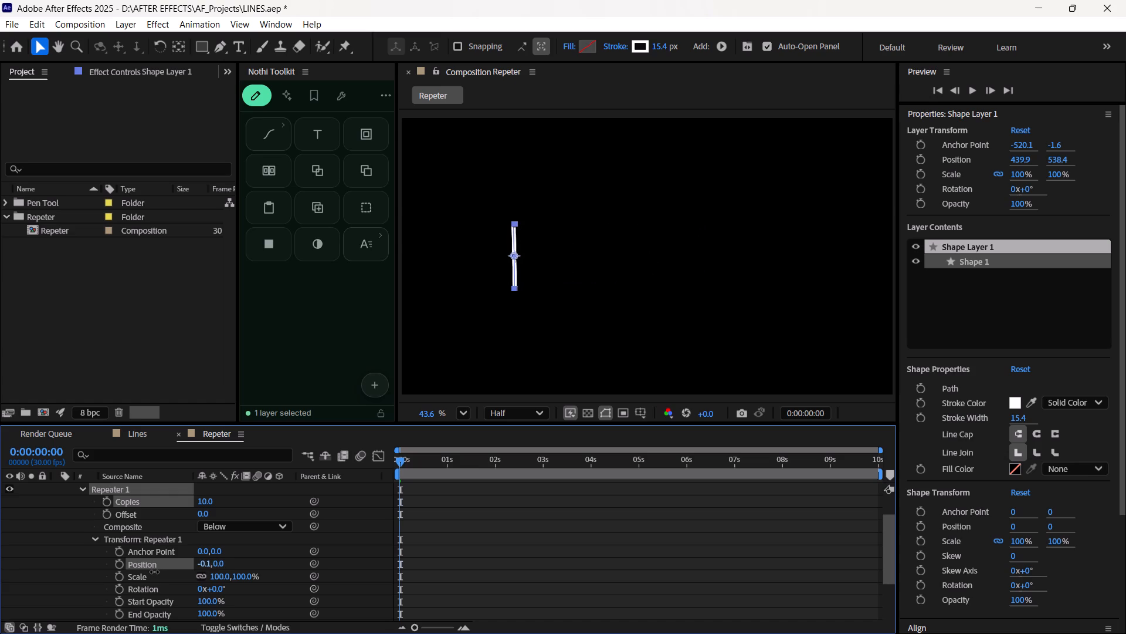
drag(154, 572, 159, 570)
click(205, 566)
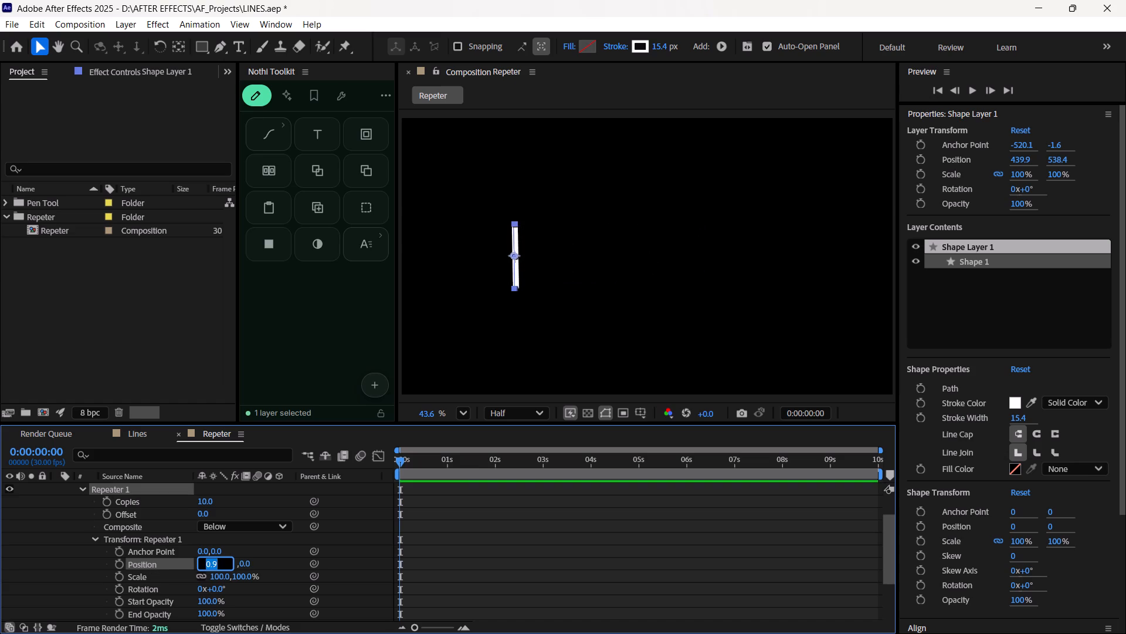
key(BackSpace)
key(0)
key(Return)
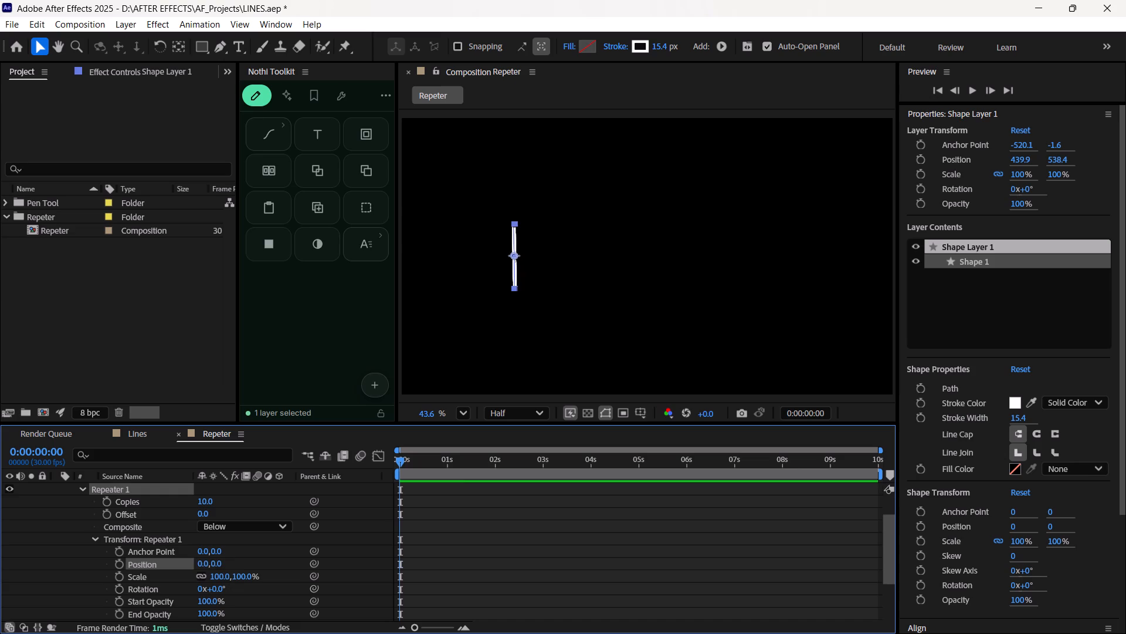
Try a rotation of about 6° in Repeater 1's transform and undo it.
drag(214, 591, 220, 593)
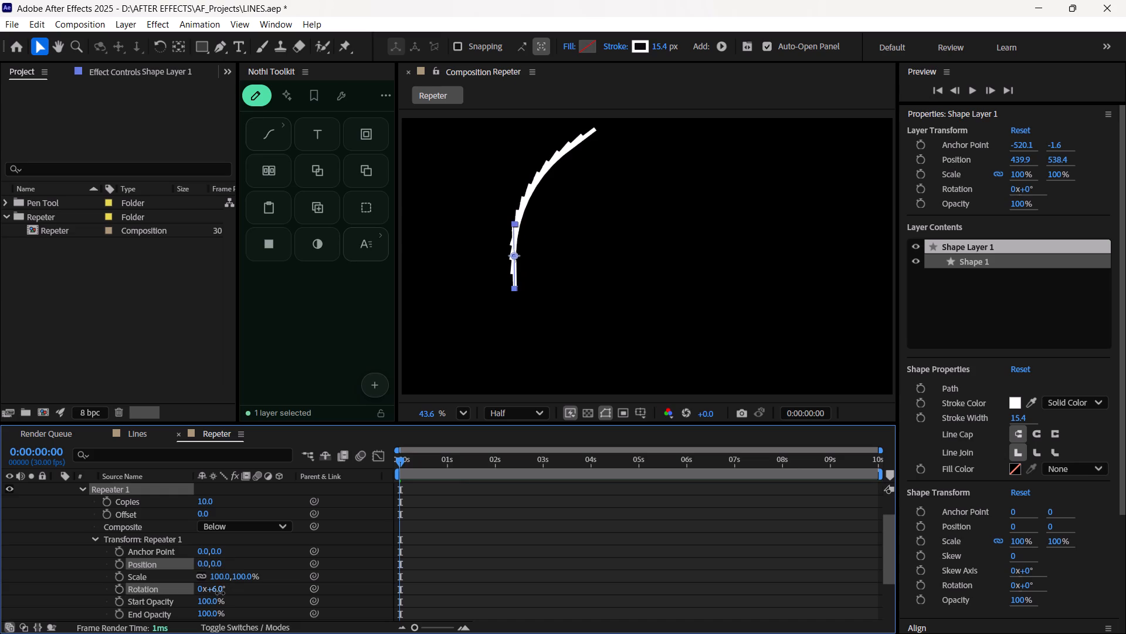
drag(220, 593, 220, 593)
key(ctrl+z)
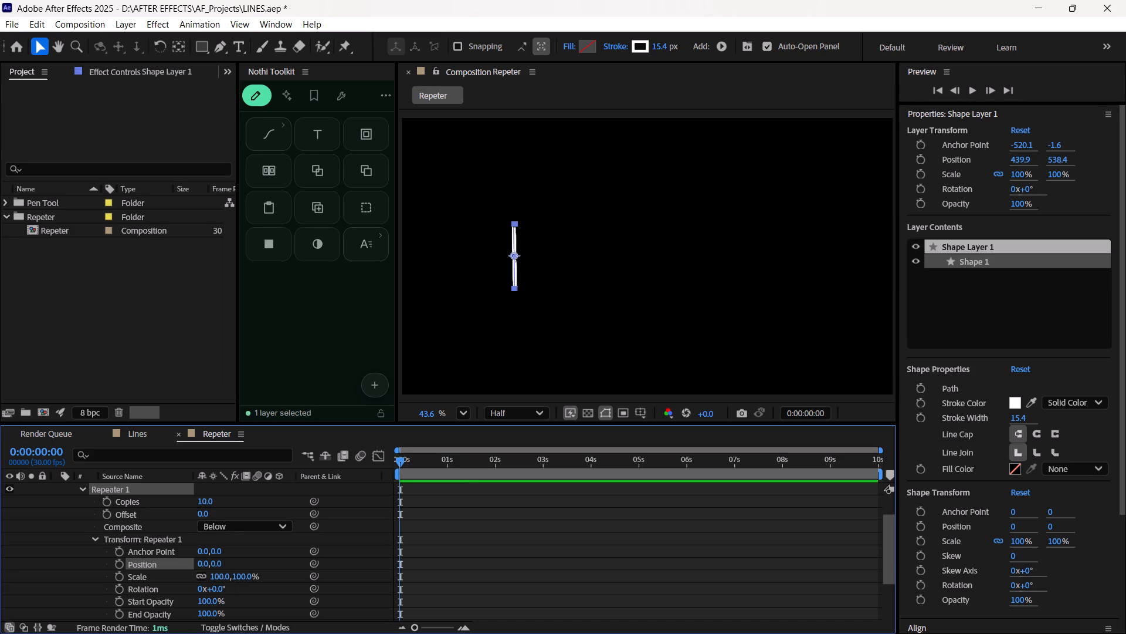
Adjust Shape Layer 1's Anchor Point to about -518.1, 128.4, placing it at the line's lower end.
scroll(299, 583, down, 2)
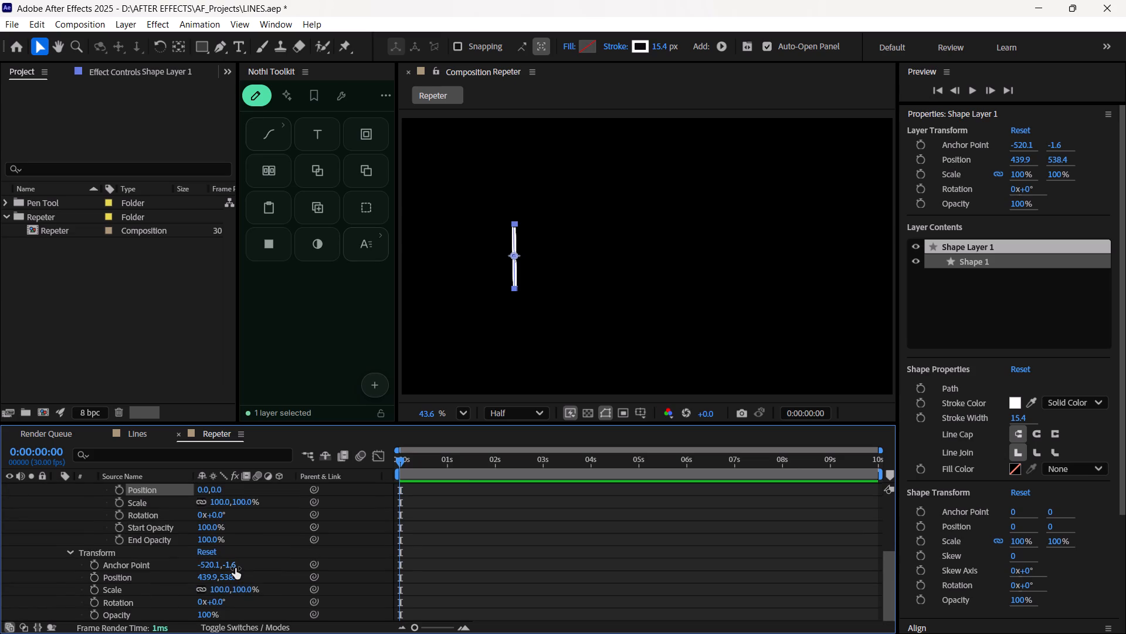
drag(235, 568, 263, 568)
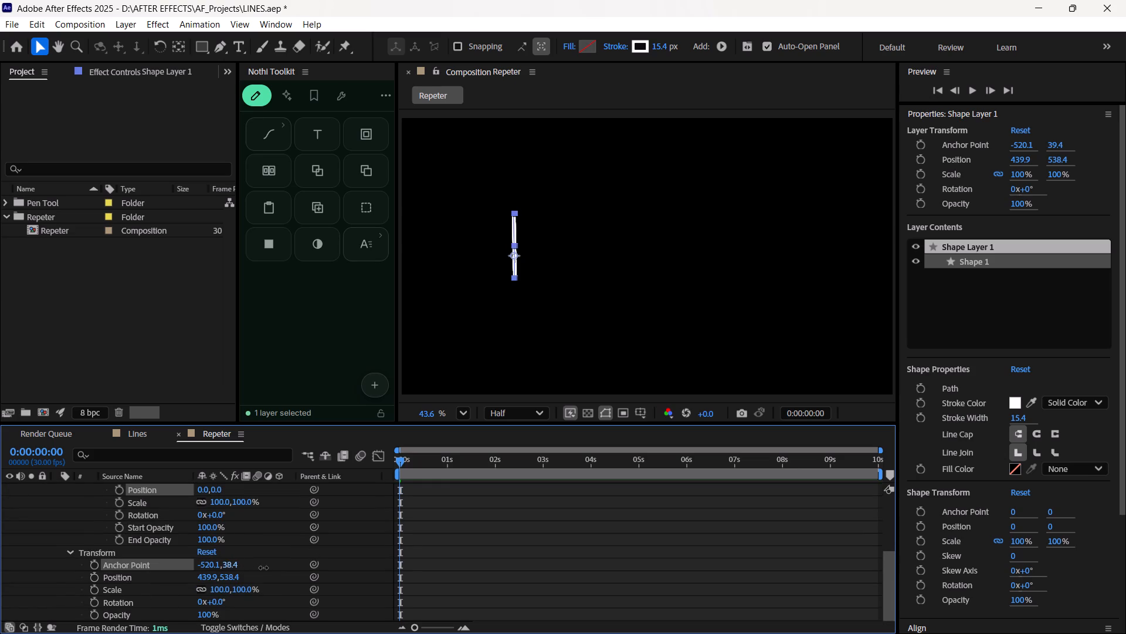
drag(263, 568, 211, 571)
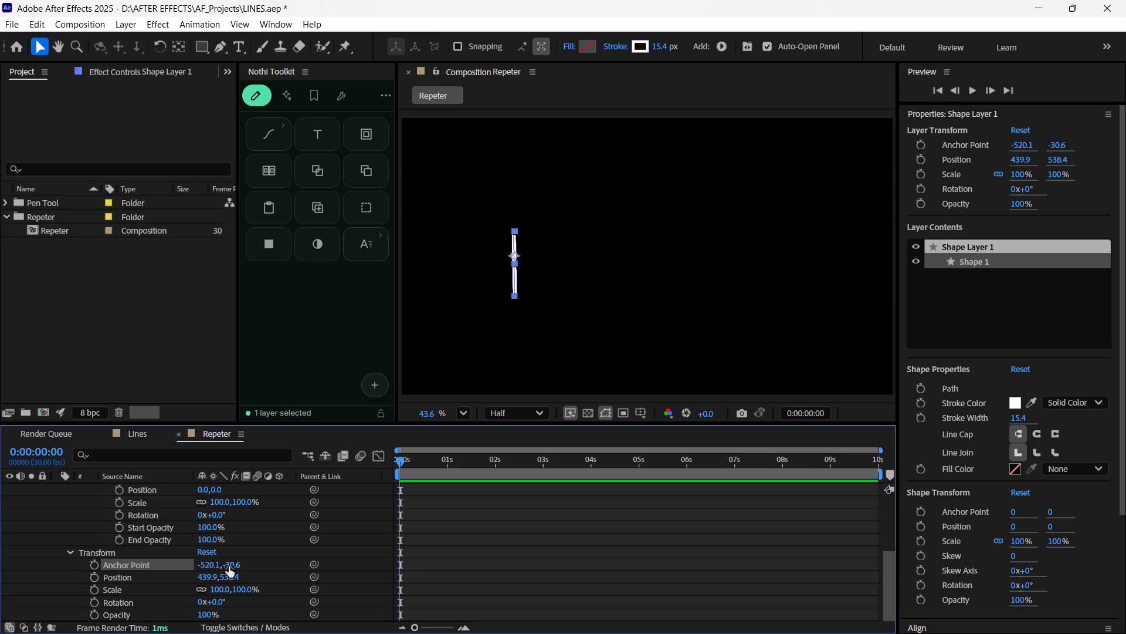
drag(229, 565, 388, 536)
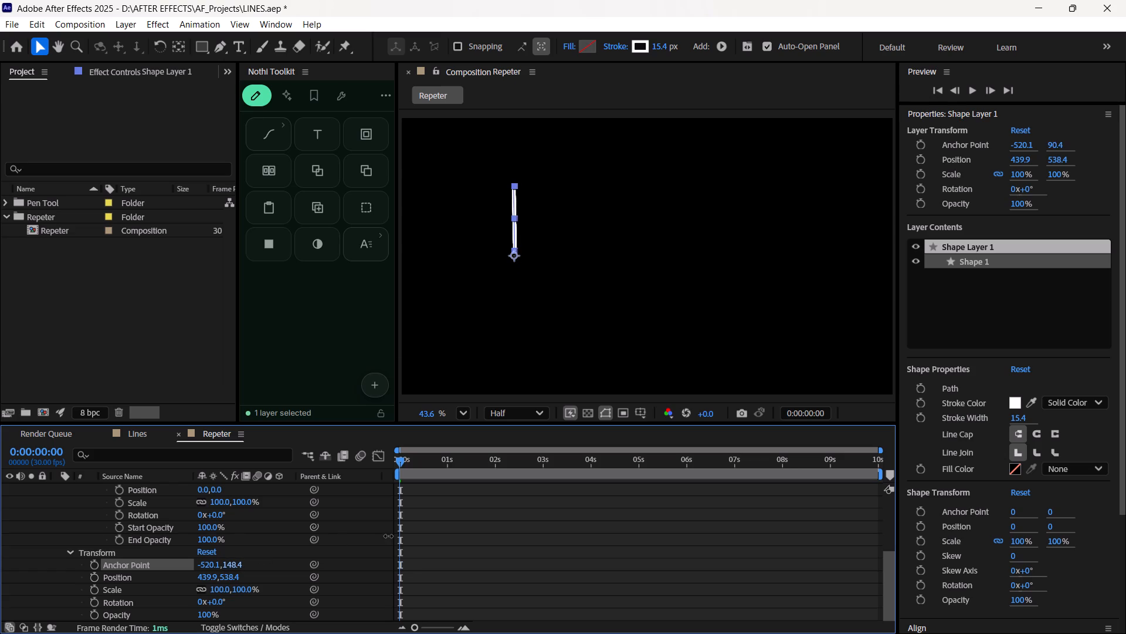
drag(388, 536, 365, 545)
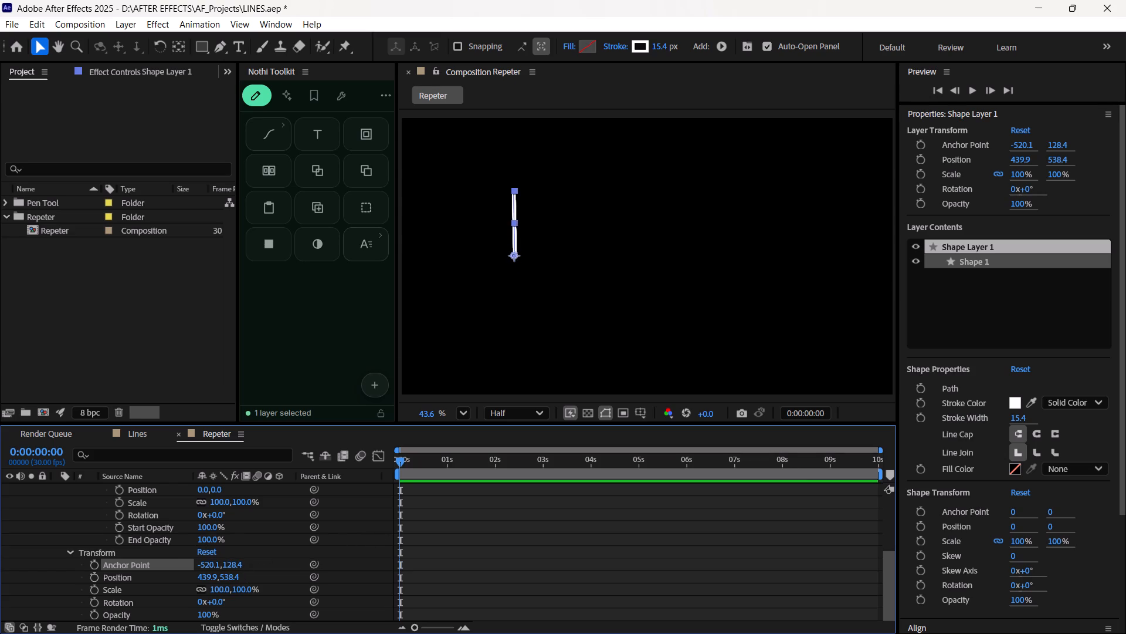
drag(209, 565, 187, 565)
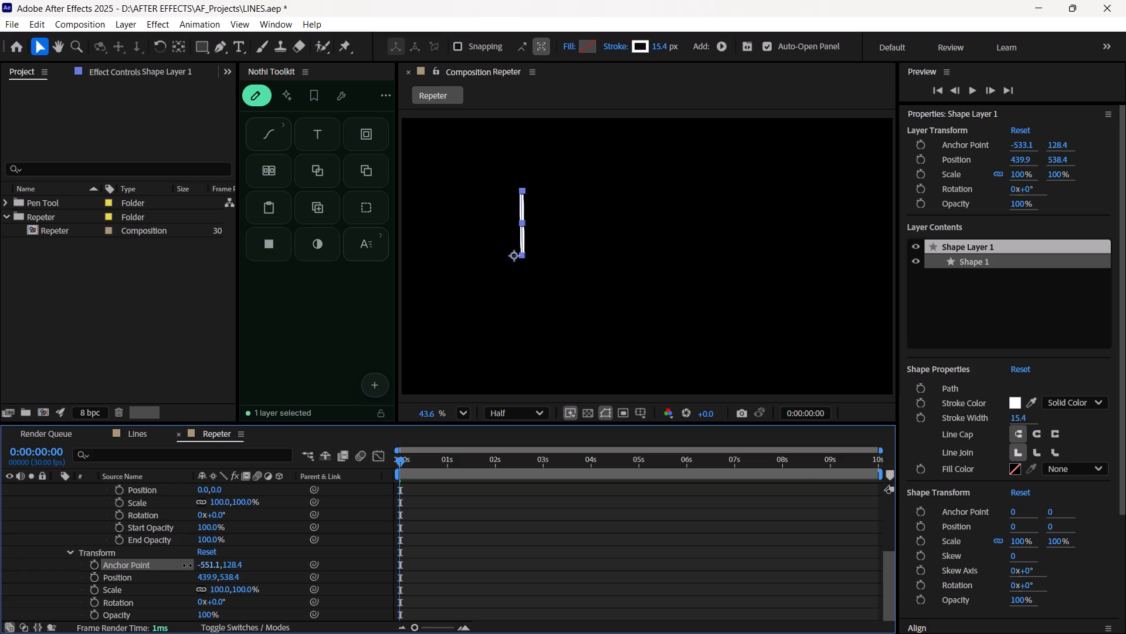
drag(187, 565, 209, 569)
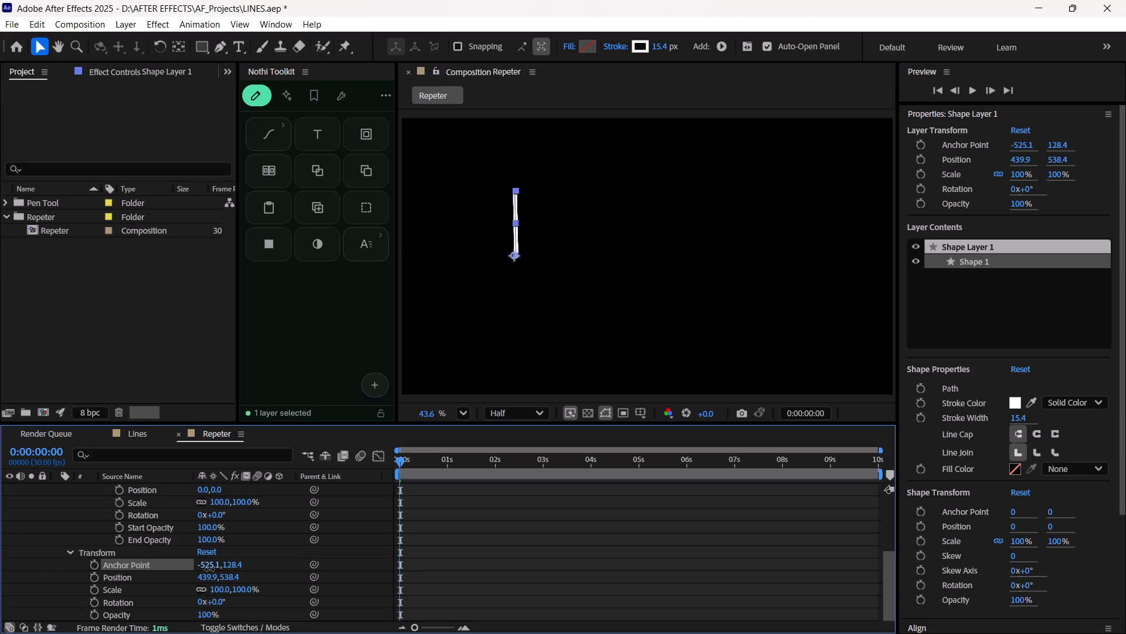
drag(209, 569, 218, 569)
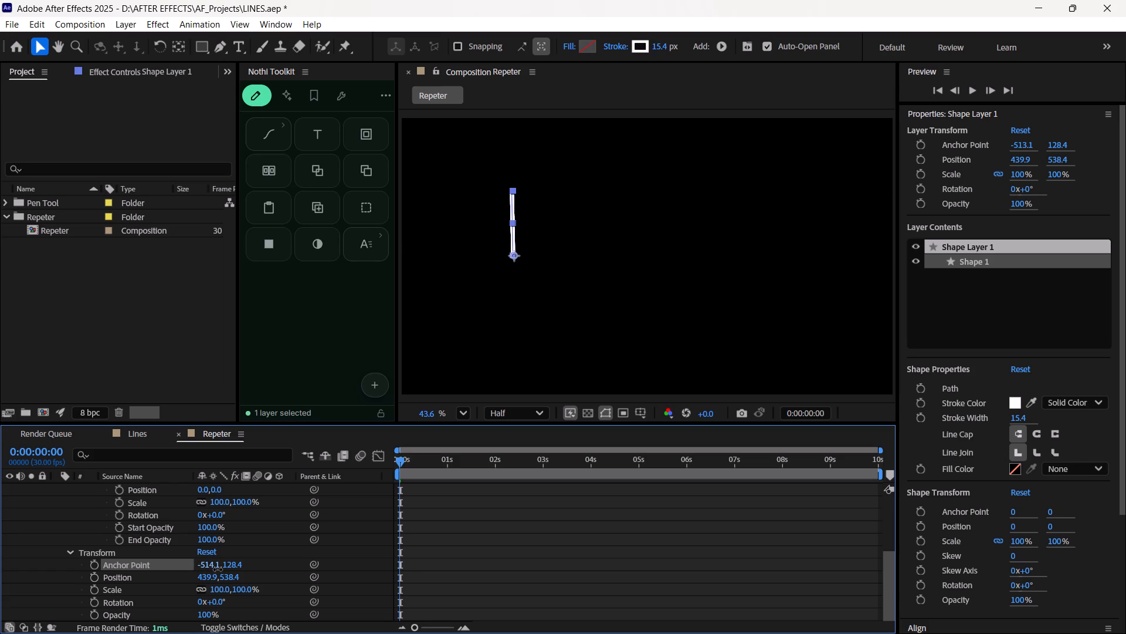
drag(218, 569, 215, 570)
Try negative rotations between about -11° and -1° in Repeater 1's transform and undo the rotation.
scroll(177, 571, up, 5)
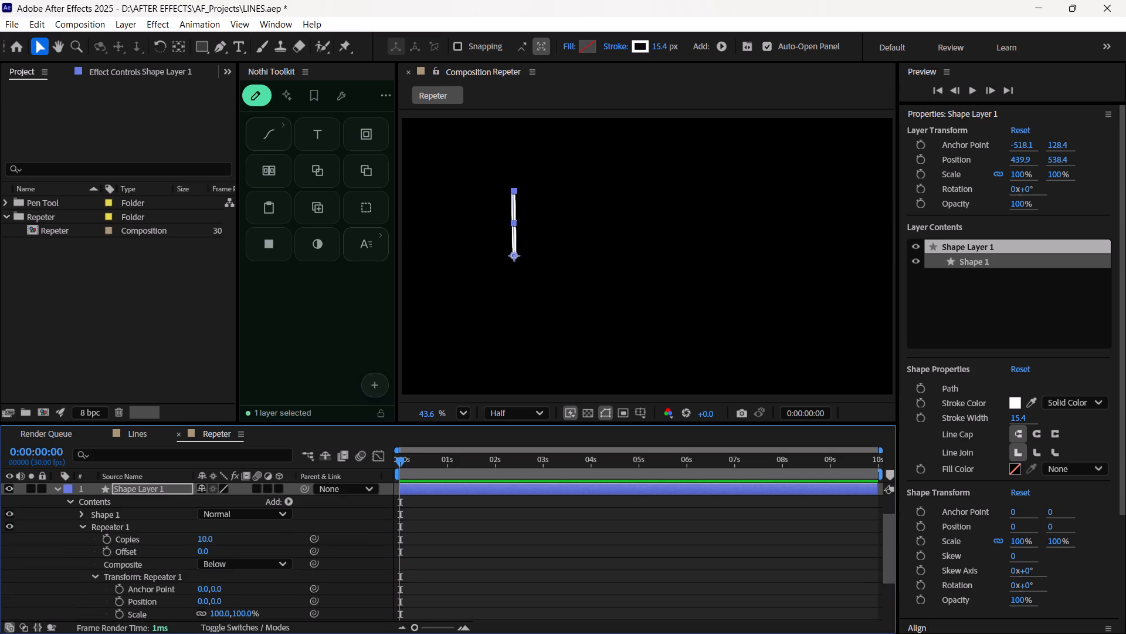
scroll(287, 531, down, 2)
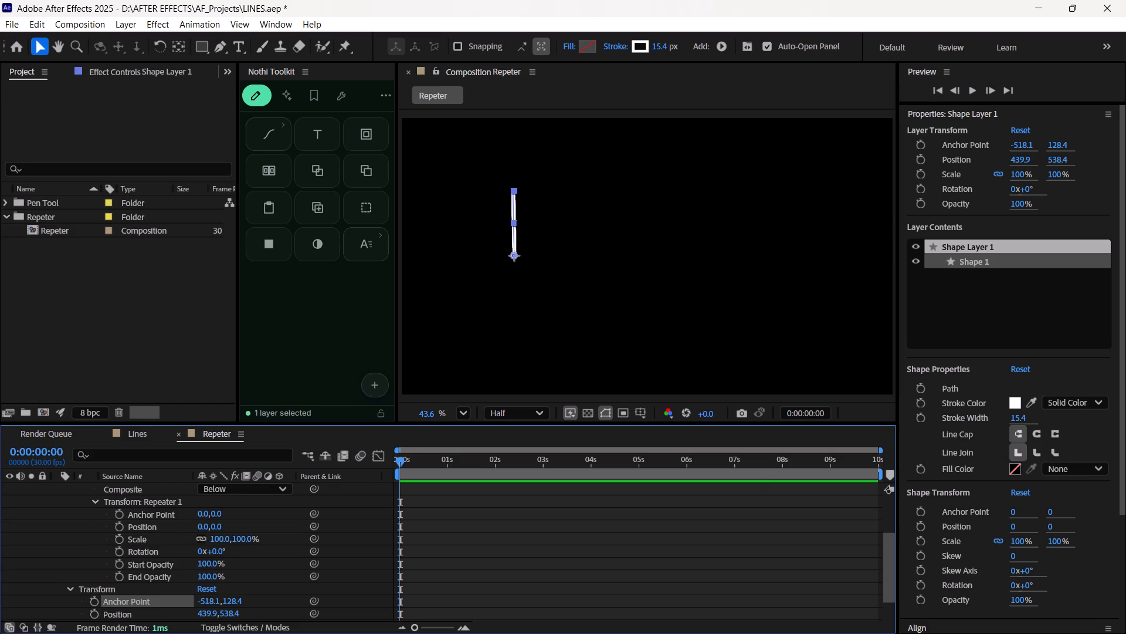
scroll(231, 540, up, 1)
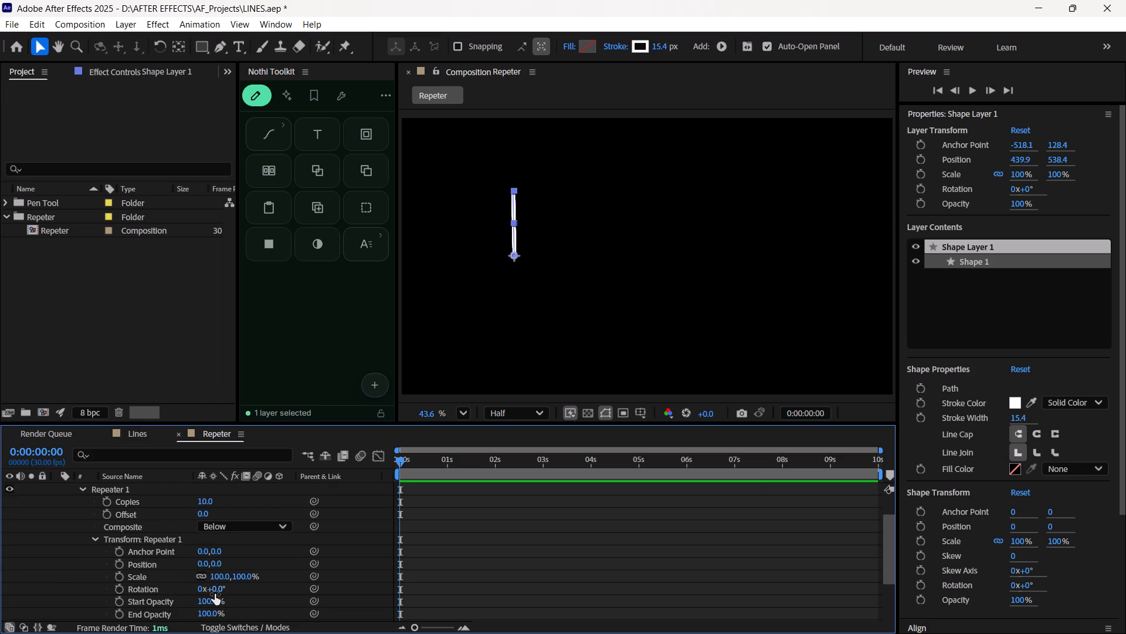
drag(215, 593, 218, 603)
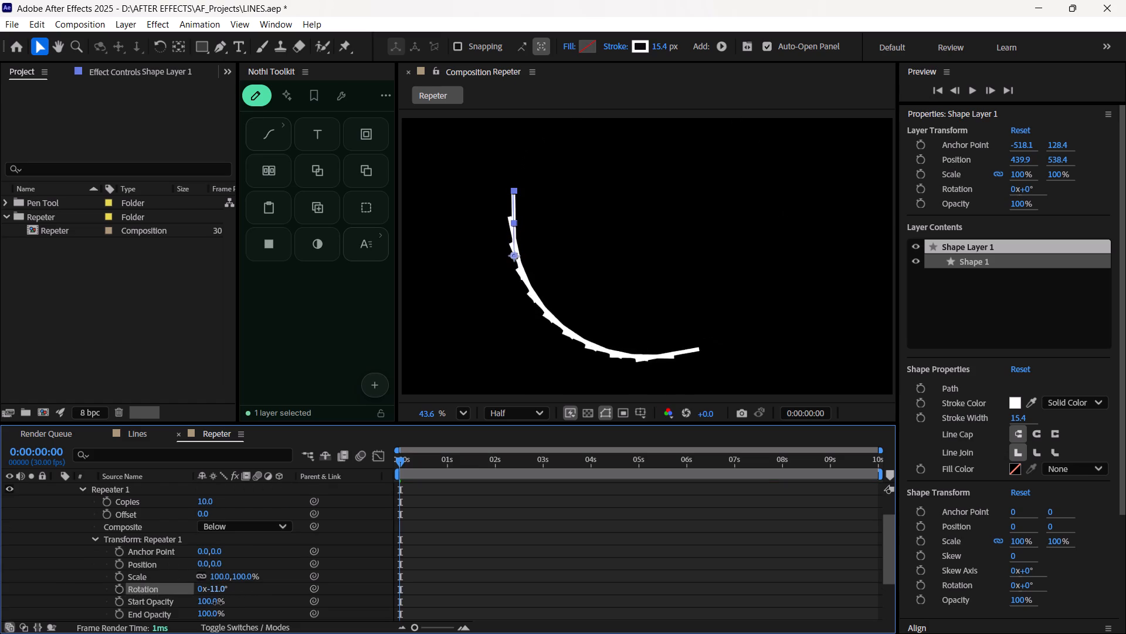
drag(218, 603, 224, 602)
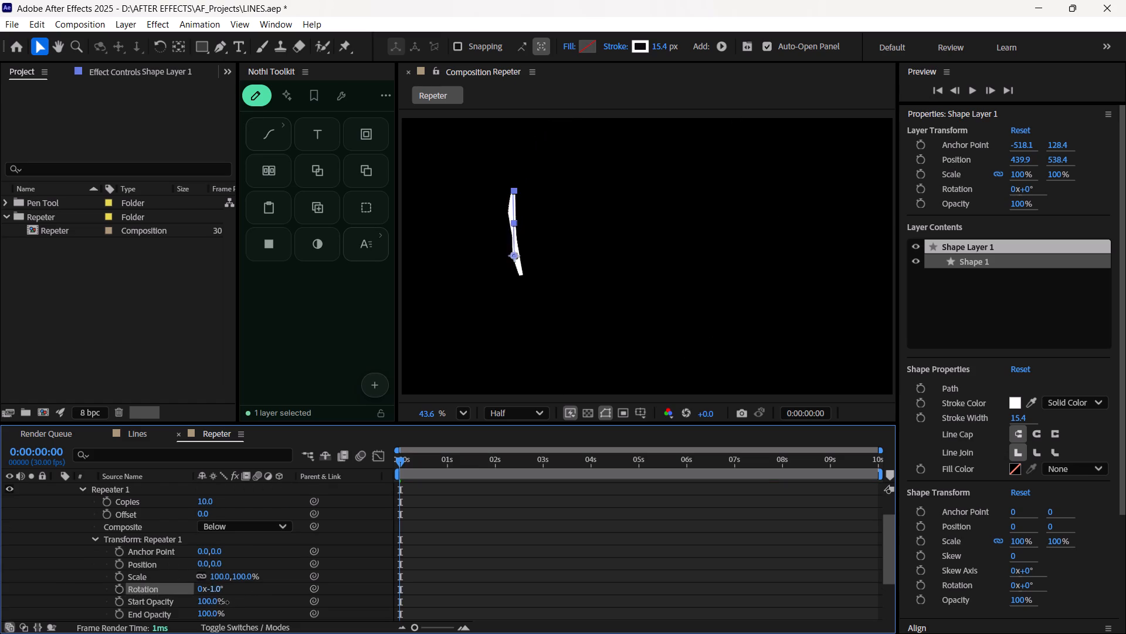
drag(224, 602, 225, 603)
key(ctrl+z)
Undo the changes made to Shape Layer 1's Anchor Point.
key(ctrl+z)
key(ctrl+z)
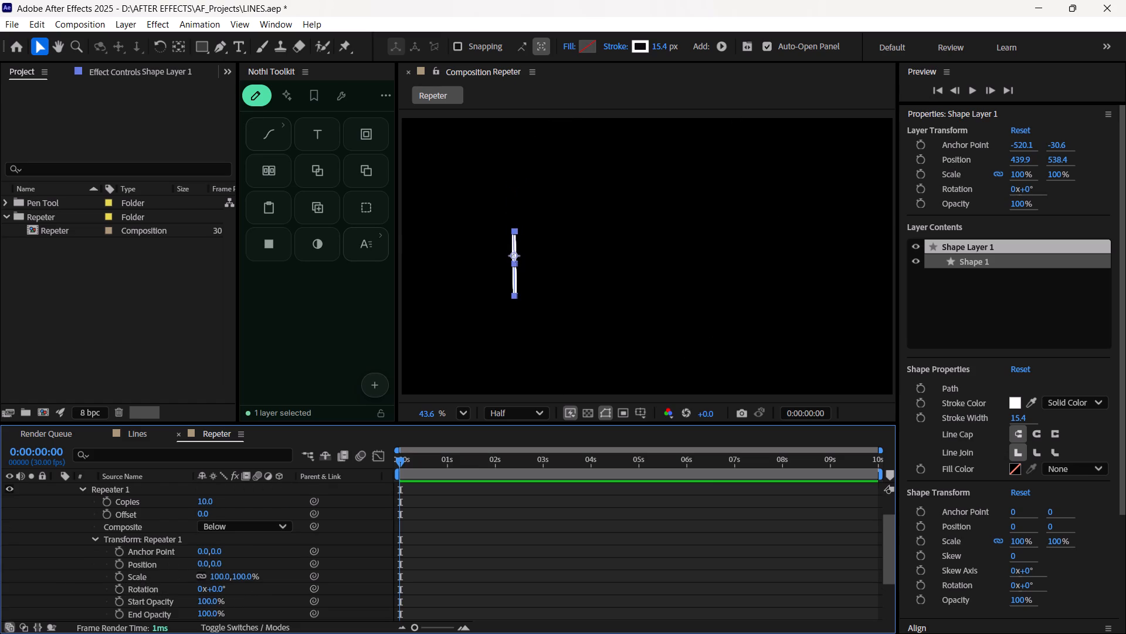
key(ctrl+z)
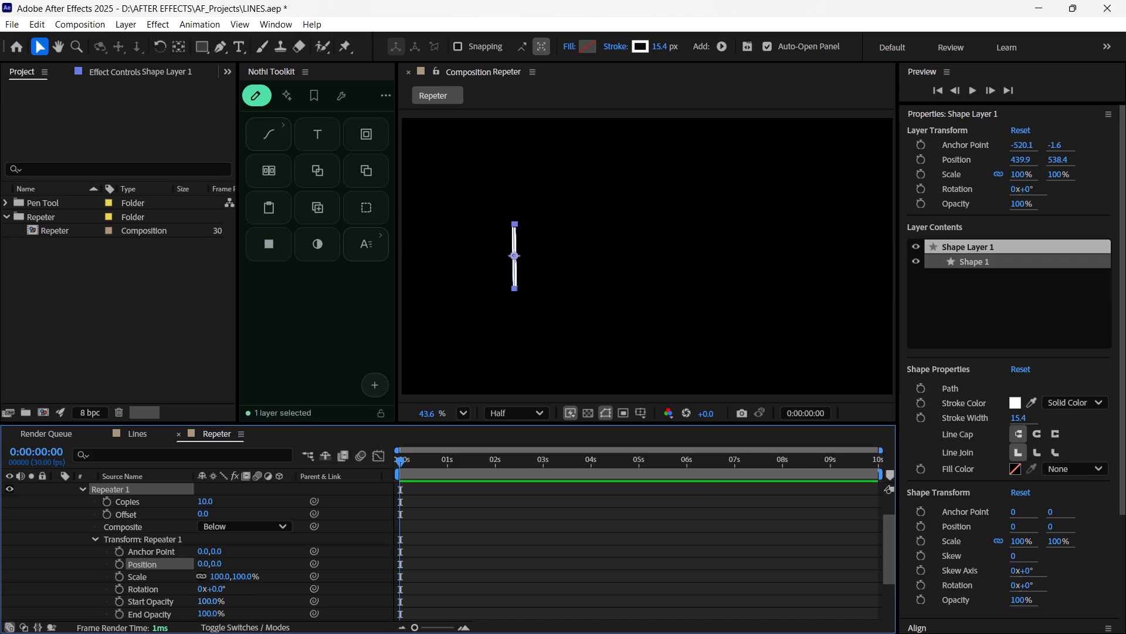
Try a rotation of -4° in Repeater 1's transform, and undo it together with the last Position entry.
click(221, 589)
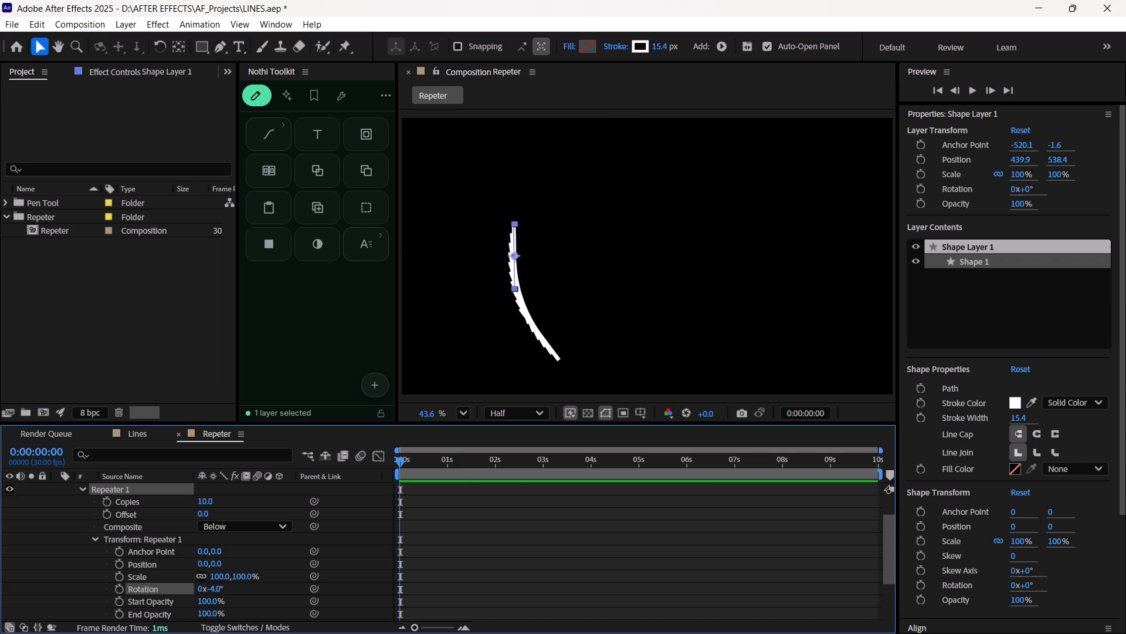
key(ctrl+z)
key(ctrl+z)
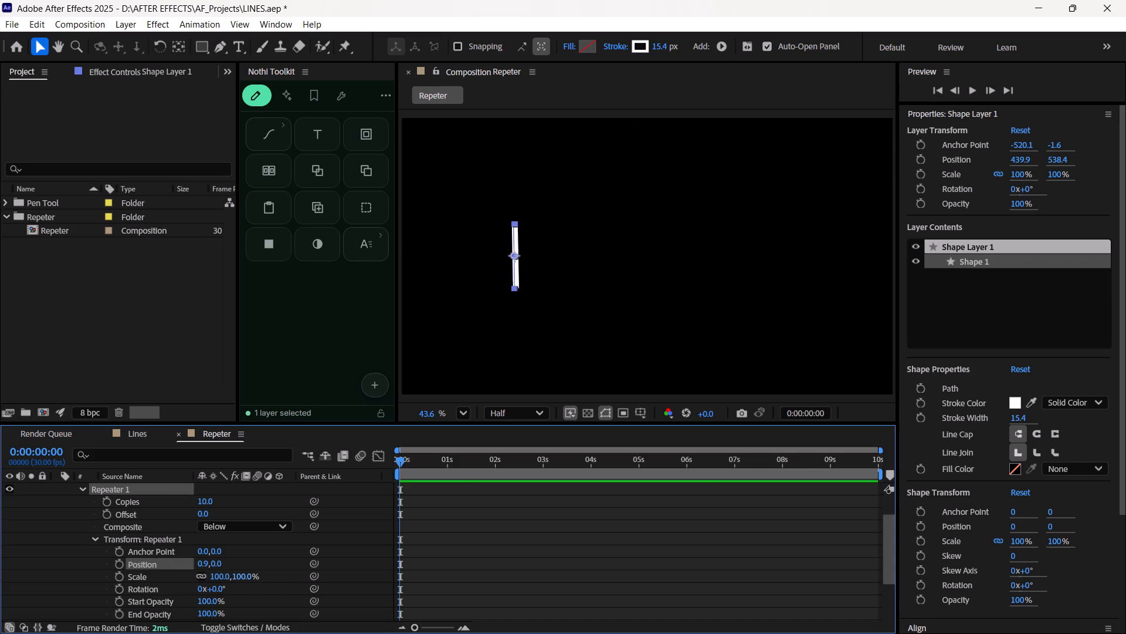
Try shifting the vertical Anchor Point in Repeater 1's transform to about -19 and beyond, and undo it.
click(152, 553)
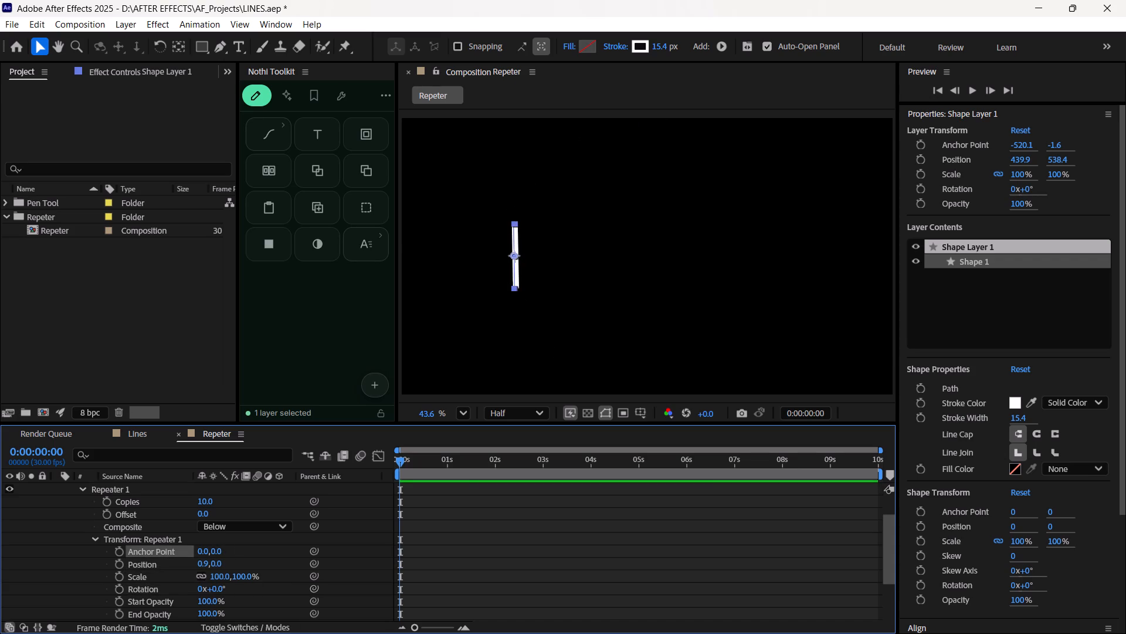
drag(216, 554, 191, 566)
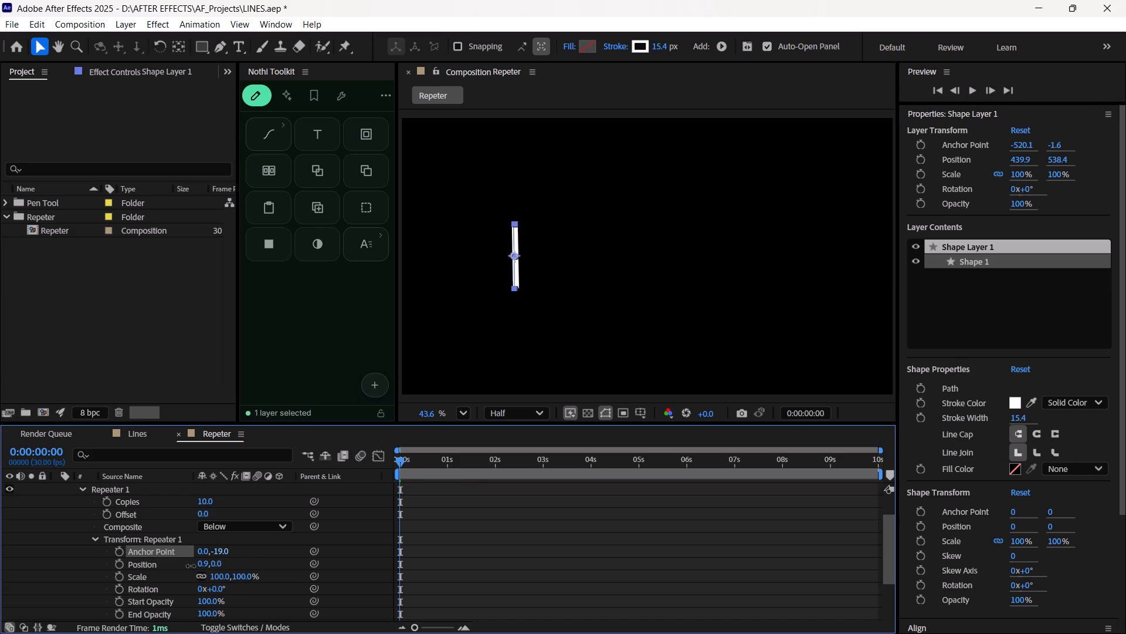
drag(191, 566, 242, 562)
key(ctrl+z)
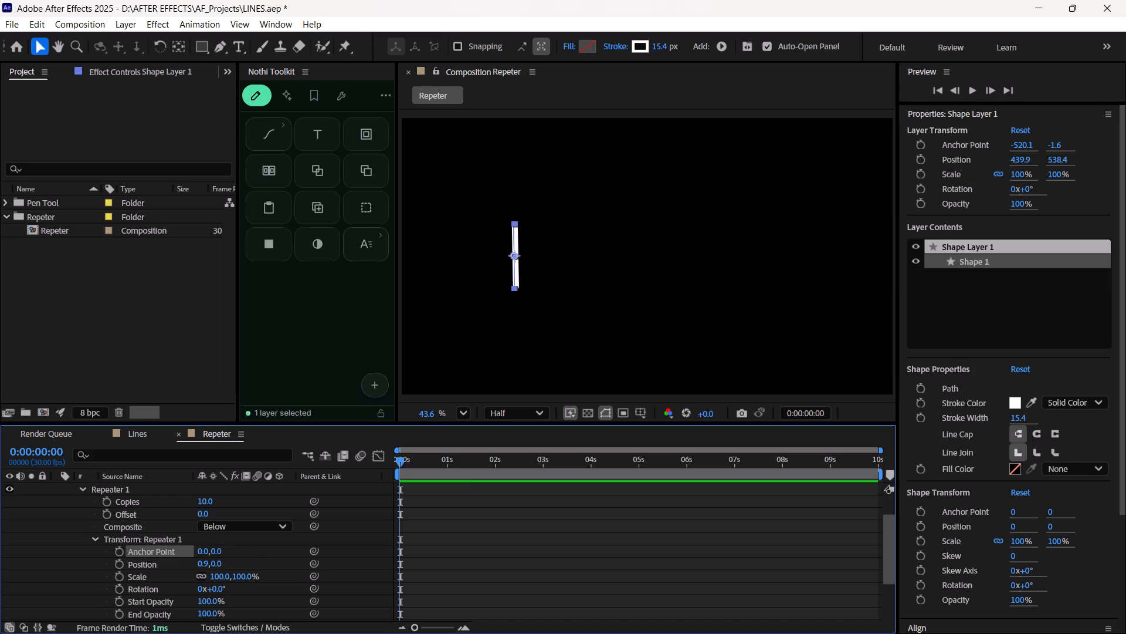
Set the horizontal Position in Repeater 1's transform to 0.
click(206, 566)
key(BackSpace)
key(0)
key(Up)
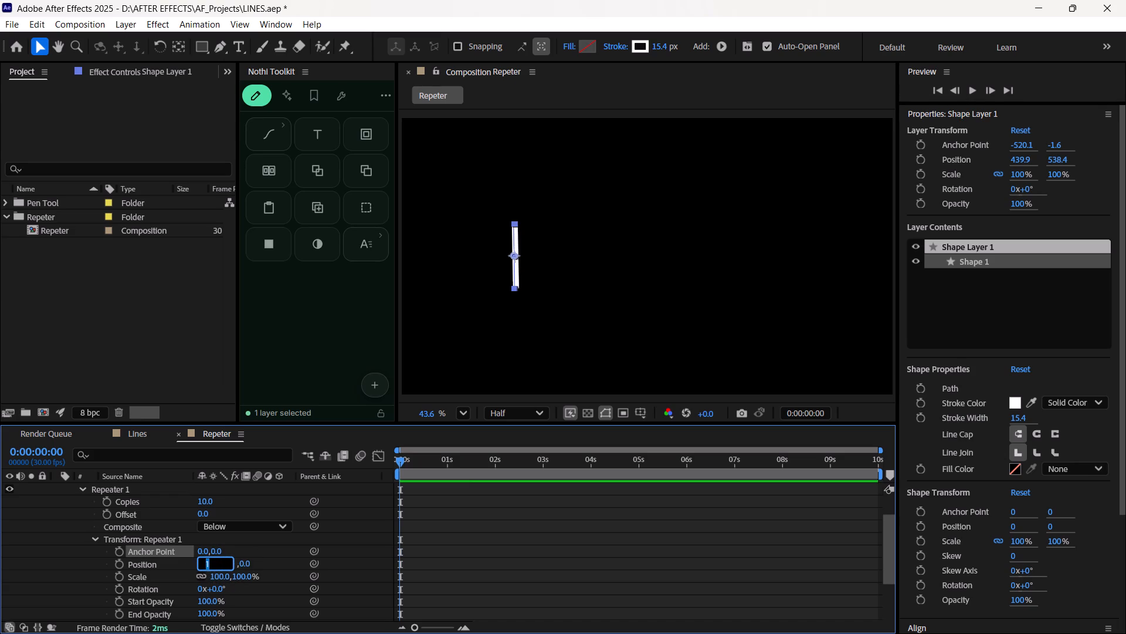
key(BackSpace)
key(0)
key(Up)
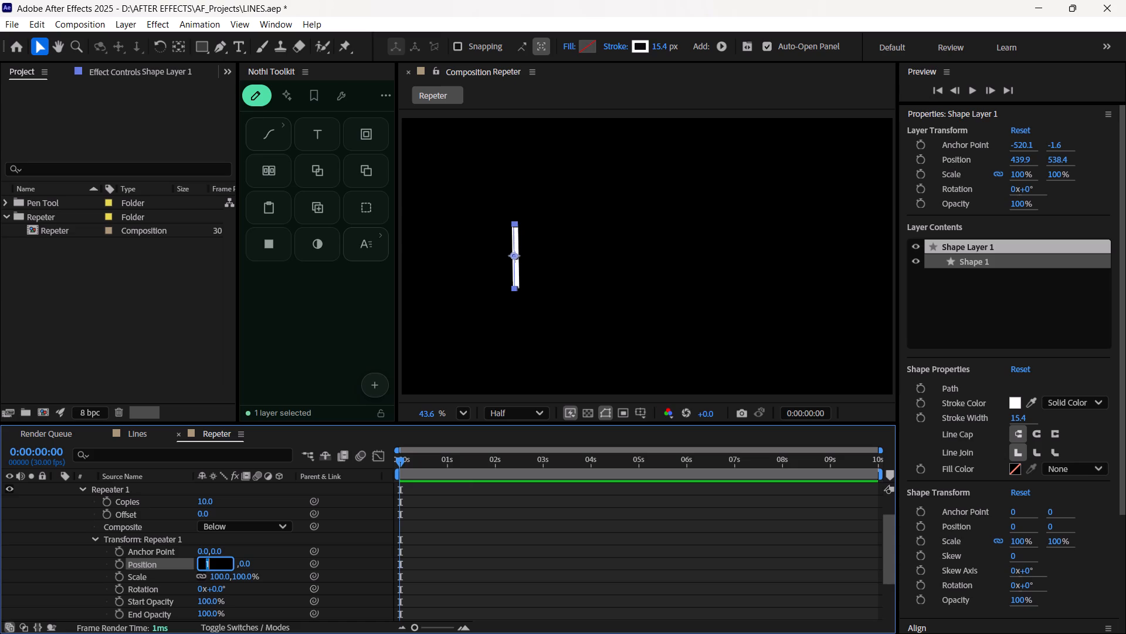
key(BackSpace)
key(0)
key(Return)
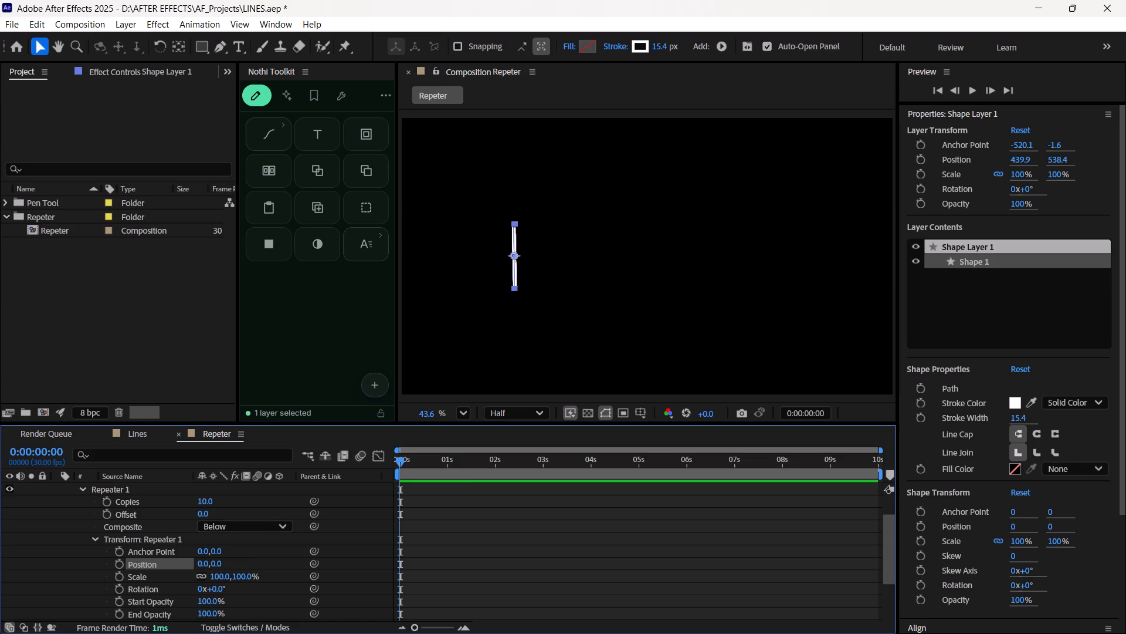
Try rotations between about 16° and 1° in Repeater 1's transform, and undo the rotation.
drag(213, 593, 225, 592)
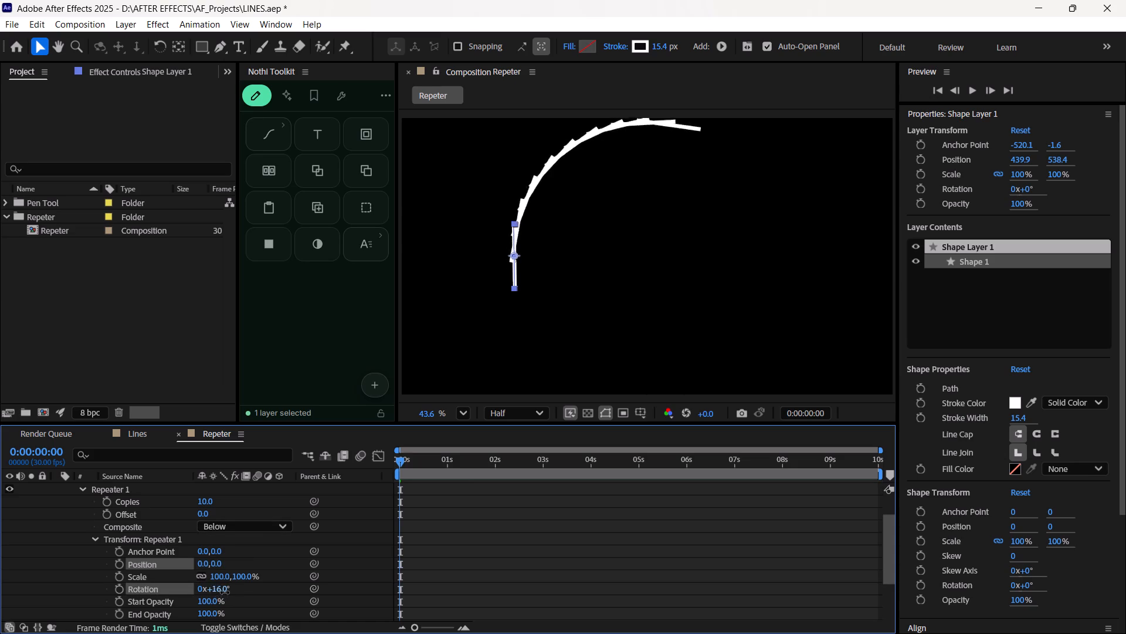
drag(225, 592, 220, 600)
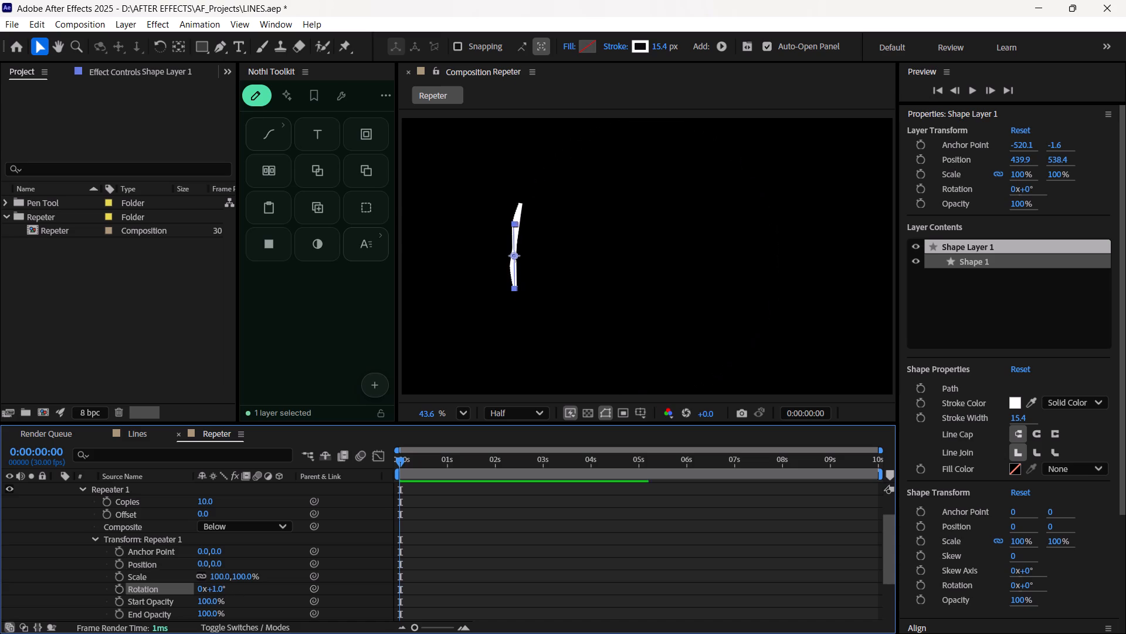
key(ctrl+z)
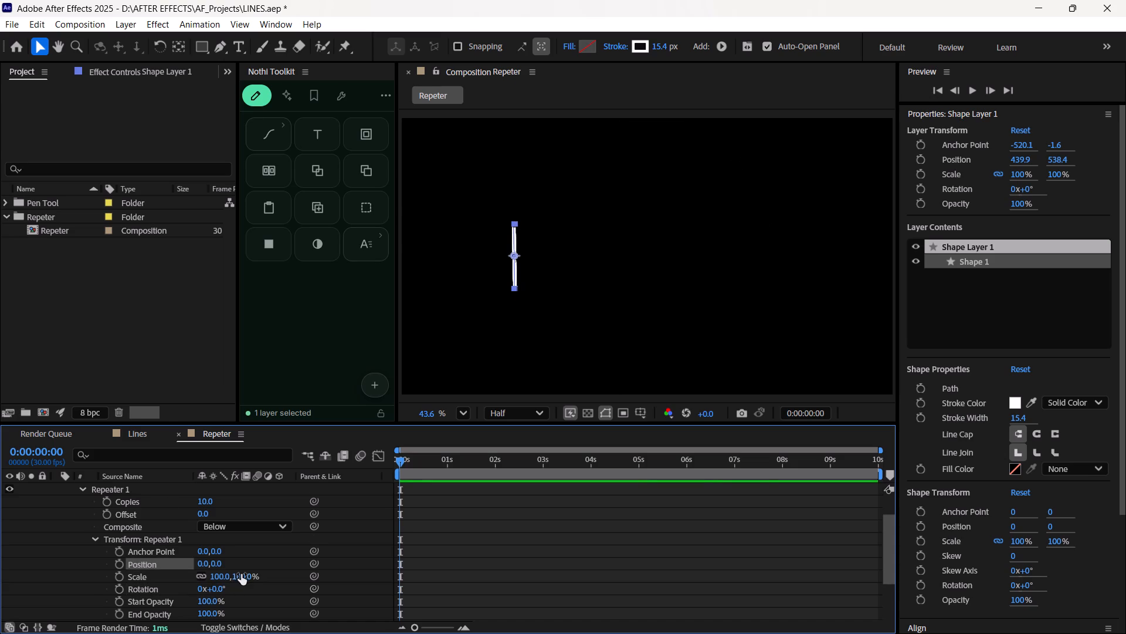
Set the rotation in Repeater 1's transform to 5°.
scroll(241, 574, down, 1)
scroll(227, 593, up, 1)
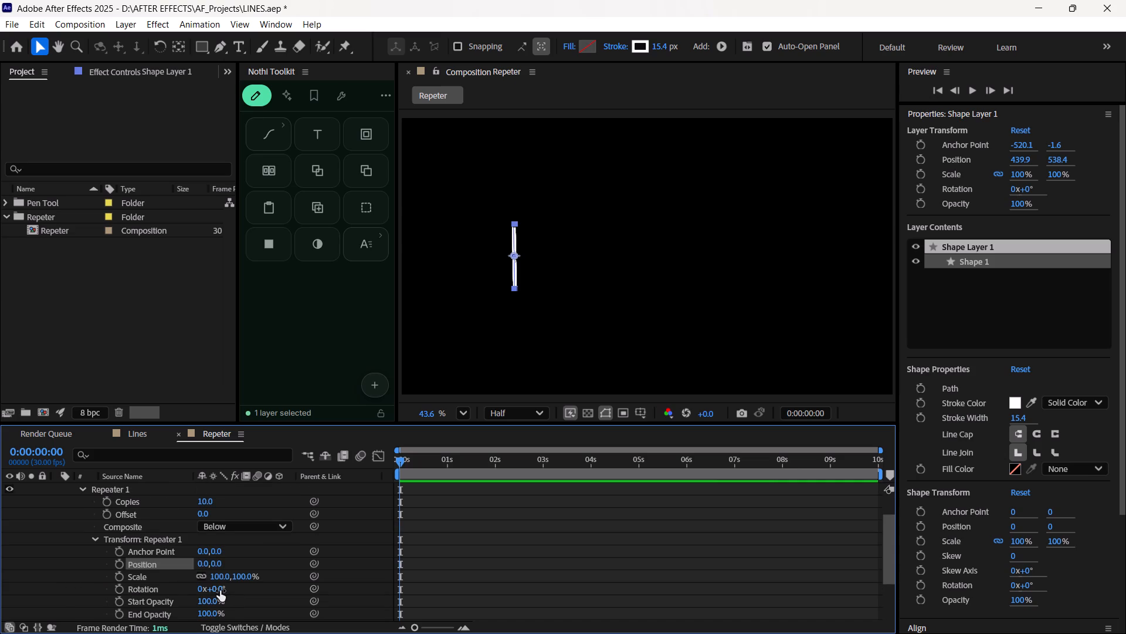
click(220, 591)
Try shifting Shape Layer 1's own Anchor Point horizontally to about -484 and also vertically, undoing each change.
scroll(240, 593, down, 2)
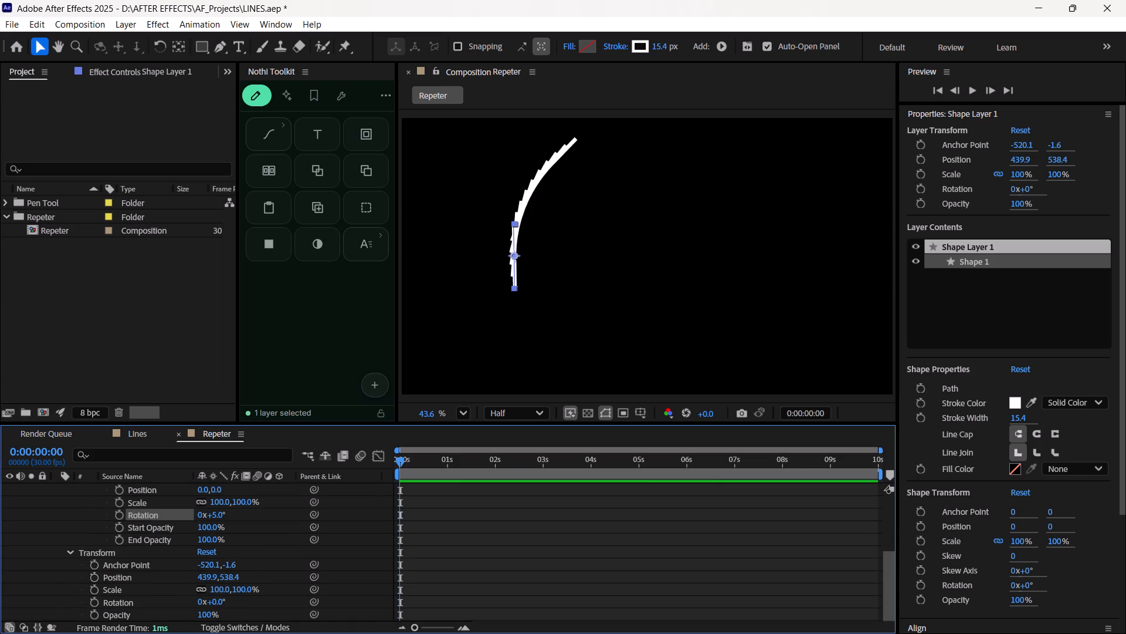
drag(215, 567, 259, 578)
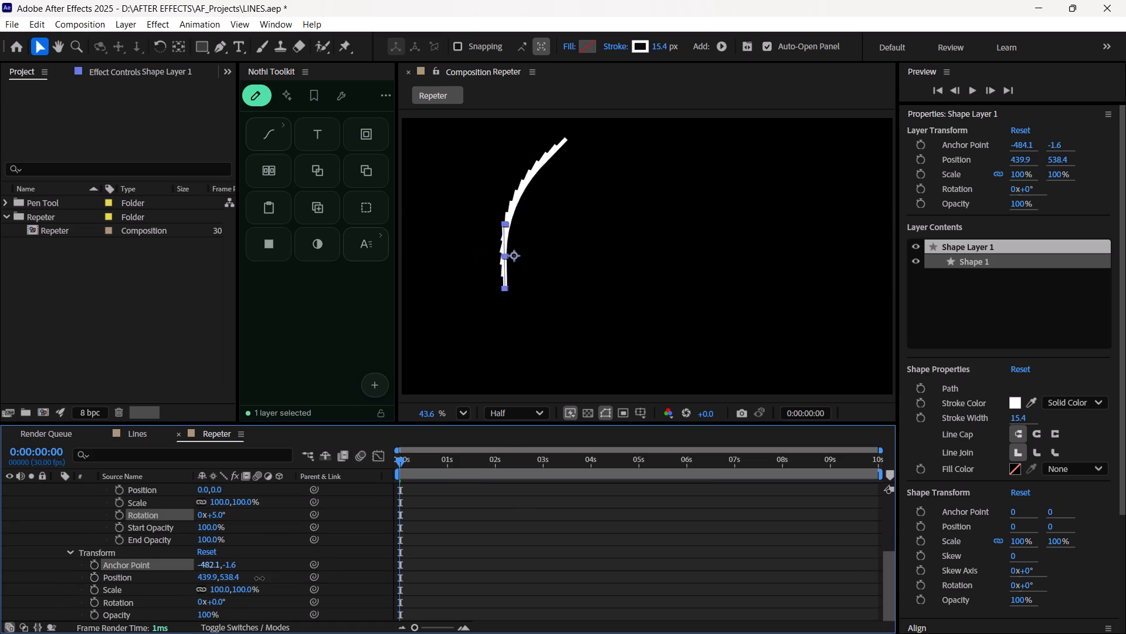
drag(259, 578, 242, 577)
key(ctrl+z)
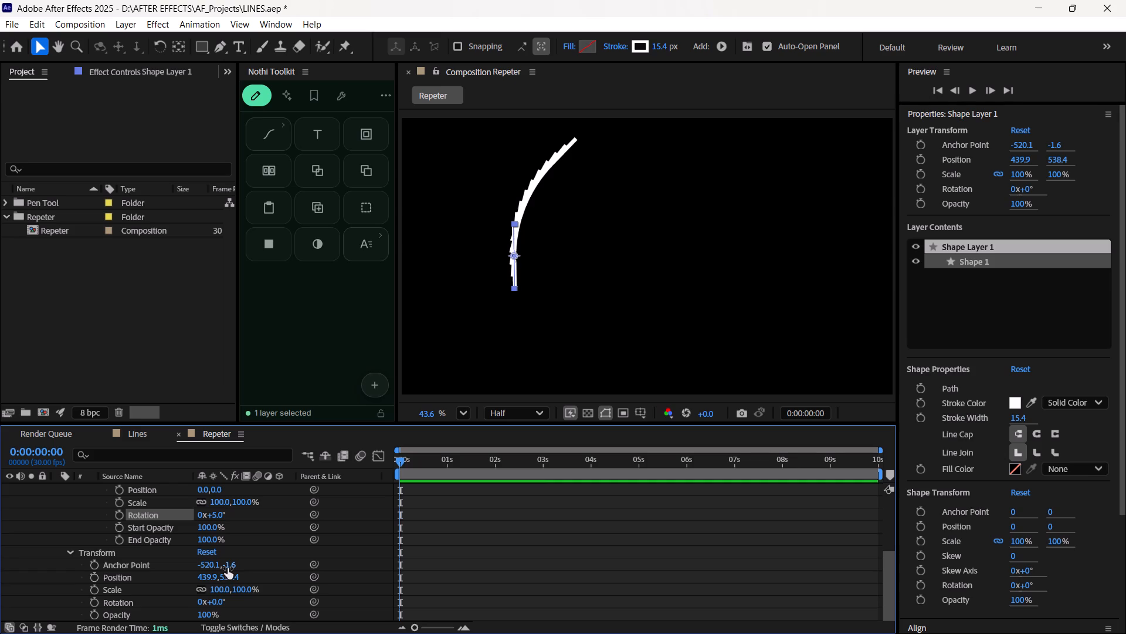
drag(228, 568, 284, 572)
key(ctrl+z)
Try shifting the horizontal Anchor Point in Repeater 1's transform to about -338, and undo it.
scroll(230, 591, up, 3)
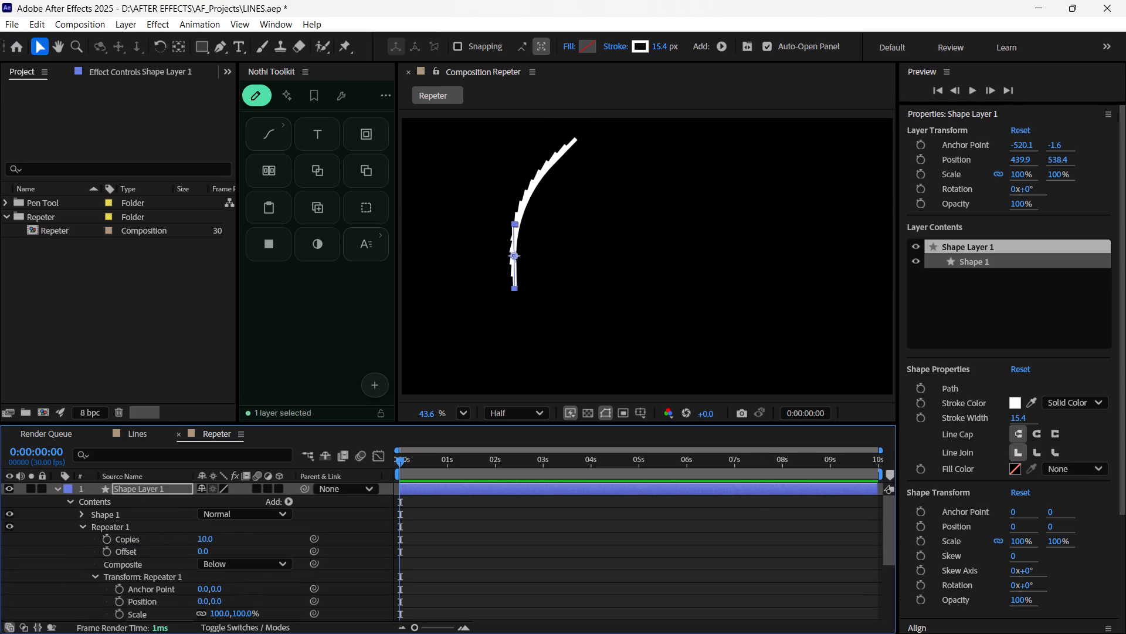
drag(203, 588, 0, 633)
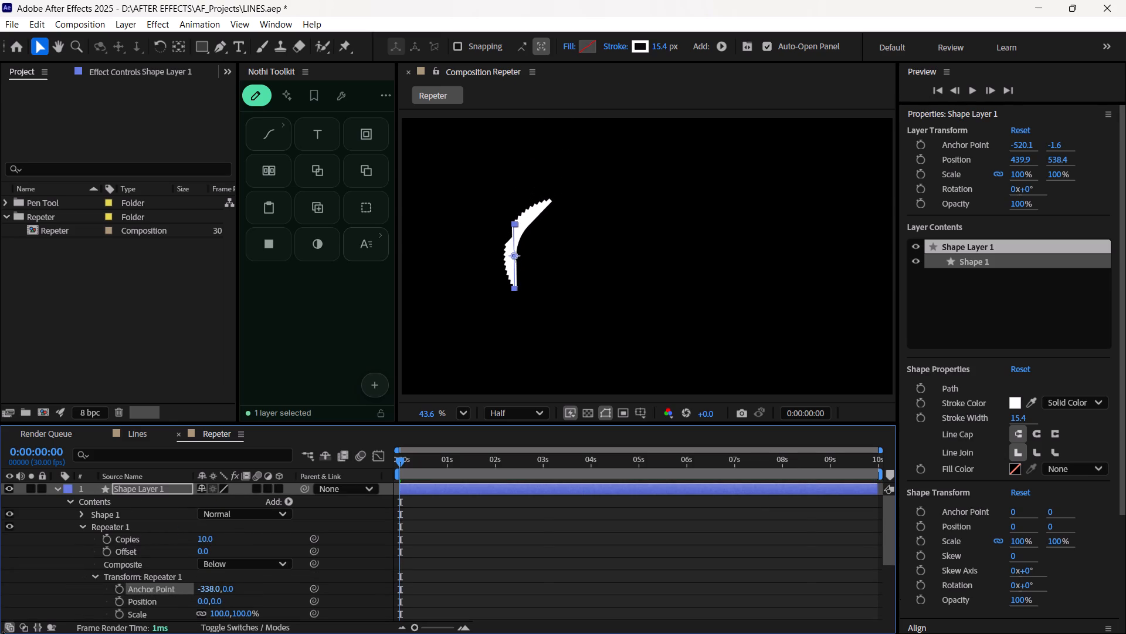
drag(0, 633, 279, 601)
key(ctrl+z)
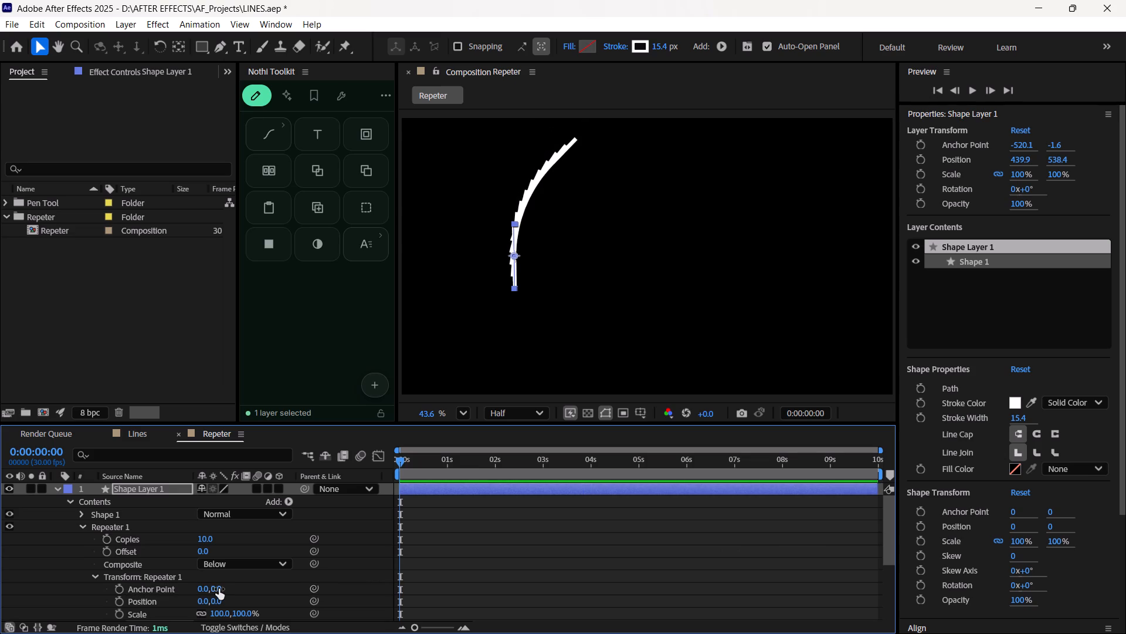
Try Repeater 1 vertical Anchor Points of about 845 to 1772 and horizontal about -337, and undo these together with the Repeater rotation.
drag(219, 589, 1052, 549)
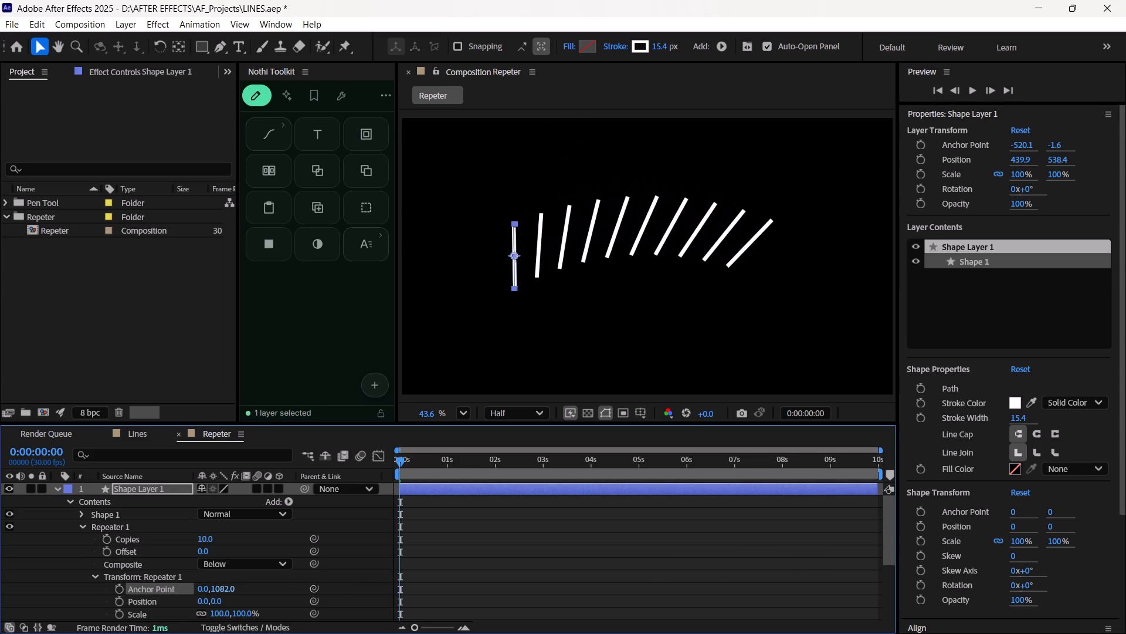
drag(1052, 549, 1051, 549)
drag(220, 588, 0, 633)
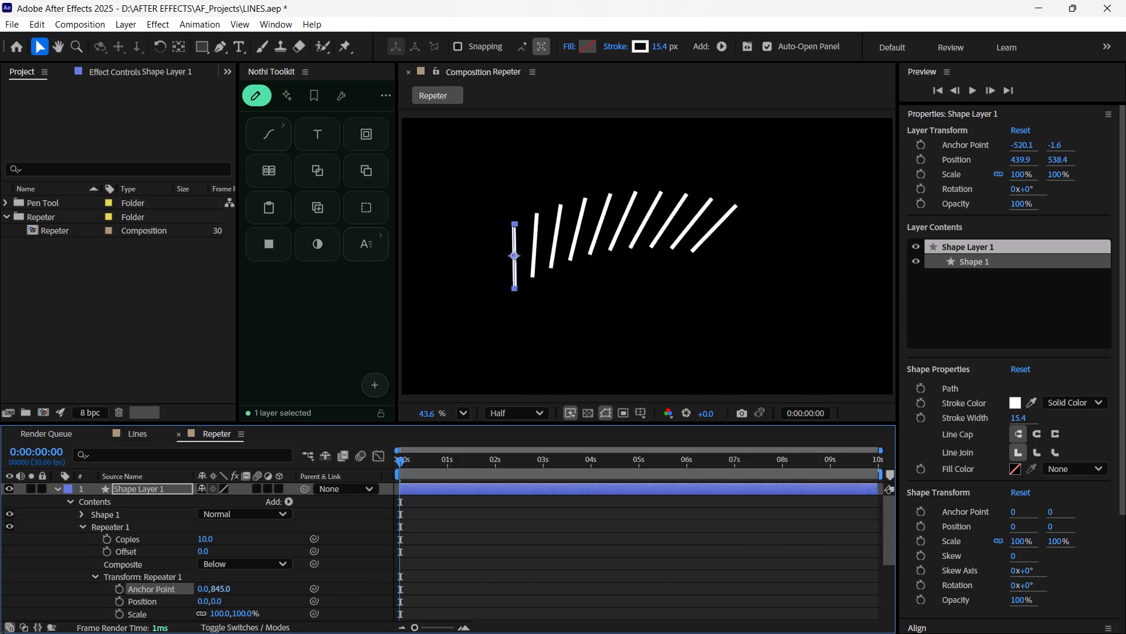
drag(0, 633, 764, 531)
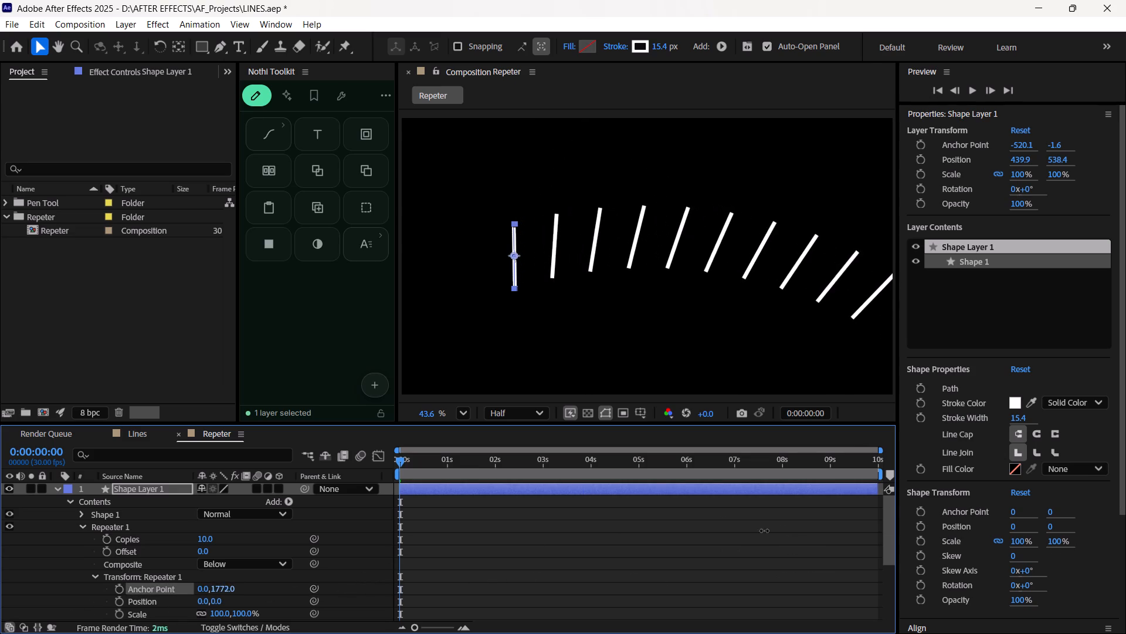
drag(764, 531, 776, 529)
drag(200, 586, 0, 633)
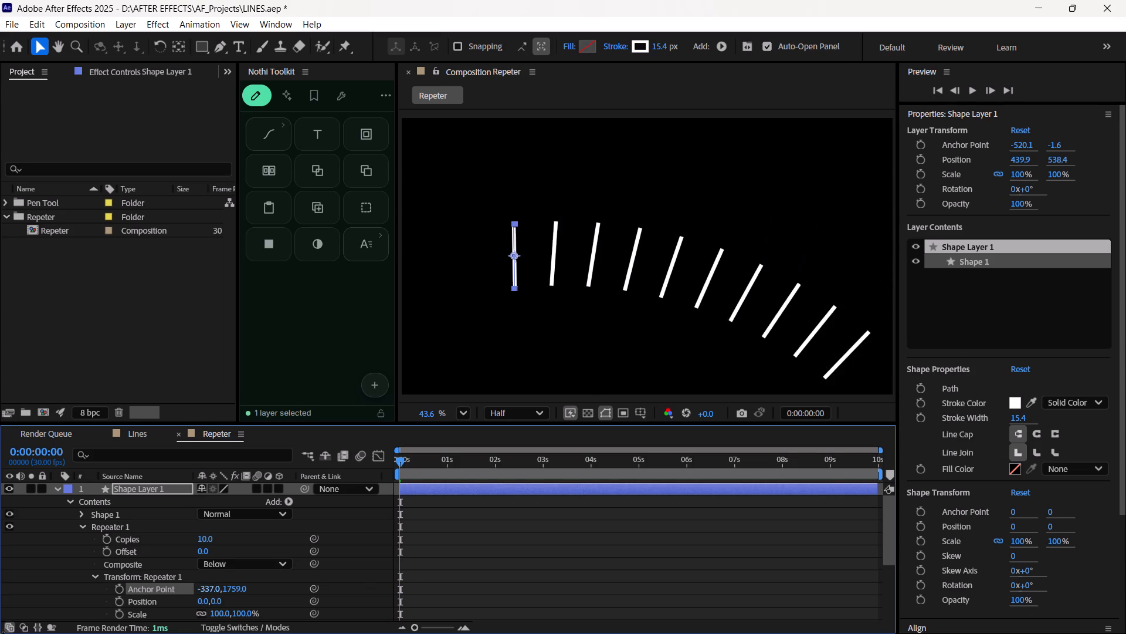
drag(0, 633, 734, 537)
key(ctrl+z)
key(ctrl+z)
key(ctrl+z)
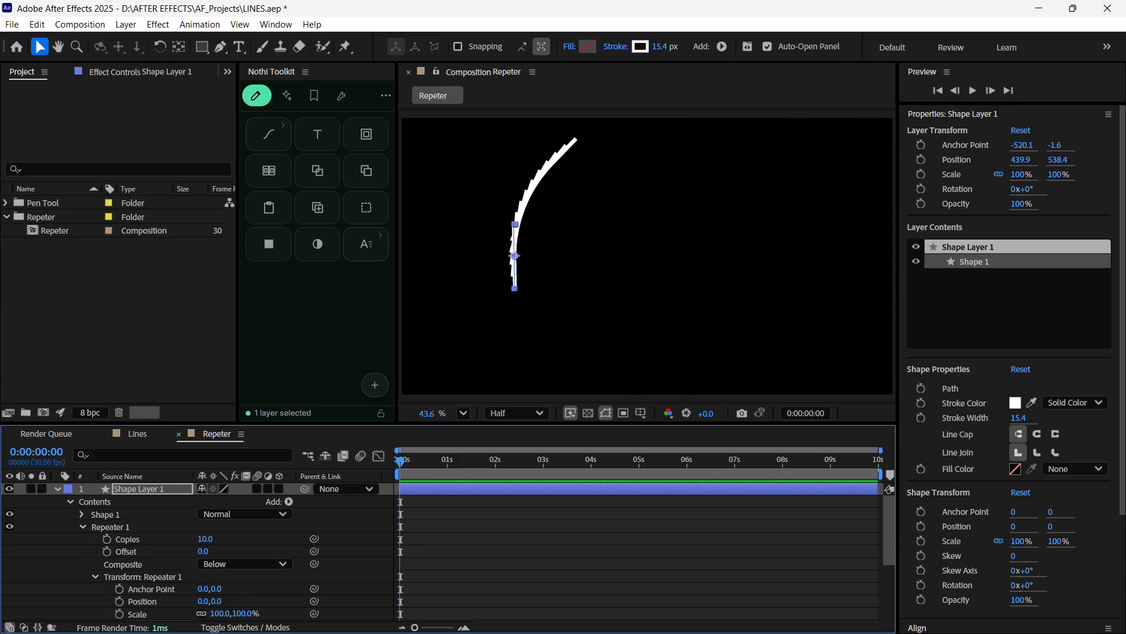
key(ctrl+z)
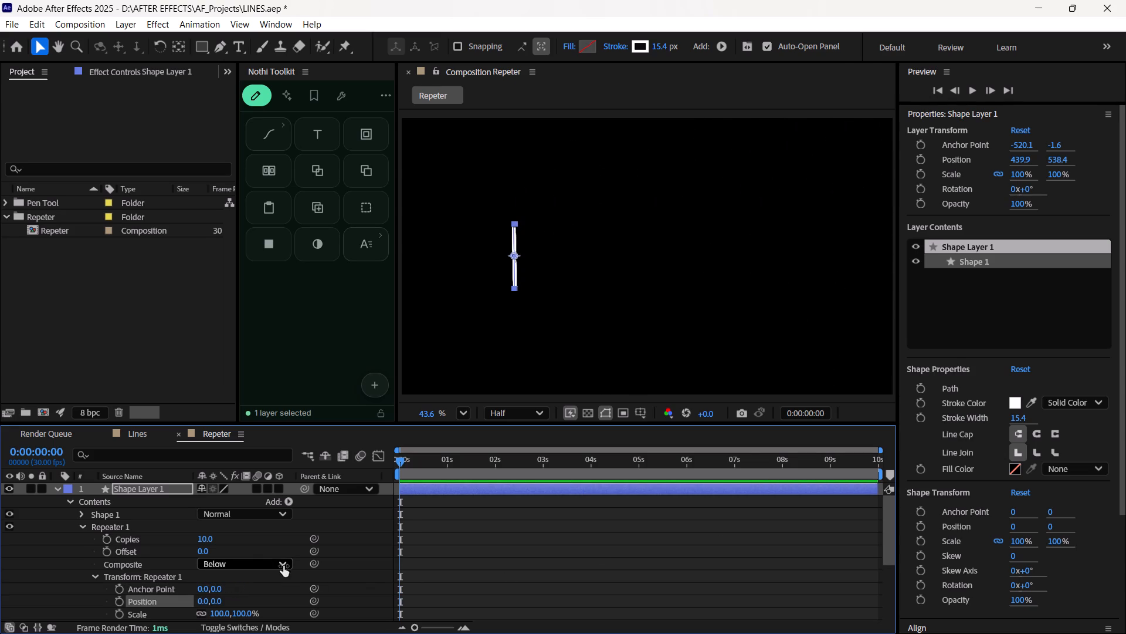
Switch to the Lines composition's timeline.
scroll(278, 557, up, 4)
scroll(278, 557, down, 4)
scroll(278, 557, up, 6)
click(41, 201)
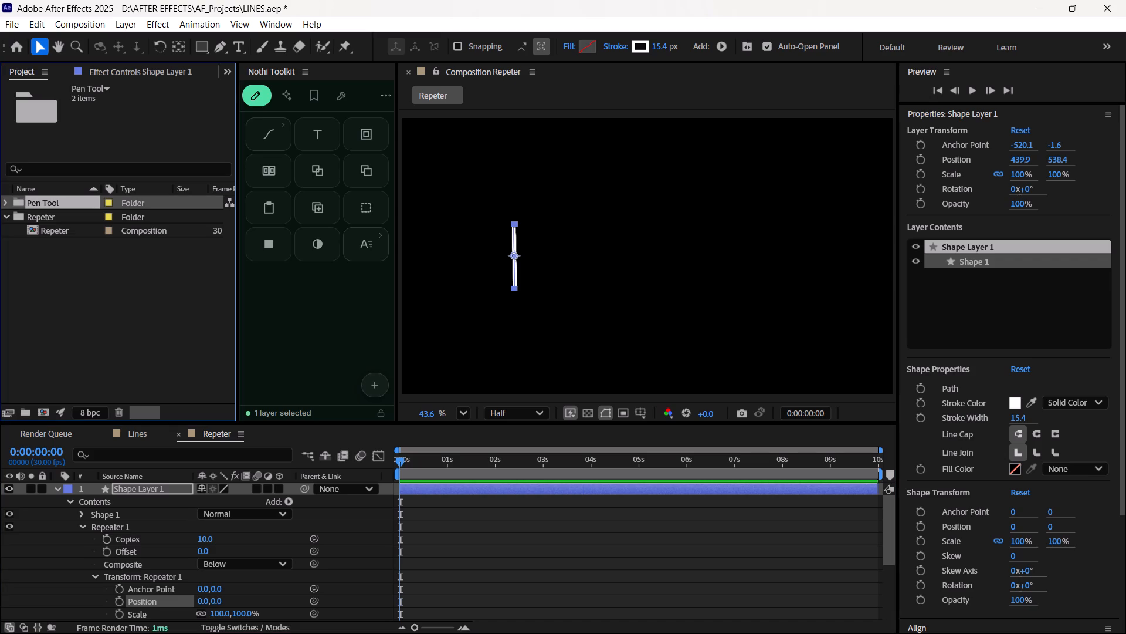
click(124, 439)
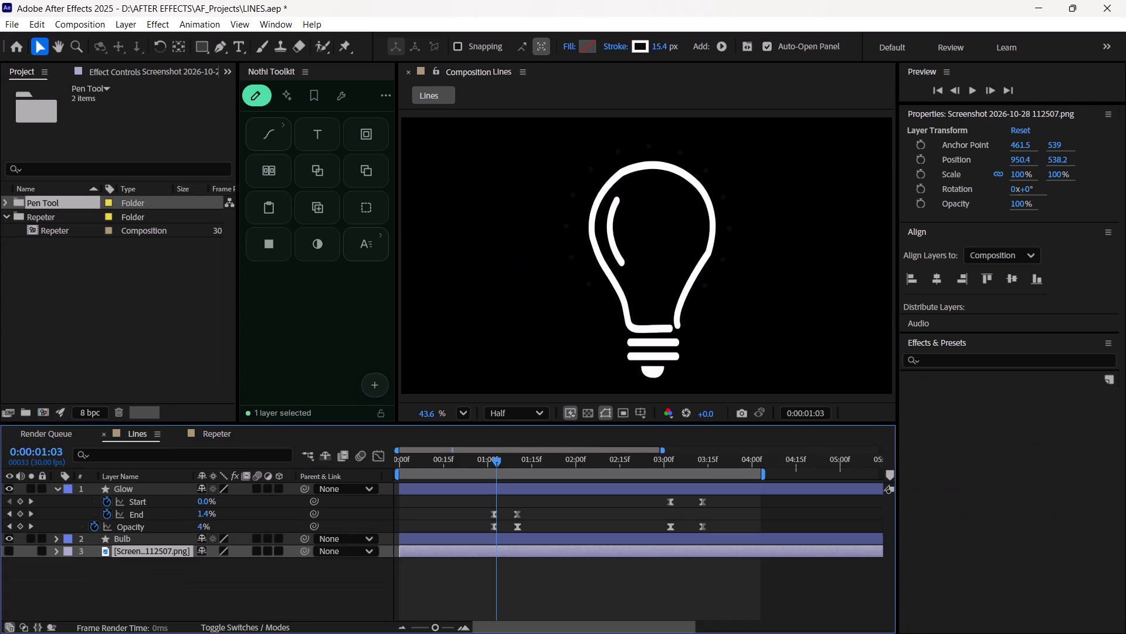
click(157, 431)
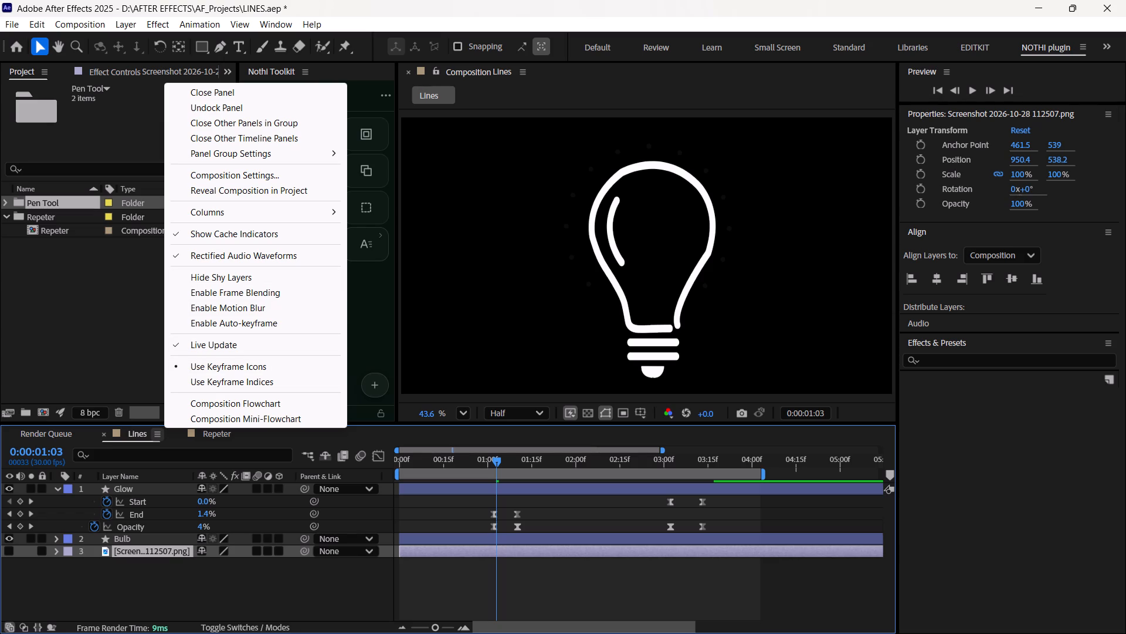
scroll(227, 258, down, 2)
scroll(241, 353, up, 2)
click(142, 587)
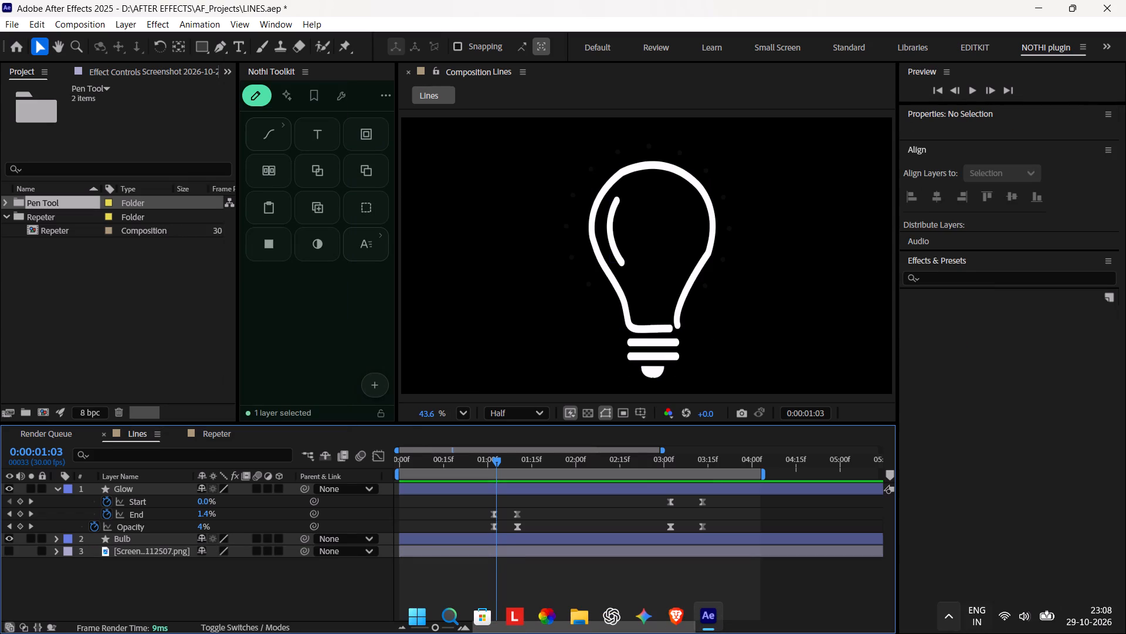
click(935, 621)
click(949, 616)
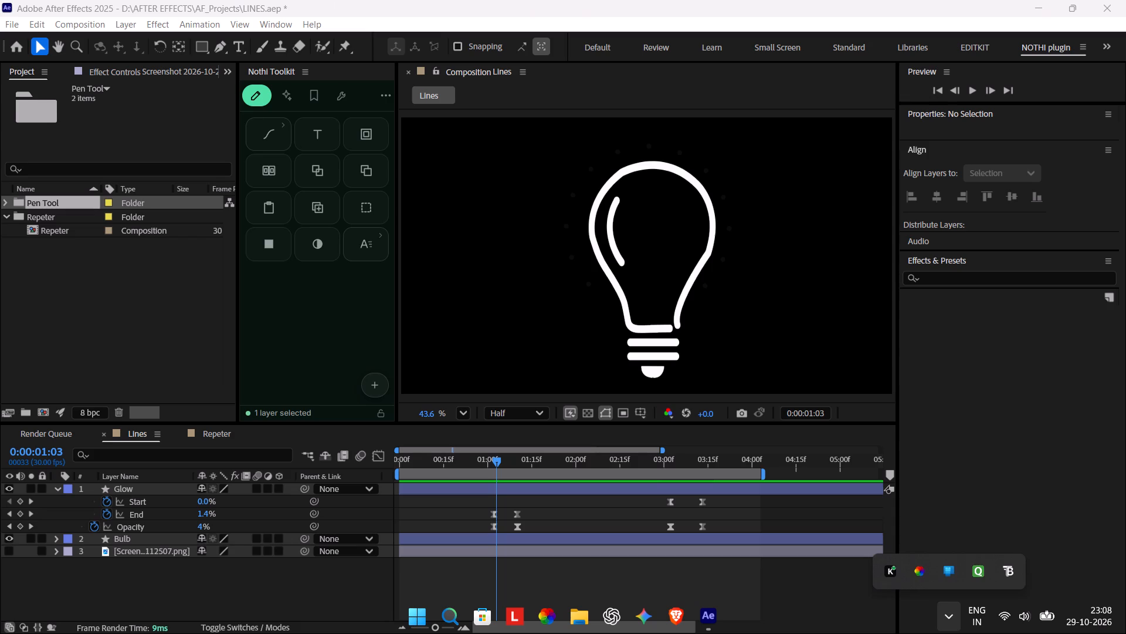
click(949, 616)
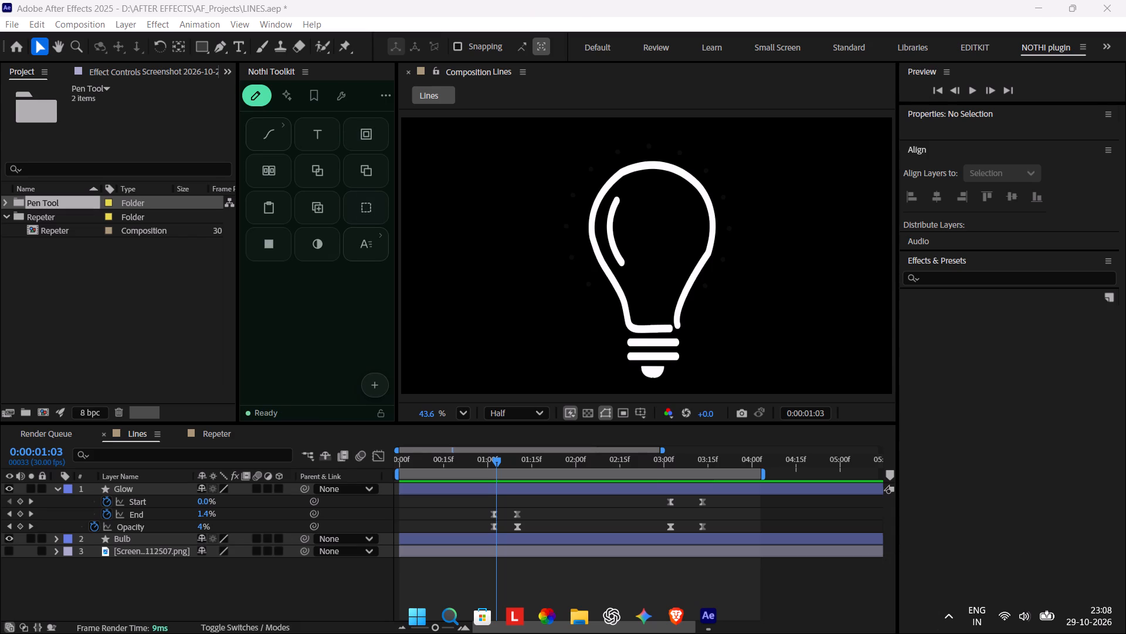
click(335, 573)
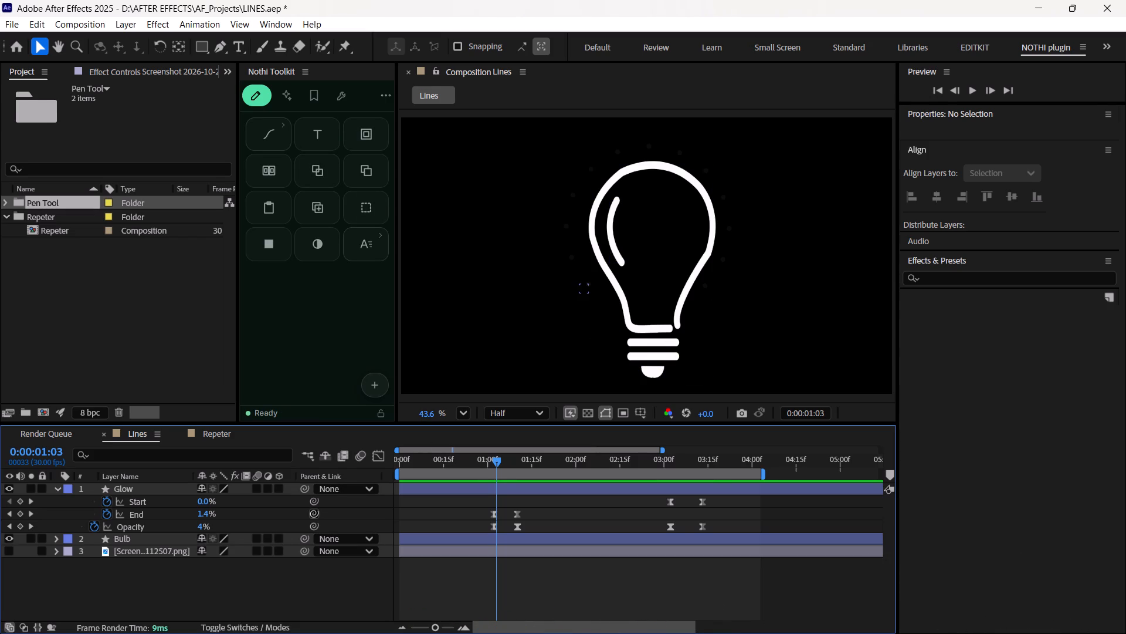
Scrub the Lines composition to 0:00:01:12 and examine the Glow layer's Trim Paths and Transform properties.
drag(494, 465, 492, 478)
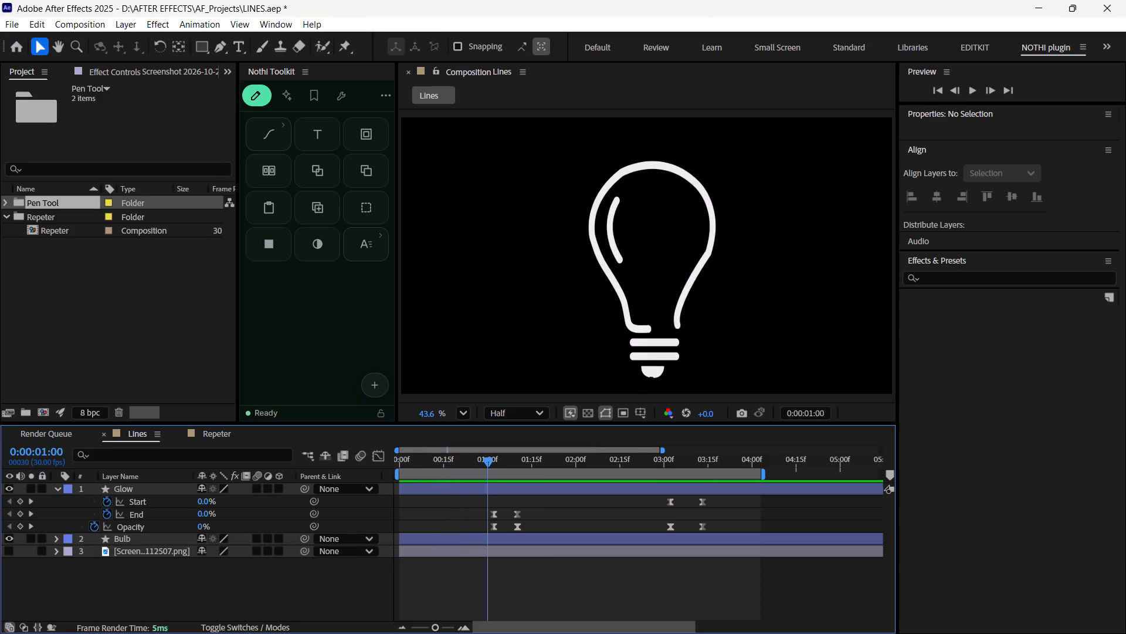
drag(492, 478, 521, 478)
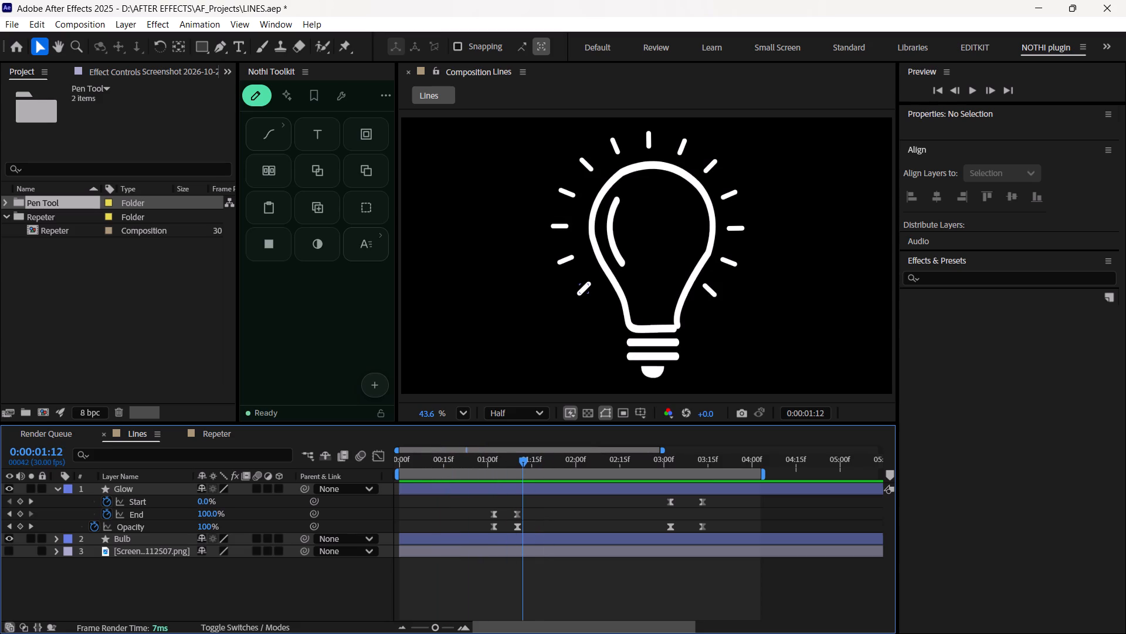
click(59, 492)
click(57, 491)
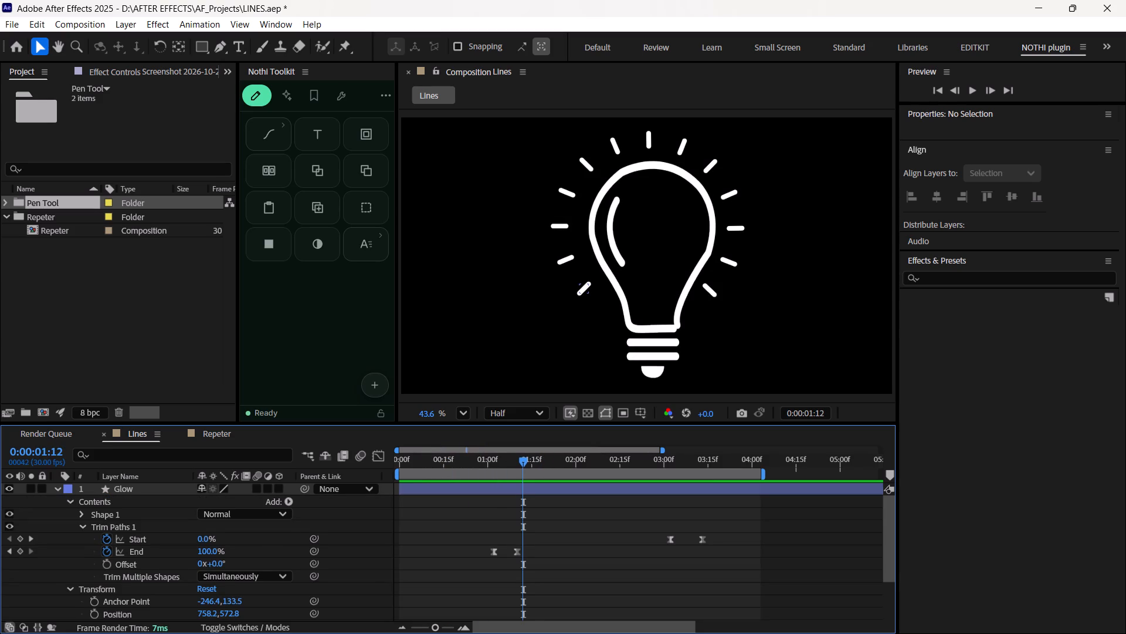
scroll(134, 545, down, 2)
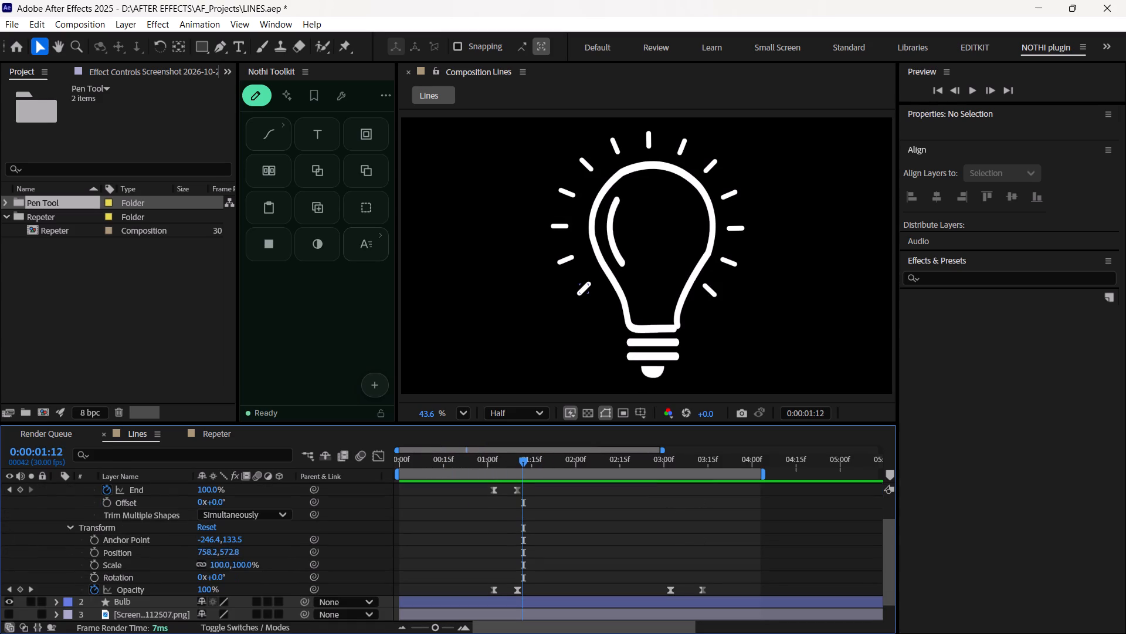
scroll(141, 543, up, 2)
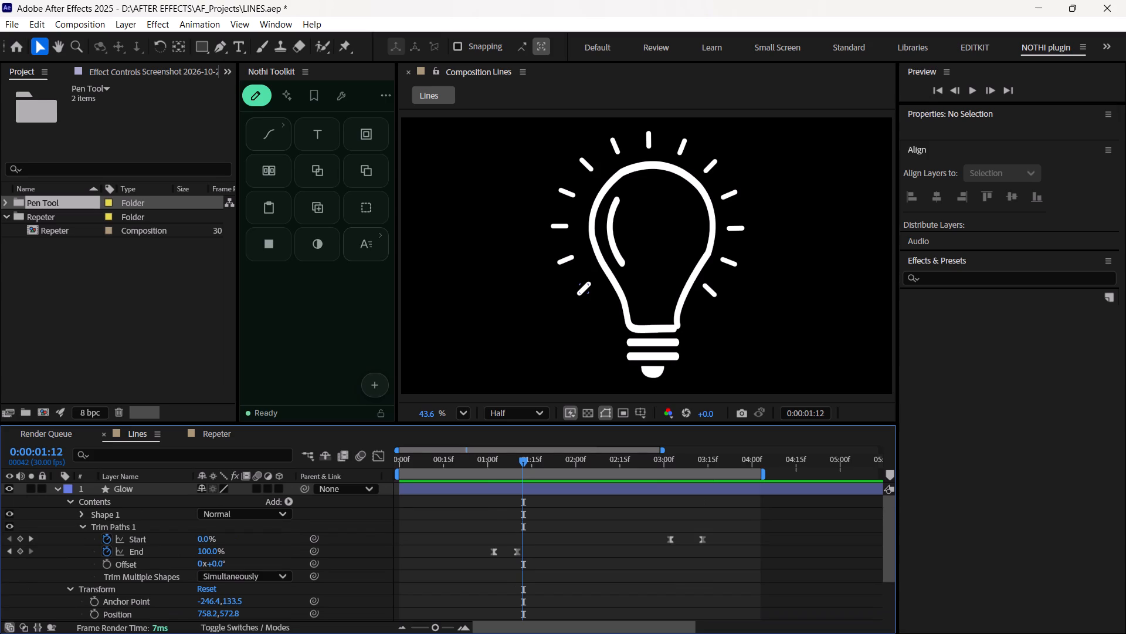
Examine the Glow layer's Repeater 1 settings and its repeater transform under Shape 1.
scroll(140, 543, down, 2)
scroll(140, 543, up, 1)
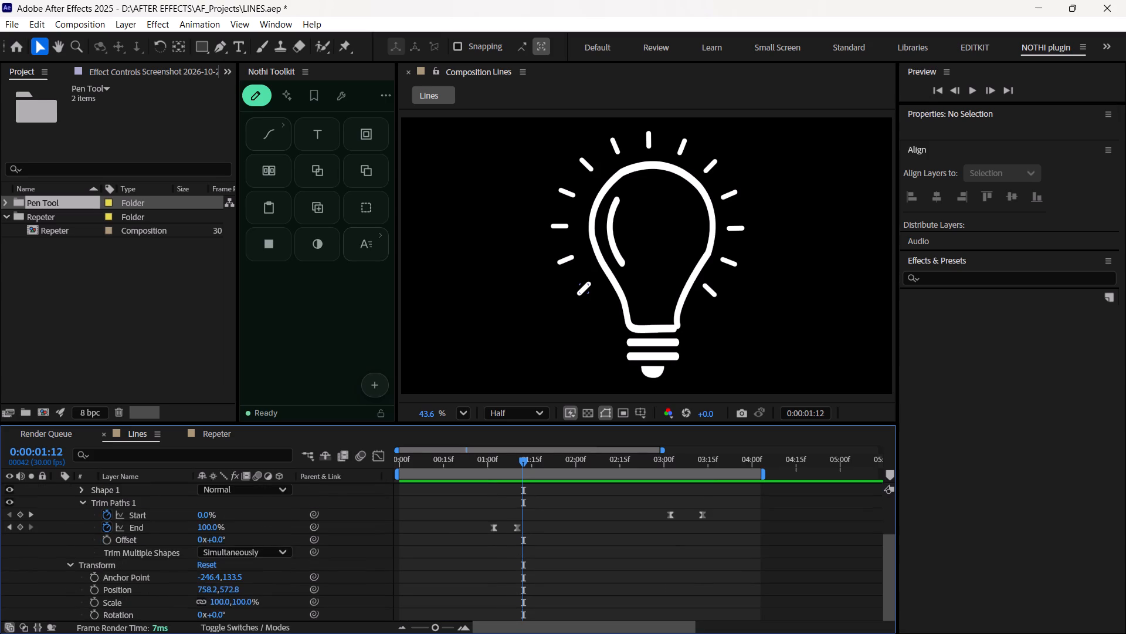
scroll(140, 543, up, 3)
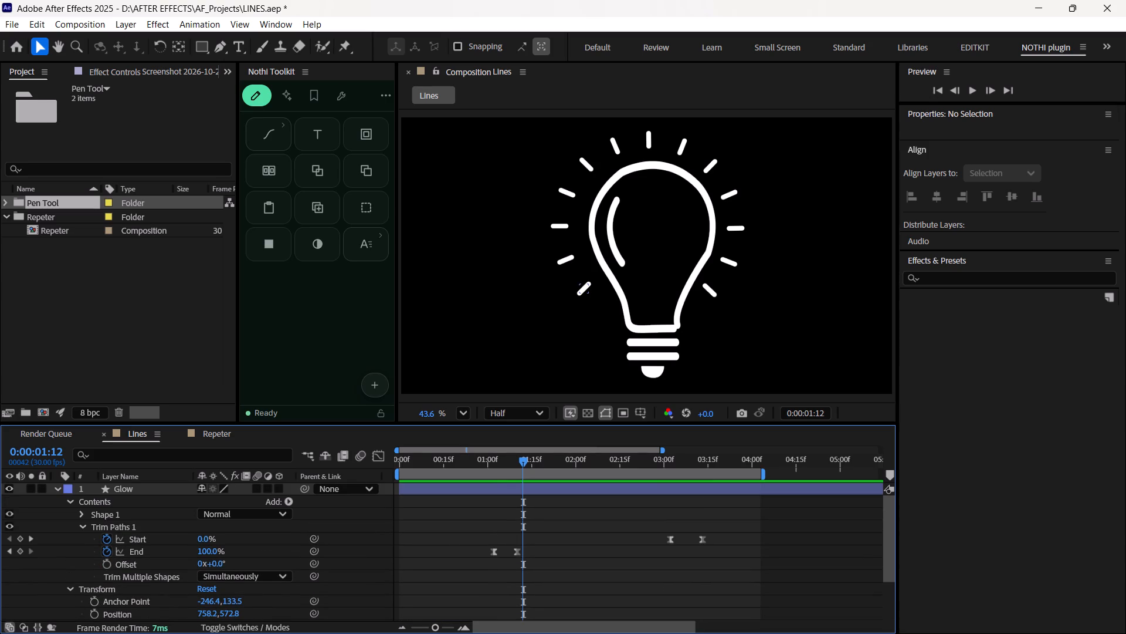
click(82, 516)
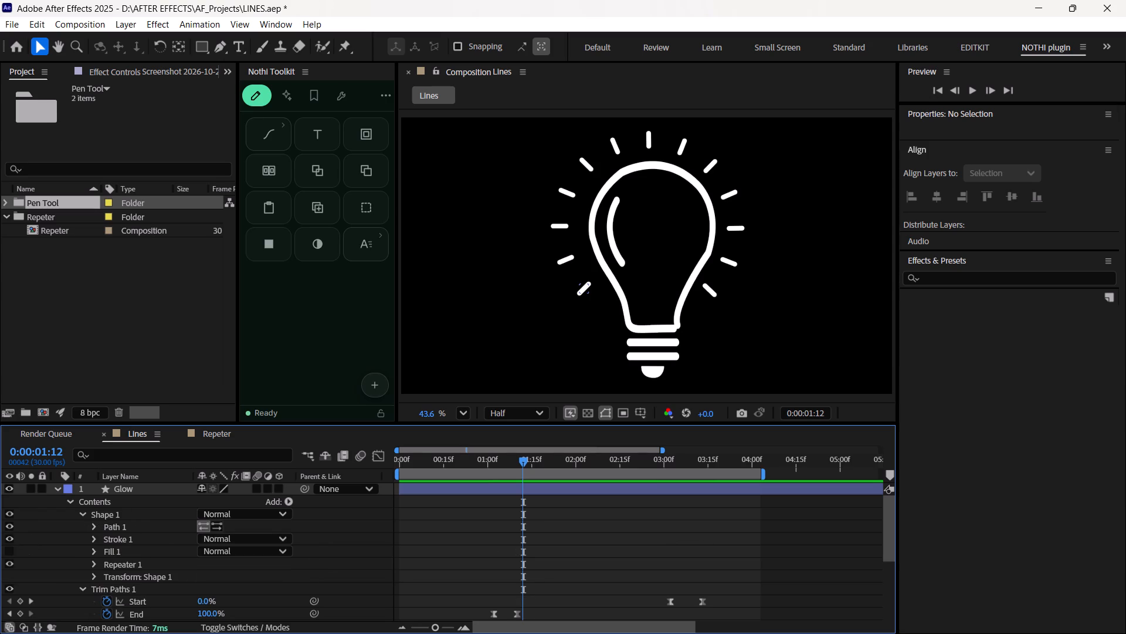
scroll(145, 560, down, 1)
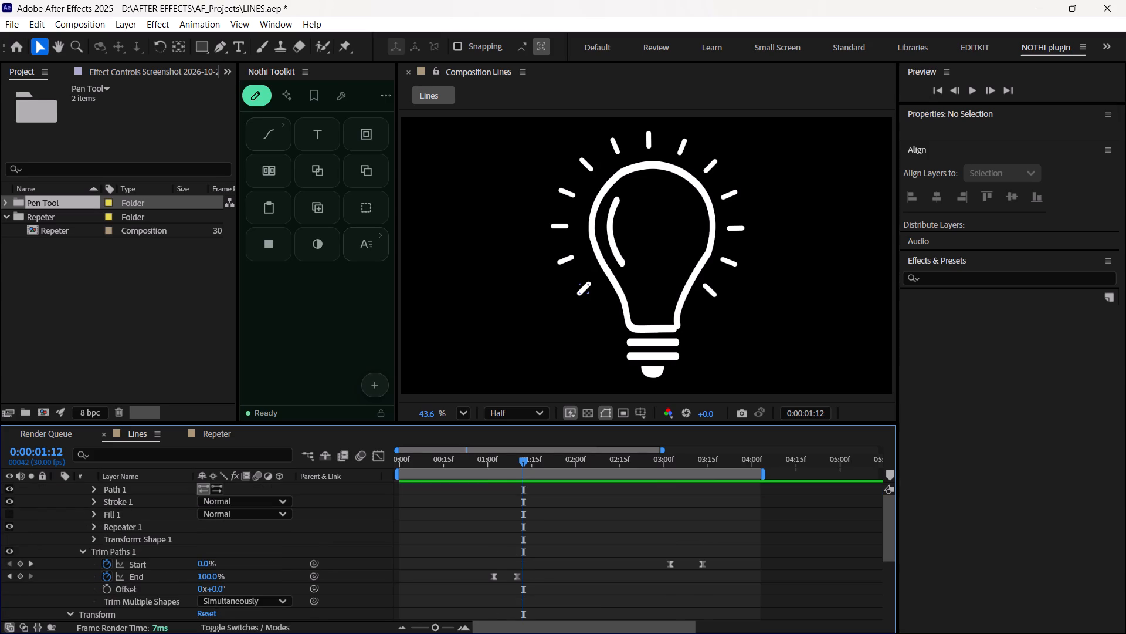
click(92, 528)
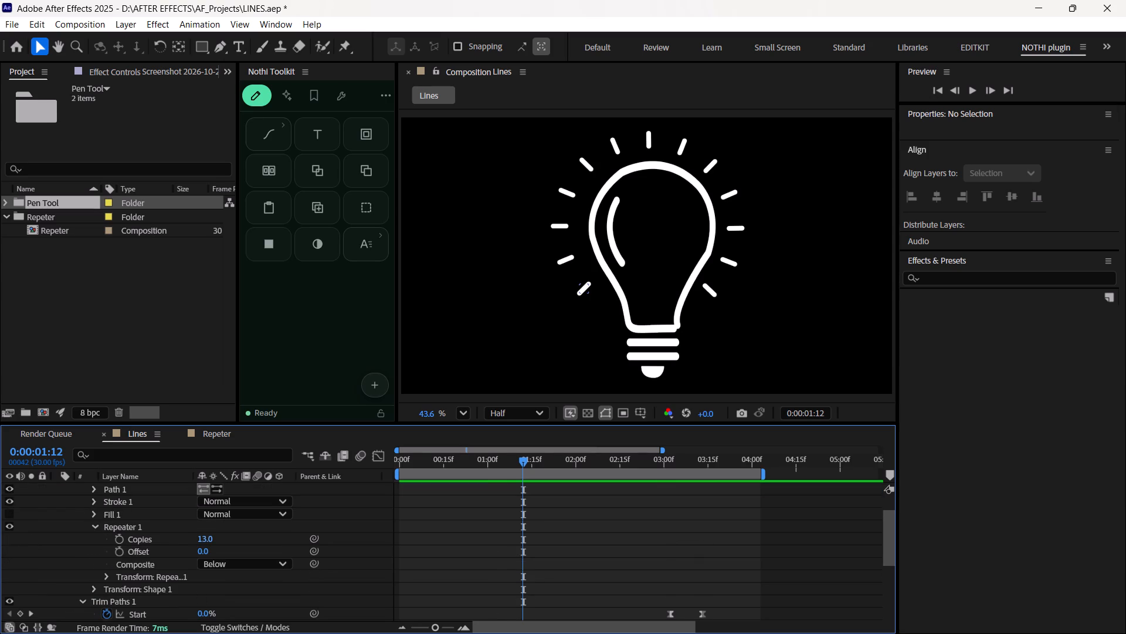
click(104, 575)
scroll(301, 554, down, 1)
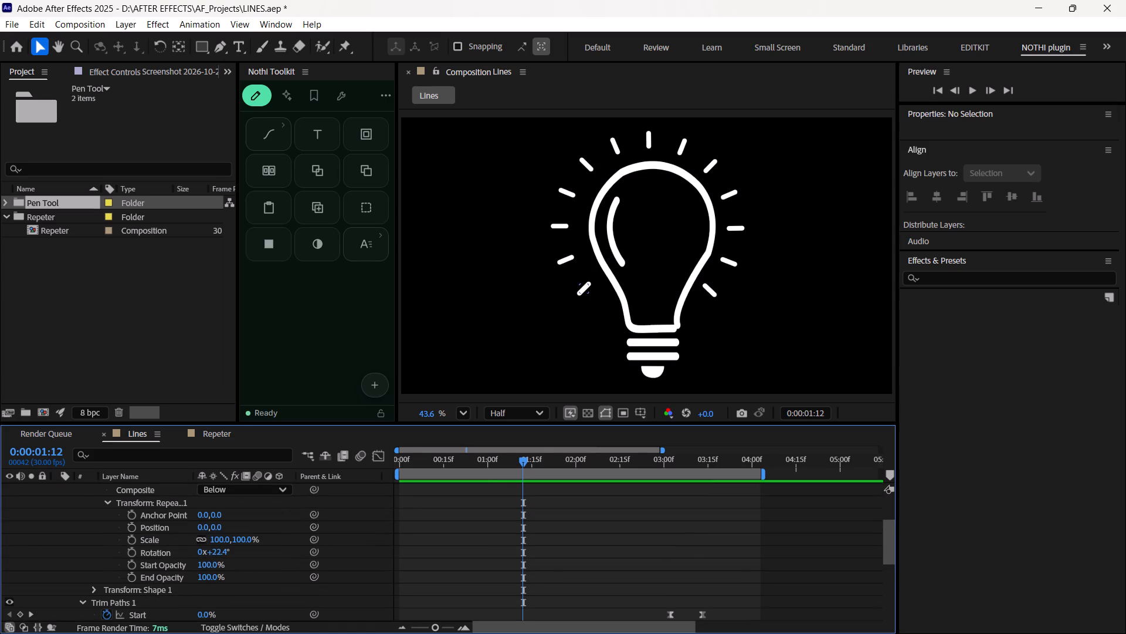
Examine the Transform: Shape 1 properties of the Glow layer alongside the repeater's transform.
click(87, 592)
scroll(115, 586, up, 3)
scroll(116, 586, down, 1)
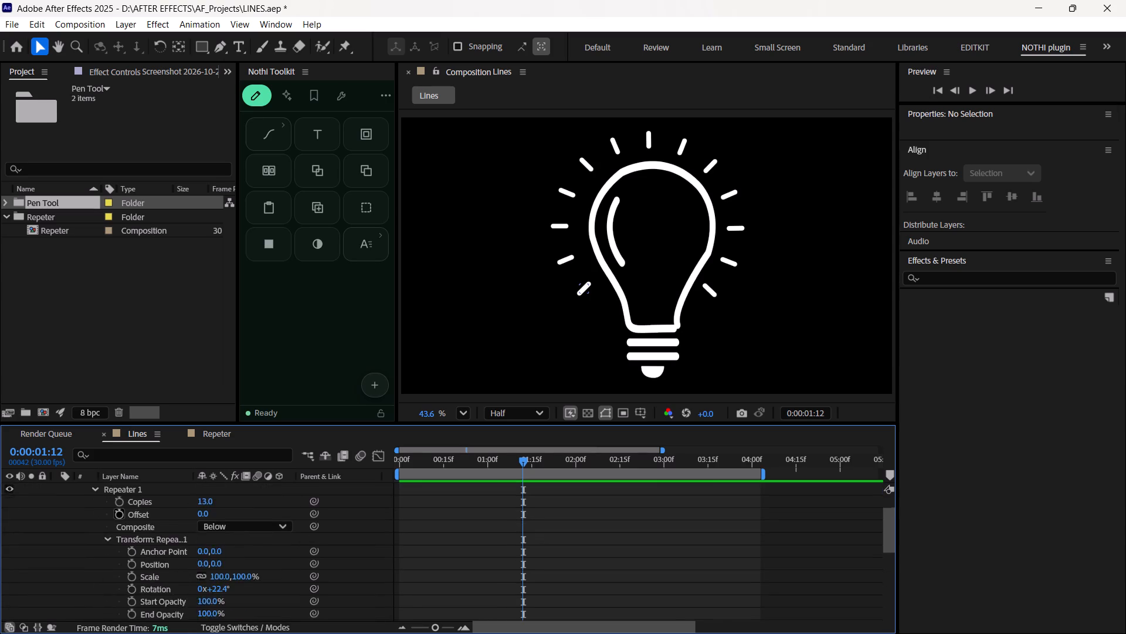
scroll(116, 586, down, 2)
click(100, 592)
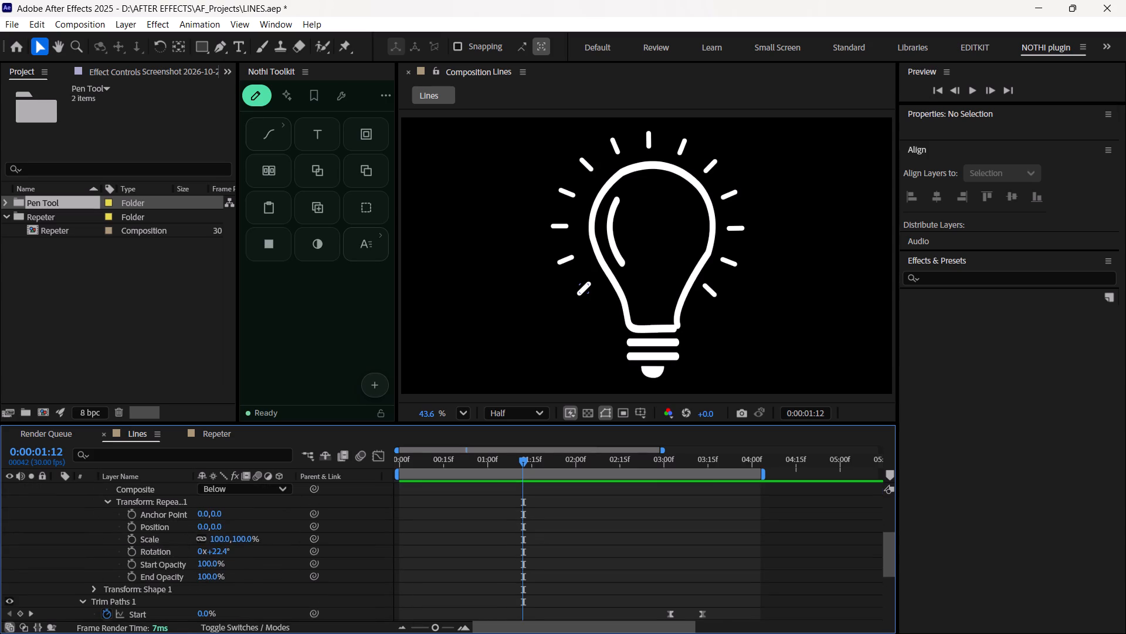
click(97, 588)
scroll(269, 555, up, 2)
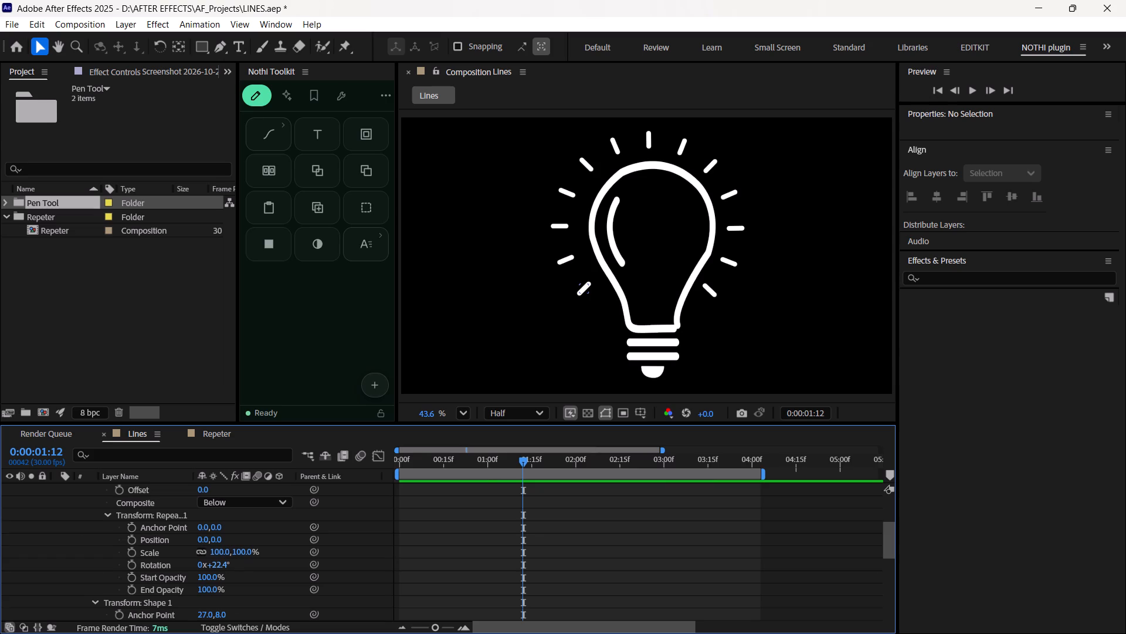
scroll(378, 546, down, 1)
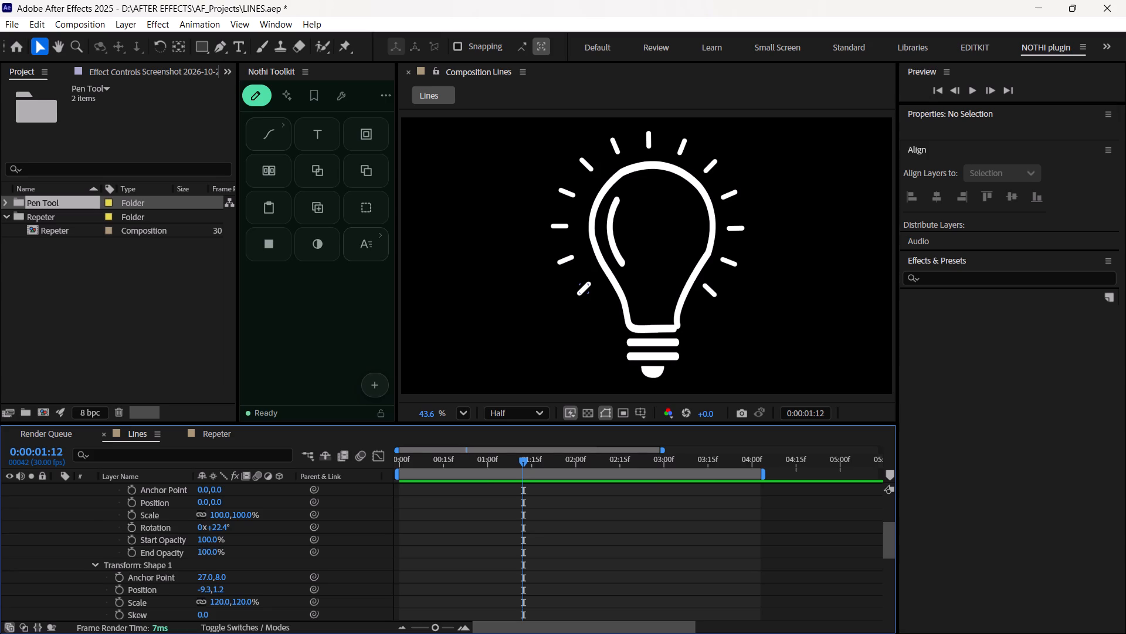
scroll(332, 534, down, 1)
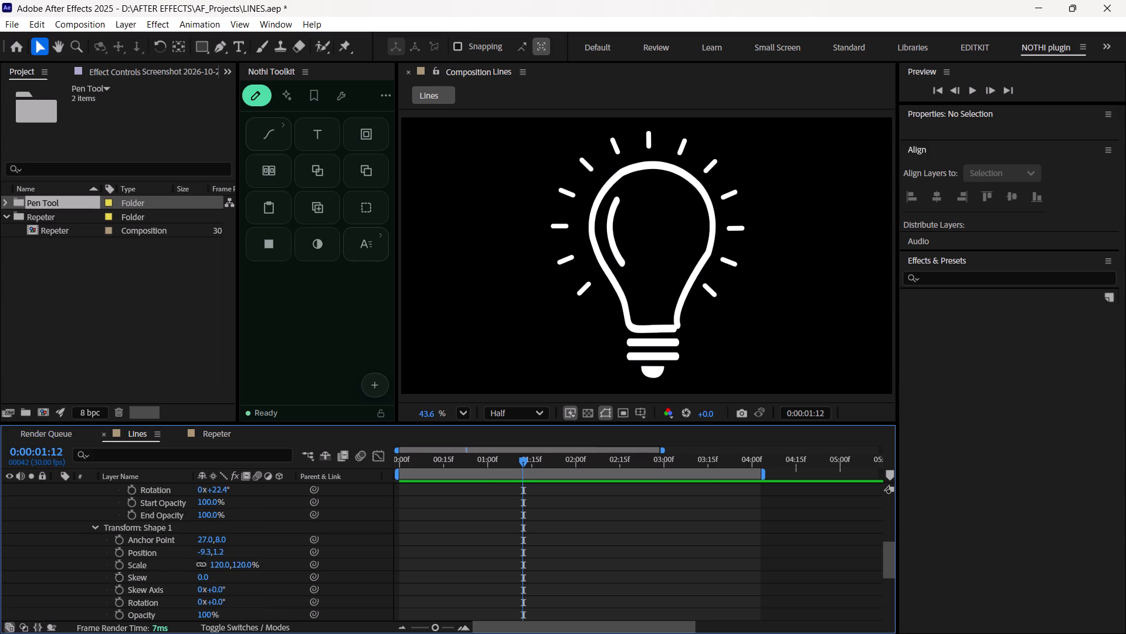
Collapse the Glow layer's Contents and Transform groups.
scroll(211, 514, up, 7)
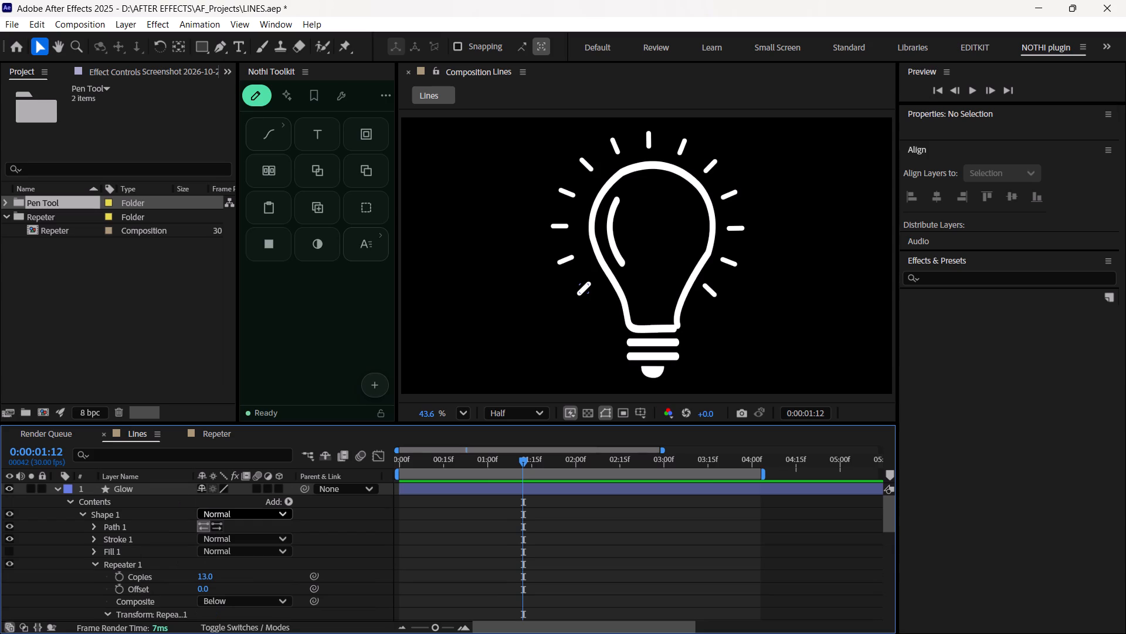
scroll(190, 510, up, 2)
click(68, 499)
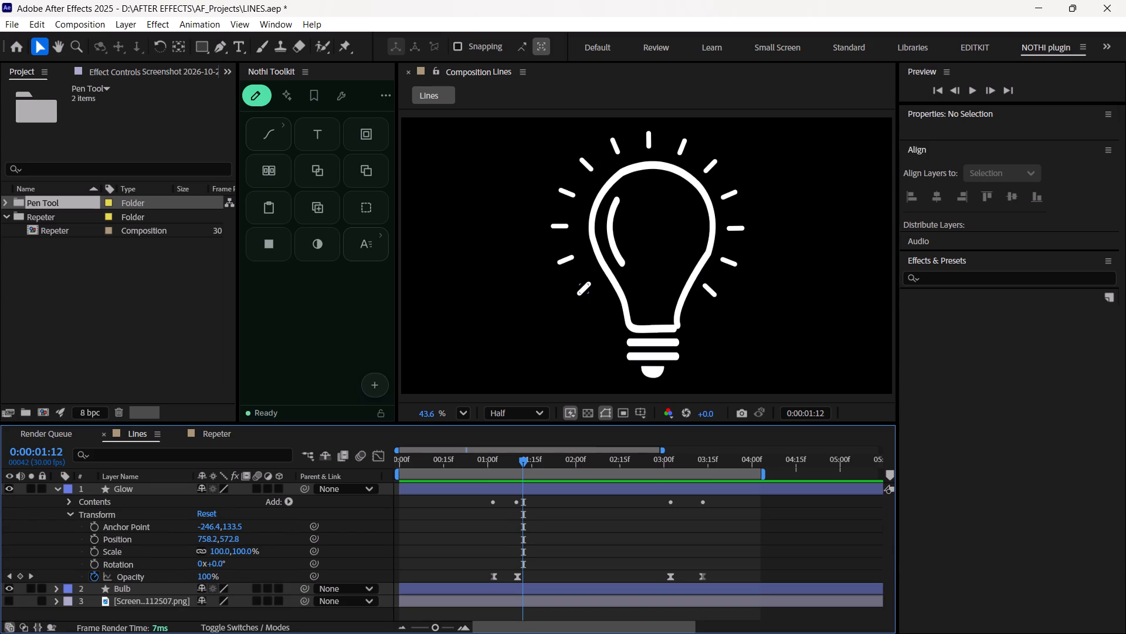
click(76, 508)
click(71, 514)
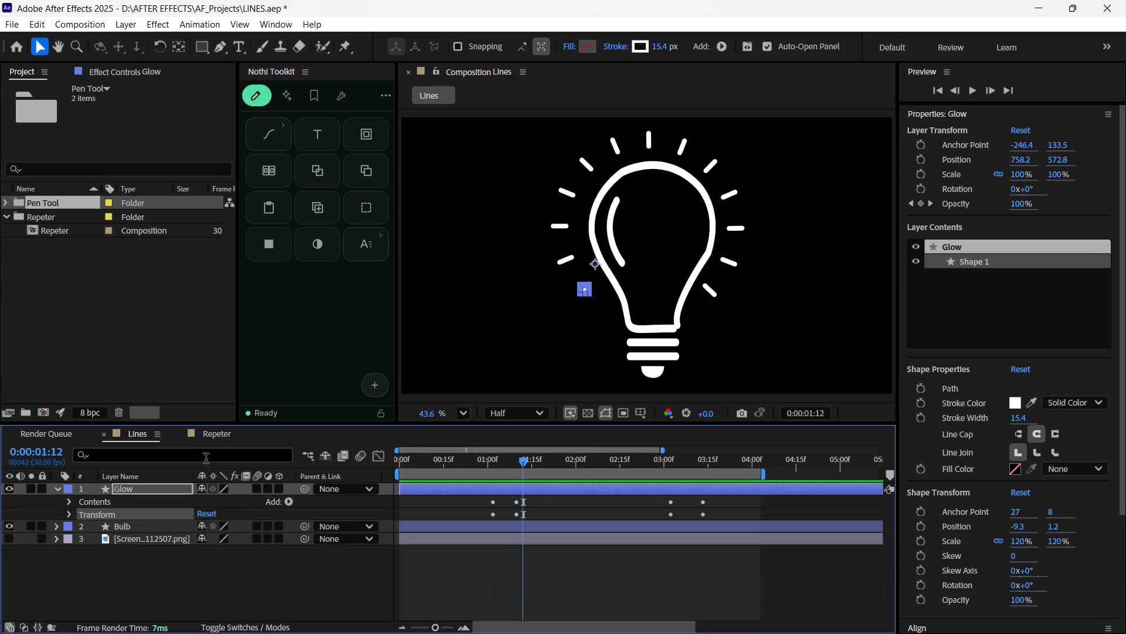
Switch to the Repeter composition's timeline.
click(217, 439)
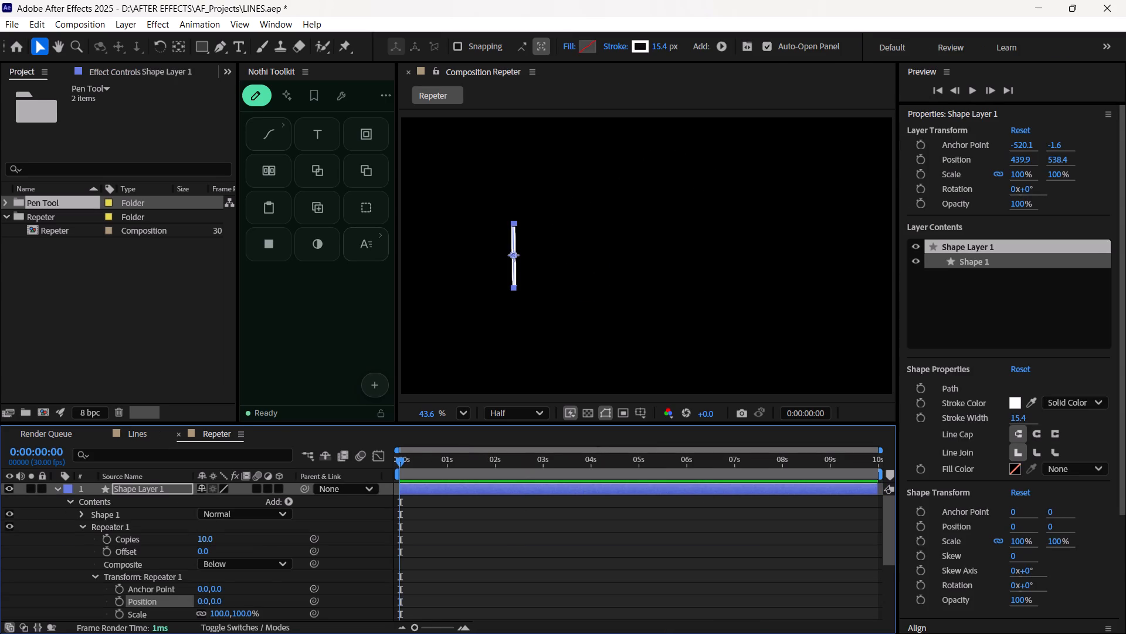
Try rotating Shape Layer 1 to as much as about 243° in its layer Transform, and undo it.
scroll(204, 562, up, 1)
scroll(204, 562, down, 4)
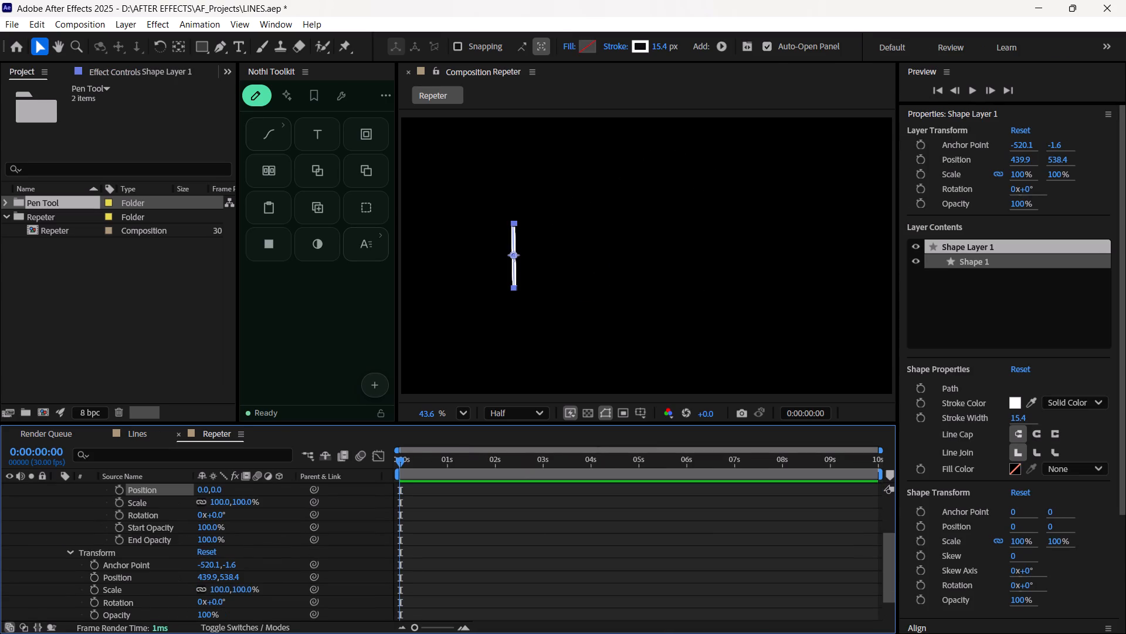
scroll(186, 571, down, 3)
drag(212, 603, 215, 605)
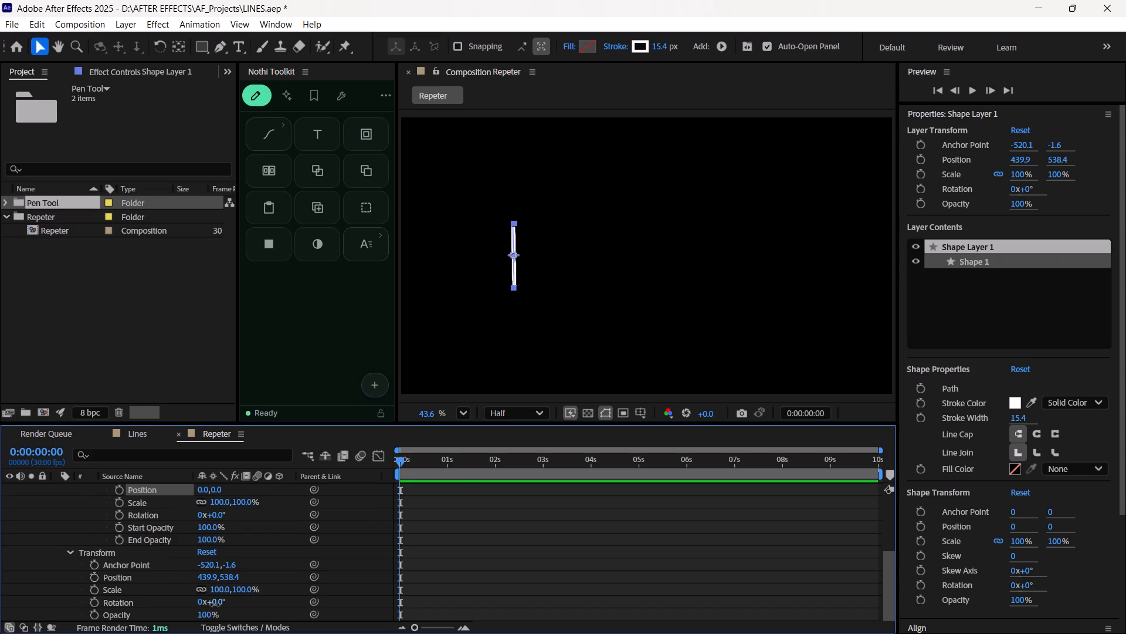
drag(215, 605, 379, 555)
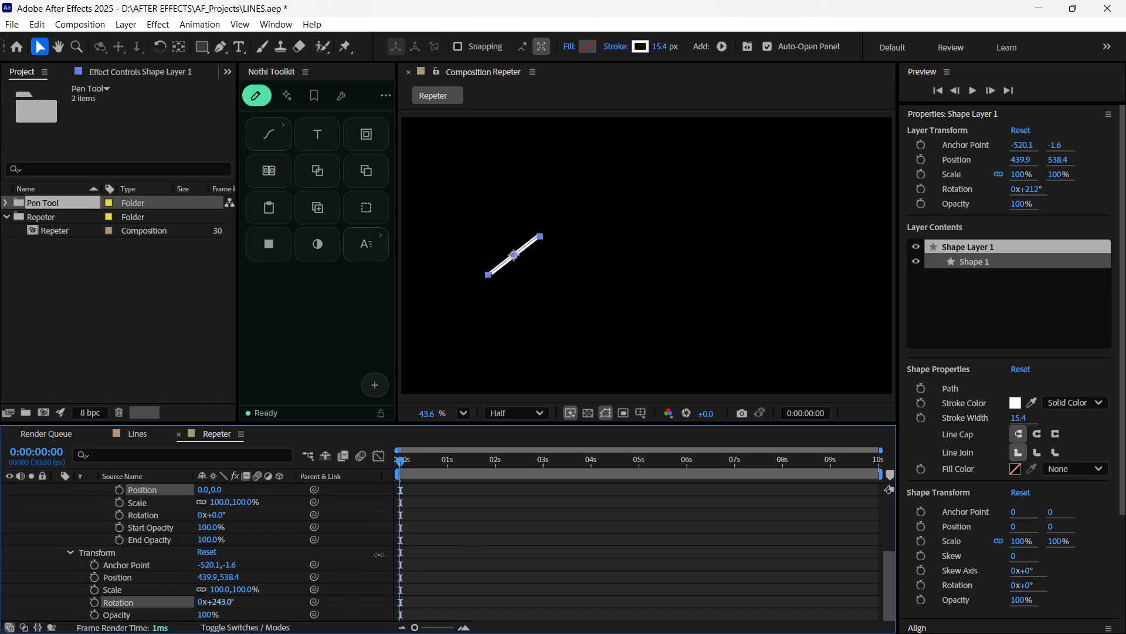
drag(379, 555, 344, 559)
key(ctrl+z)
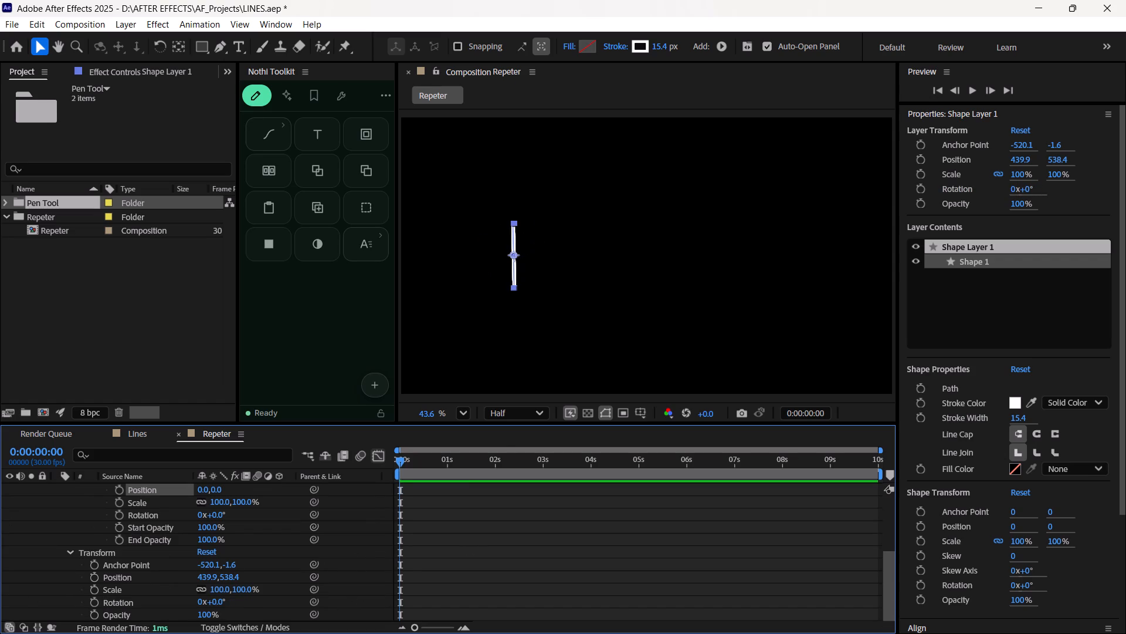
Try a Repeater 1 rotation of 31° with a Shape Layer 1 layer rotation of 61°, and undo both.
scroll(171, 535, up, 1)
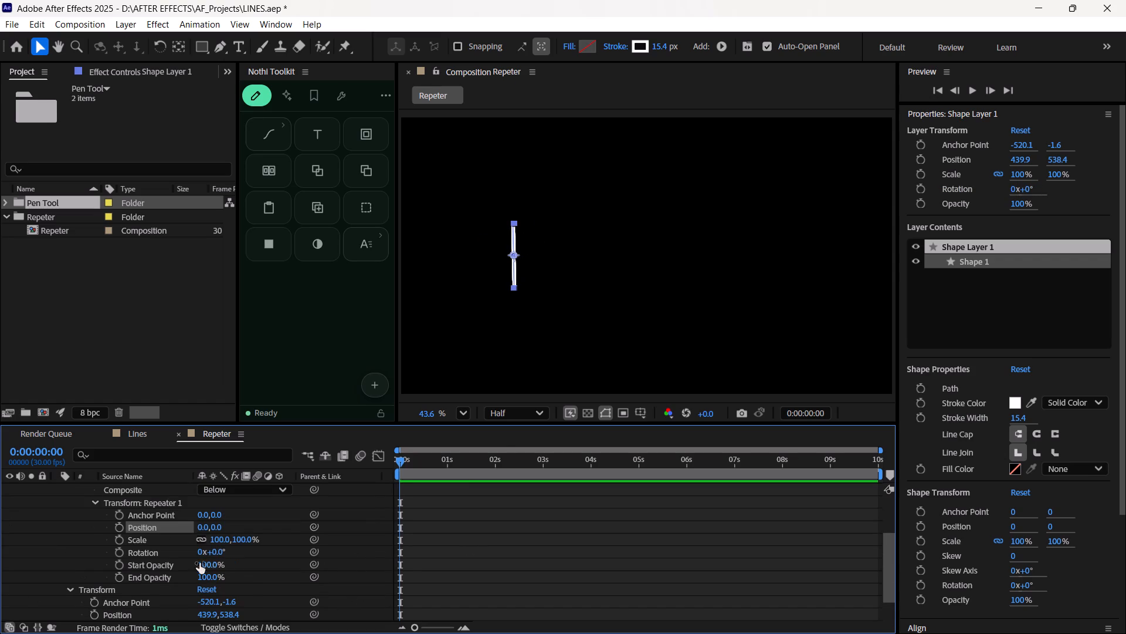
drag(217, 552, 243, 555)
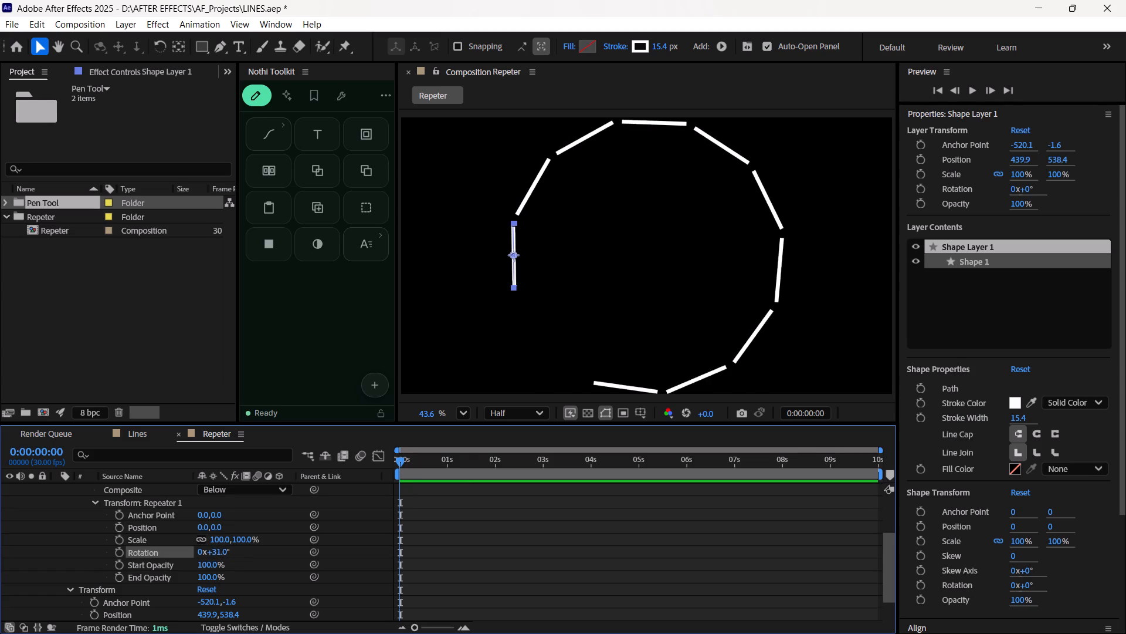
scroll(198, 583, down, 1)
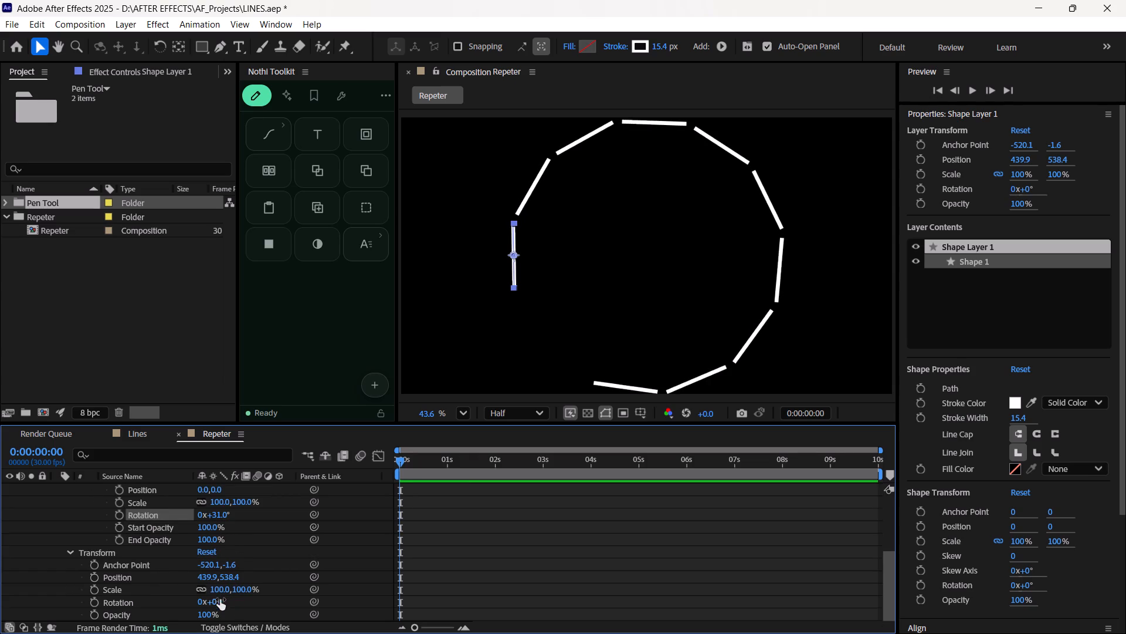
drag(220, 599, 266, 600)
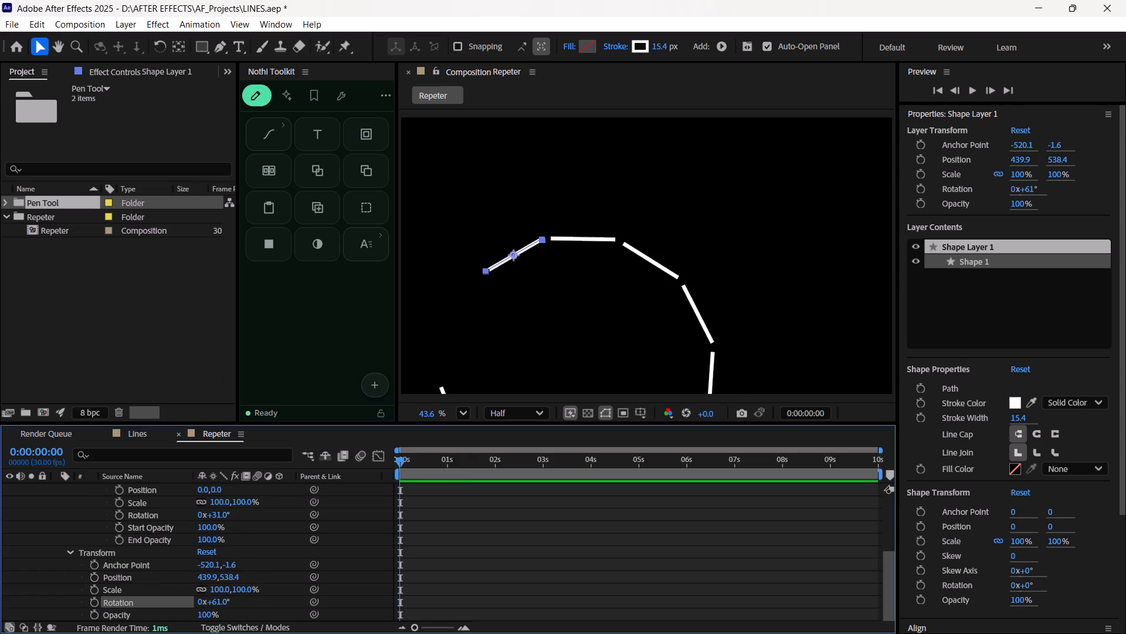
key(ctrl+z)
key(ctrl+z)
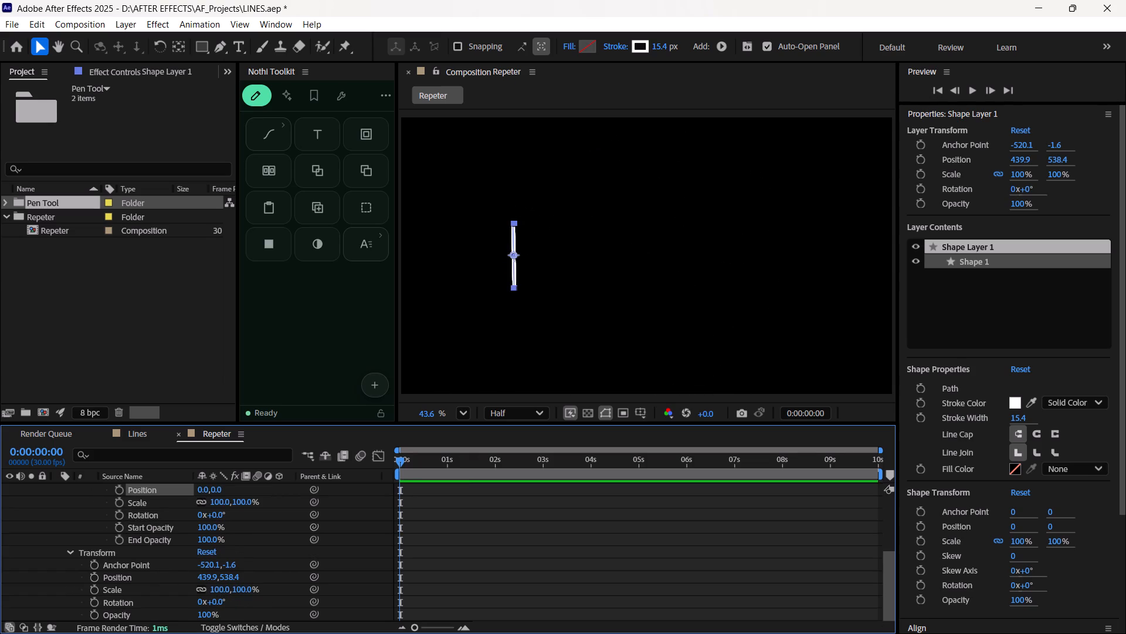
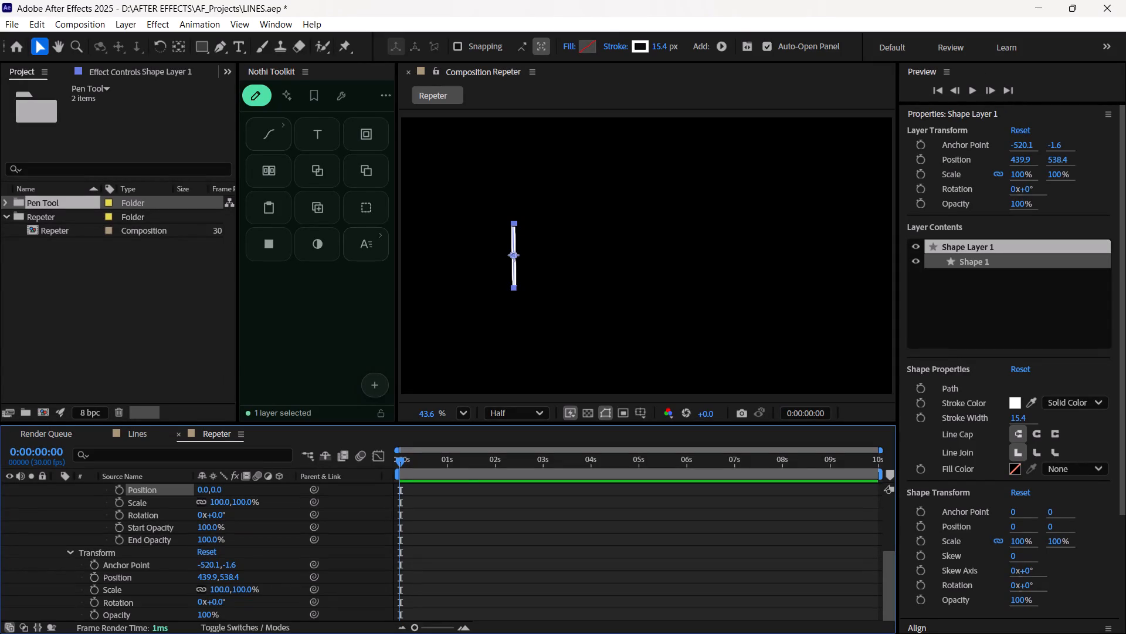
Delete Shape Layer 1 from the Repeter composition.
scroll(174, 573, down, 1)
scroll(174, 573, up, 4)
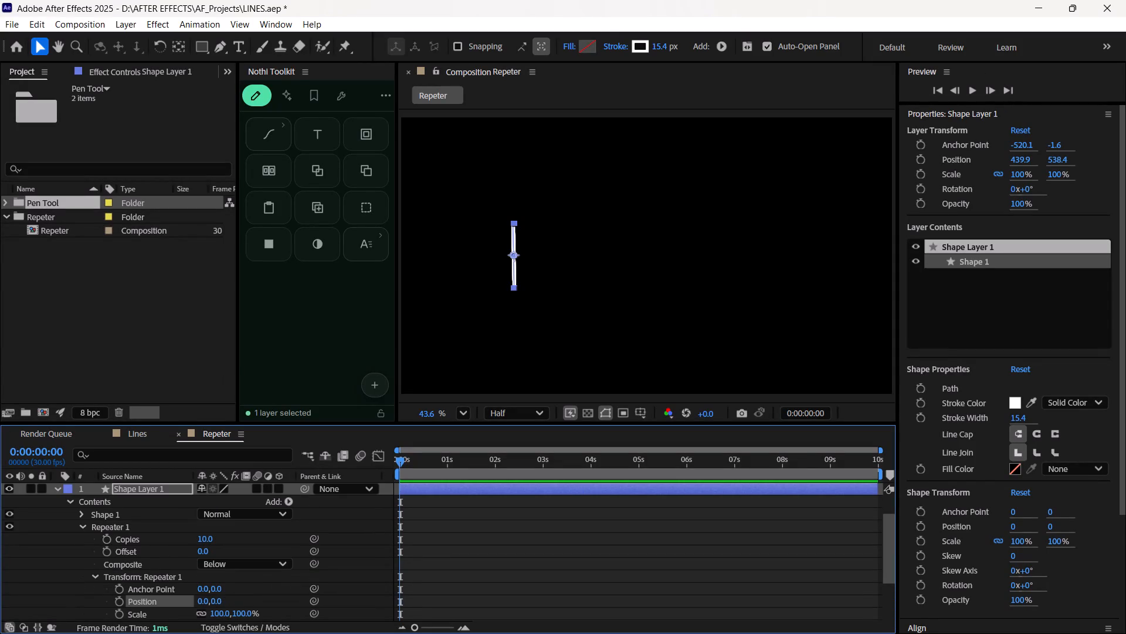
click(178, 490)
key(Delete)
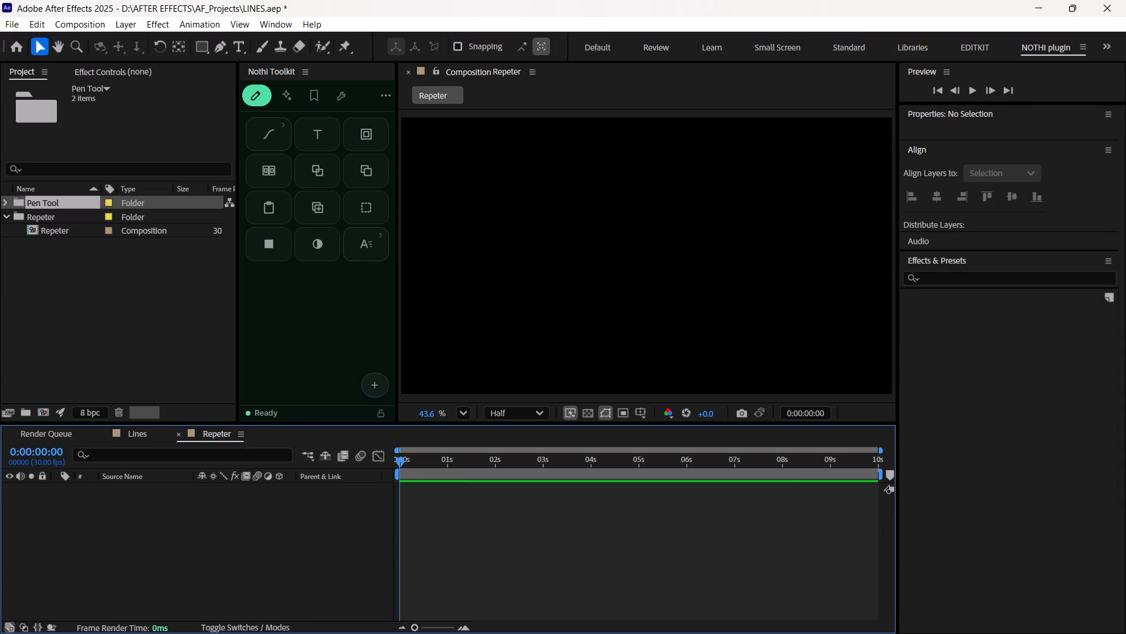
Draw a short vertical line with the Pen tool, white 15.4 px stroke and no fill, left of the composition's centre.
key(g)
click(534, 219)
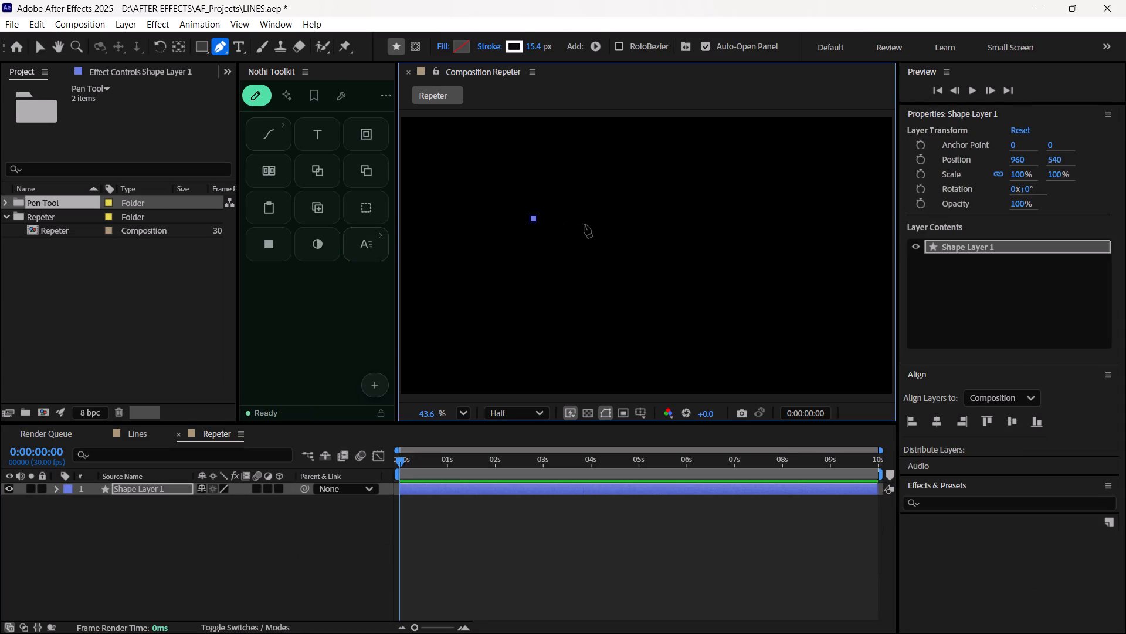
shift+click(598, 217)
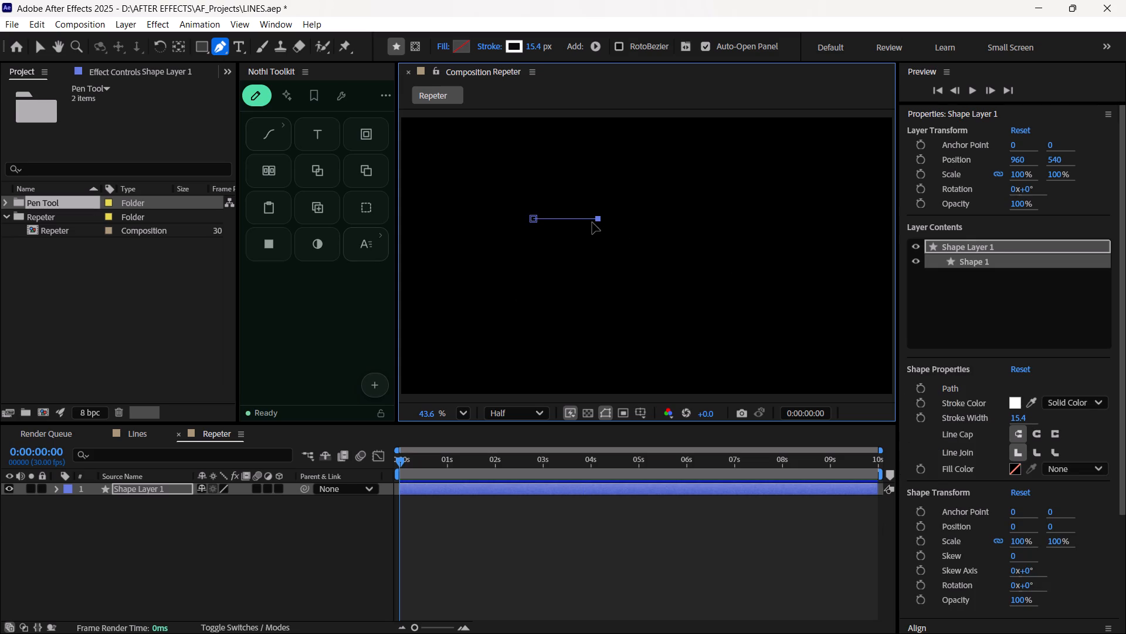
drag(598, 220, 580, 243)
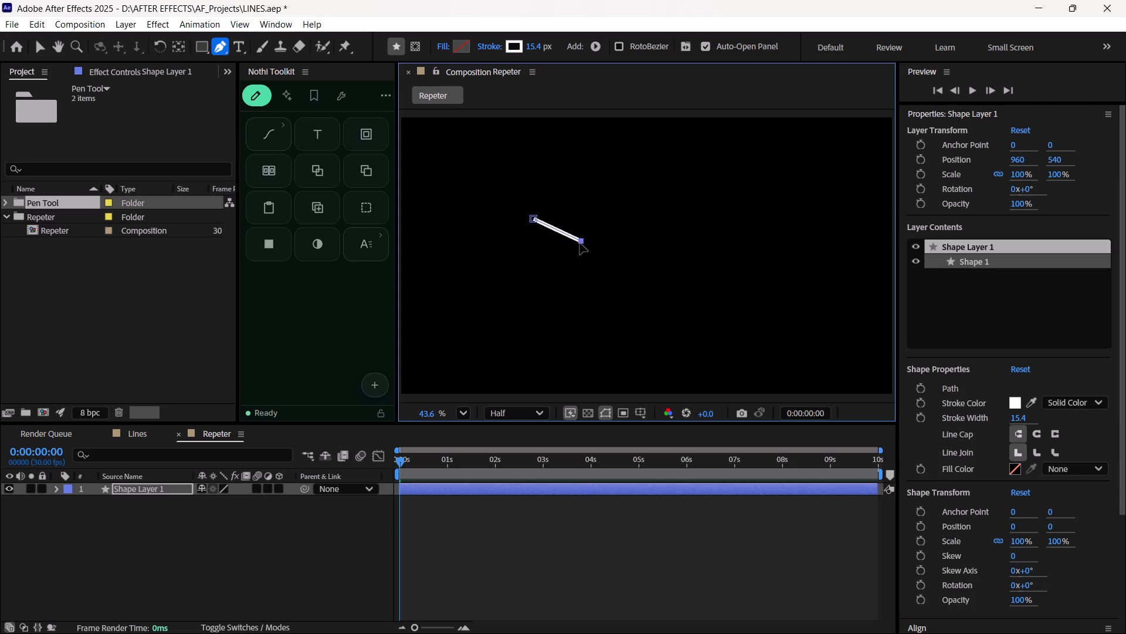
drag(580, 243, 503, 283)
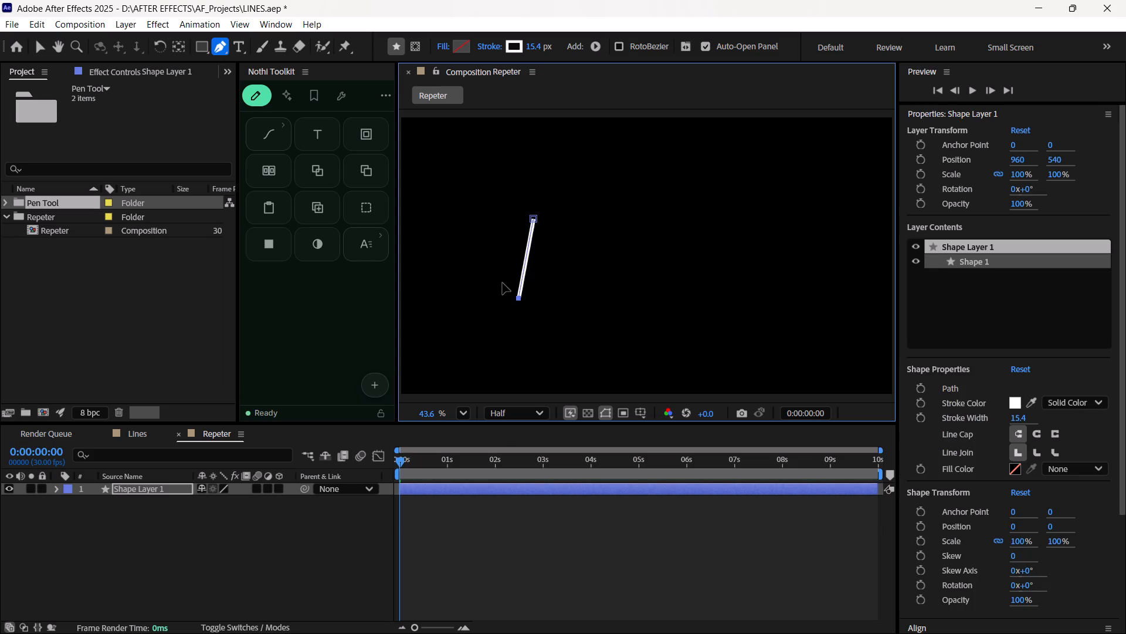
drag(503, 283, 537, 274)
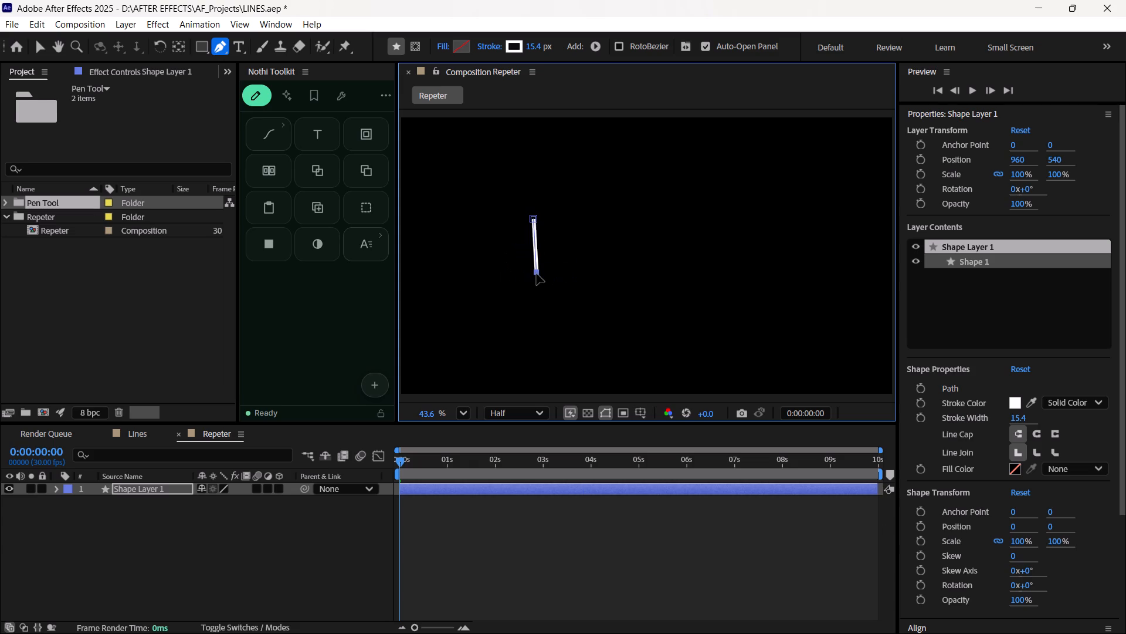
drag(537, 274, 517, 266)
drag(517, 266, 515, 267)
drag(515, 267, 515, 266)
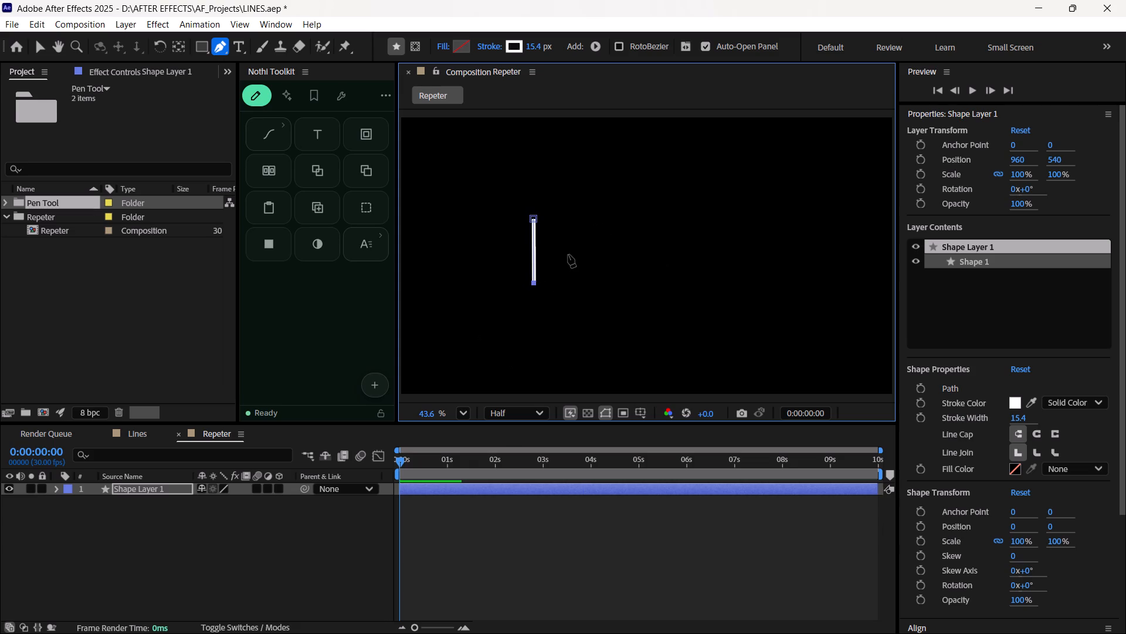
key(v)
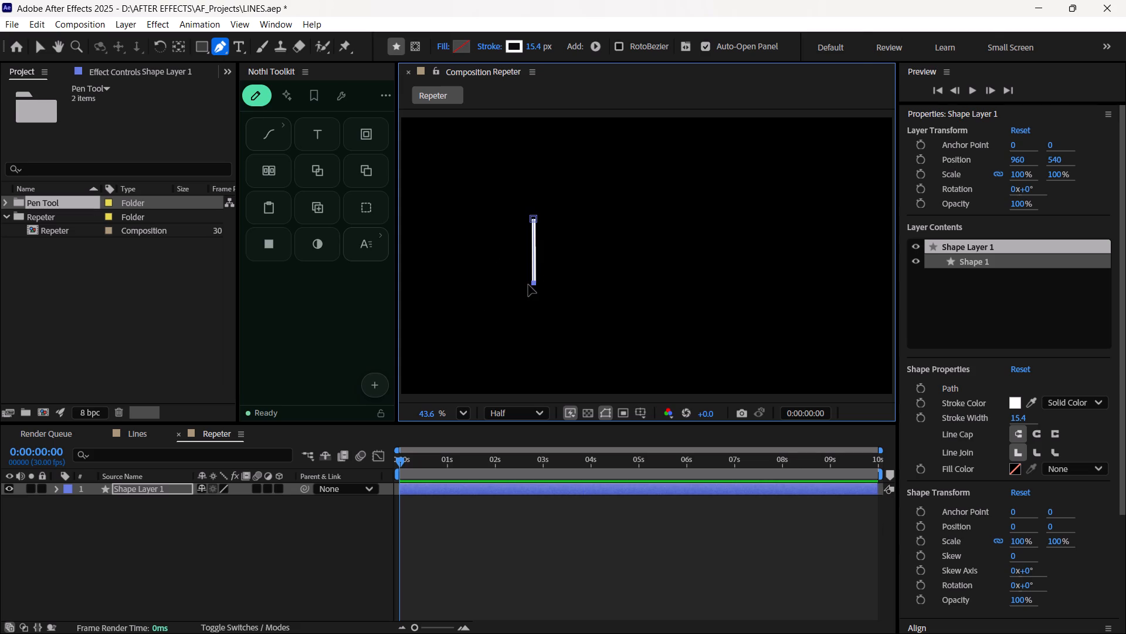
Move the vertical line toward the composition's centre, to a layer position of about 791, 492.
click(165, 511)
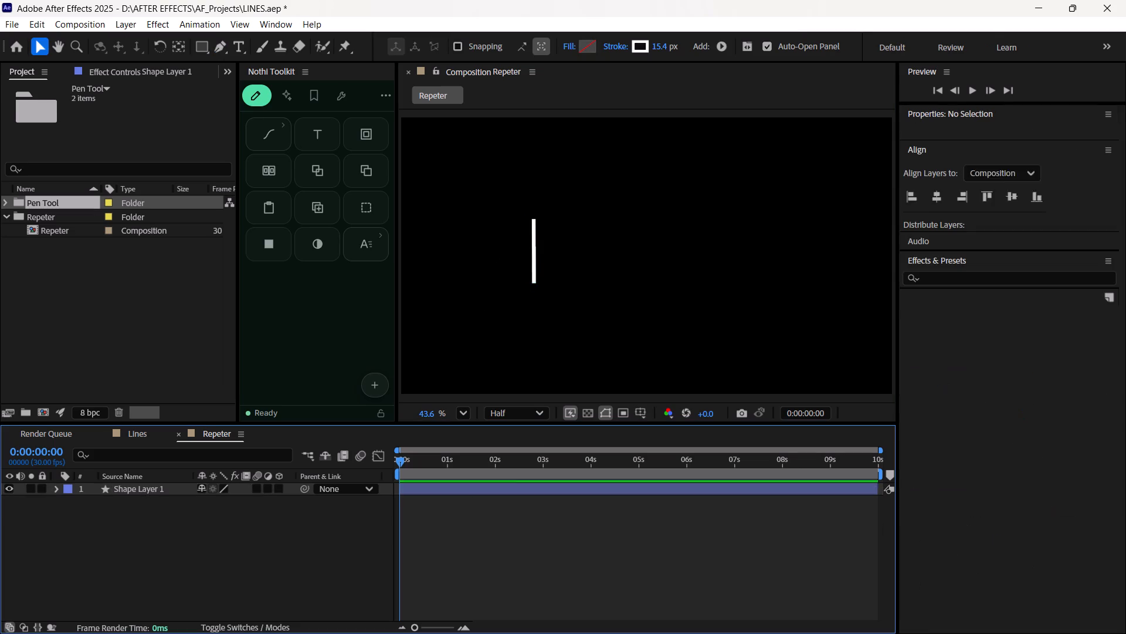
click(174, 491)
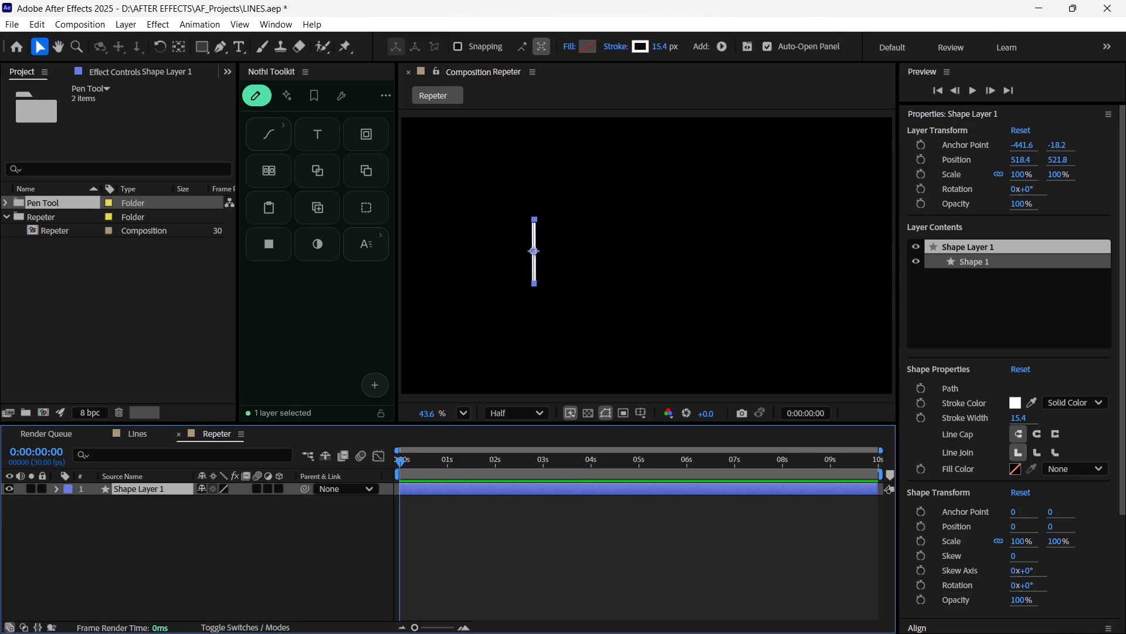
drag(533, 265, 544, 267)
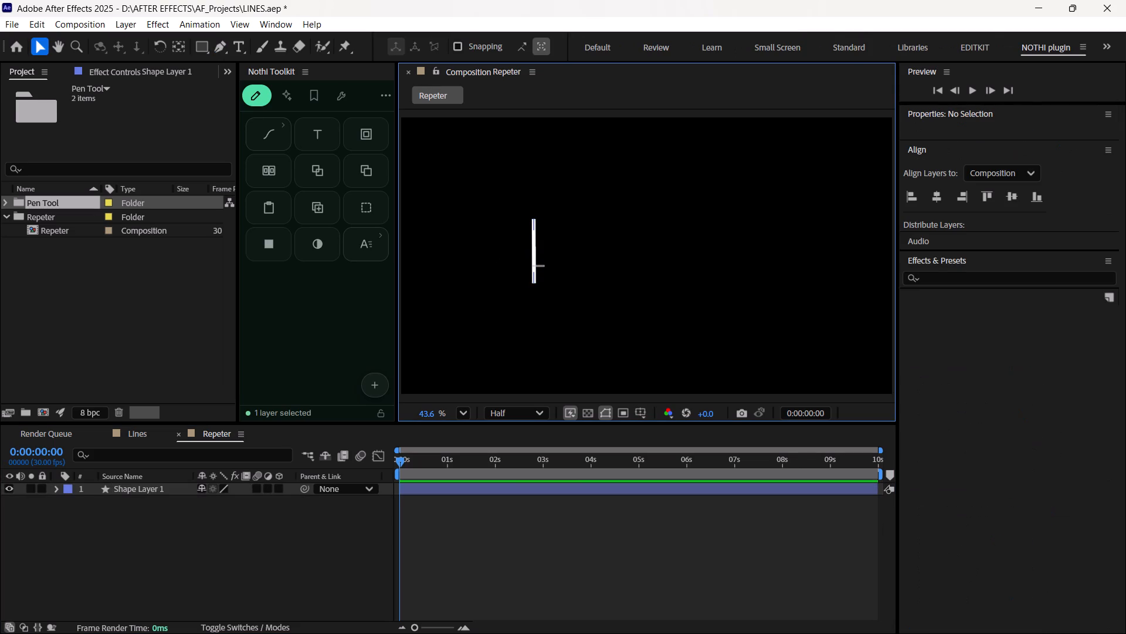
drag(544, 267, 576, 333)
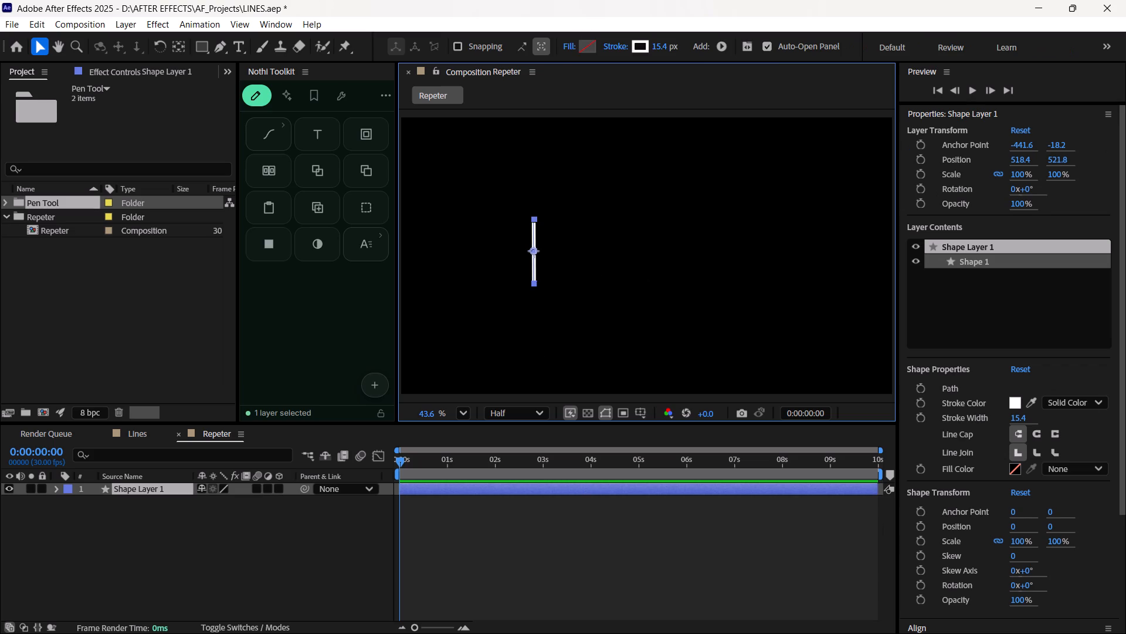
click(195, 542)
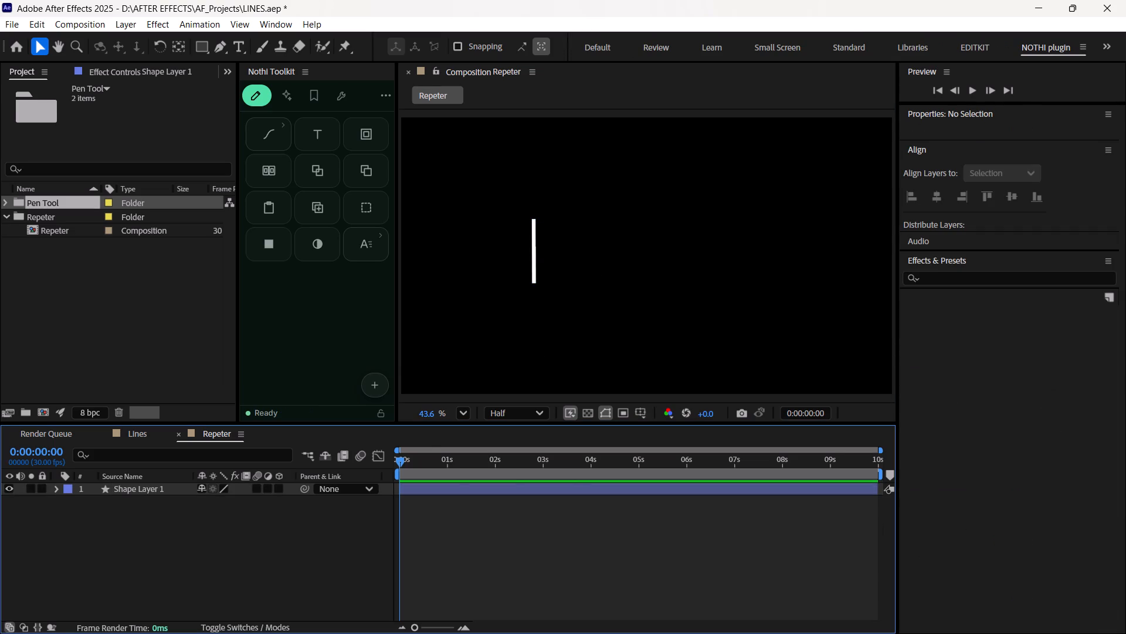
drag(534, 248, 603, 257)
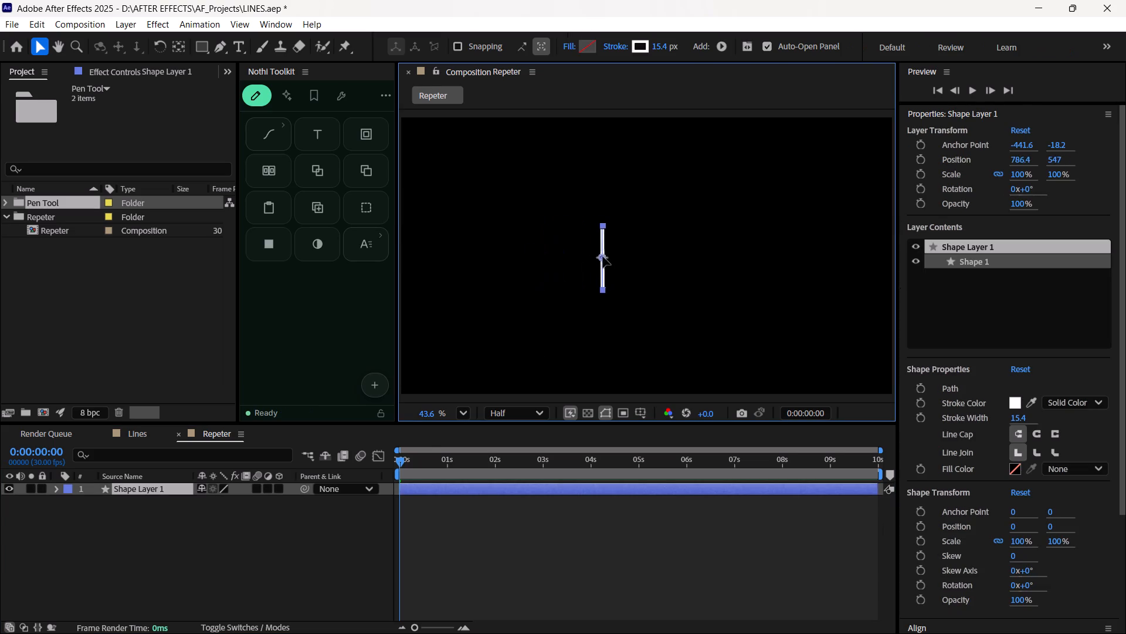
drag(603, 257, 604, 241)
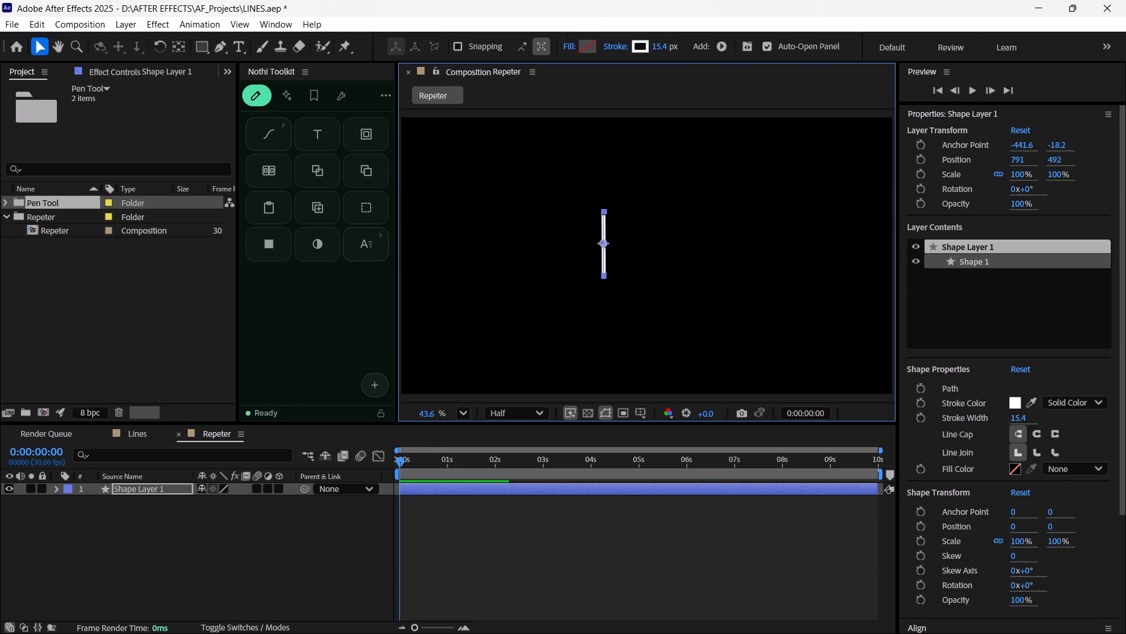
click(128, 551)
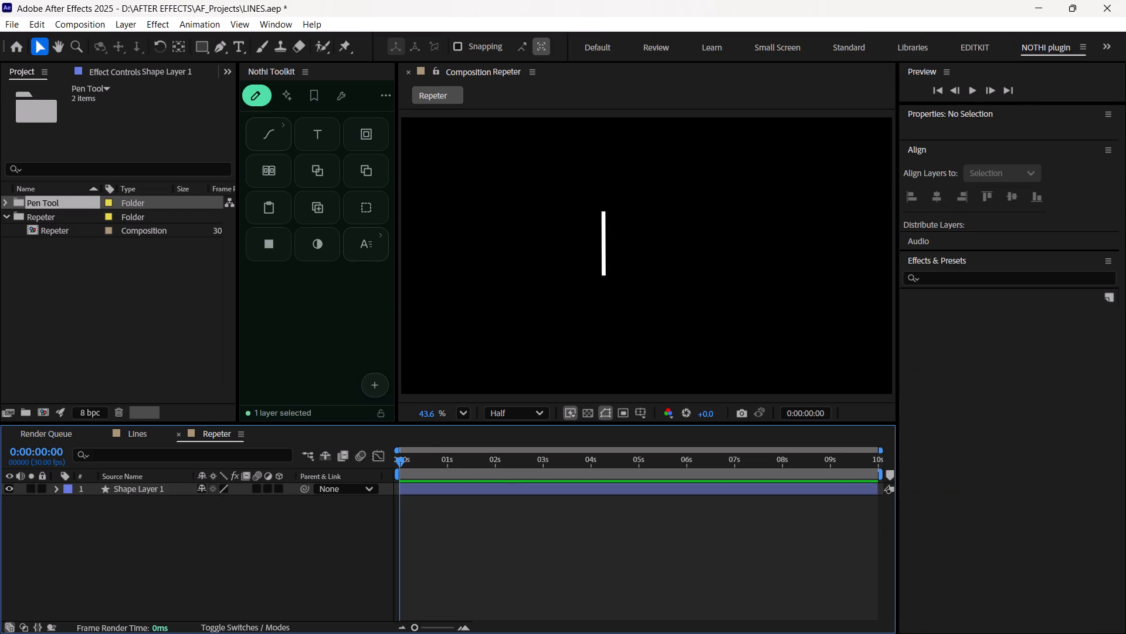
Add a Repeater to the contents of Shape Layer 1.
double_click(56, 484)
click(182, 483)
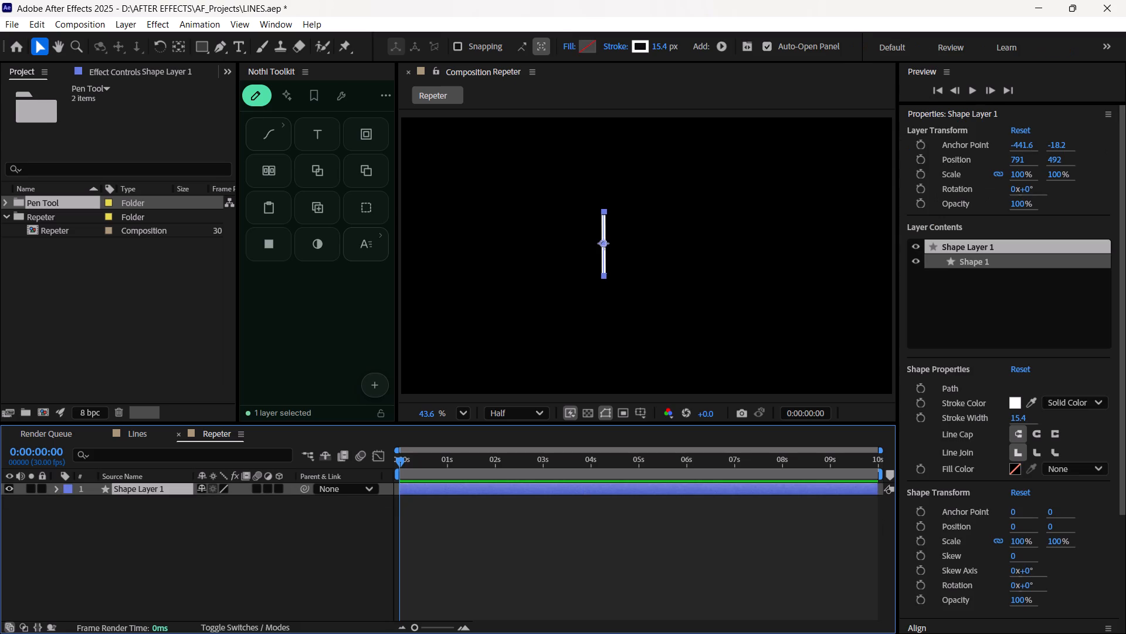
click(59, 487)
click(289, 504)
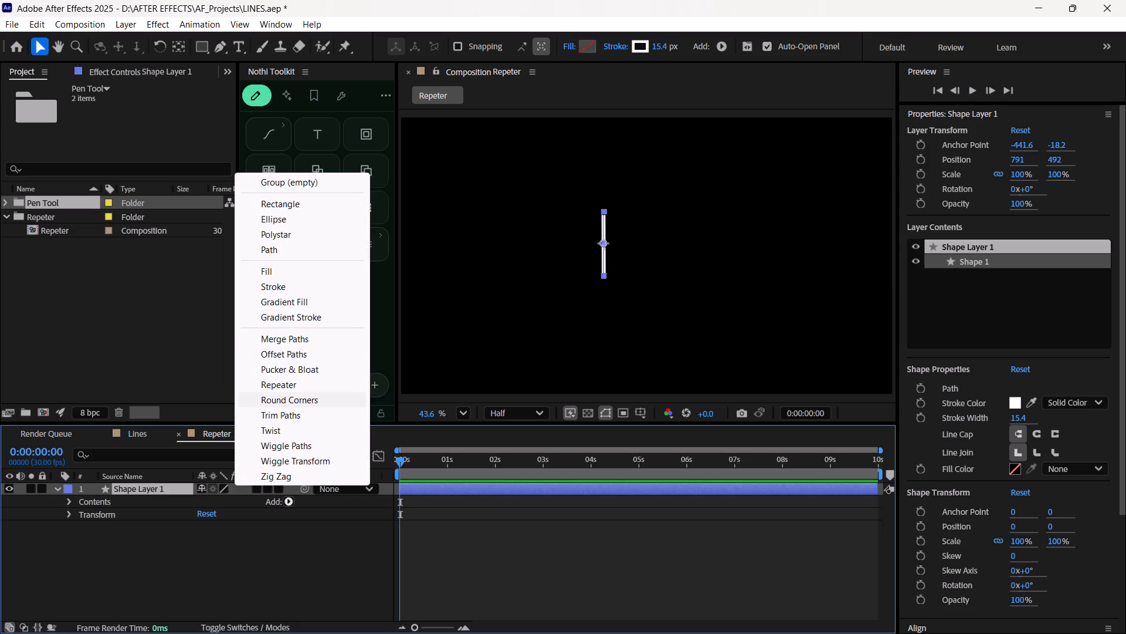
click(281, 386)
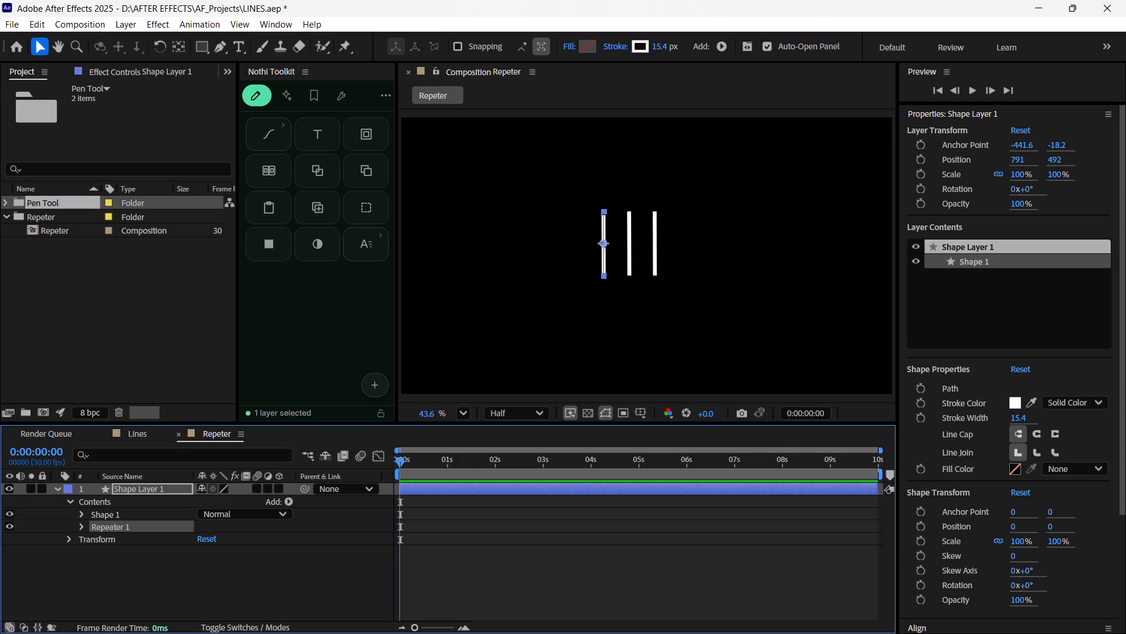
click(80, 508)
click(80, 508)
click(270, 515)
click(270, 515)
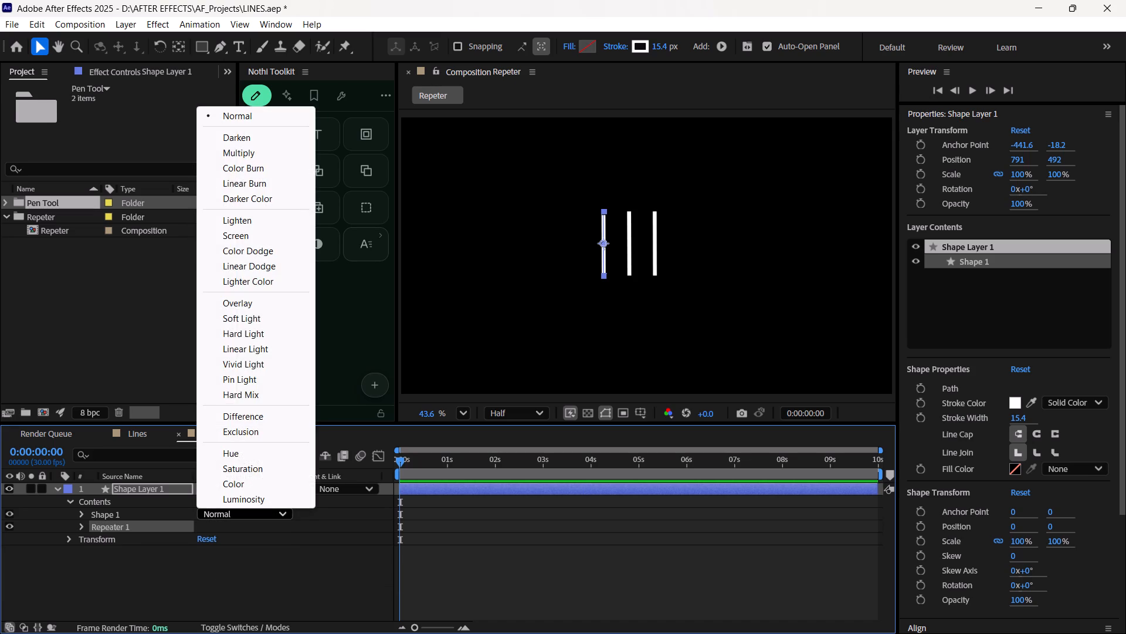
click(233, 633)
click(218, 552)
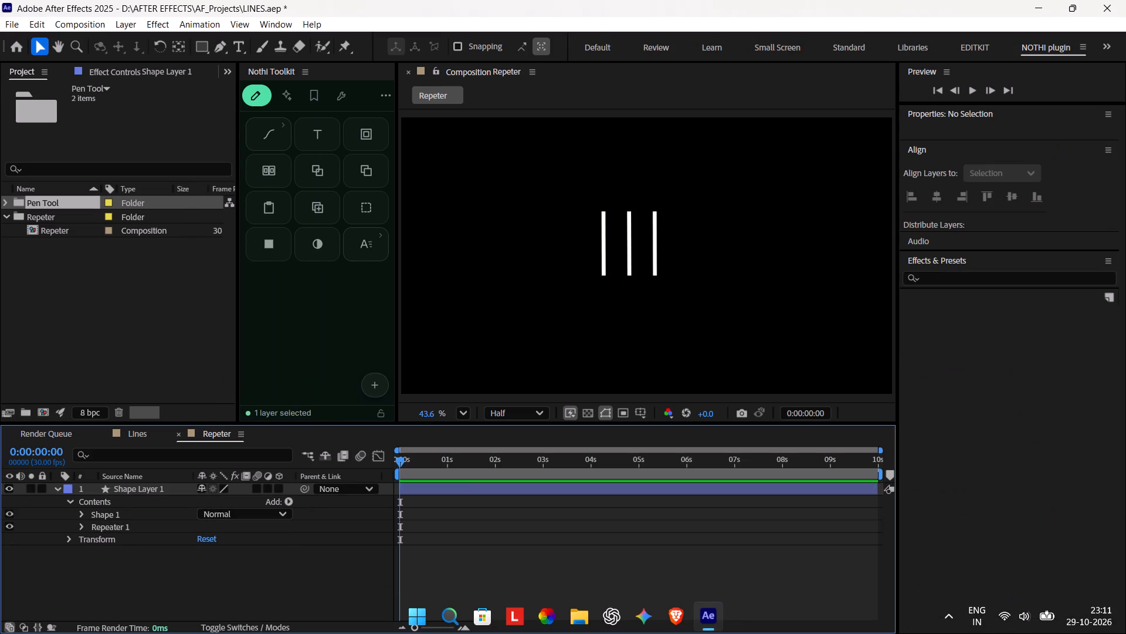
Set the Copies of Repeater 1 to 10.
click(83, 528)
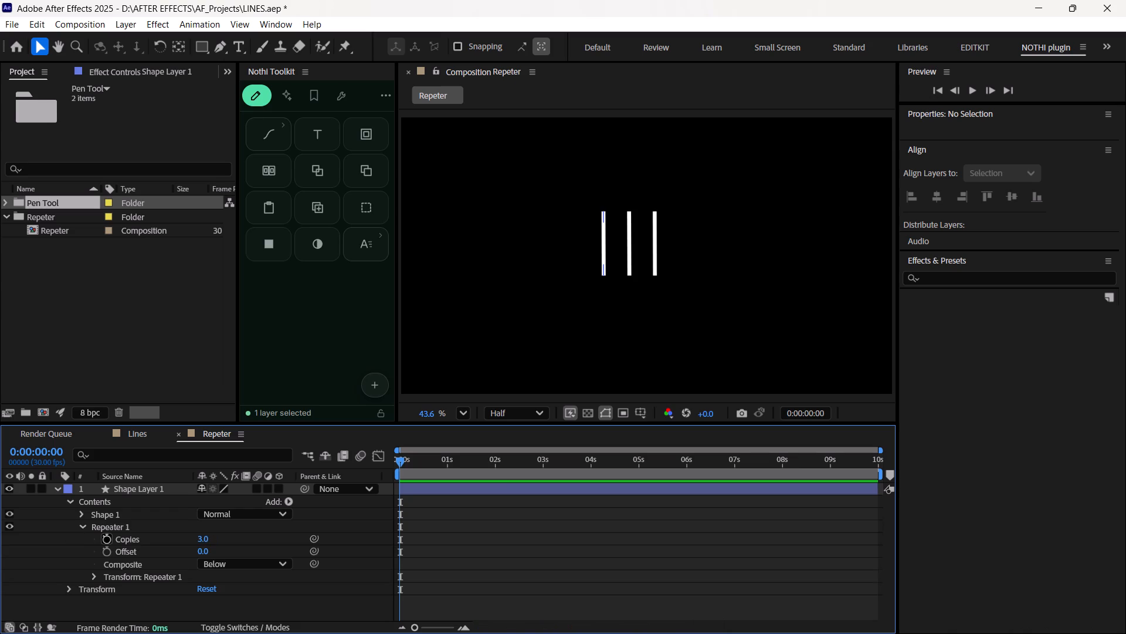
click(203, 538)
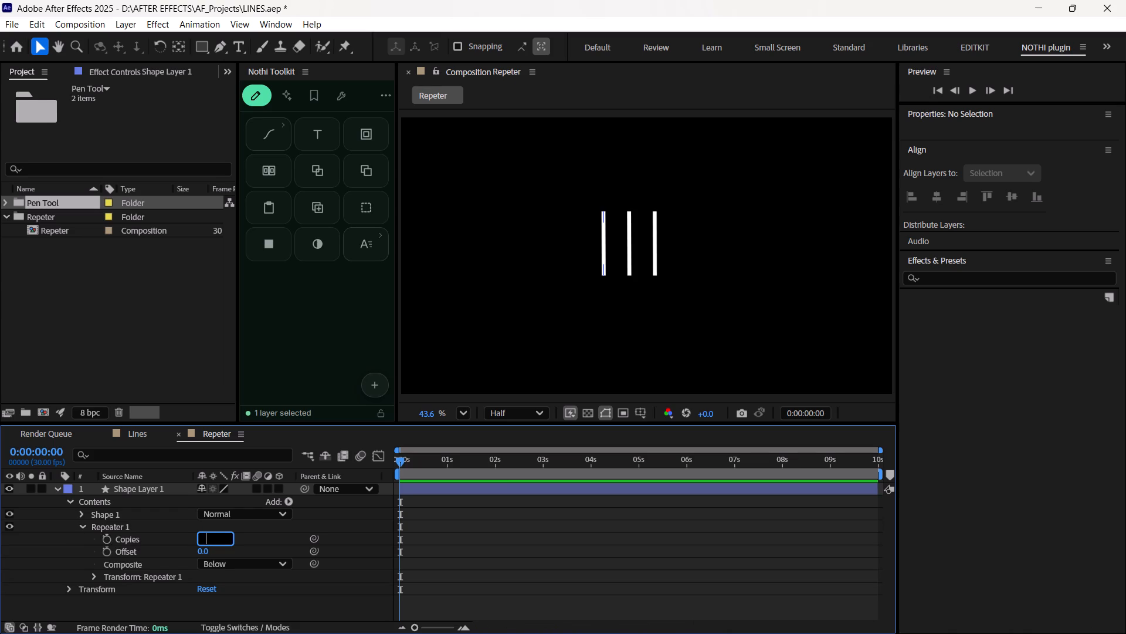
key(BackSpace)
text(10)
key(Return)
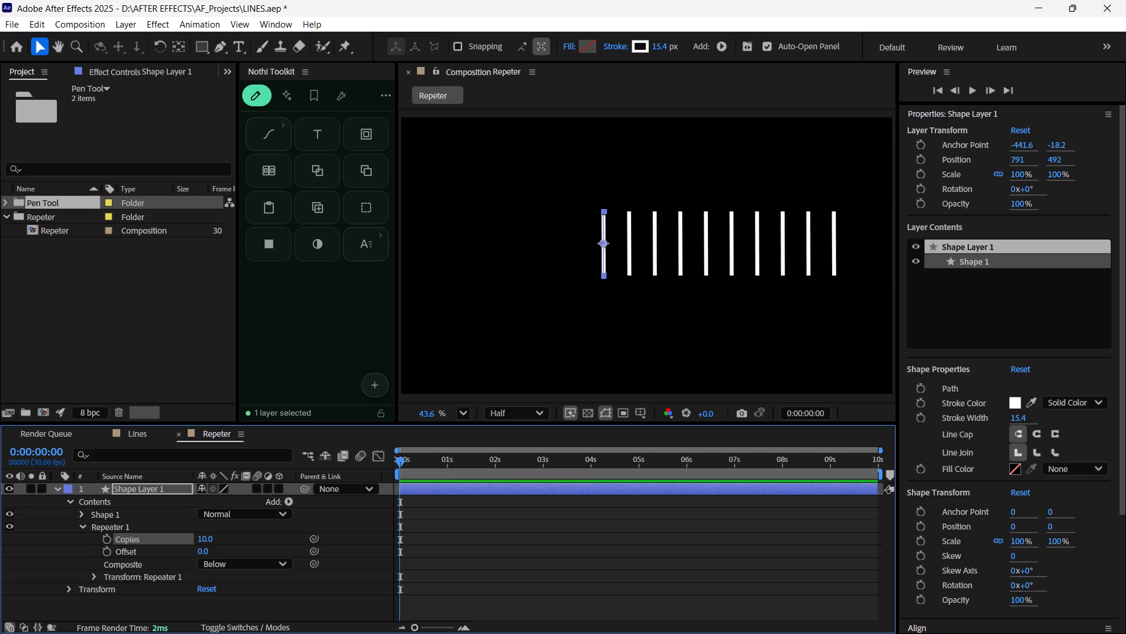
Move Shape Layer 1 with its row of lines to a position of about 482, 563.
click(178, 484)
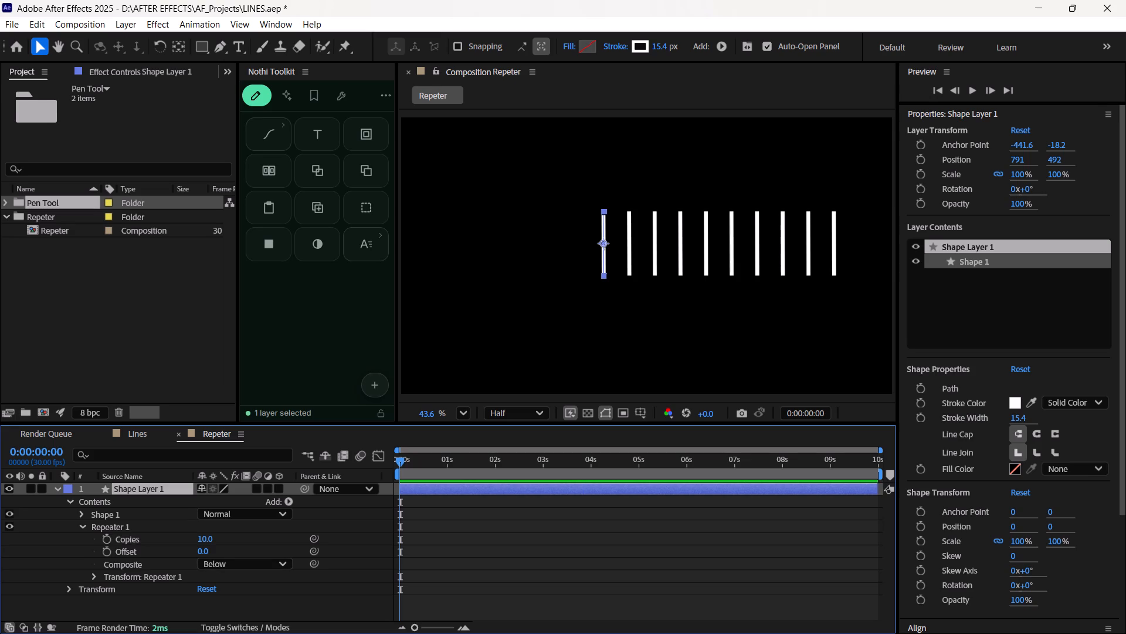
drag(603, 261, 574, 276)
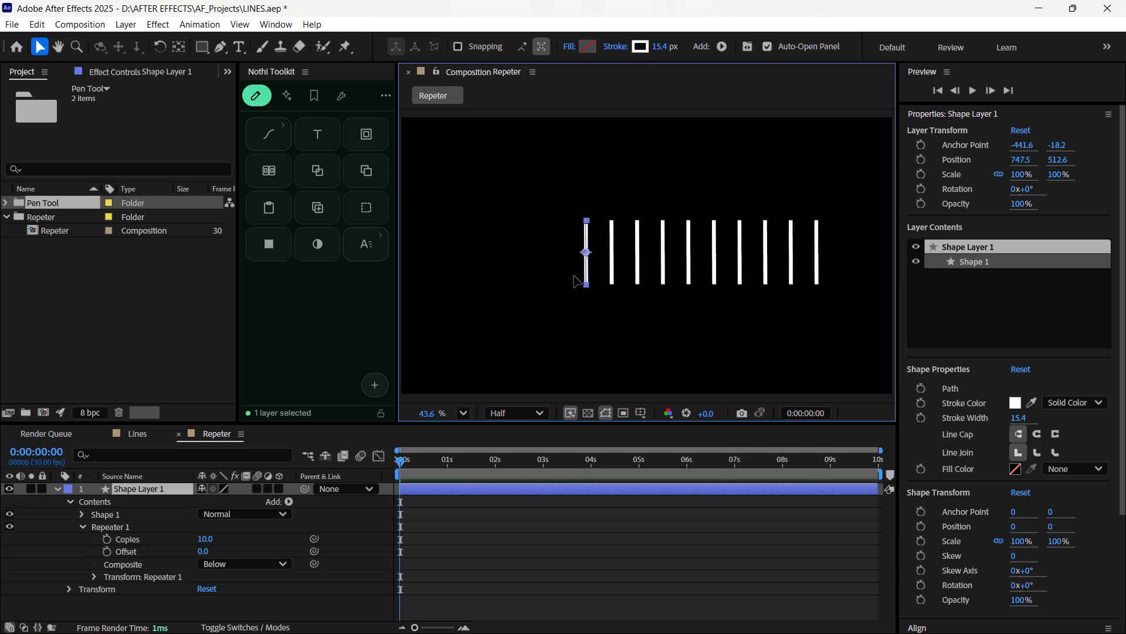
drag(574, 276, 524, 279)
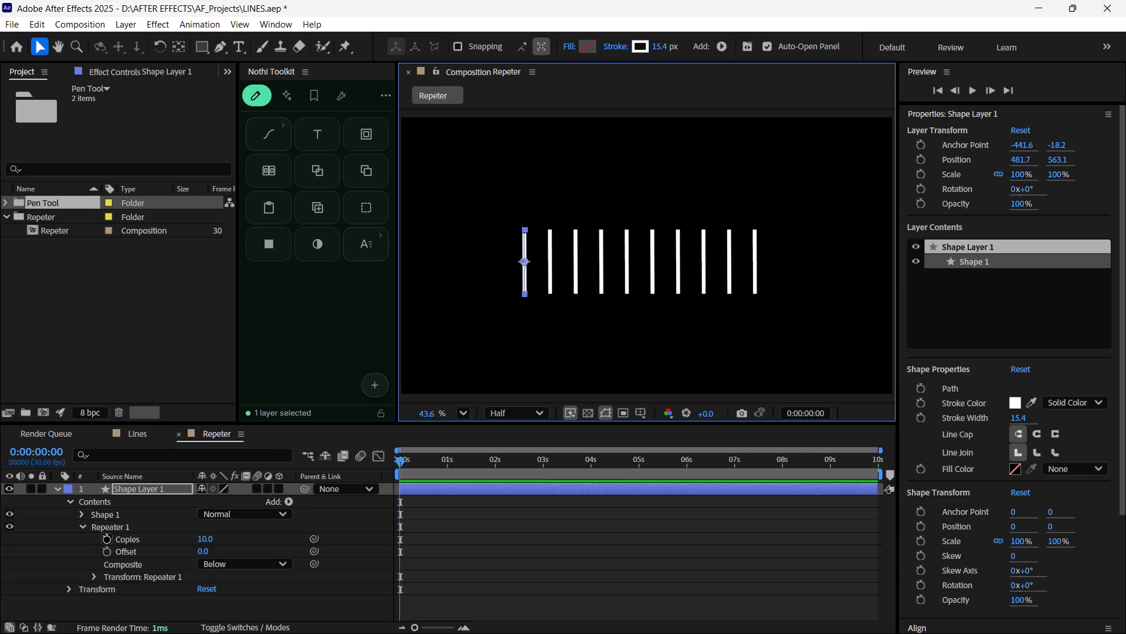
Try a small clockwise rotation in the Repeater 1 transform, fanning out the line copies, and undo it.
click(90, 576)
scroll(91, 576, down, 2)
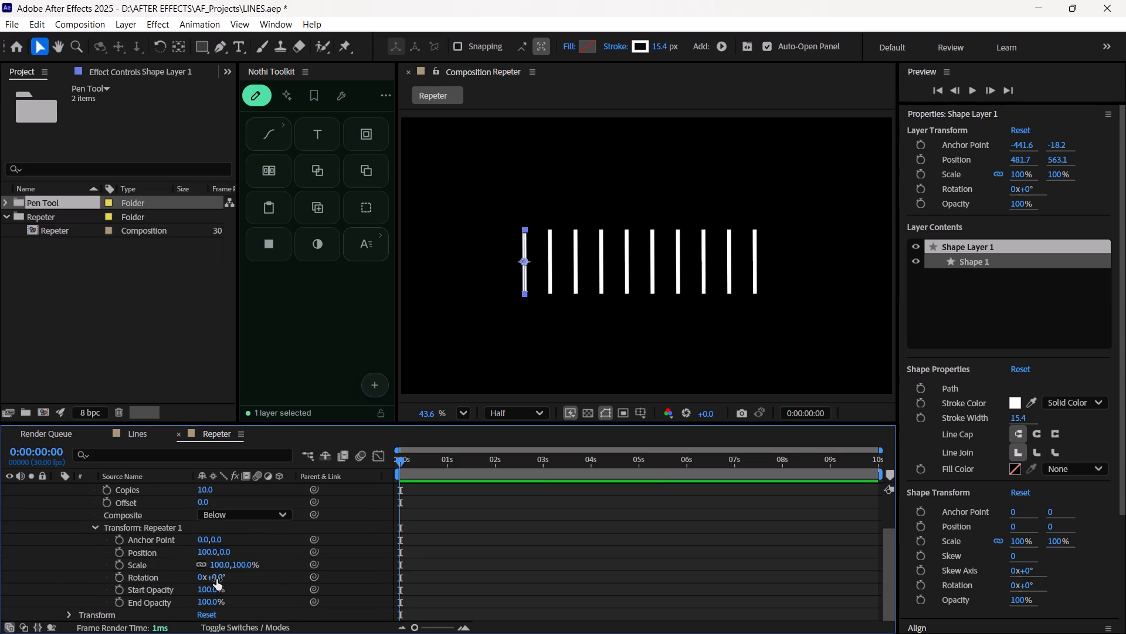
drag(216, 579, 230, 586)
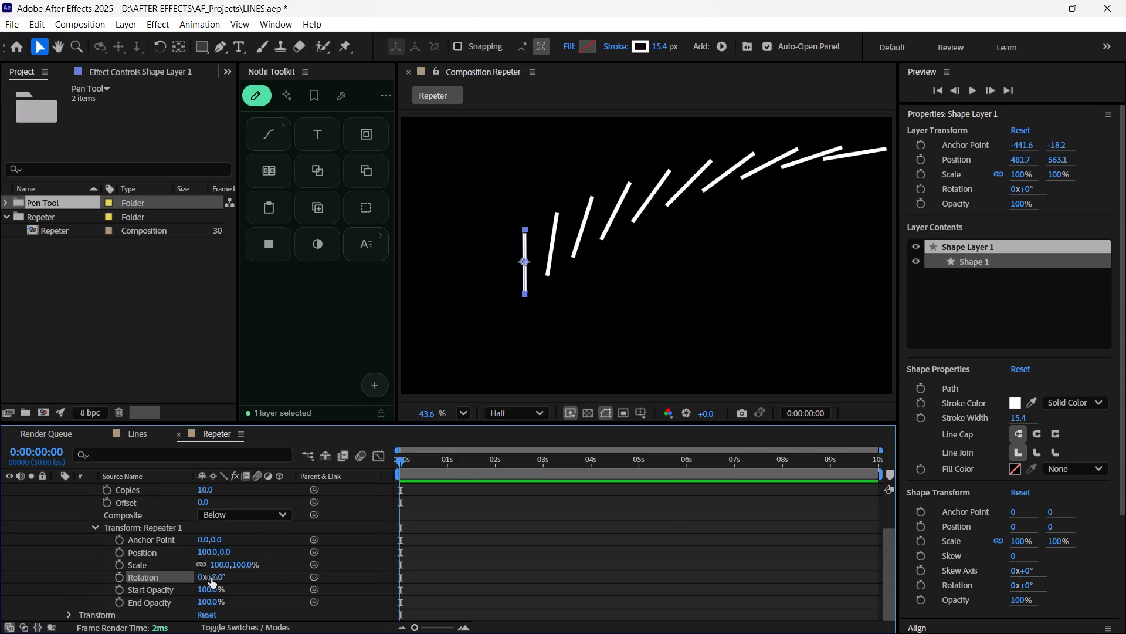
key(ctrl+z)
Set the horizontal Position of the Repeater 1 transform to 0 so all line copies stack on the original line.
drag(209, 553, 208, 553)
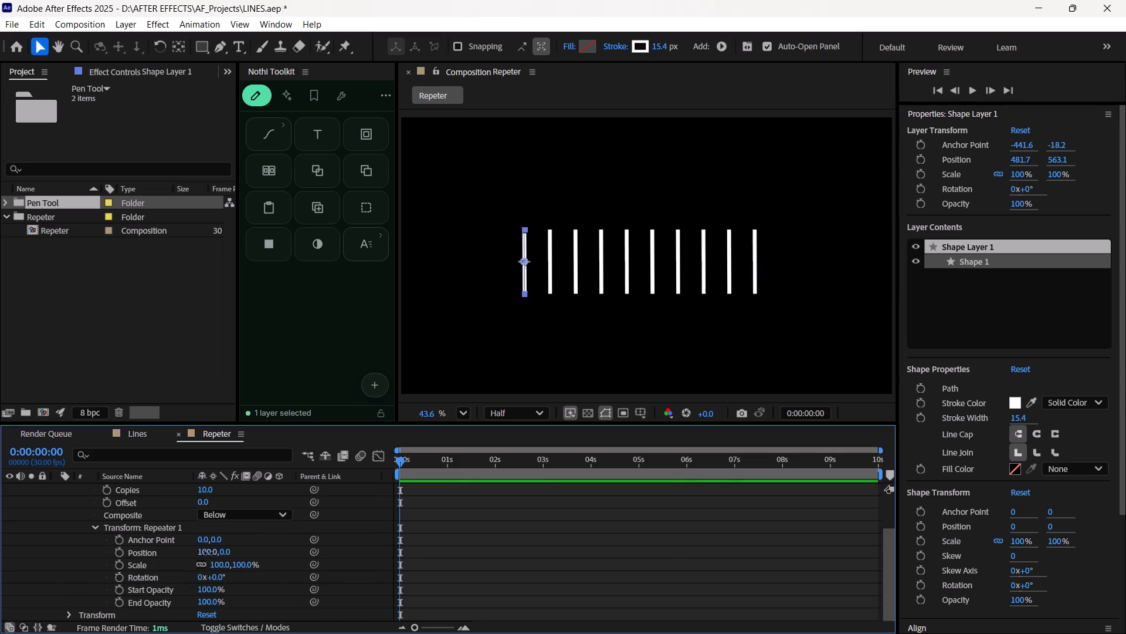
drag(208, 553, 179, 568)
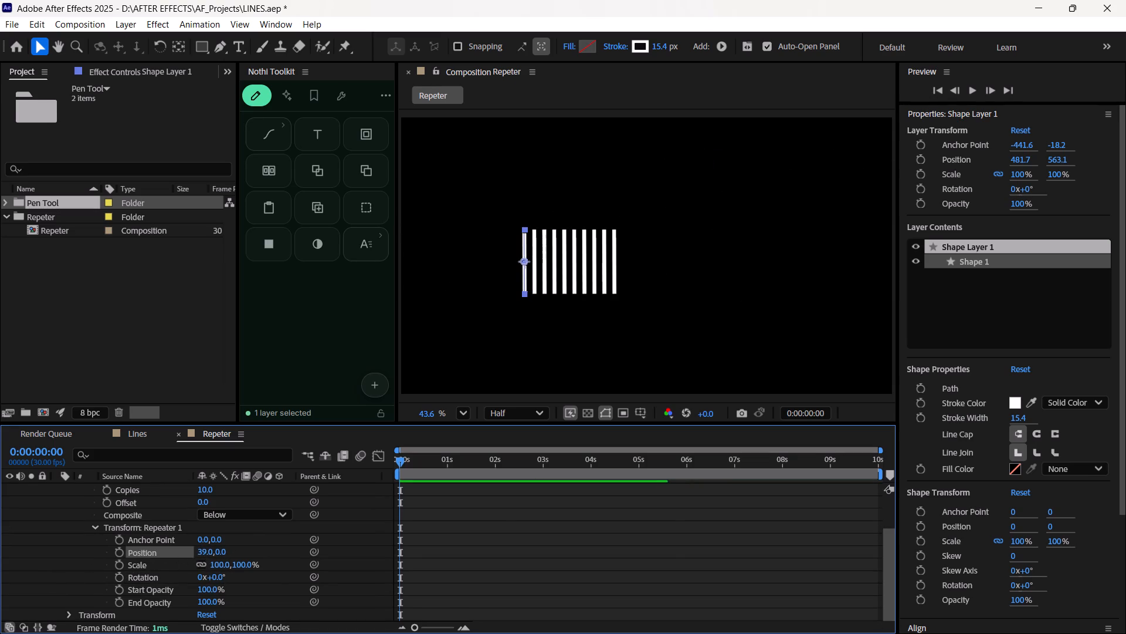
click(203, 553)
key(BackSpace)
key(0)
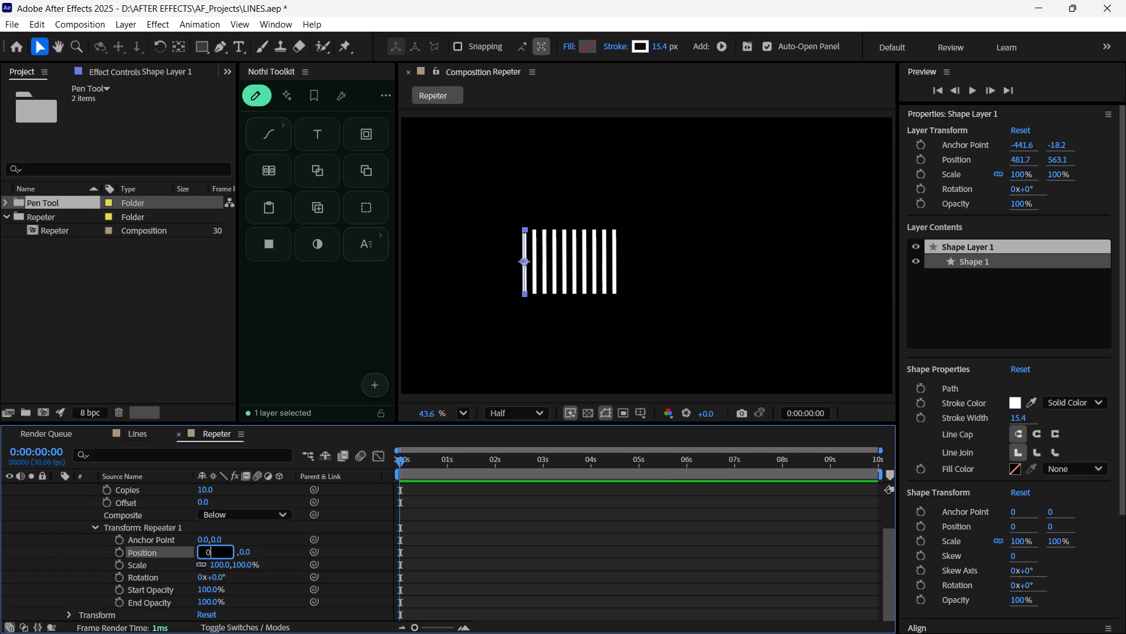
key(Return)
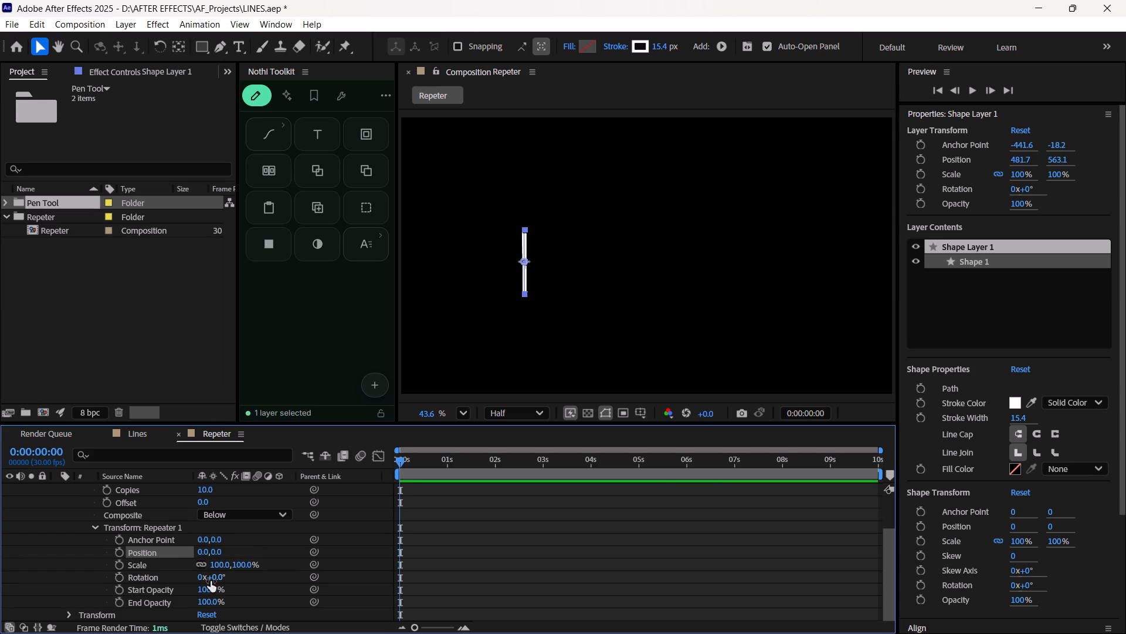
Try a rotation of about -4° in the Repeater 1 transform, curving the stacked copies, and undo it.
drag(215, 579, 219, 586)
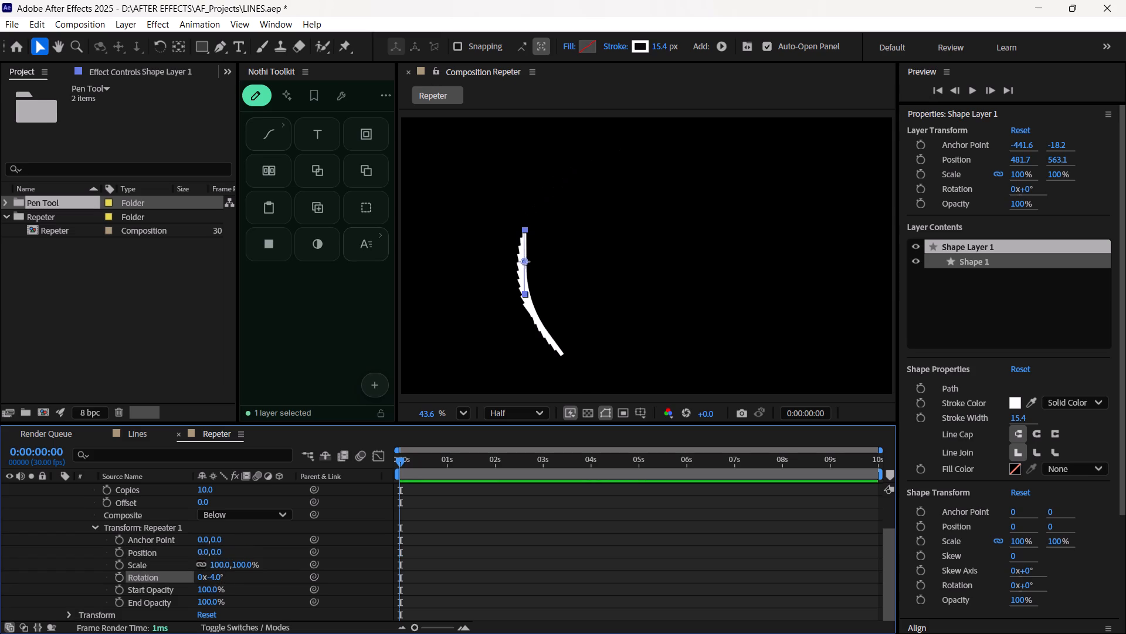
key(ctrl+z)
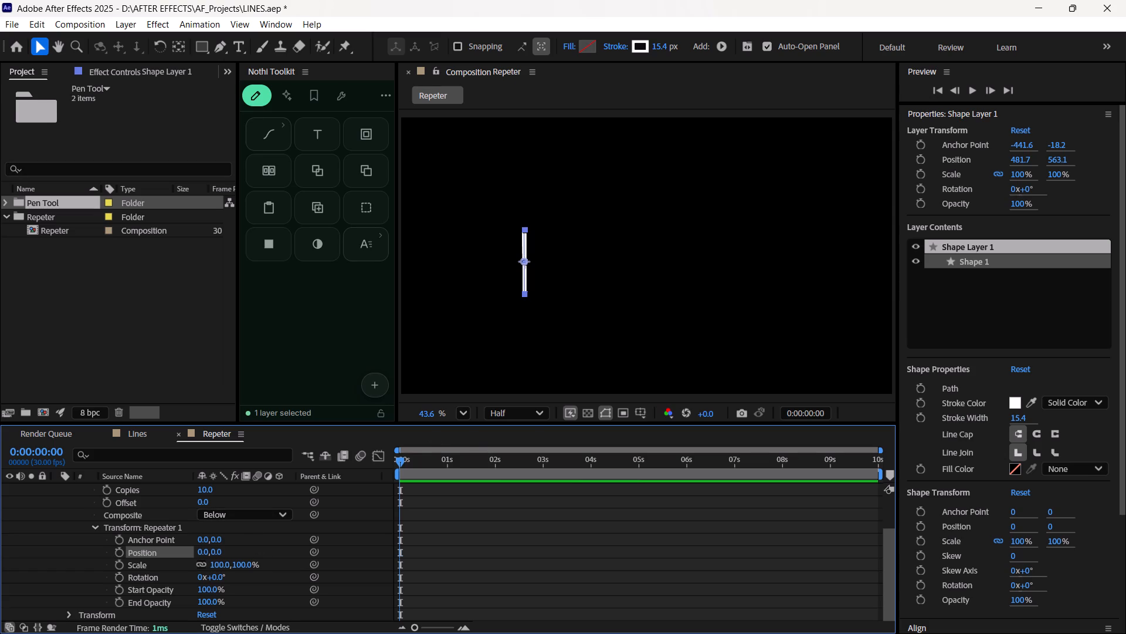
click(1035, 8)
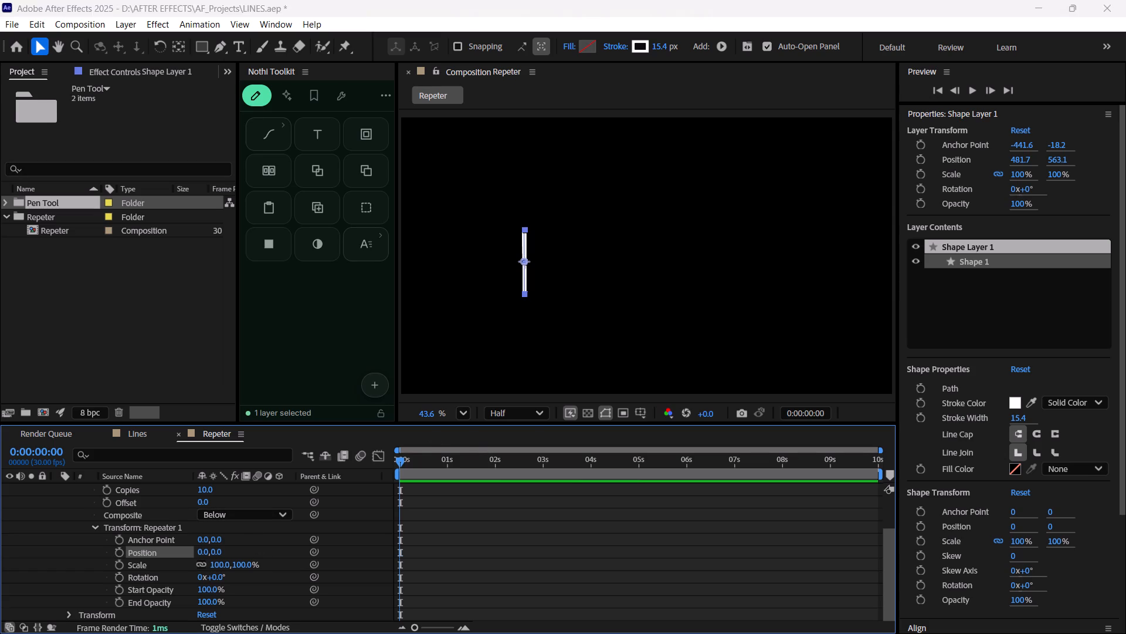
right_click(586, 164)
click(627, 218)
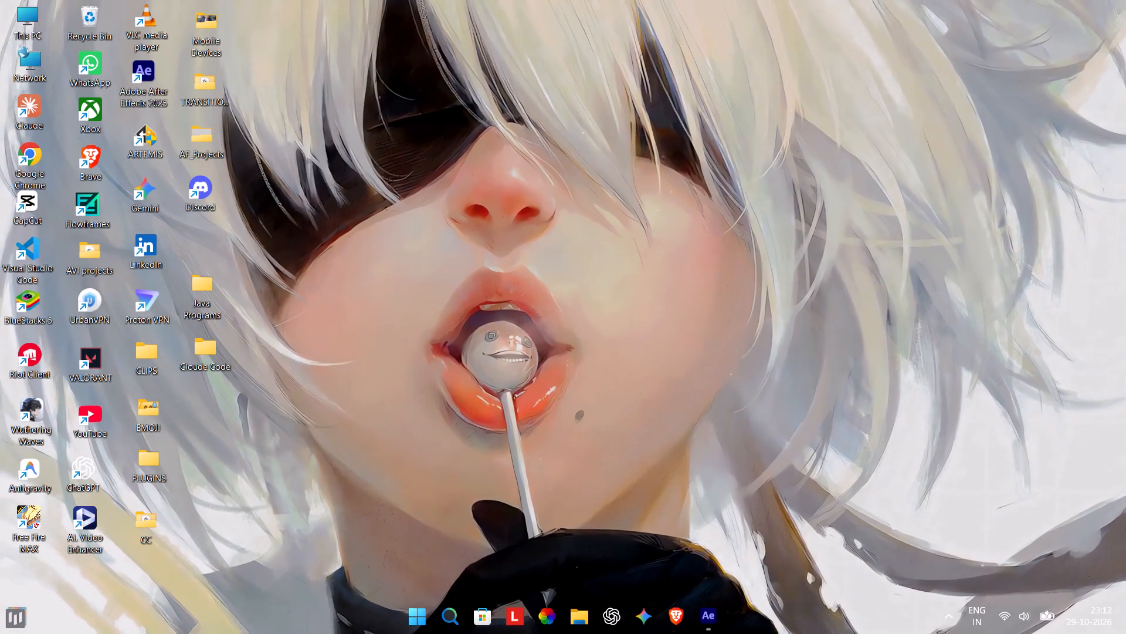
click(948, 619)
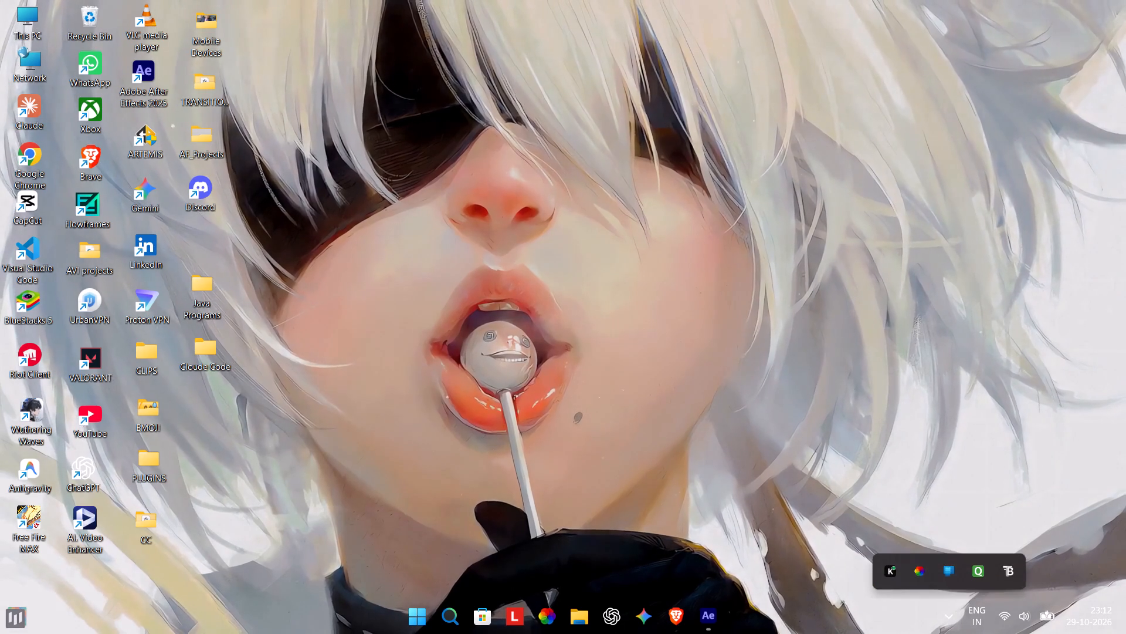
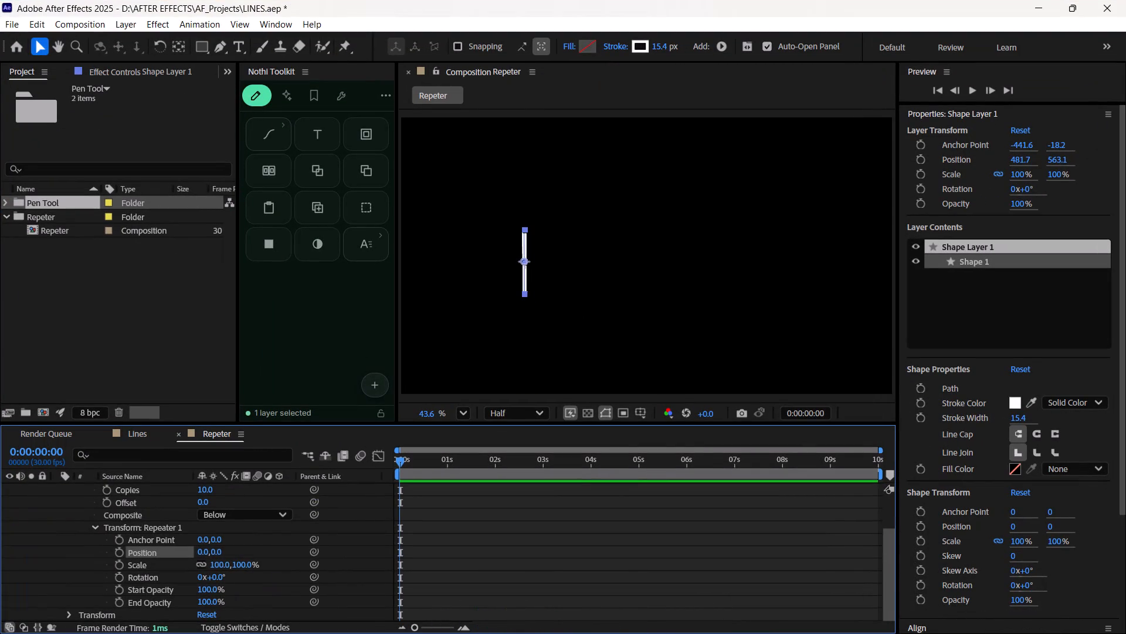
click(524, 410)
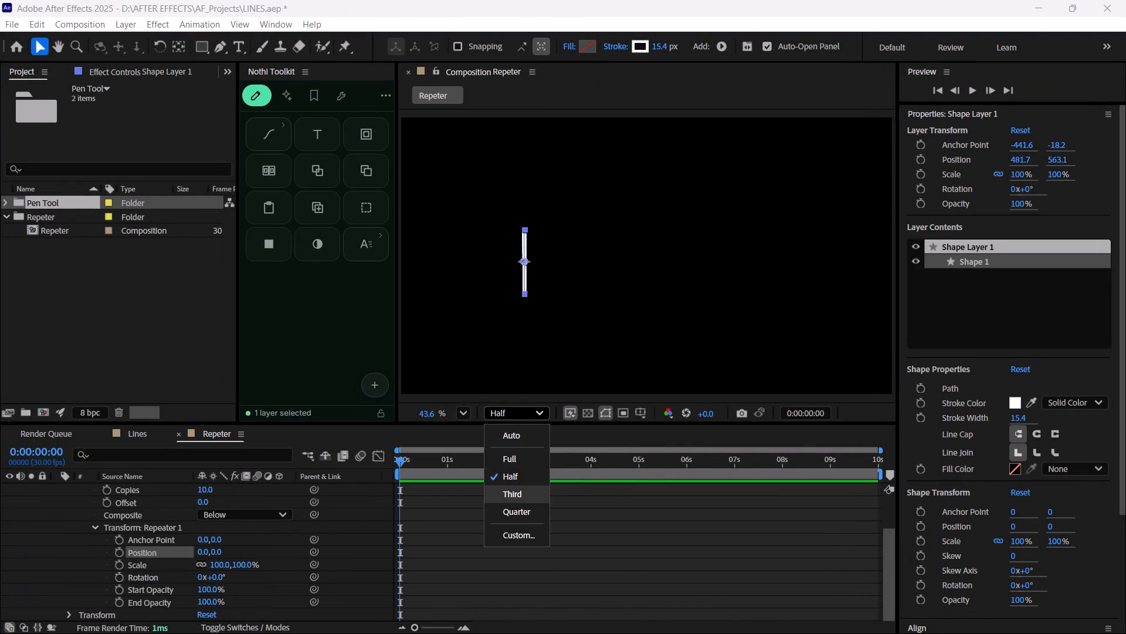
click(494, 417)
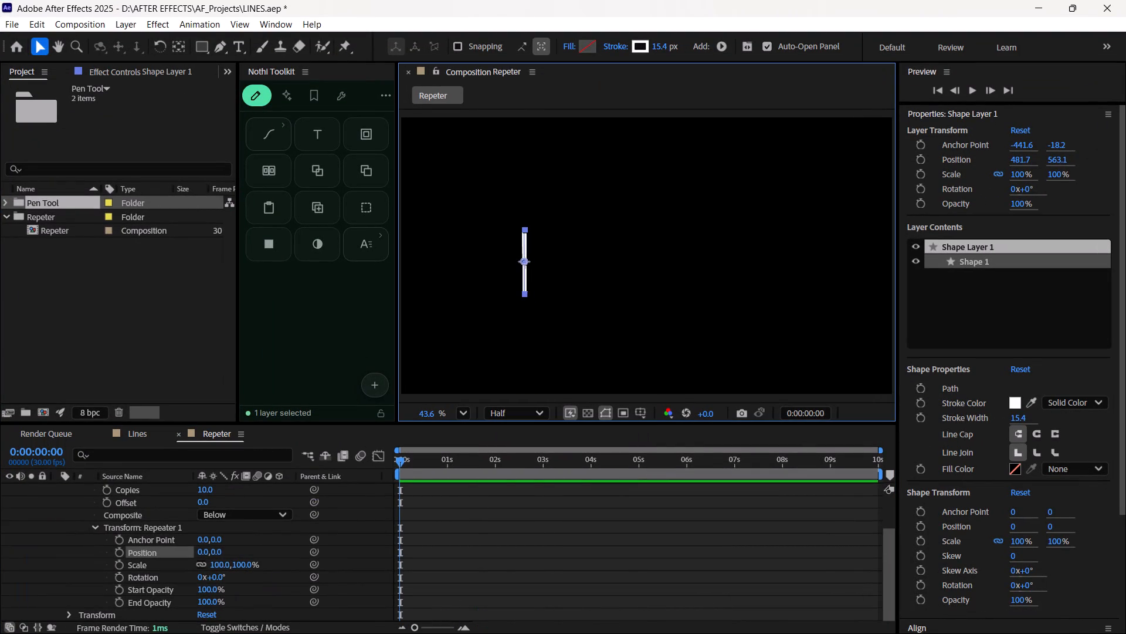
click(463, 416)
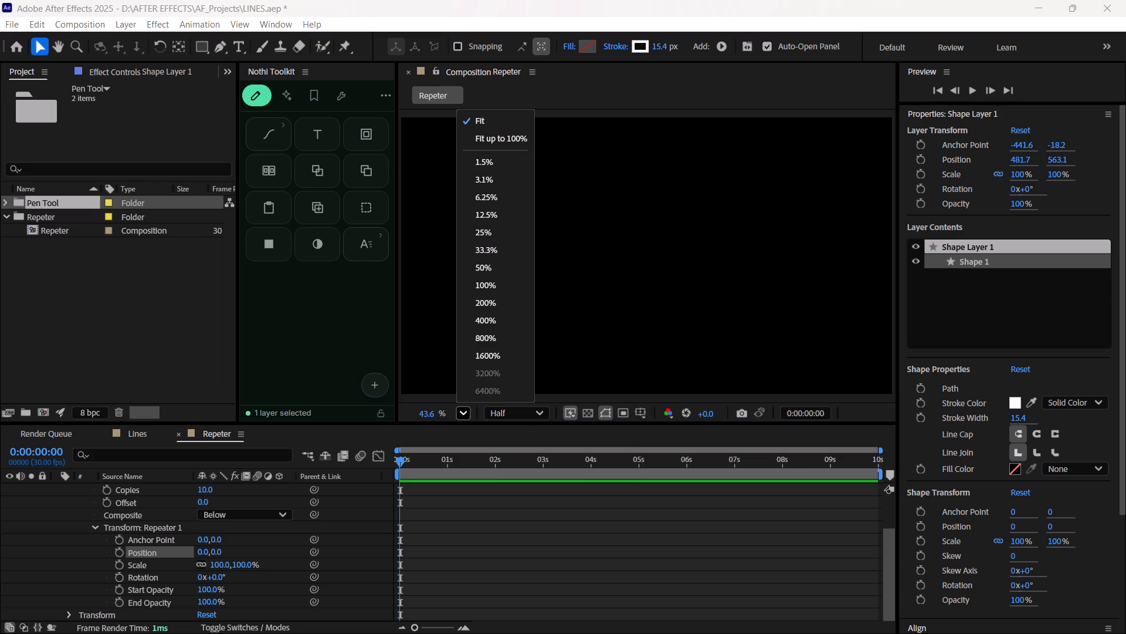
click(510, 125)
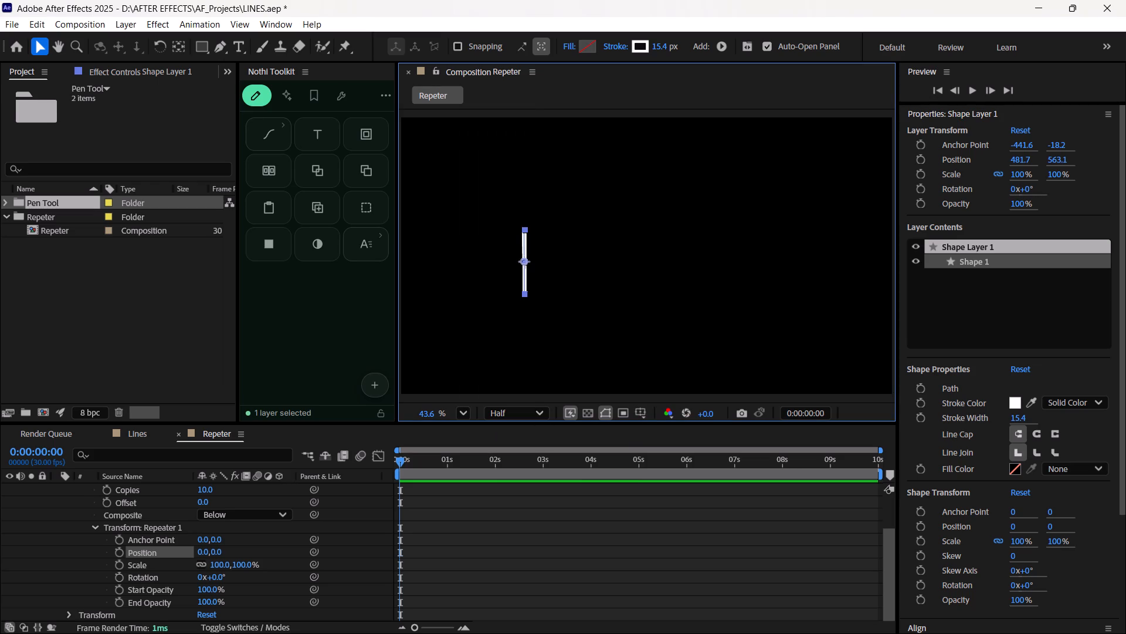
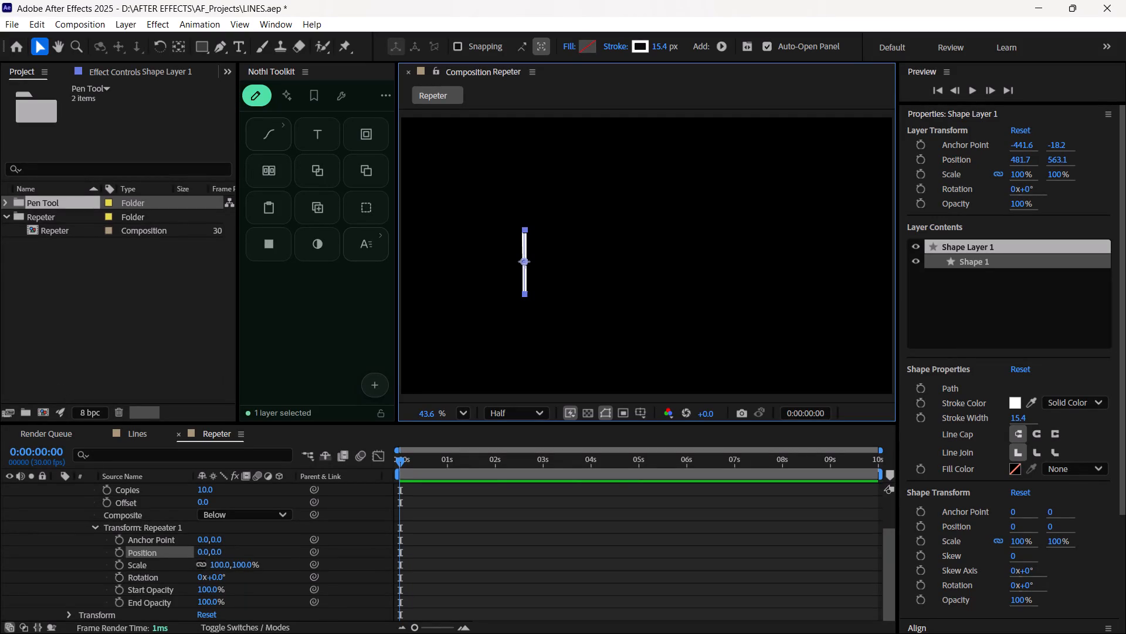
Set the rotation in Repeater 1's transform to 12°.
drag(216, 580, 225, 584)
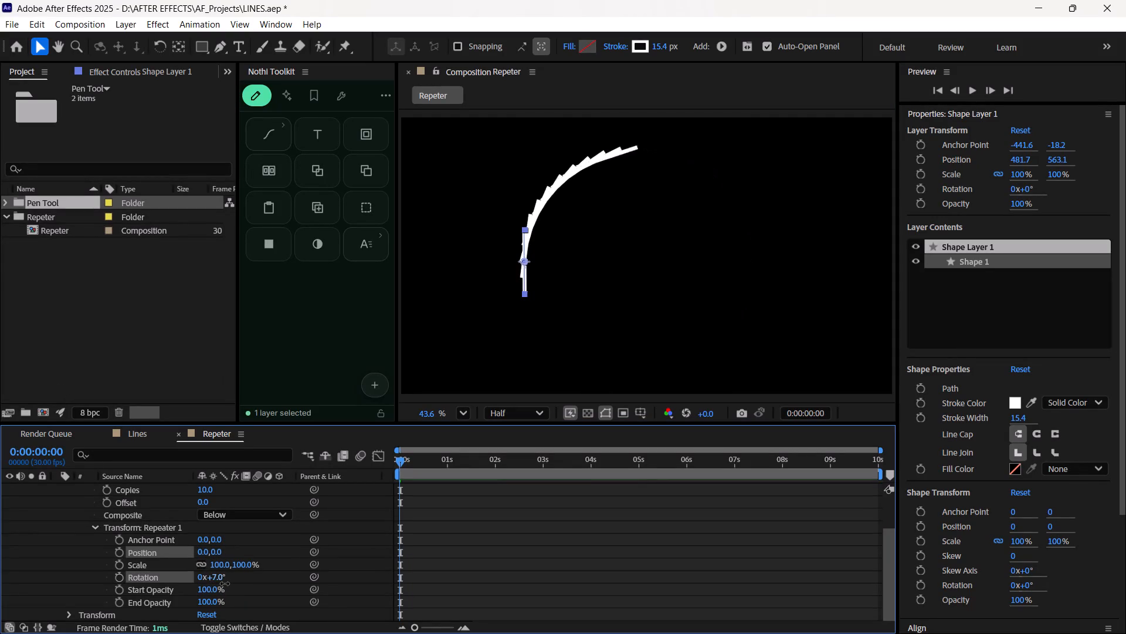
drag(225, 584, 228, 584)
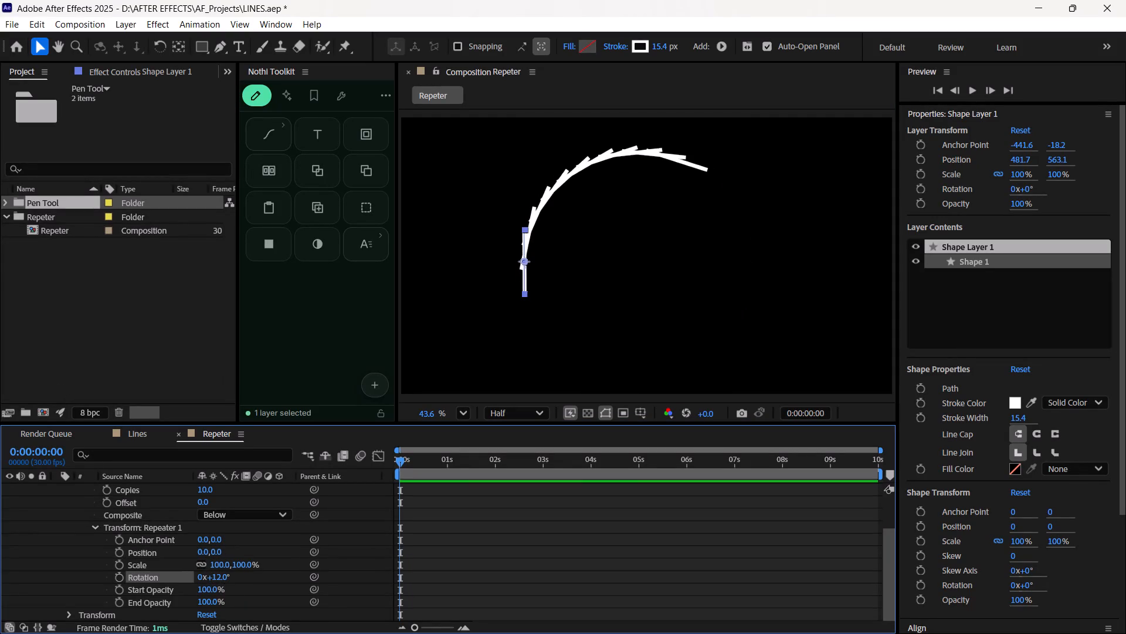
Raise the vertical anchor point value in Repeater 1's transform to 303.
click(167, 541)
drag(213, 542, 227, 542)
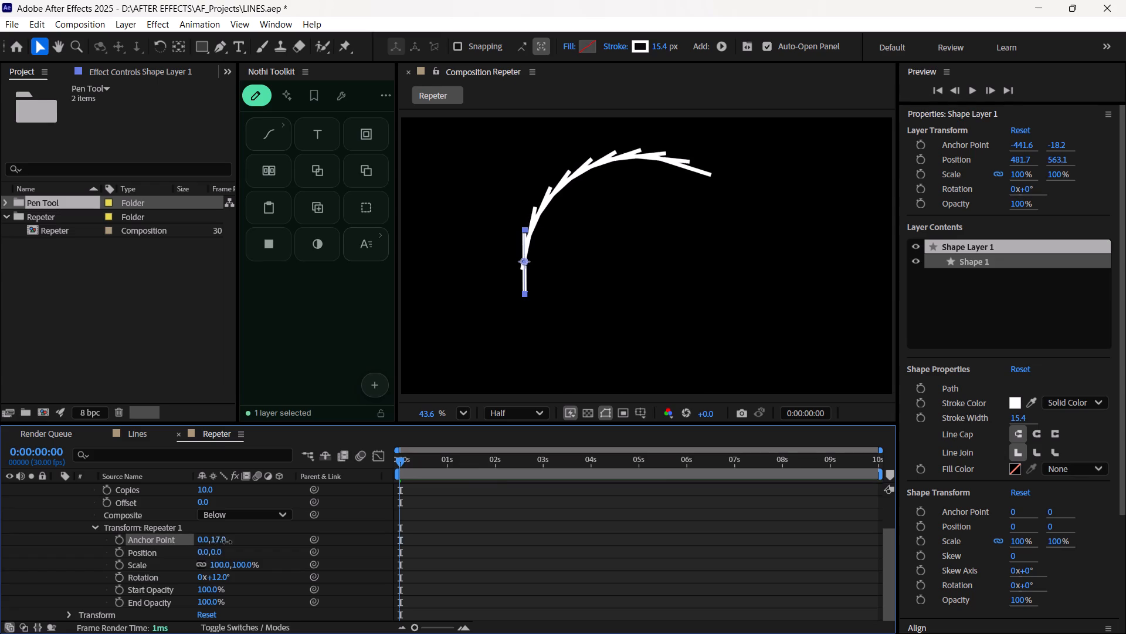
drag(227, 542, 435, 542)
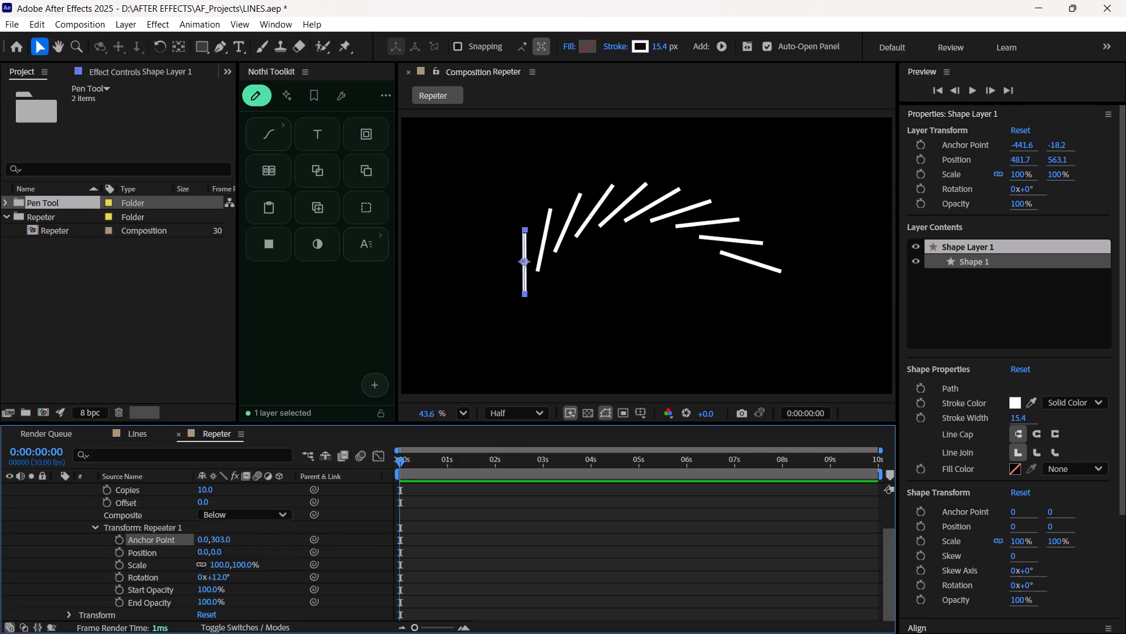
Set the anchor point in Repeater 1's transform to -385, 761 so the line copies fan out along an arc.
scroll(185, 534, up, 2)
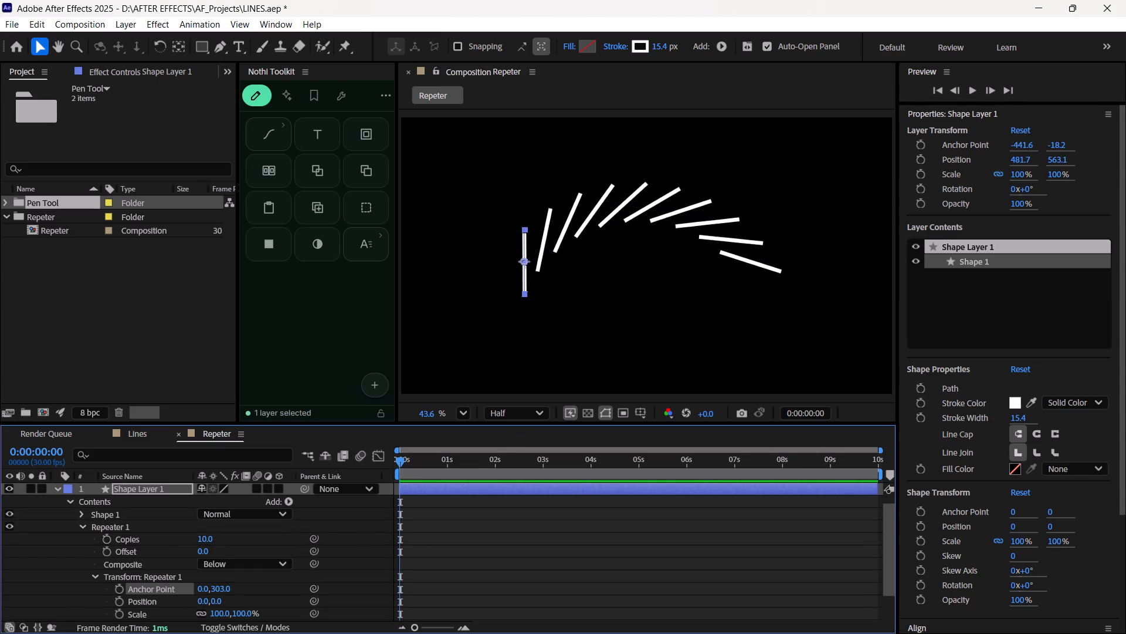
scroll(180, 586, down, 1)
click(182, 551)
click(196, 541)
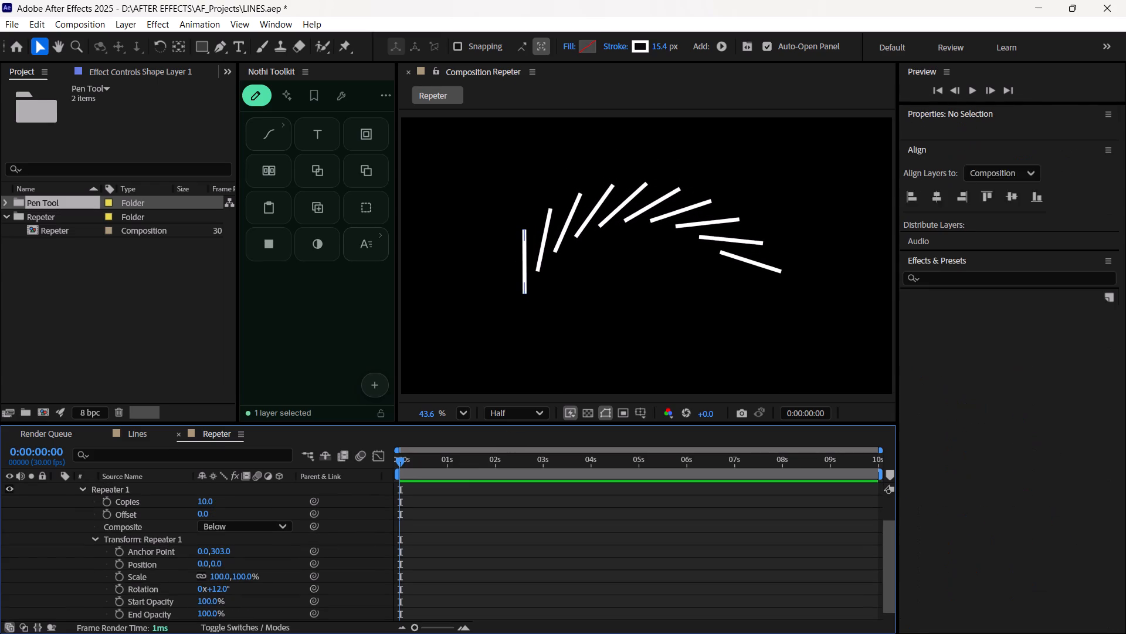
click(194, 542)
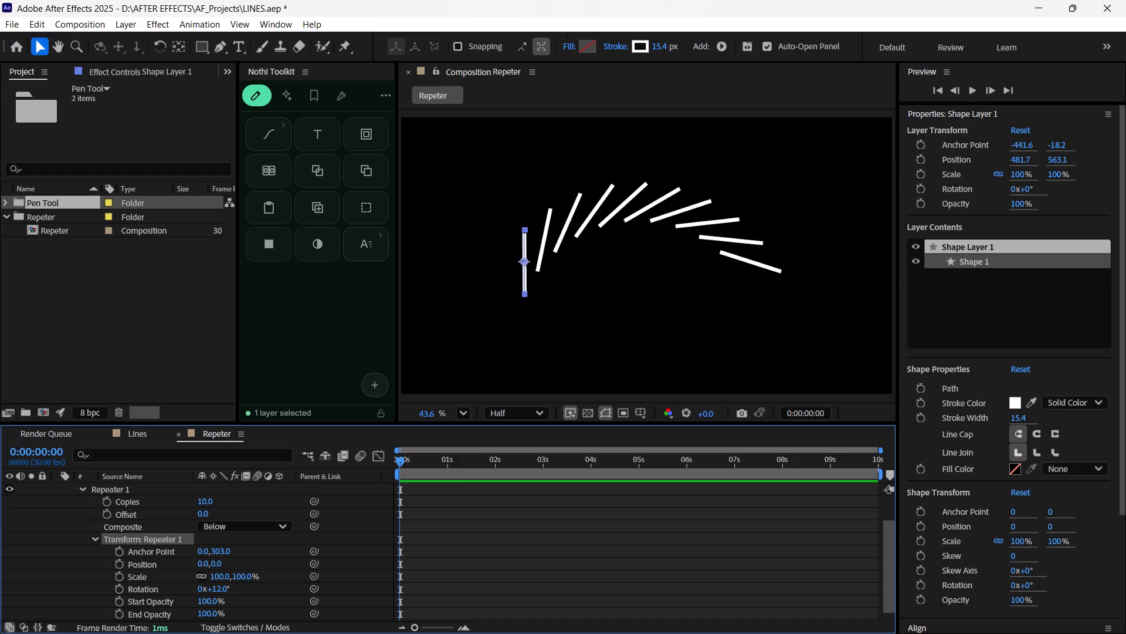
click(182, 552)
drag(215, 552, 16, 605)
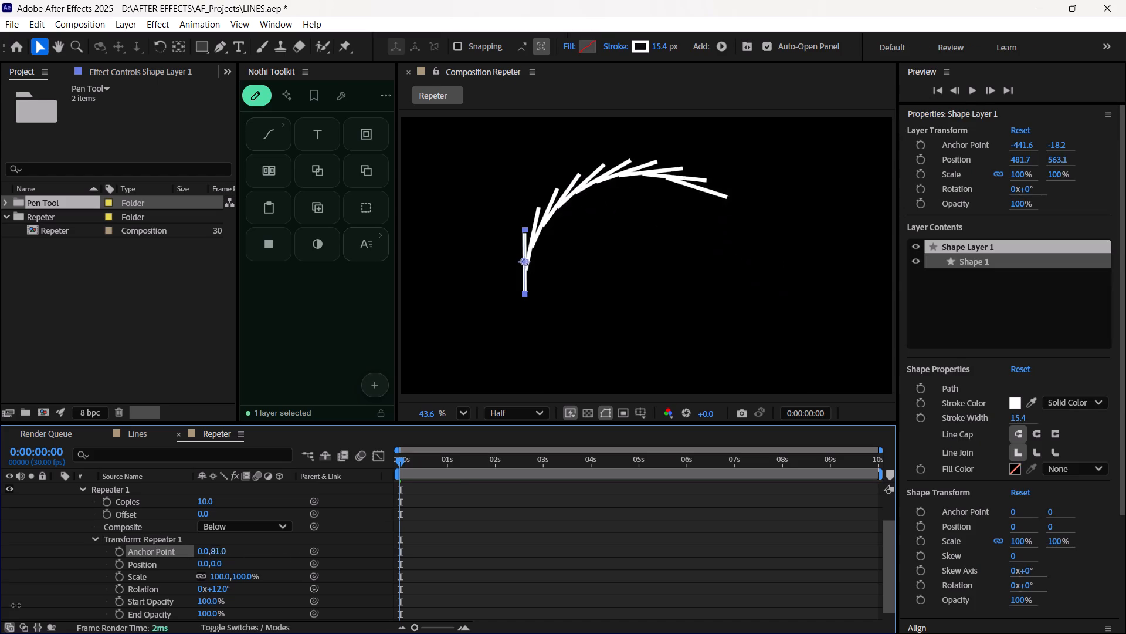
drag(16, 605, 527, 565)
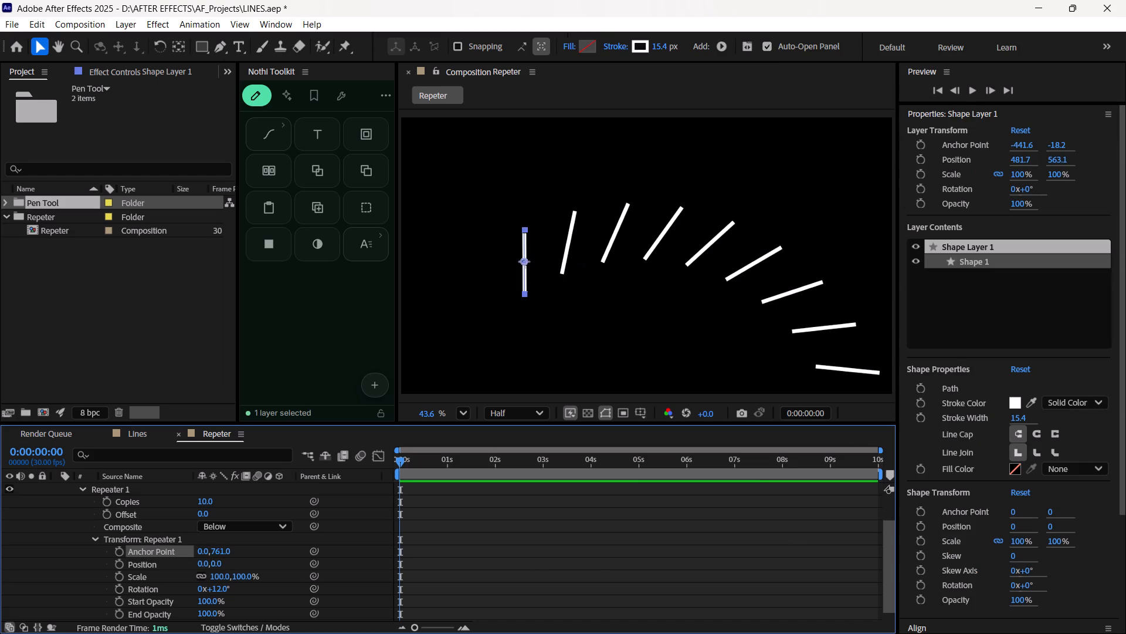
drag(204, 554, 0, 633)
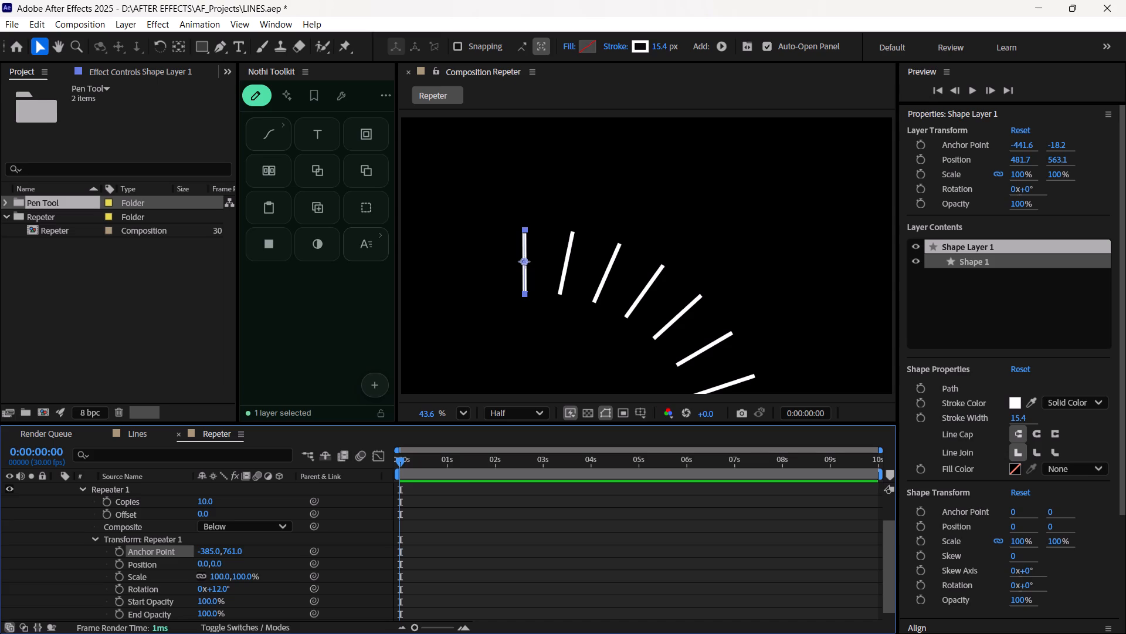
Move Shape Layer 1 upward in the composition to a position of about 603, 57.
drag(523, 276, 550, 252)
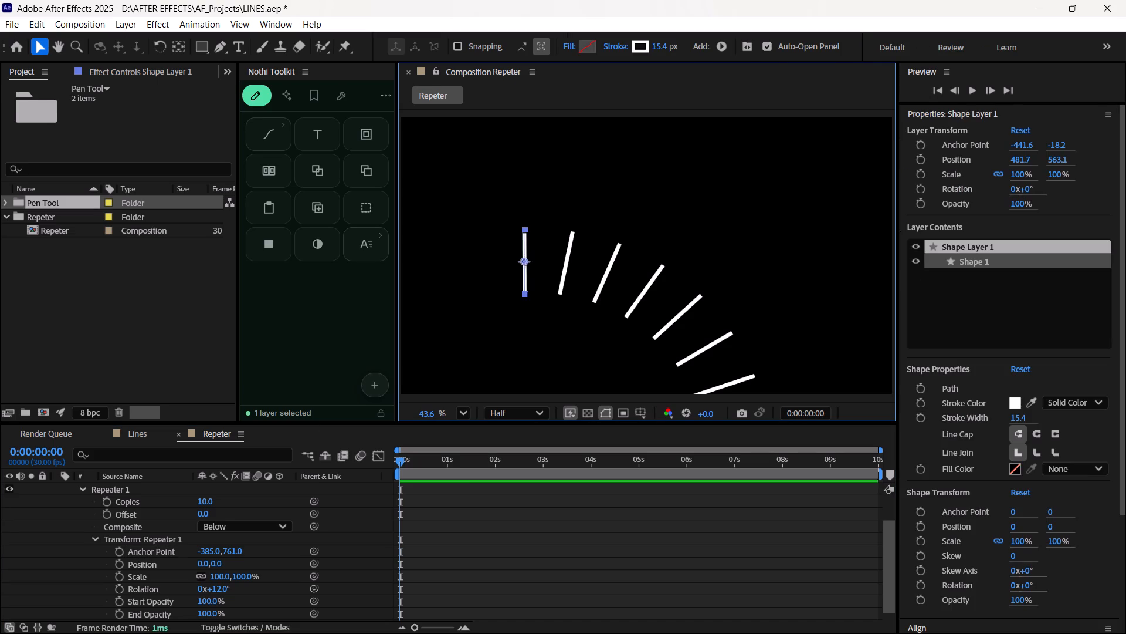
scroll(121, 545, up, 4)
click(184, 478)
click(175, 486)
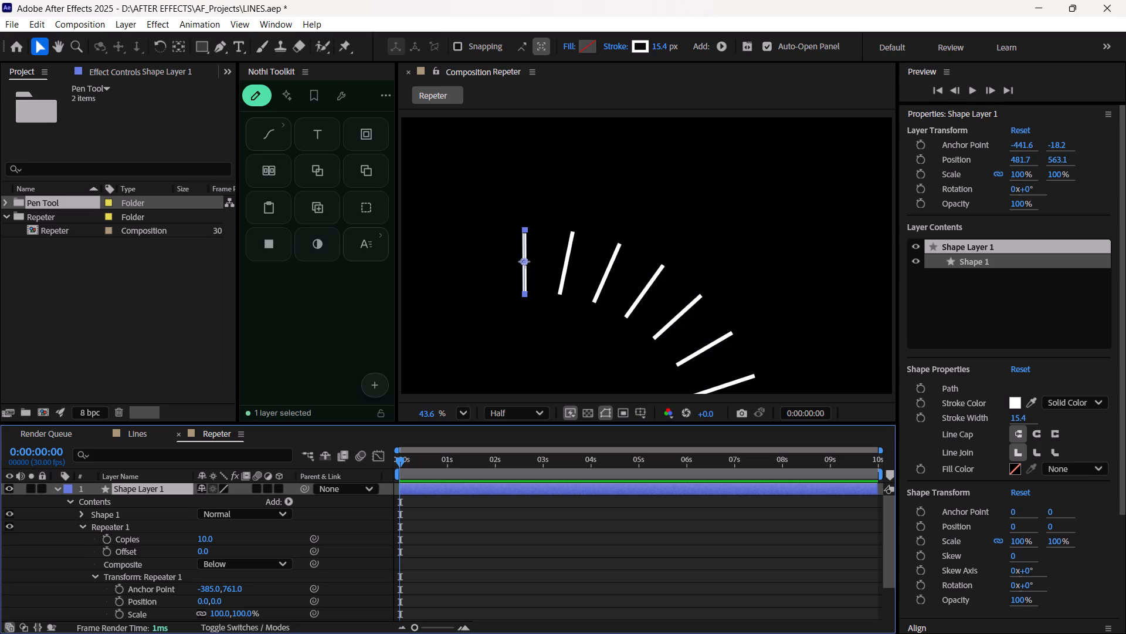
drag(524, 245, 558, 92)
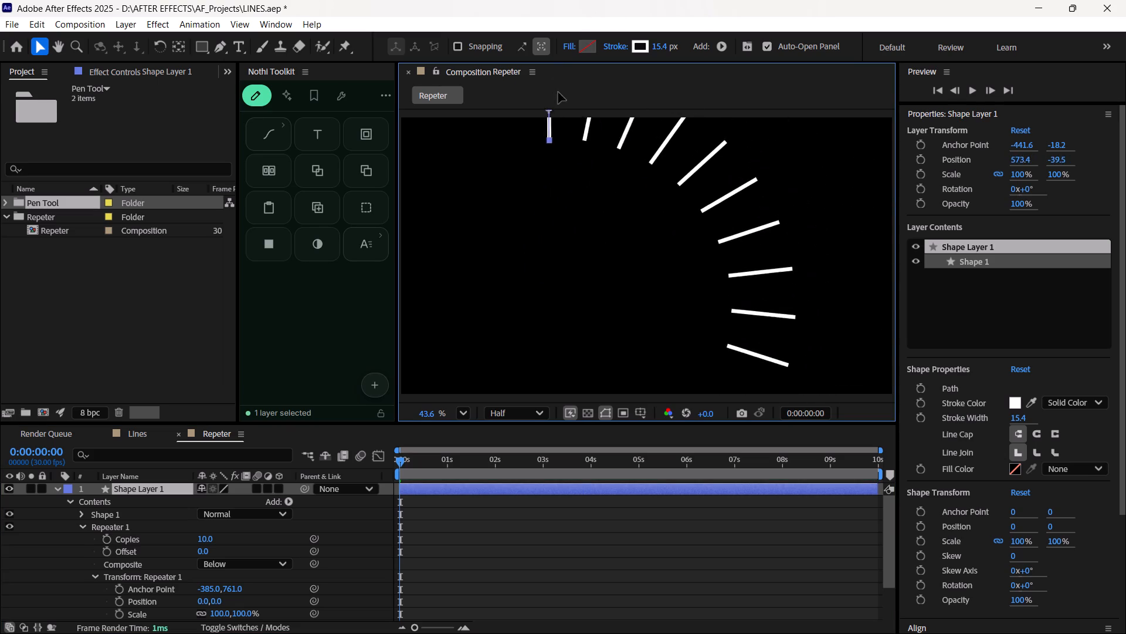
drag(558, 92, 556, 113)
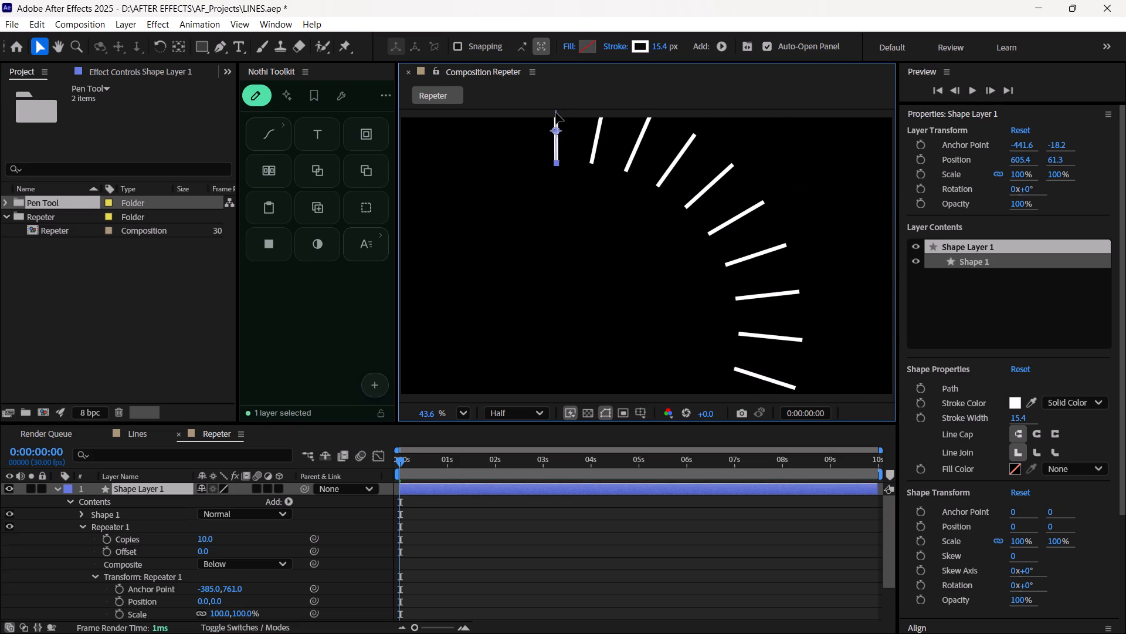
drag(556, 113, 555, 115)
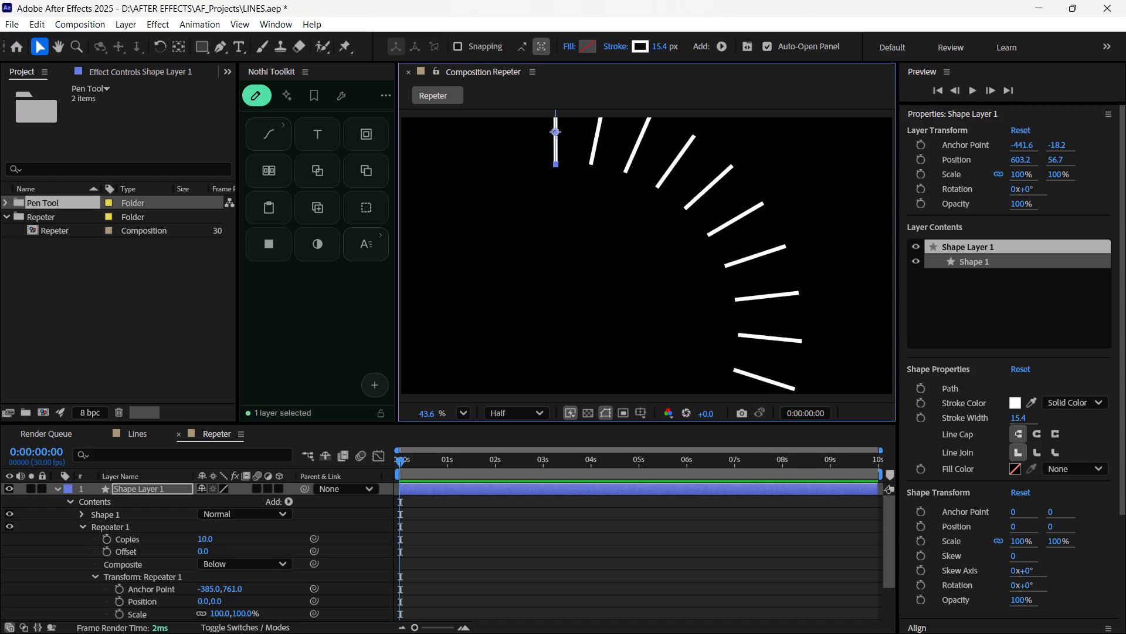
Scale Shape 1 to 90% through its own shape transform, leaving the layer transform alone.
scroll(174, 541, down, 2)
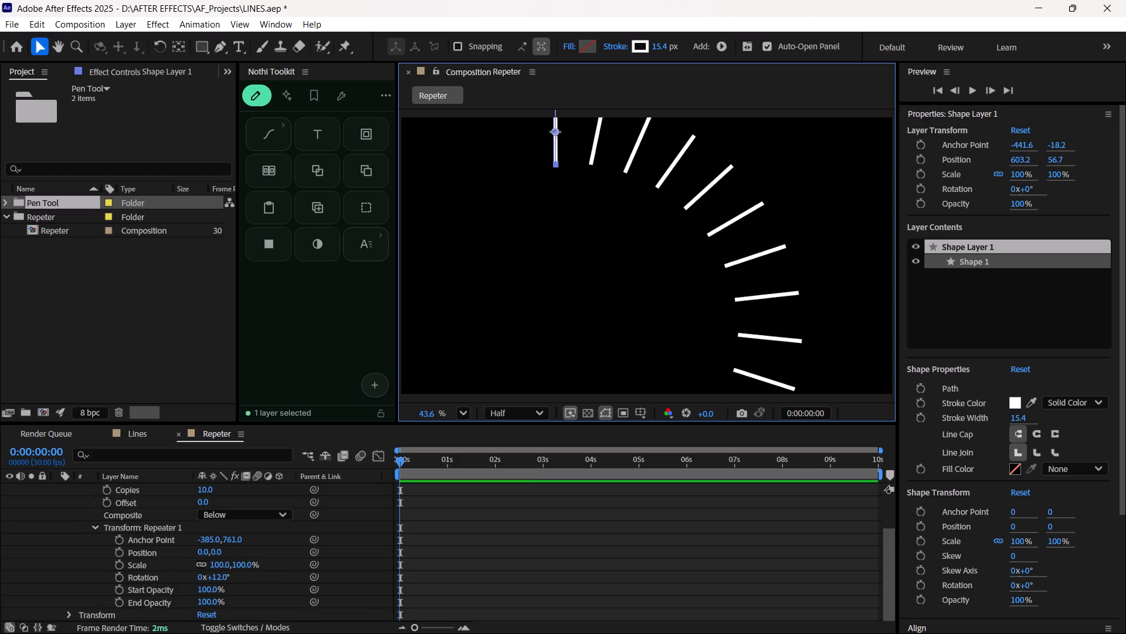
click(76, 615)
click(67, 614)
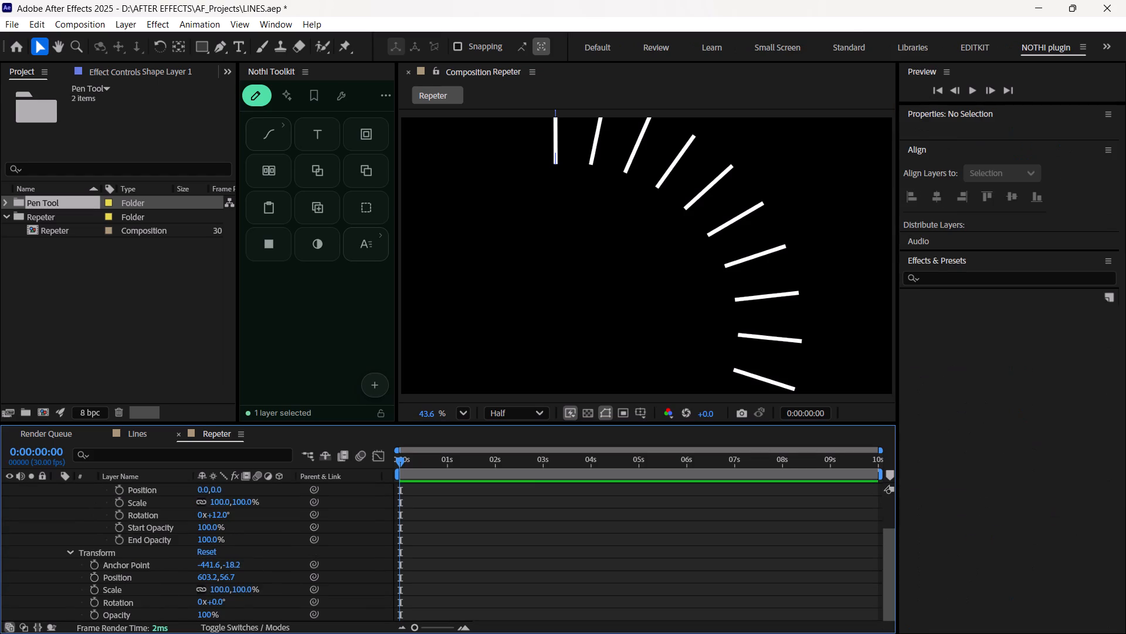
scroll(146, 584, up, 5)
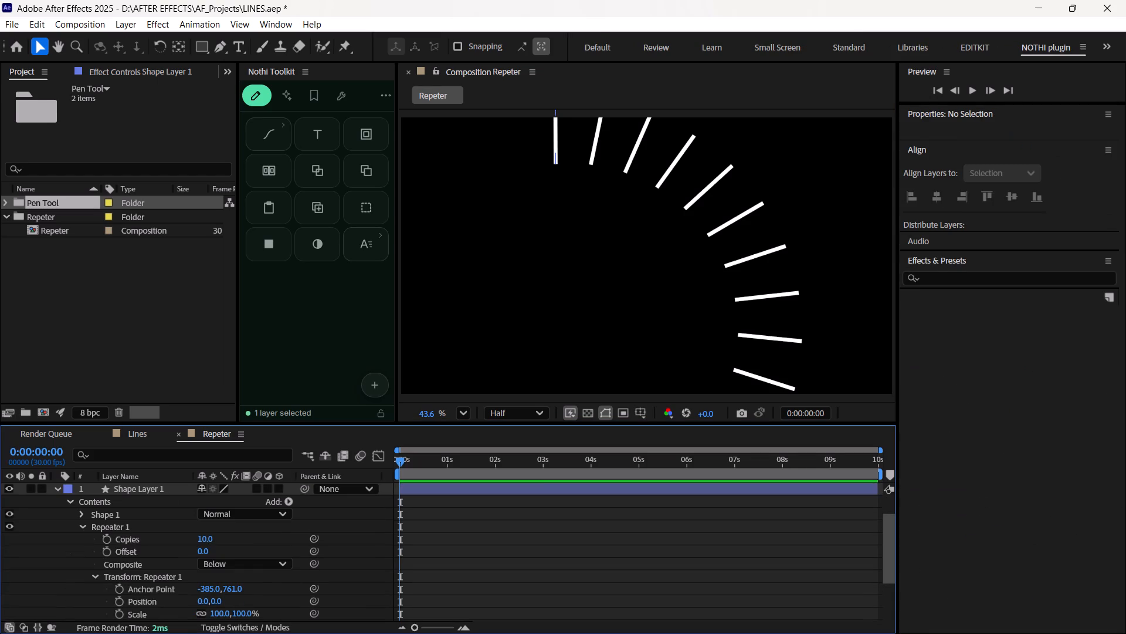
click(80, 516)
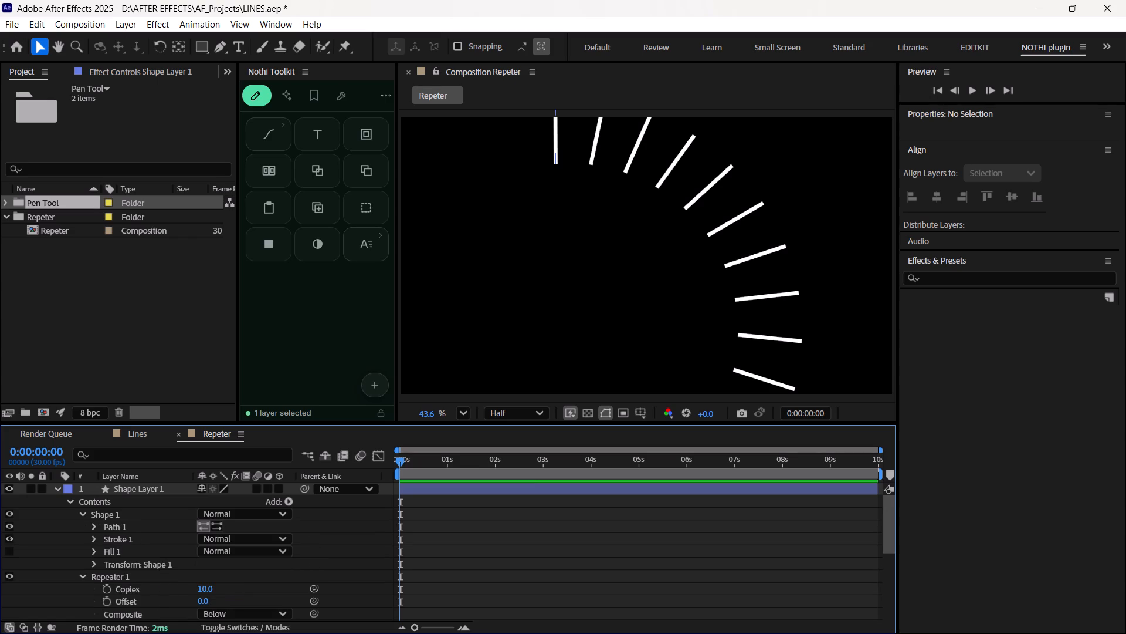
click(96, 565)
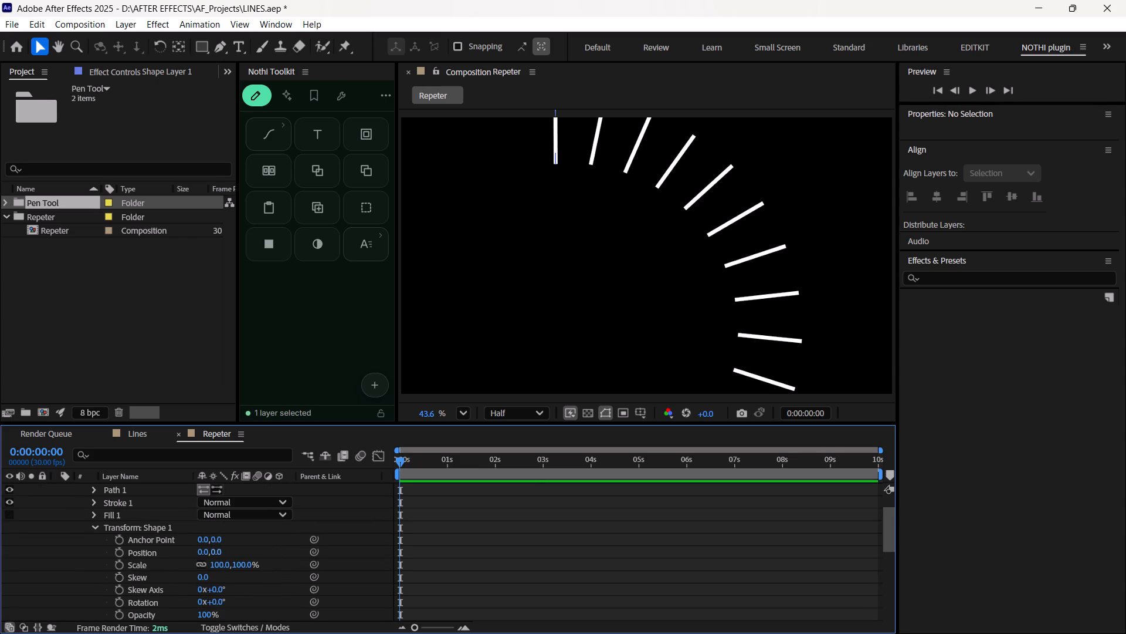
drag(223, 565, 168, 574)
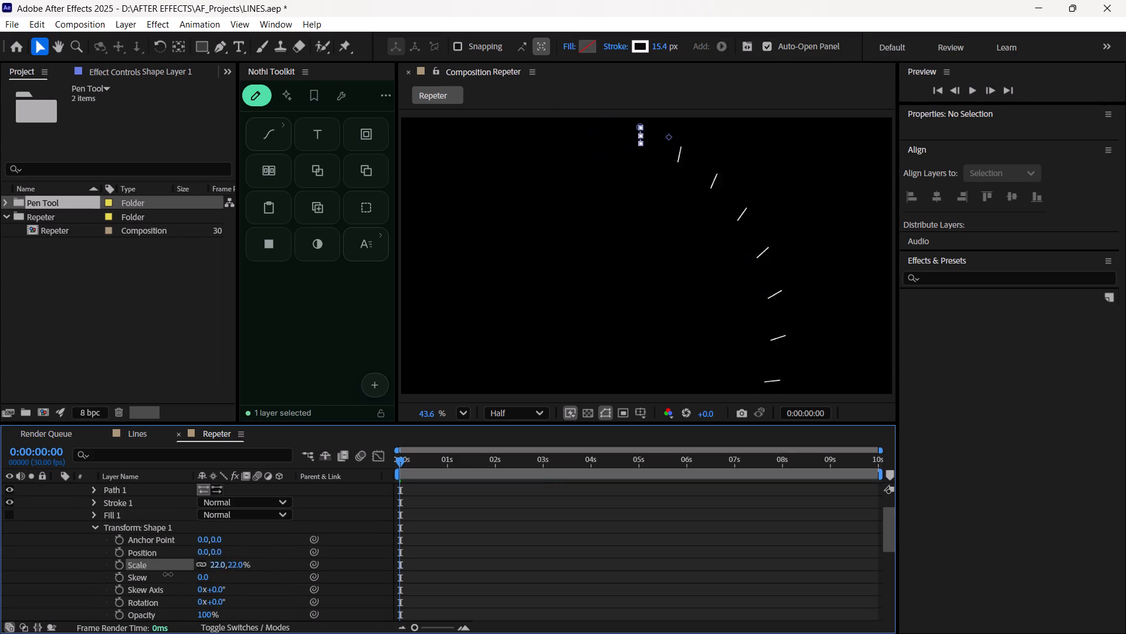
drag(168, 574, 230, 572)
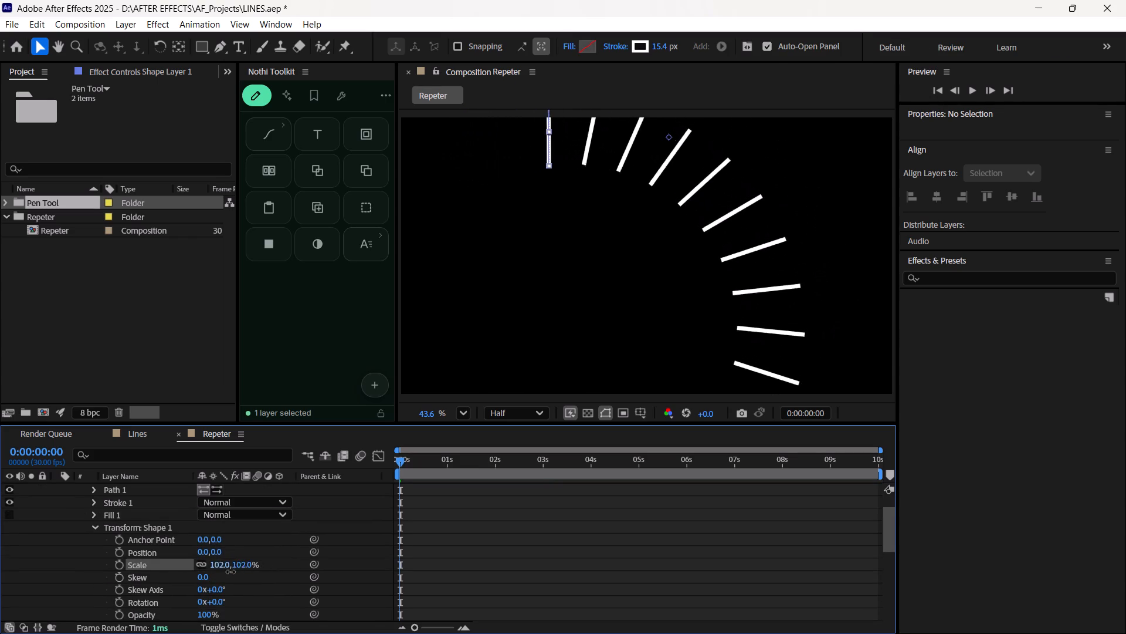
drag(230, 572, 239, 571)
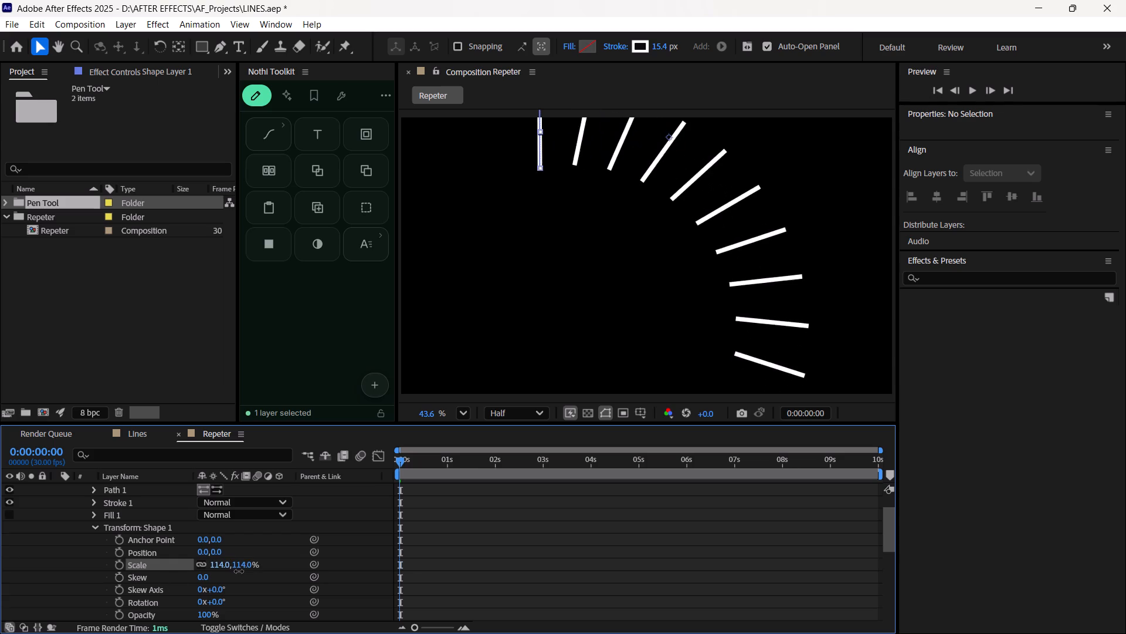
drag(239, 571, 225, 574)
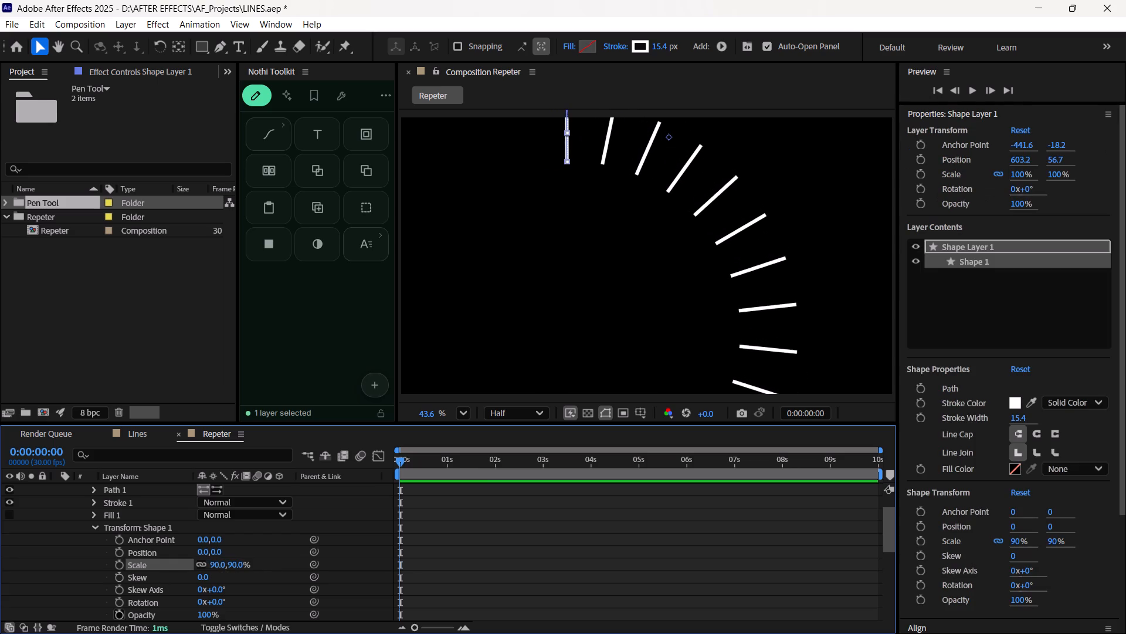
click(93, 527)
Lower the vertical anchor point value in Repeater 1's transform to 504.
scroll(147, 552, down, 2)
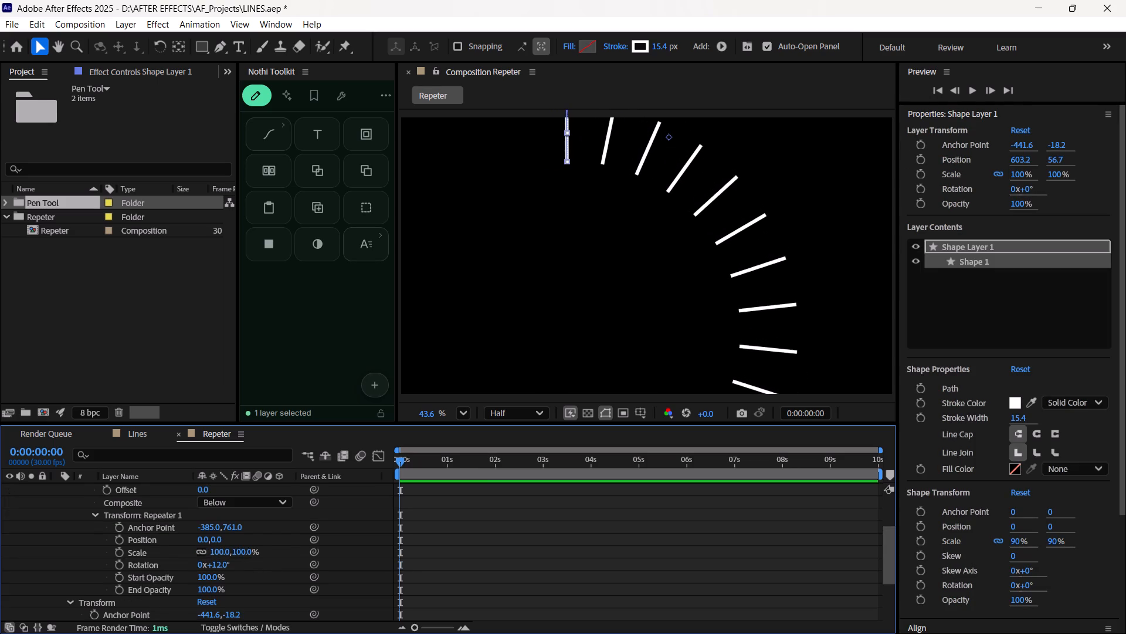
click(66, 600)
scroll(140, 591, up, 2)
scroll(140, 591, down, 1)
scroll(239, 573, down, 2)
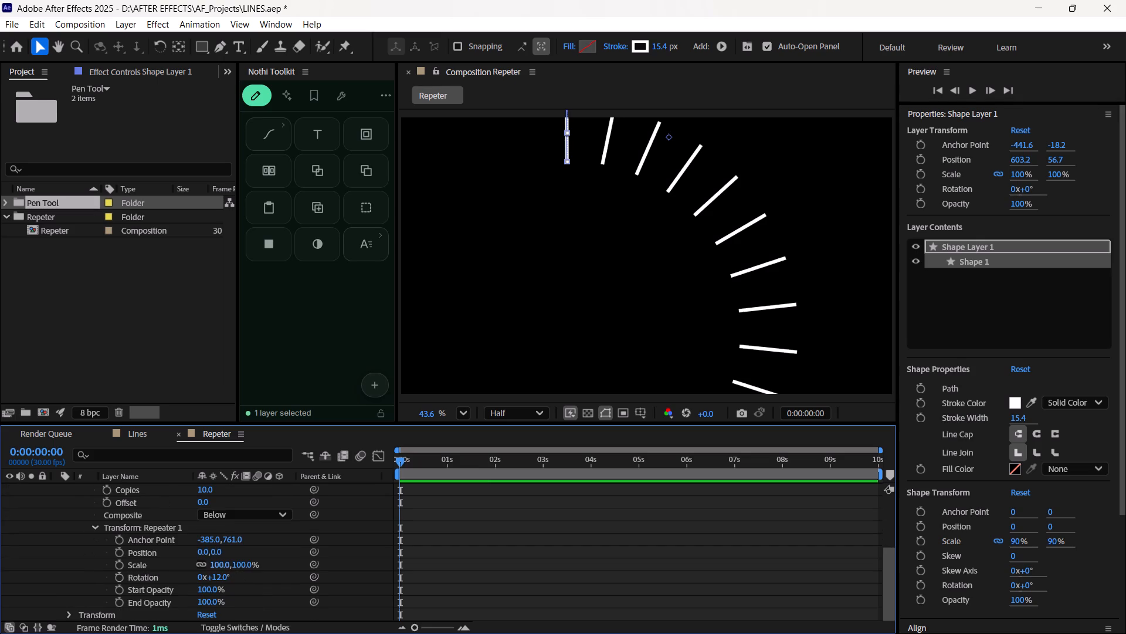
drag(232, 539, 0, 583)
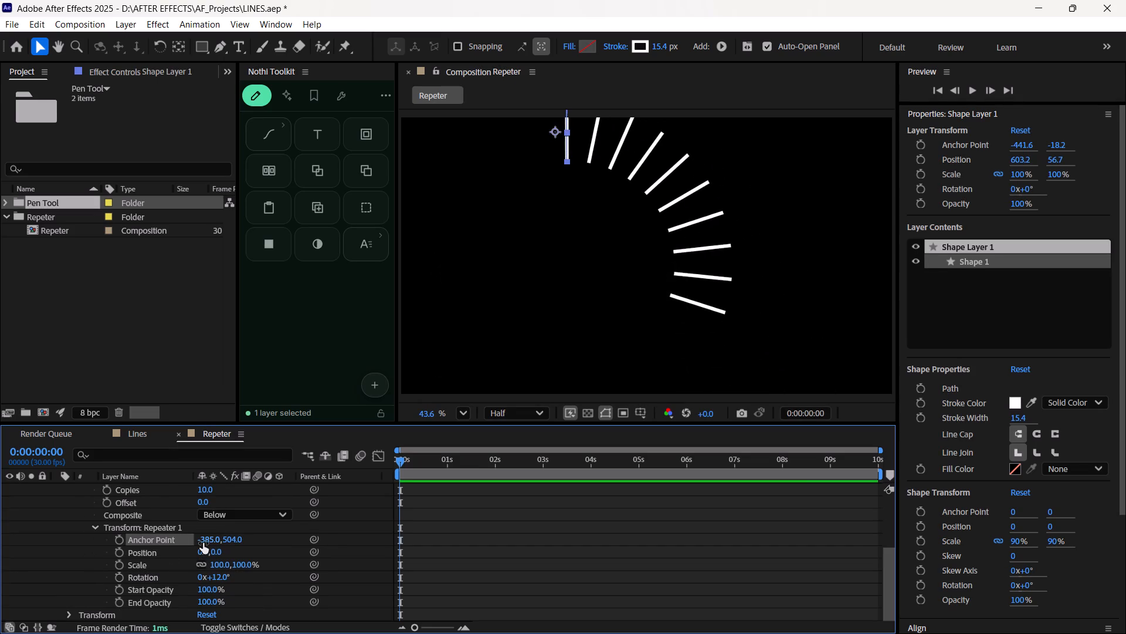
Save the project.
key(ctrl+s)
Fine-tune the anchor point in Repeater 1's transform to -382, 558.
drag(213, 544, 222, 561)
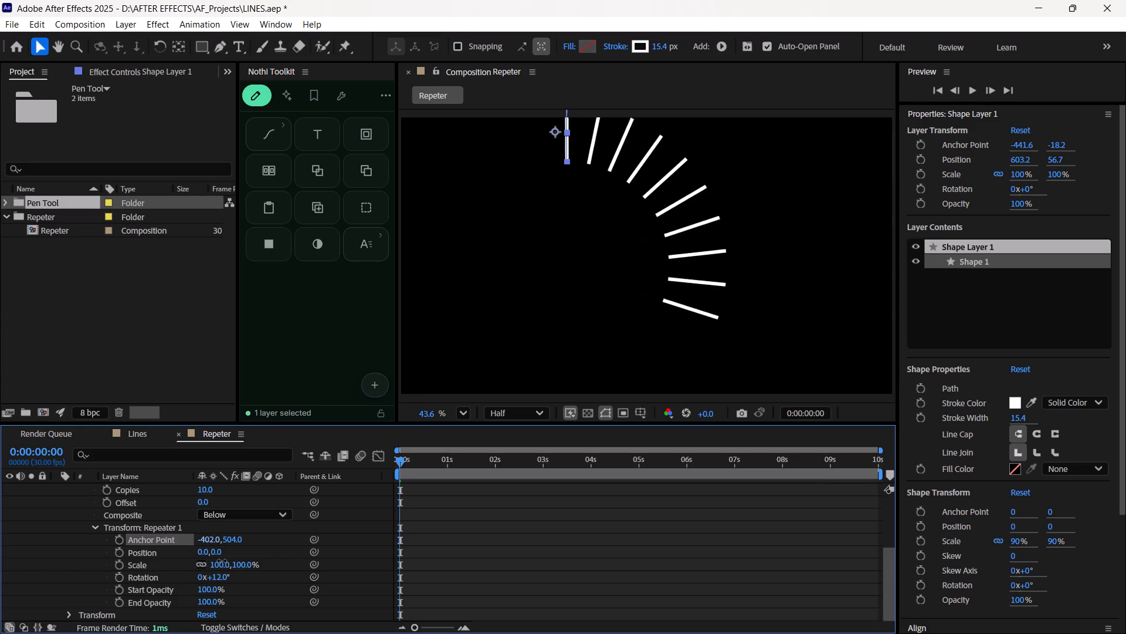
drag(222, 561, 232, 561)
drag(233, 543, 259, 556)
Set the rotation in Repeater 1's transform to 36° so the ten lines form a full circle.
drag(223, 581, 235, 581)
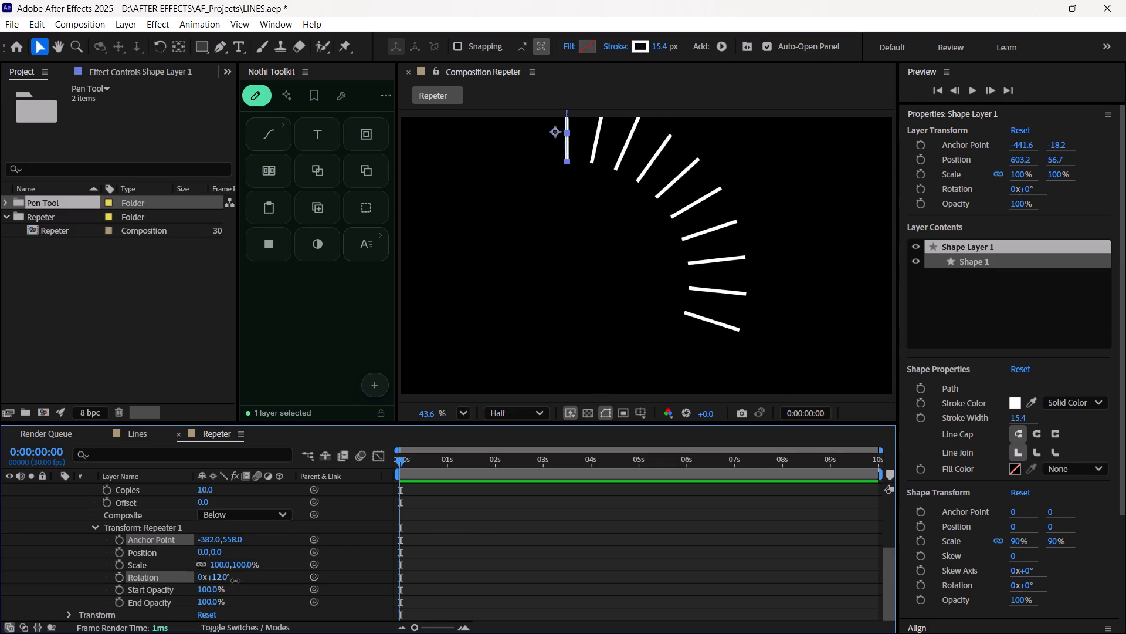
drag(235, 581, 232, 582)
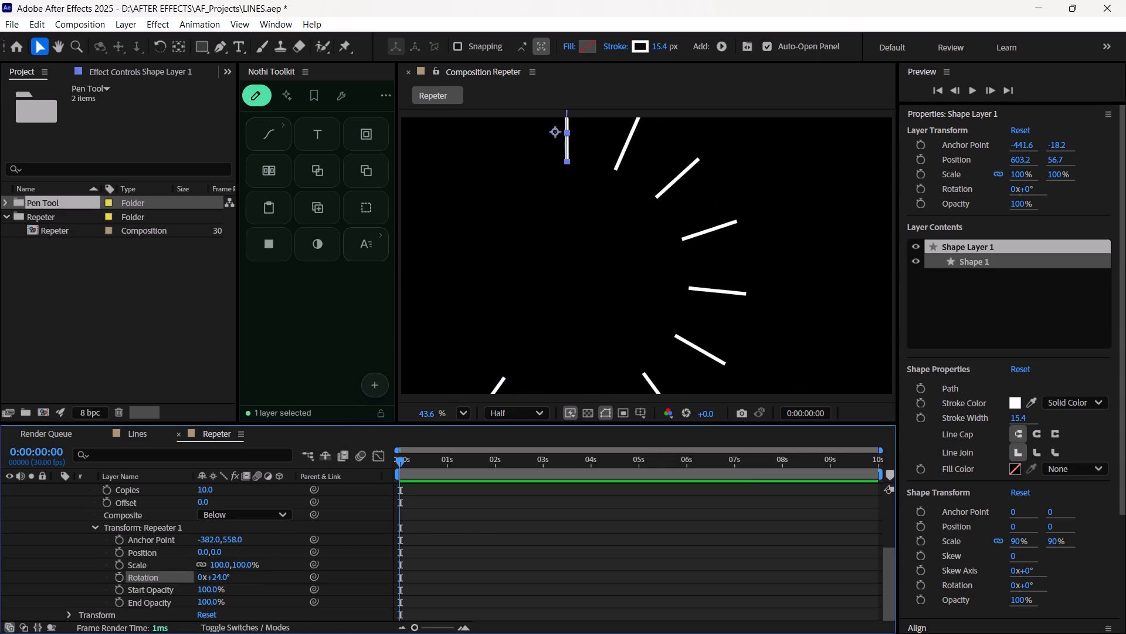
drag(221, 581, 228, 579)
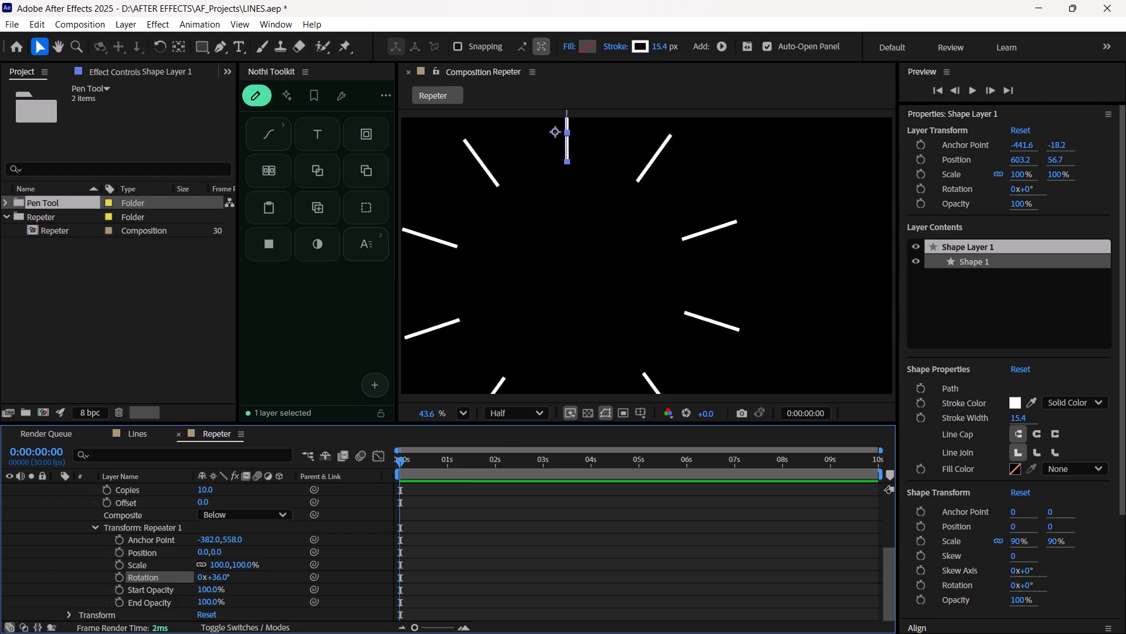
Select Shape Layer 1 and move it in the composition to a position of about 809, 34.
drag(565, 150, 578, 177)
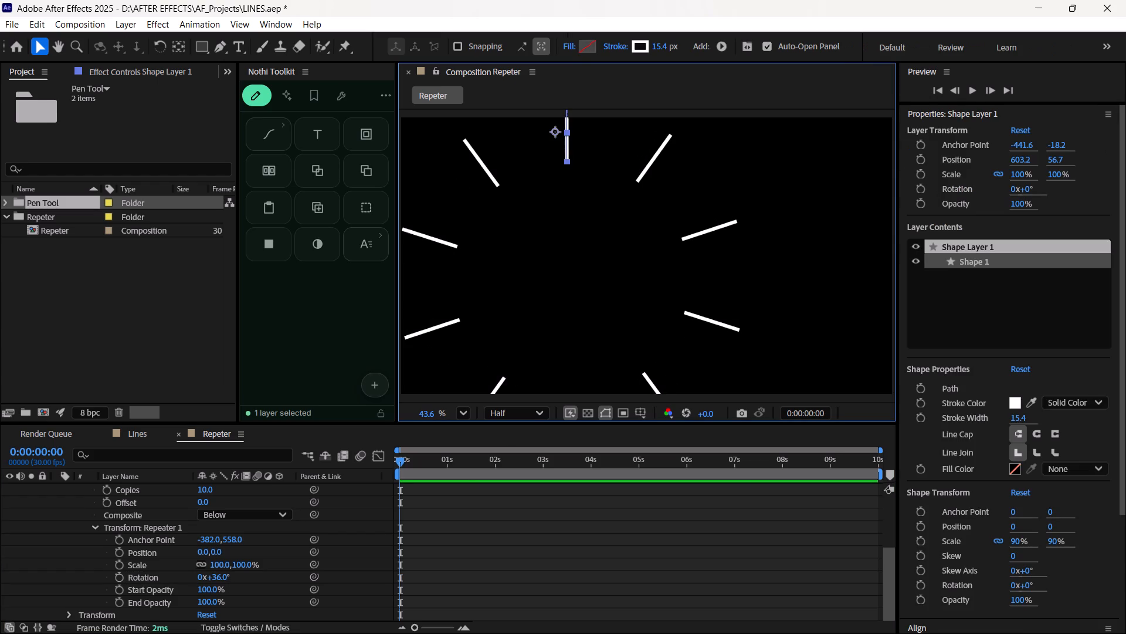
scroll(290, 500, up, 5)
click(168, 487)
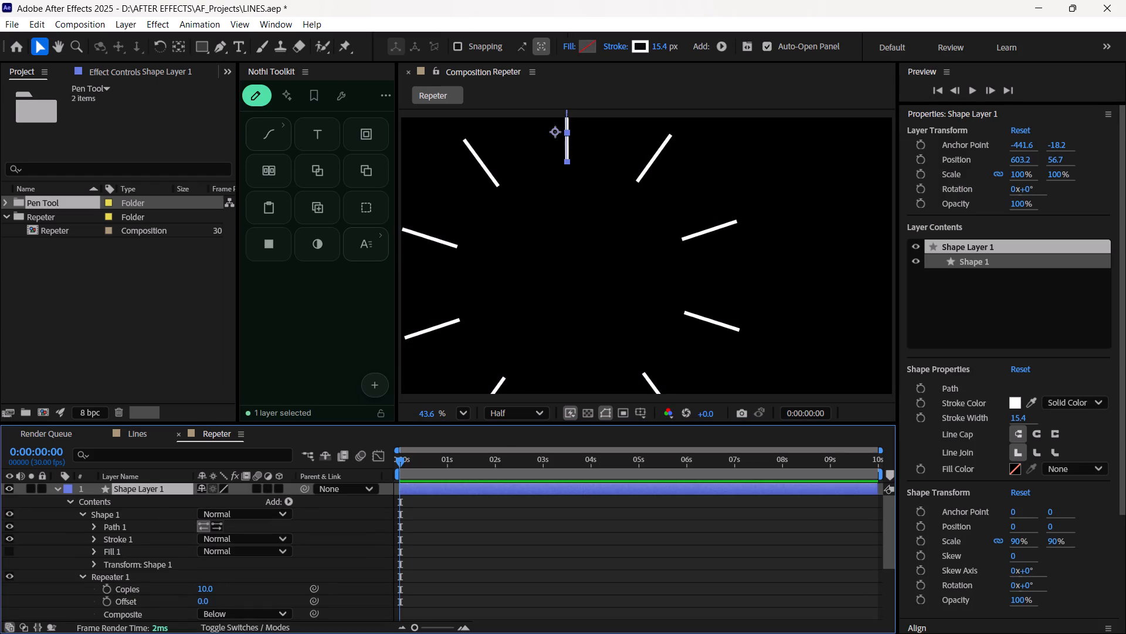
drag(567, 150, 629, 168)
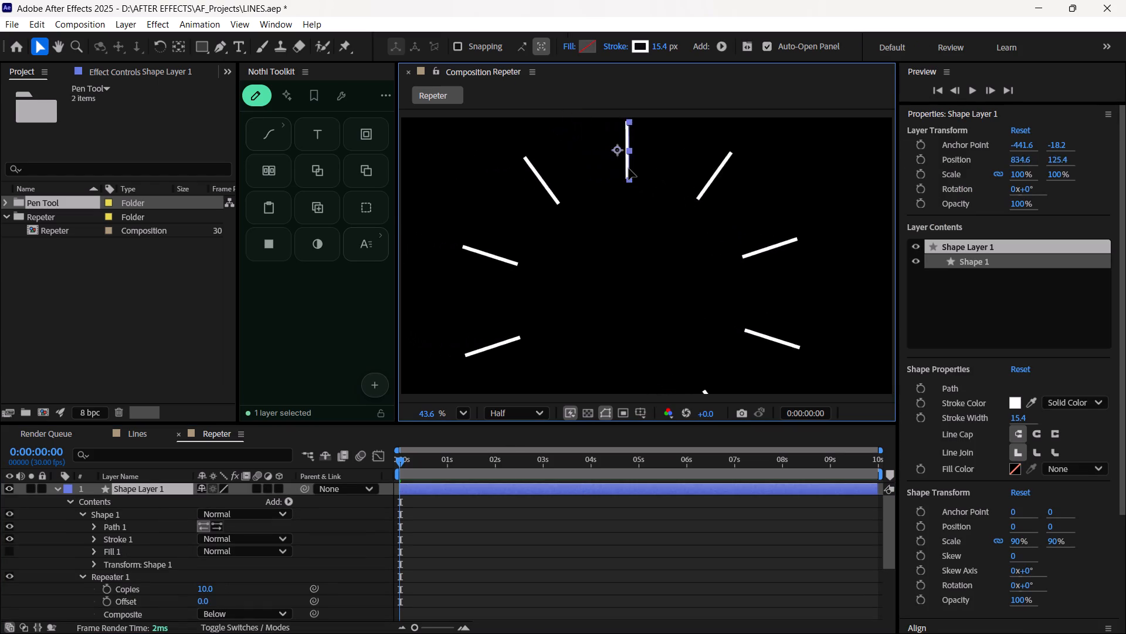
drag(629, 168, 619, 144)
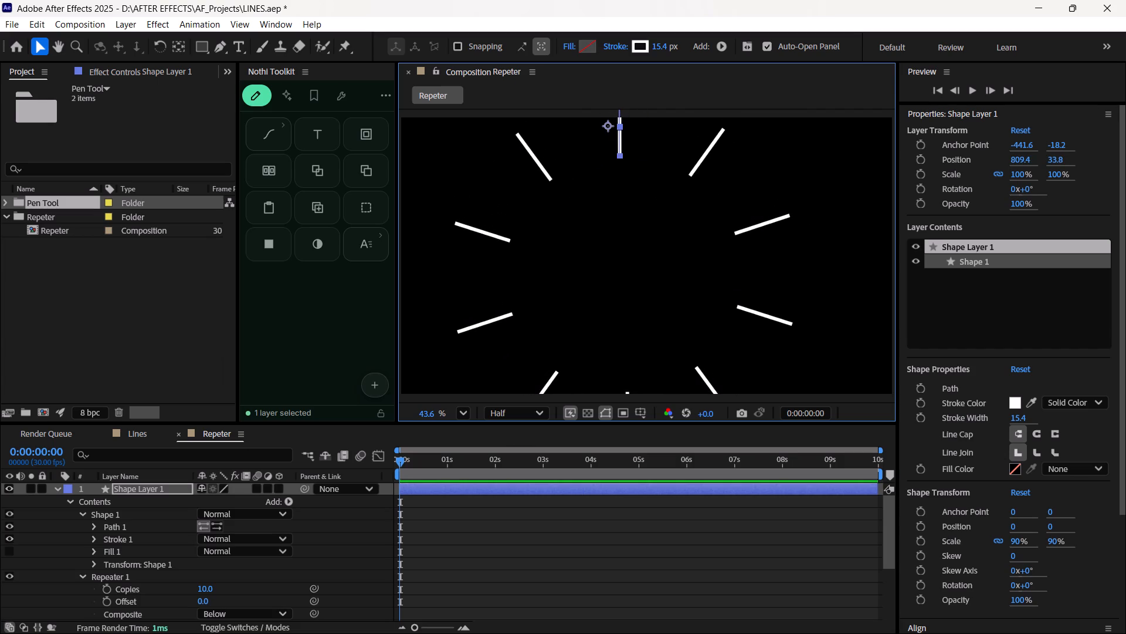
Adjust the anchor point in Repeater 1's transform to -386, 391 to tighten the circle of lines.
scroll(194, 585, down, 2)
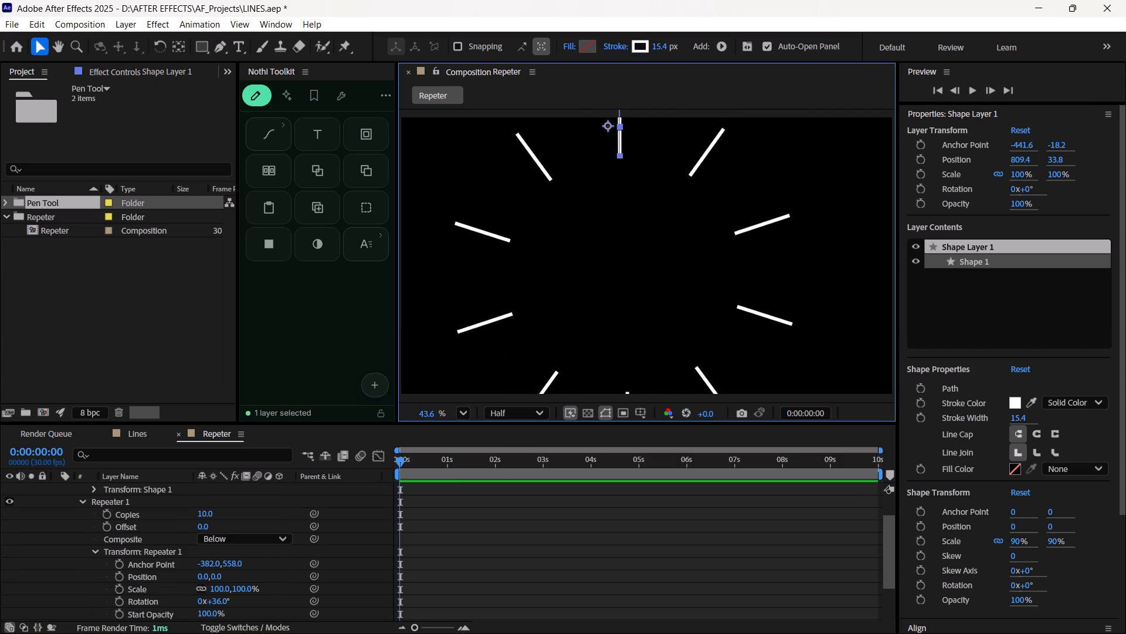
drag(212, 563, 156, 574)
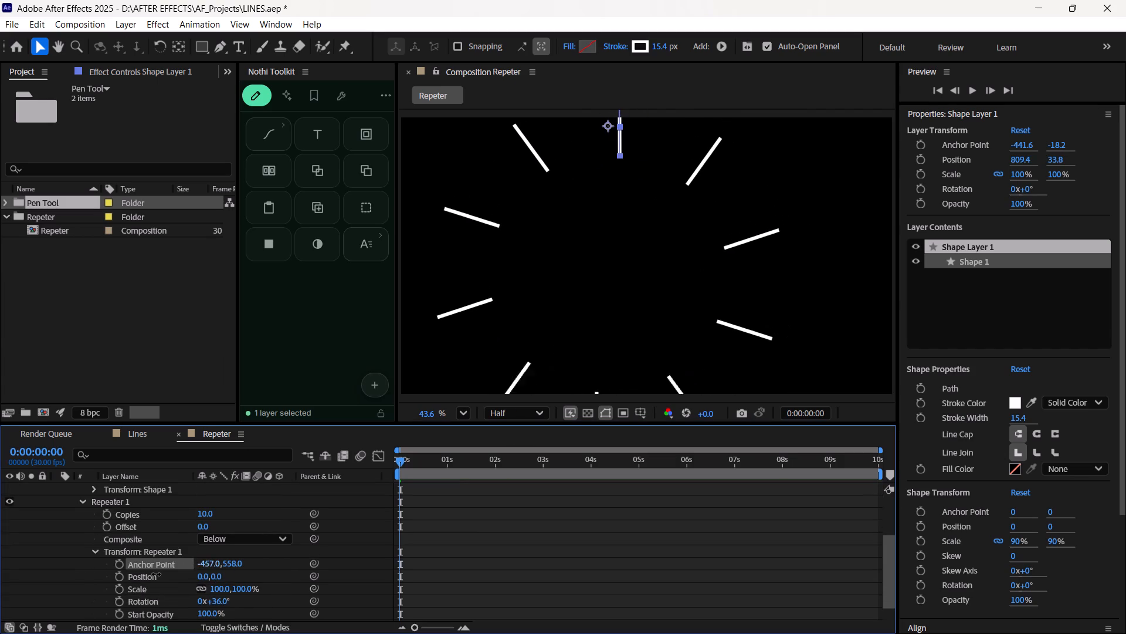
drag(156, 574, 262, 559)
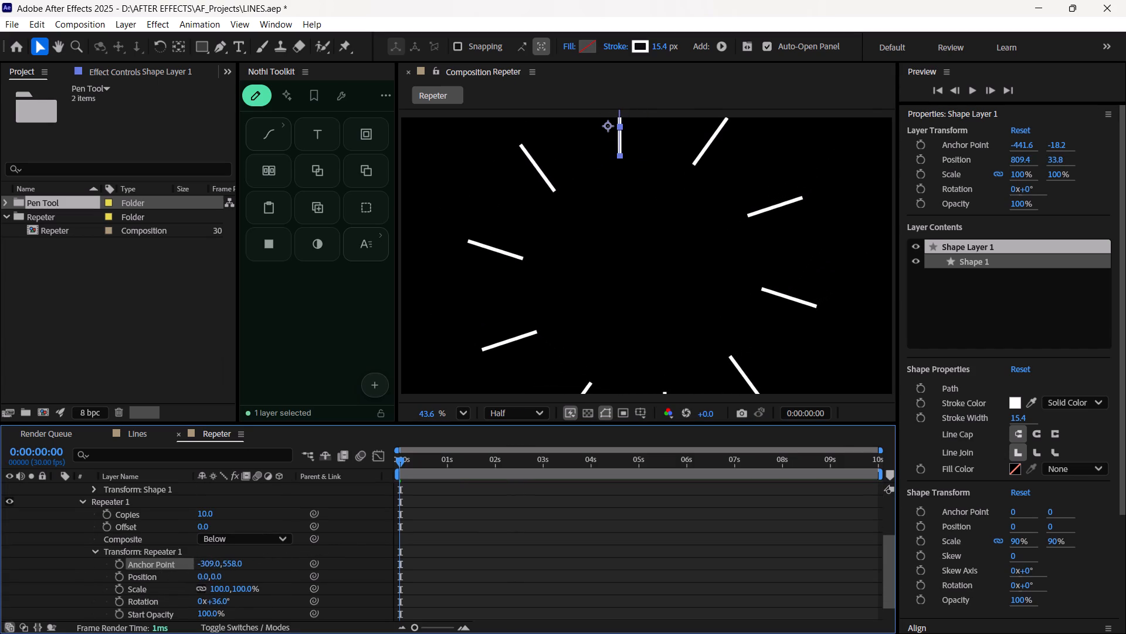
drag(230, 566, 41, 590)
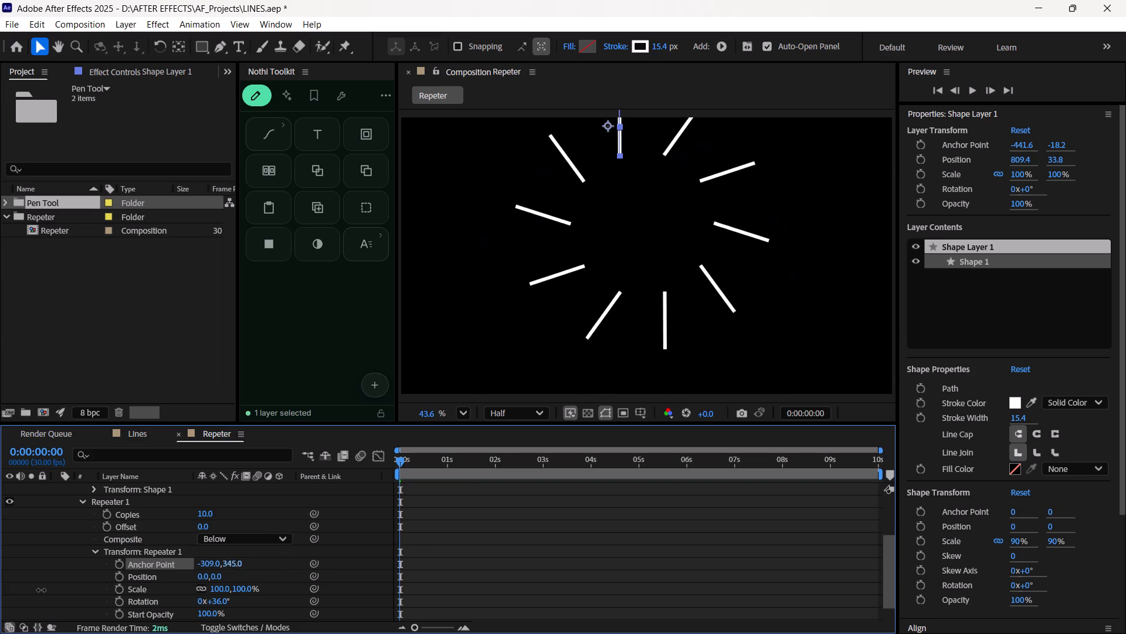
drag(41, 590, 64, 620)
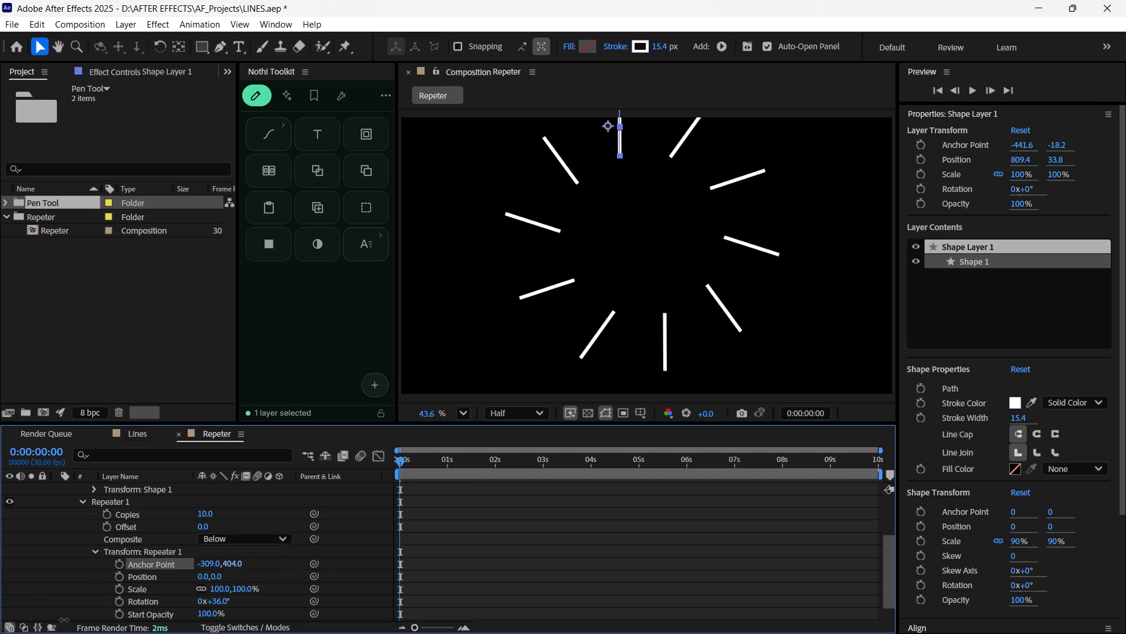
drag(64, 620, 54, 620)
drag(209, 568, 160, 575)
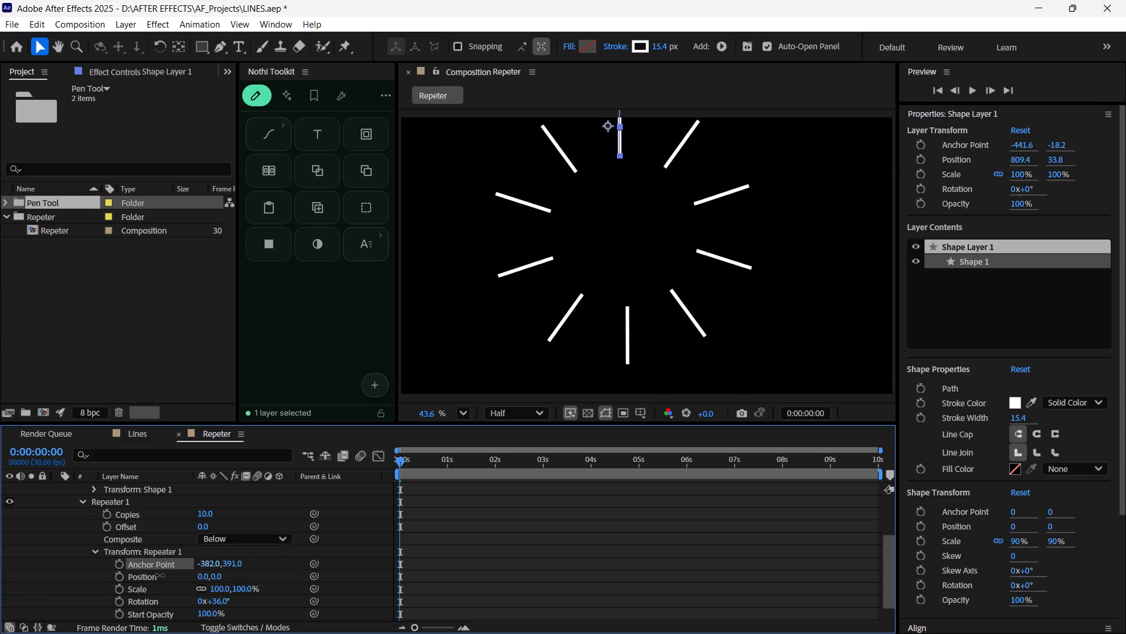
drag(160, 575, 160, 575)
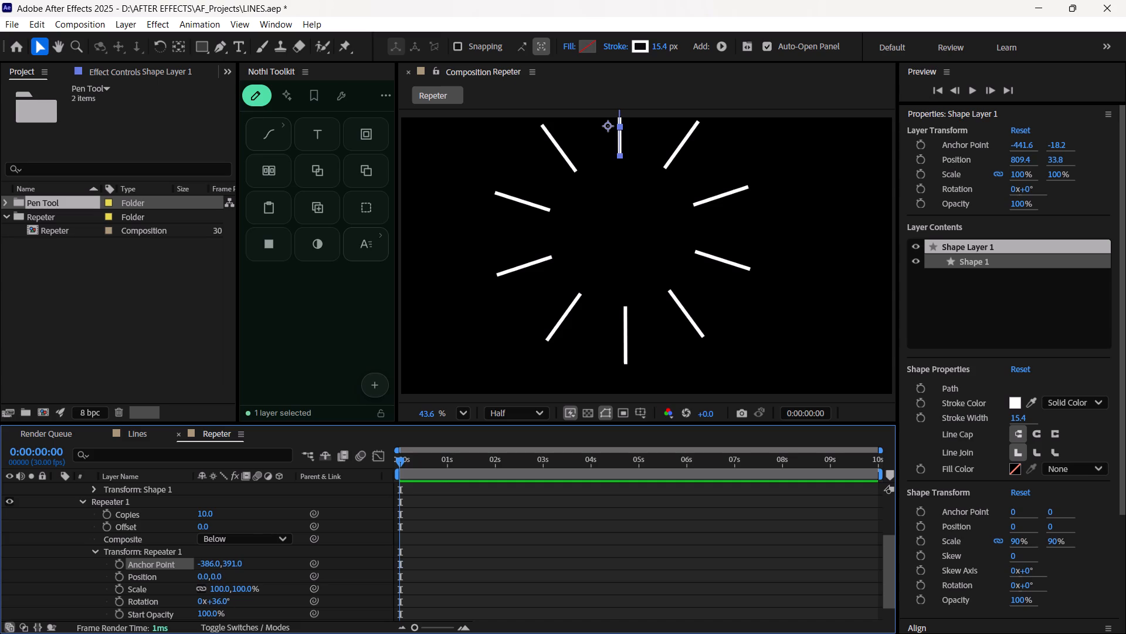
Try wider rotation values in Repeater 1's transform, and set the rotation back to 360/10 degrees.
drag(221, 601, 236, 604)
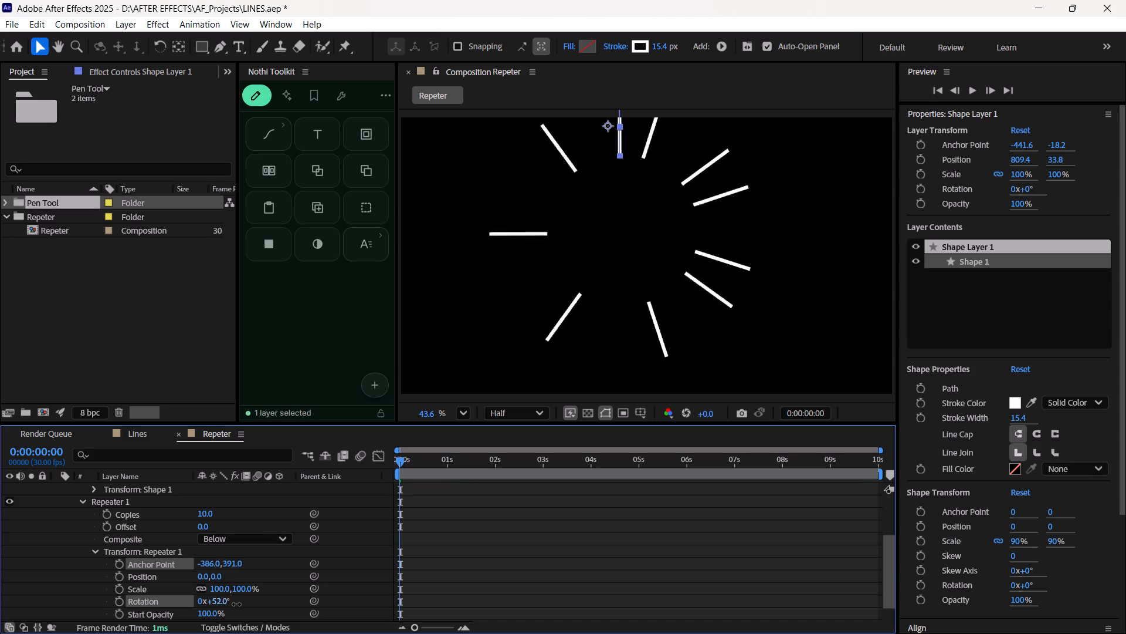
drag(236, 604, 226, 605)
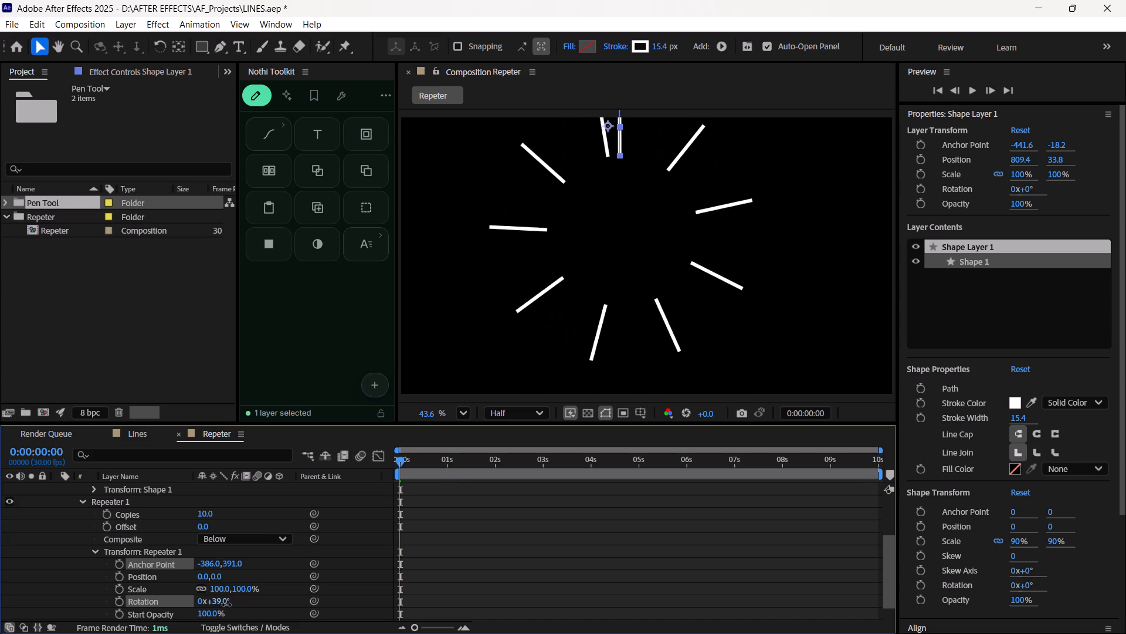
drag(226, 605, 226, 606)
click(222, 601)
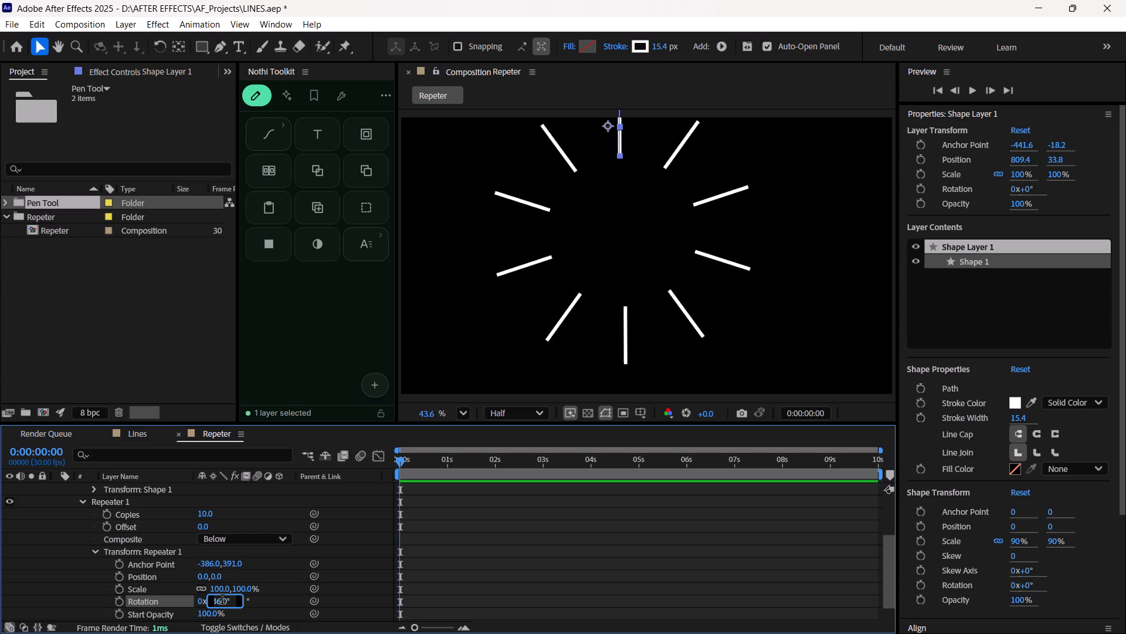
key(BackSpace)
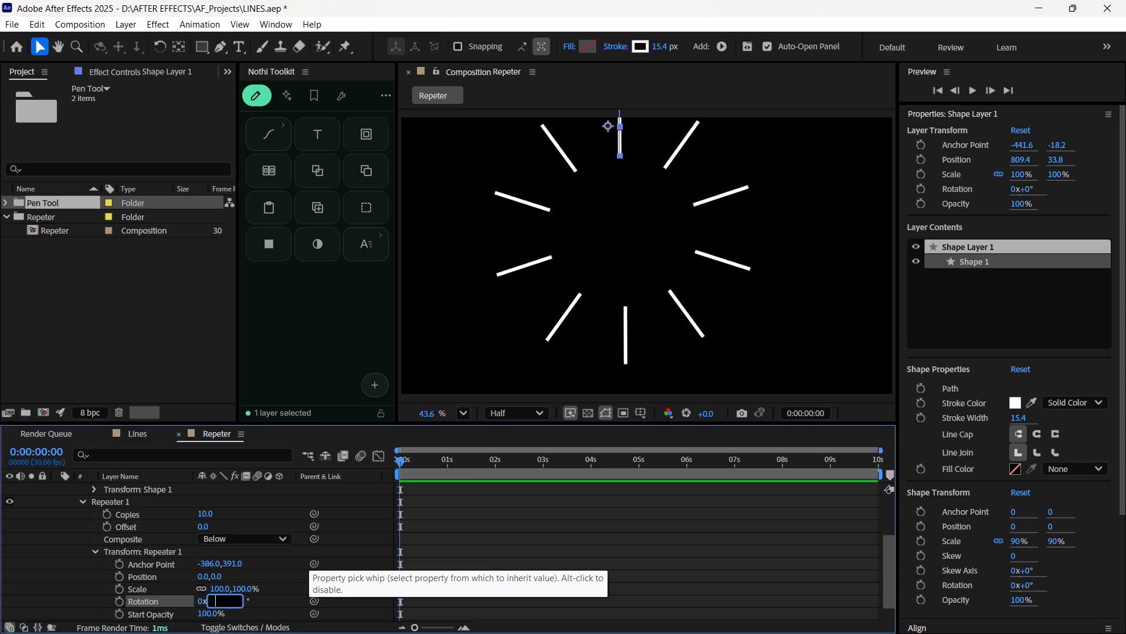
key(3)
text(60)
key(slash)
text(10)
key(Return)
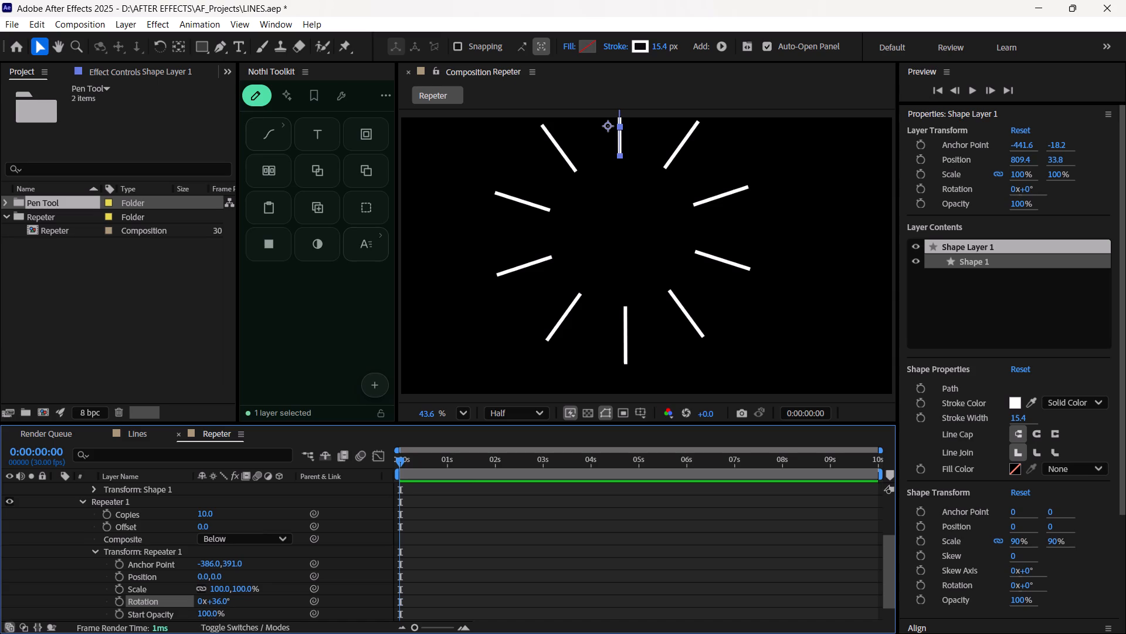
Move Shape Layer 1 down in the composition to a position of about 819, 139.
drag(619, 143, 622, 170)
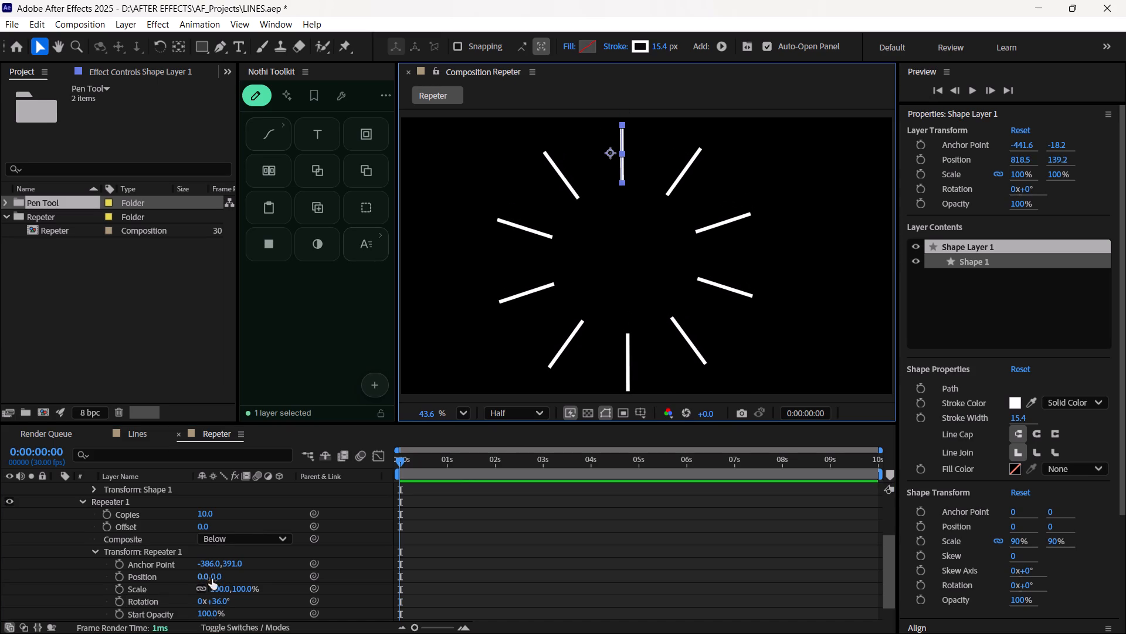
Adjust the anchor point in Repeater 1's transform to -405, 317 to shrink the circle and even it out.
drag(212, 565, 143, 572)
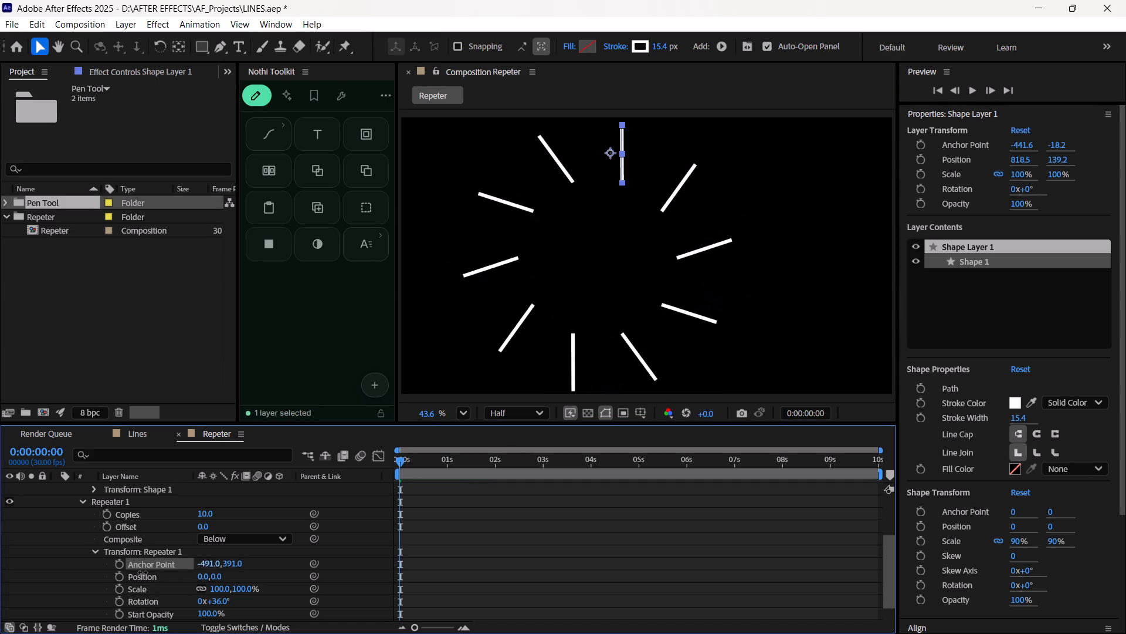
drag(143, 572, 195, 562)
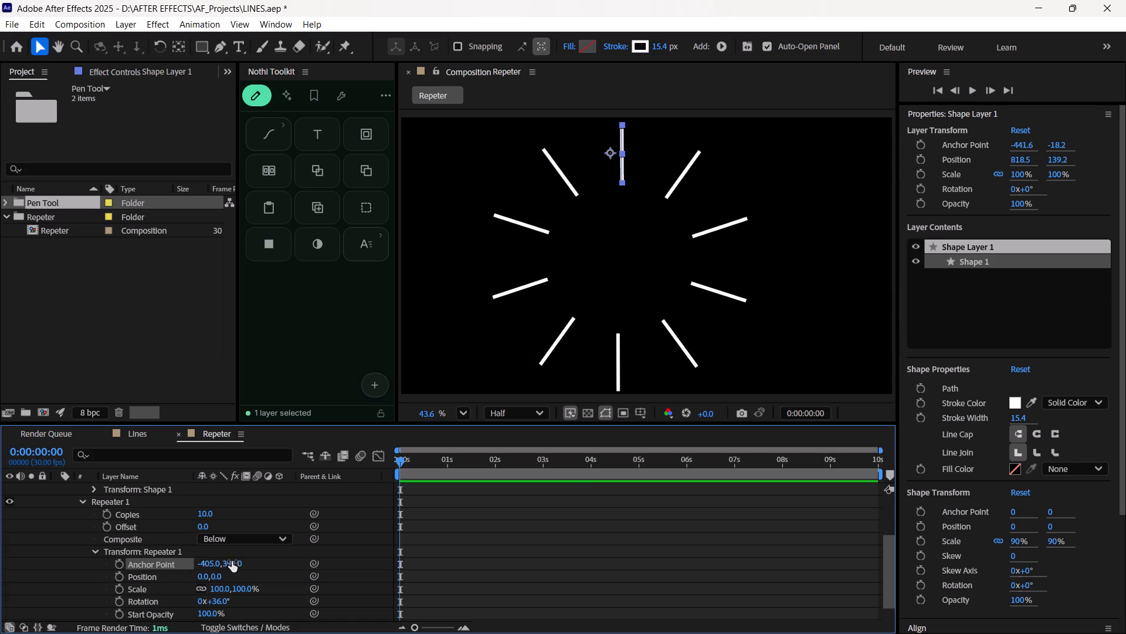
drag(233, 564, 125, 589)
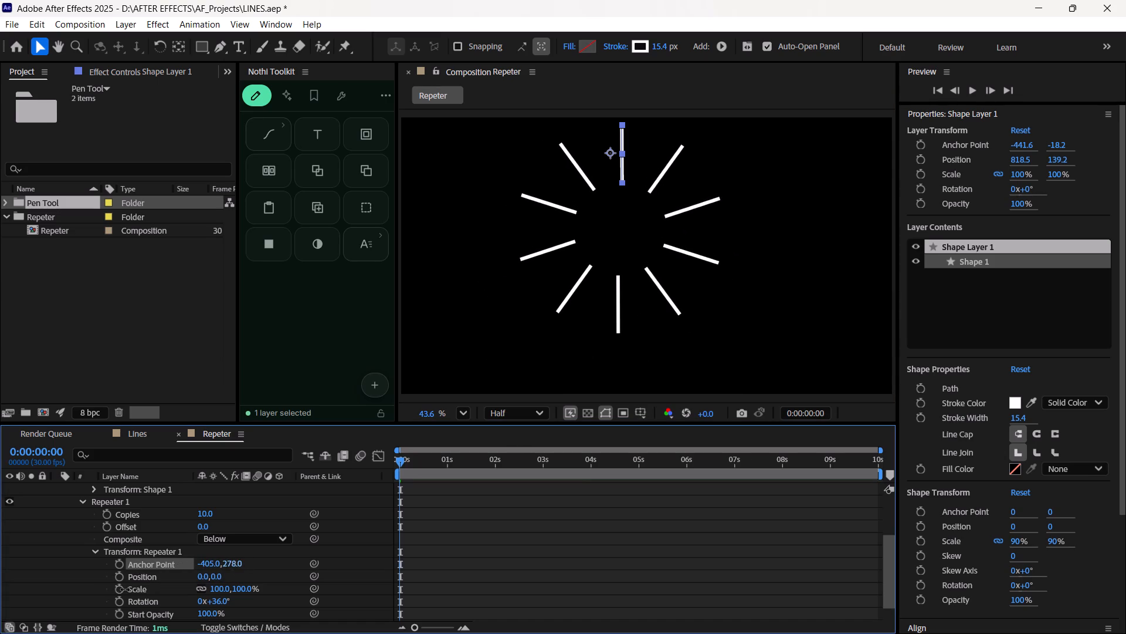
drag(125, 589, 137, 606)
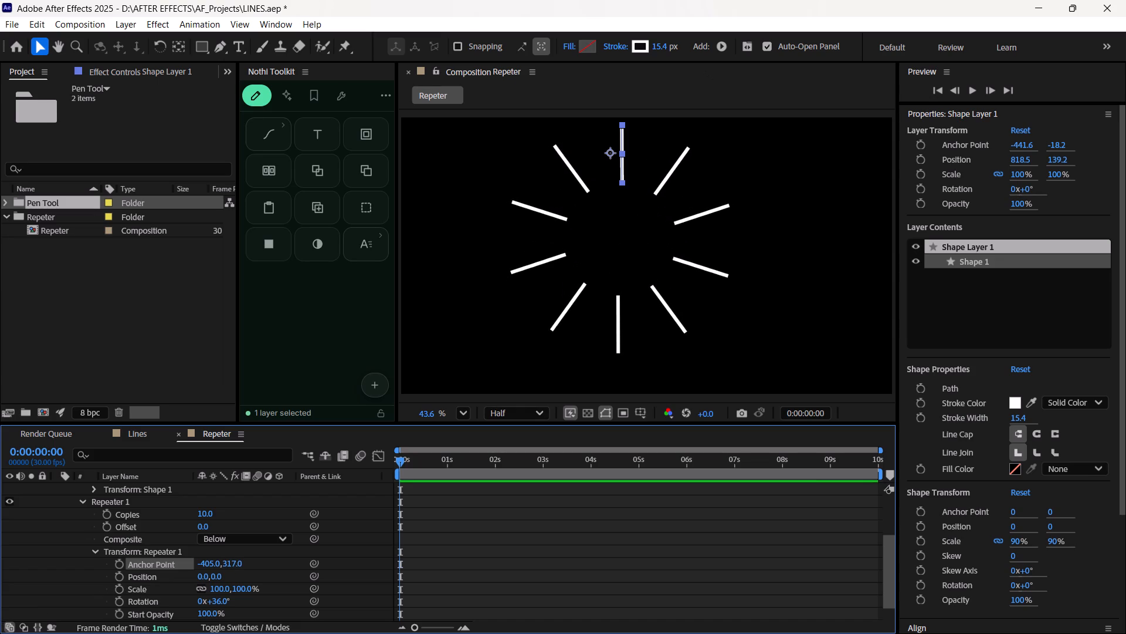
Move Shape Layer 1 to a position of about 869, 210 to bring the circle toward the composition centre.
drag(622, 171, 635, 190)
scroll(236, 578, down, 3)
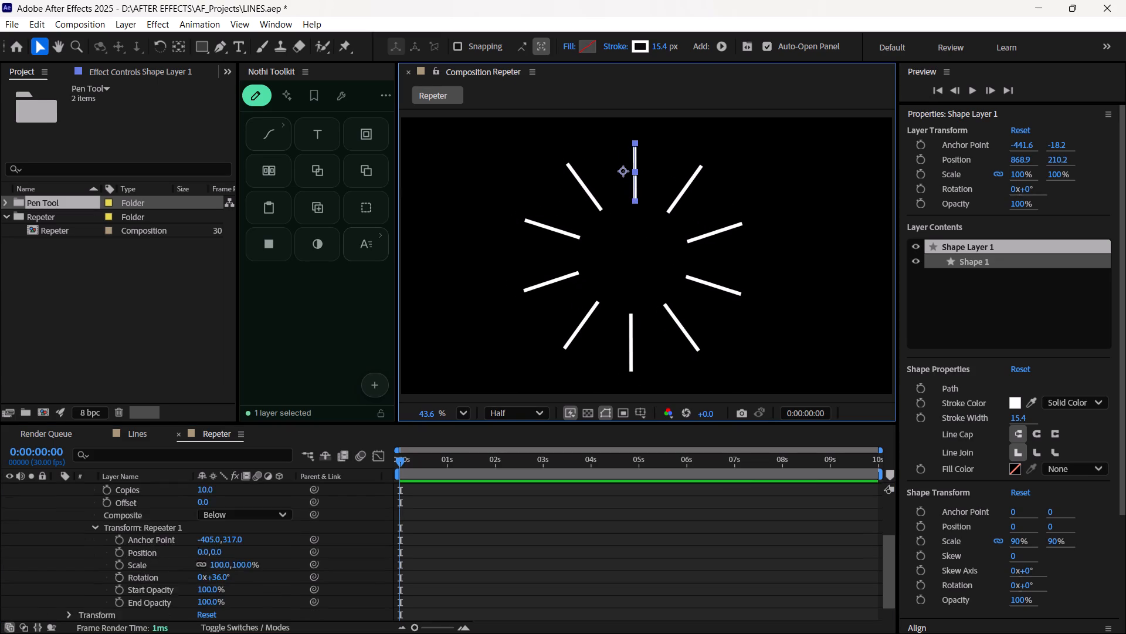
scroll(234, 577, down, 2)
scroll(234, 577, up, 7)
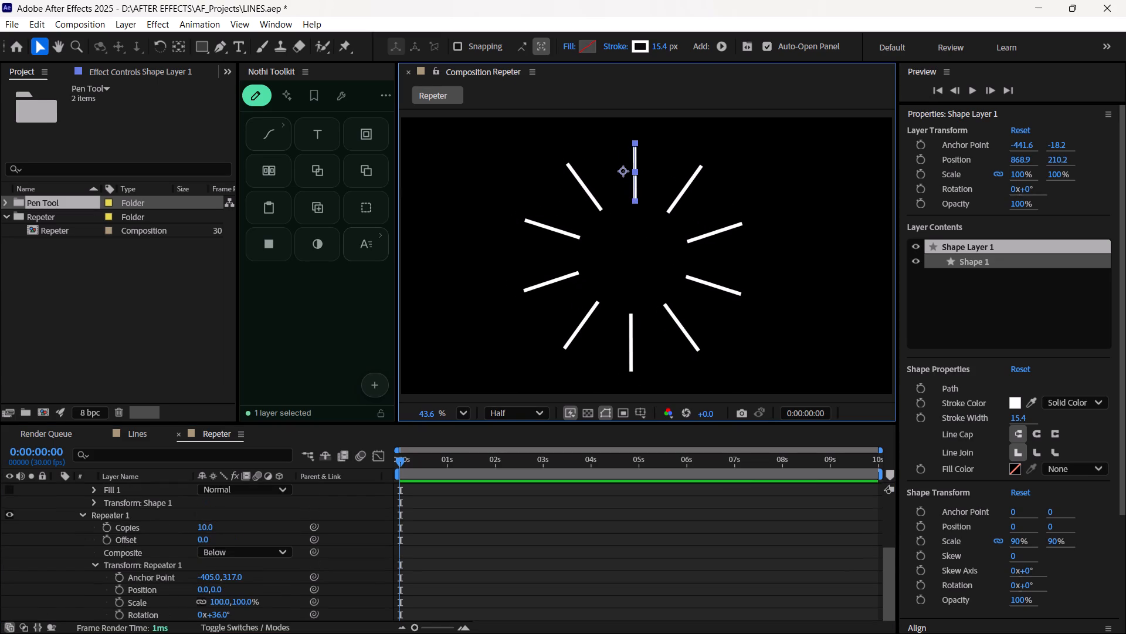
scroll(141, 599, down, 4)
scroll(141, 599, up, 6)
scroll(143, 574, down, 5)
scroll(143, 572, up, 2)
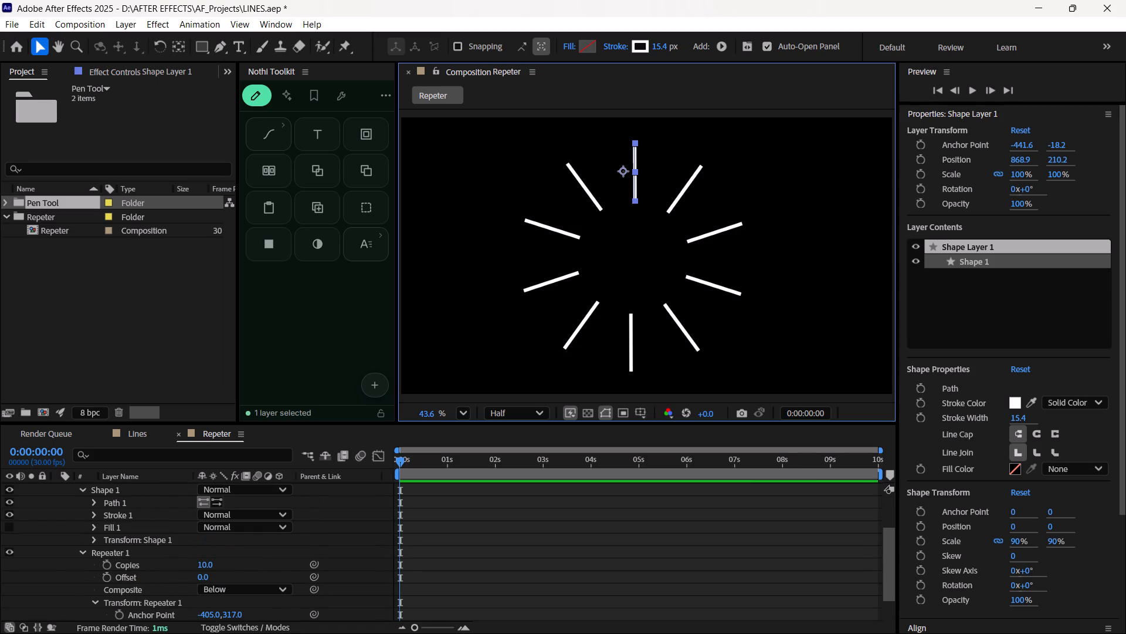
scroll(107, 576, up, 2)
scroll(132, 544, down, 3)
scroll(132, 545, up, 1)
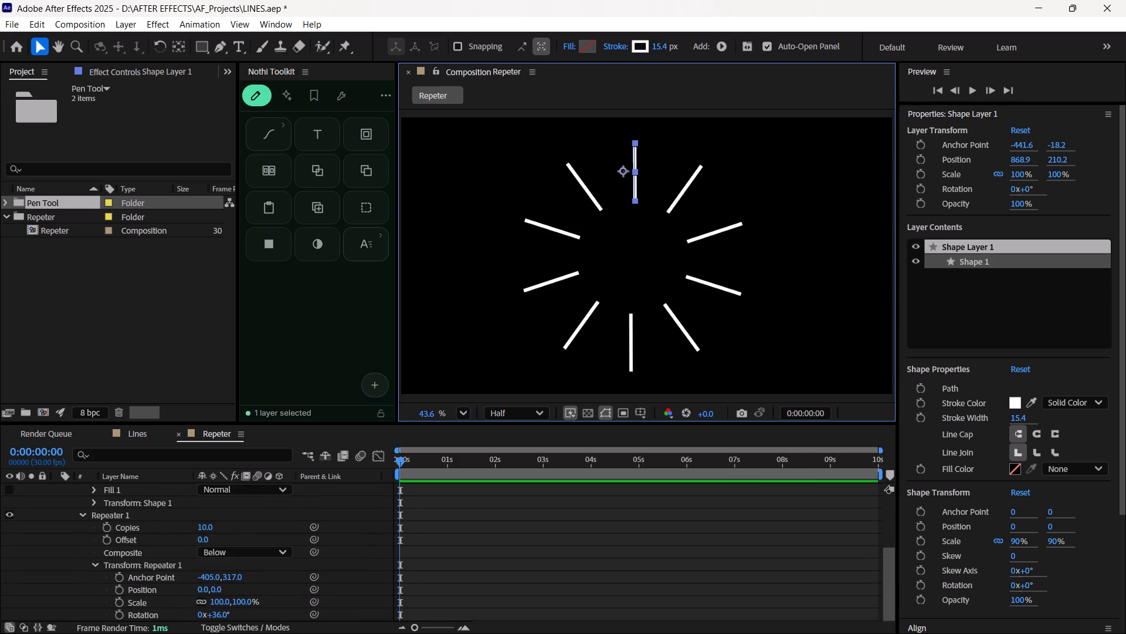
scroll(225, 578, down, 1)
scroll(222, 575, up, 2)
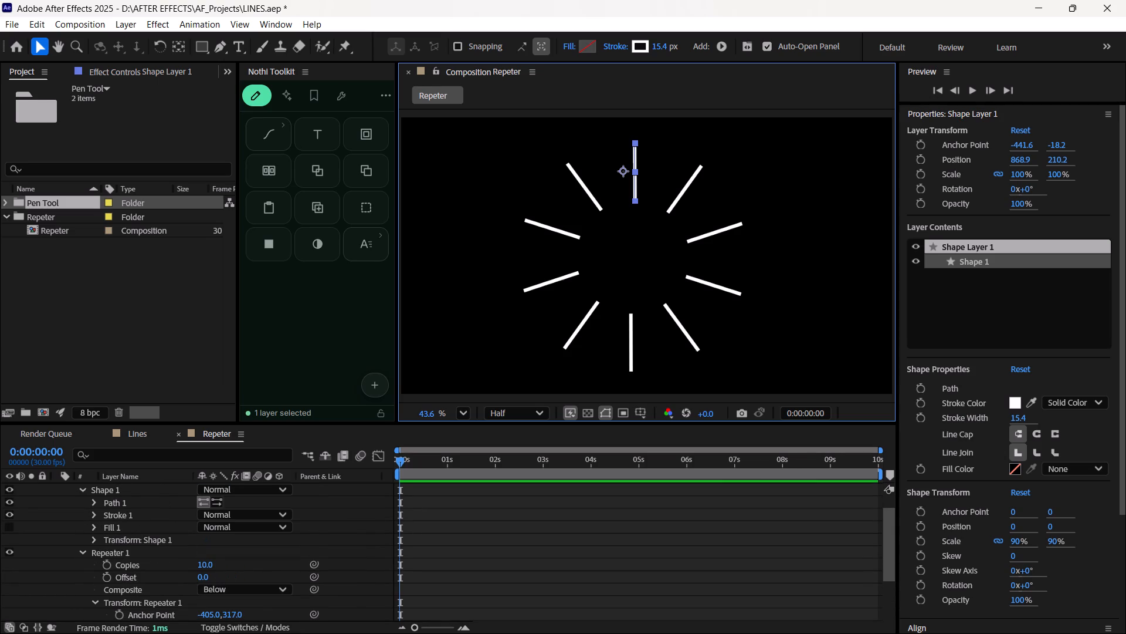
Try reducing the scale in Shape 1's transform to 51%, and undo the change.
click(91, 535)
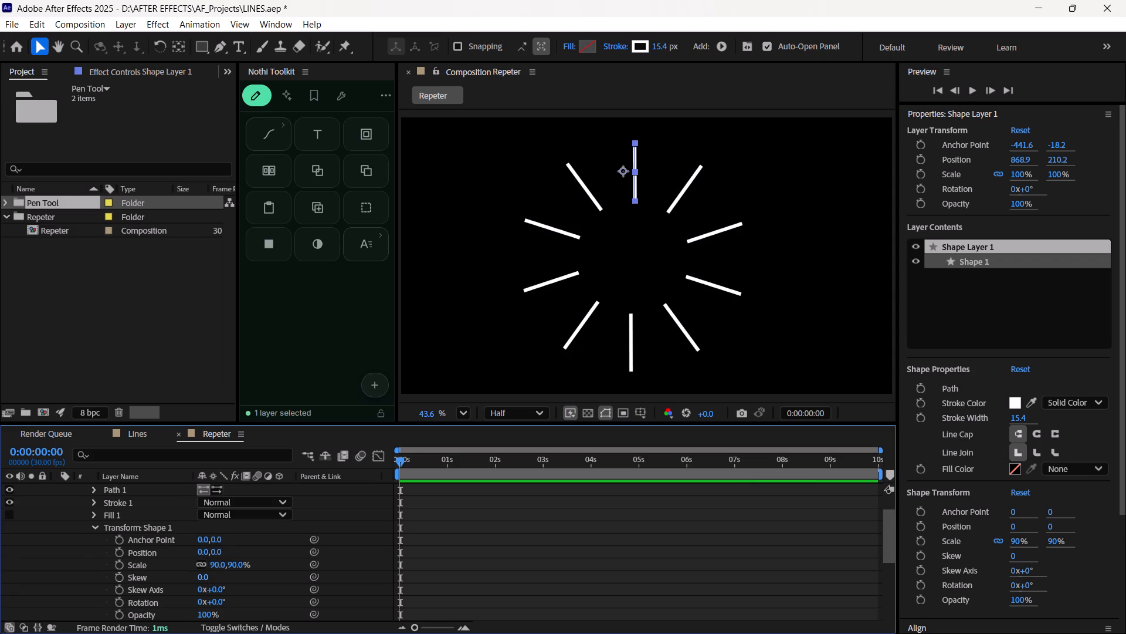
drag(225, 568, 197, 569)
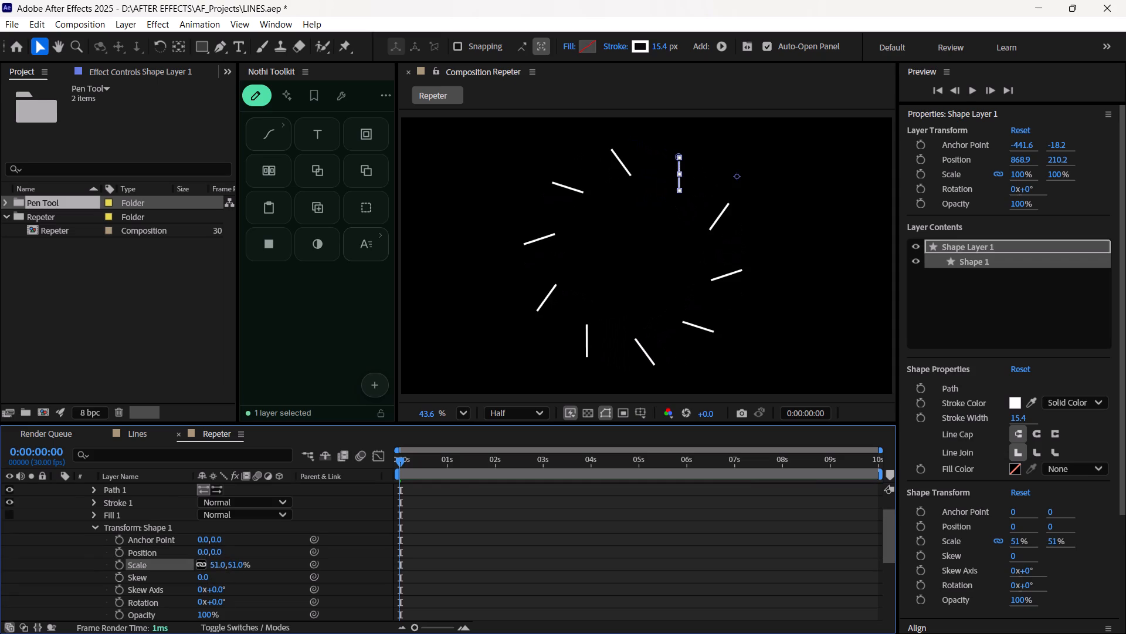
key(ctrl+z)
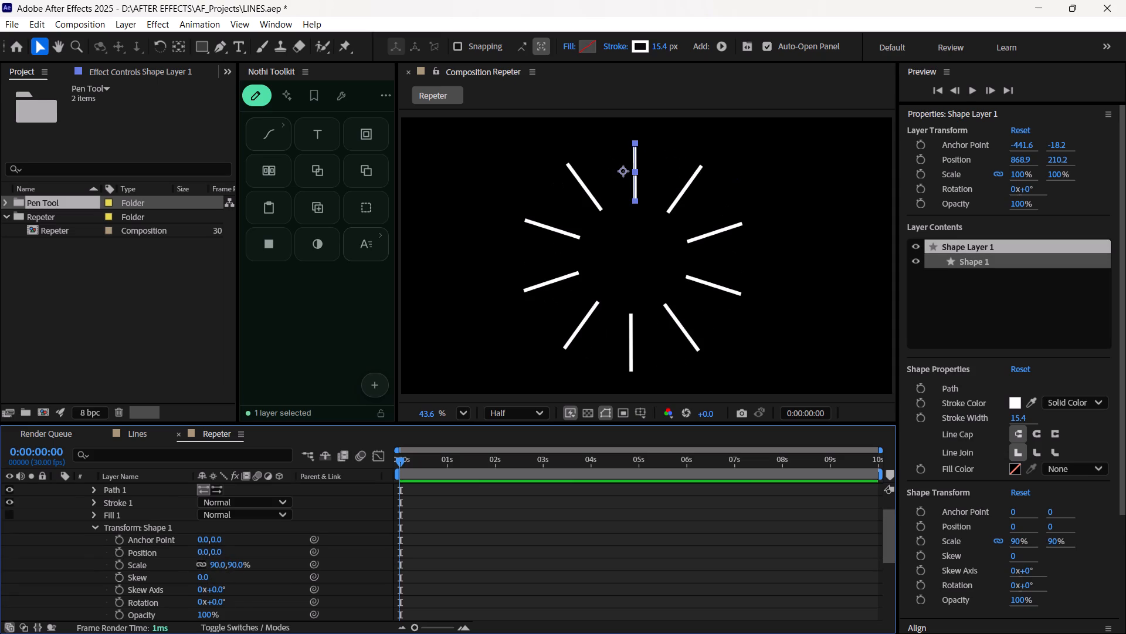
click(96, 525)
Set the scale in Shape Layer 1's layer transform to 84%.
scroll(132, 564, down, 3)
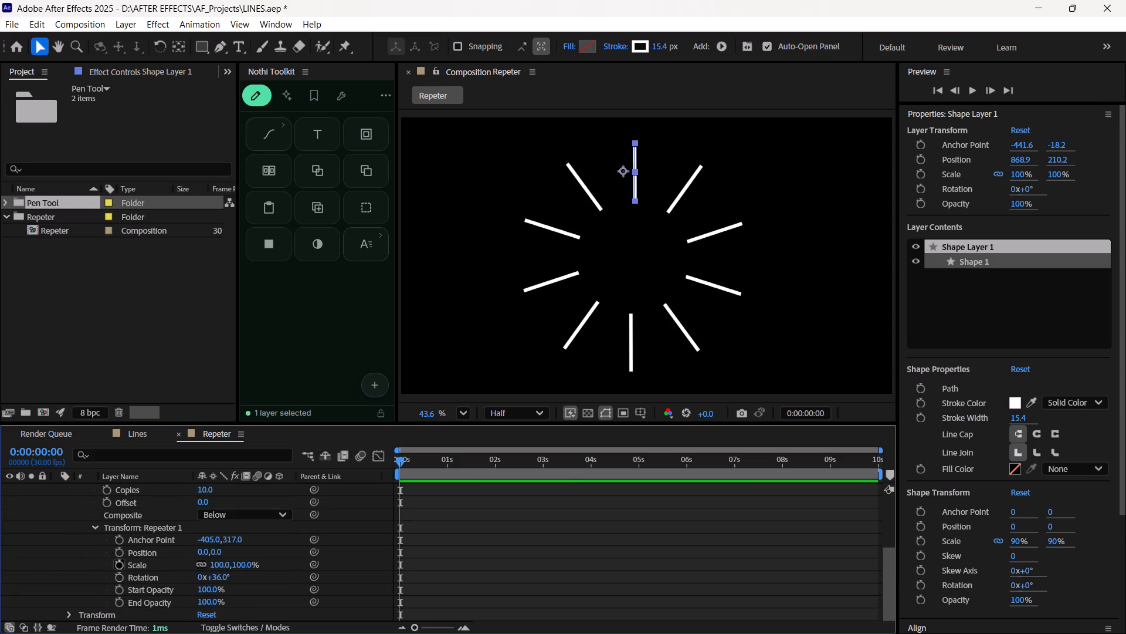
click(72, 612)
scroll(72, 612, down, 2)
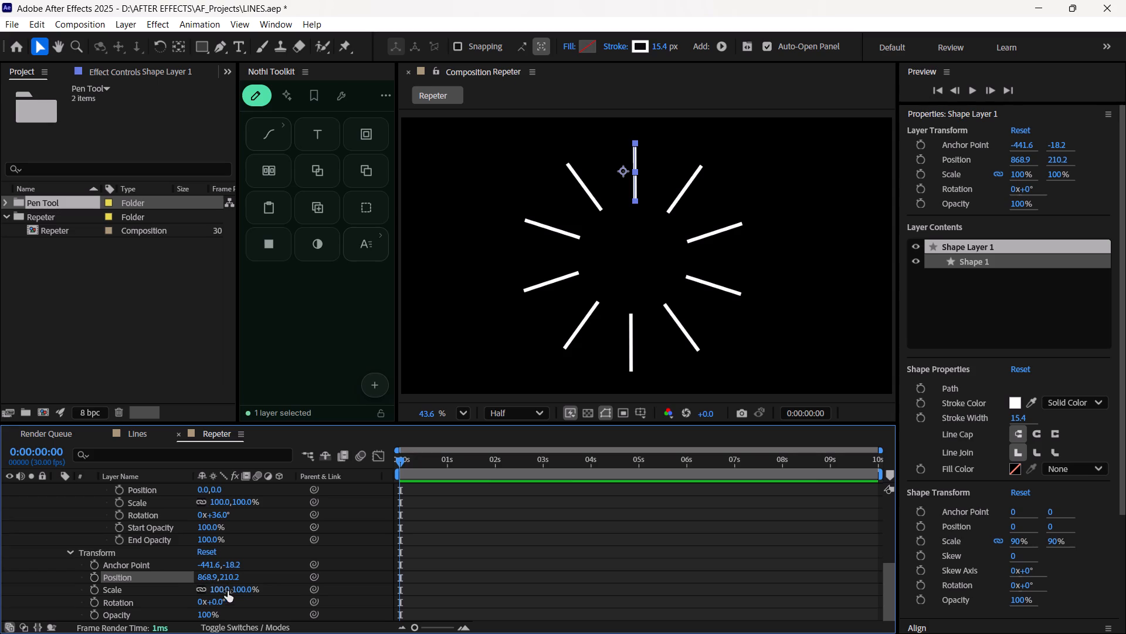
drag(228, 591, 217, 592)
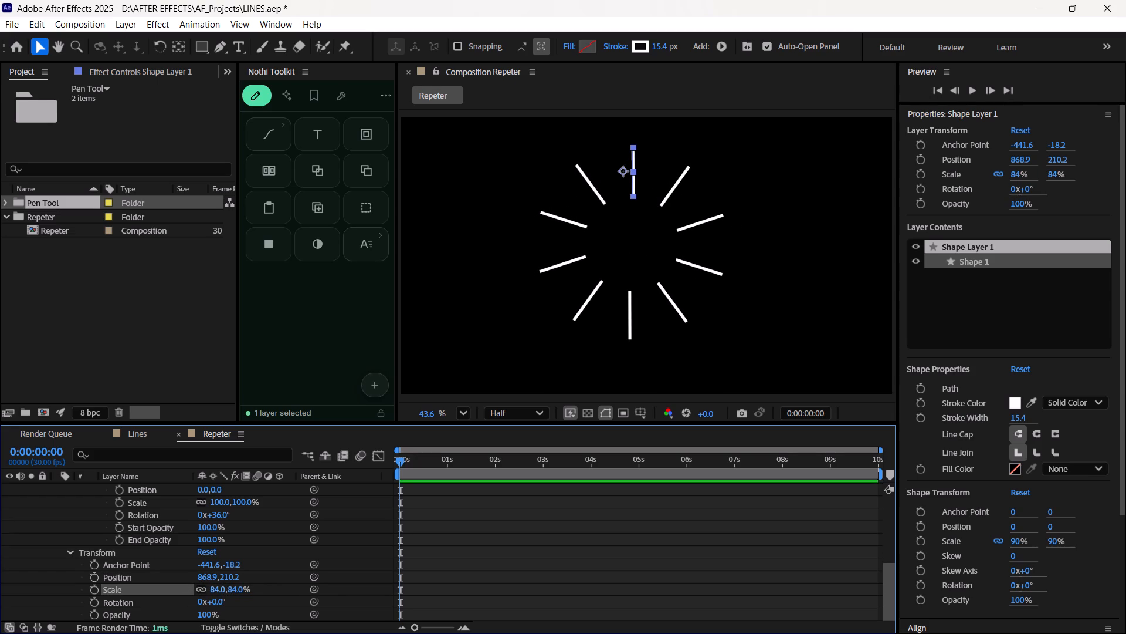
Adjust the anchor point in Repeater 1's transform to -397, 317 so the lines form an even circle.
click(65, 551)
scroll(131, 532, up, 1)
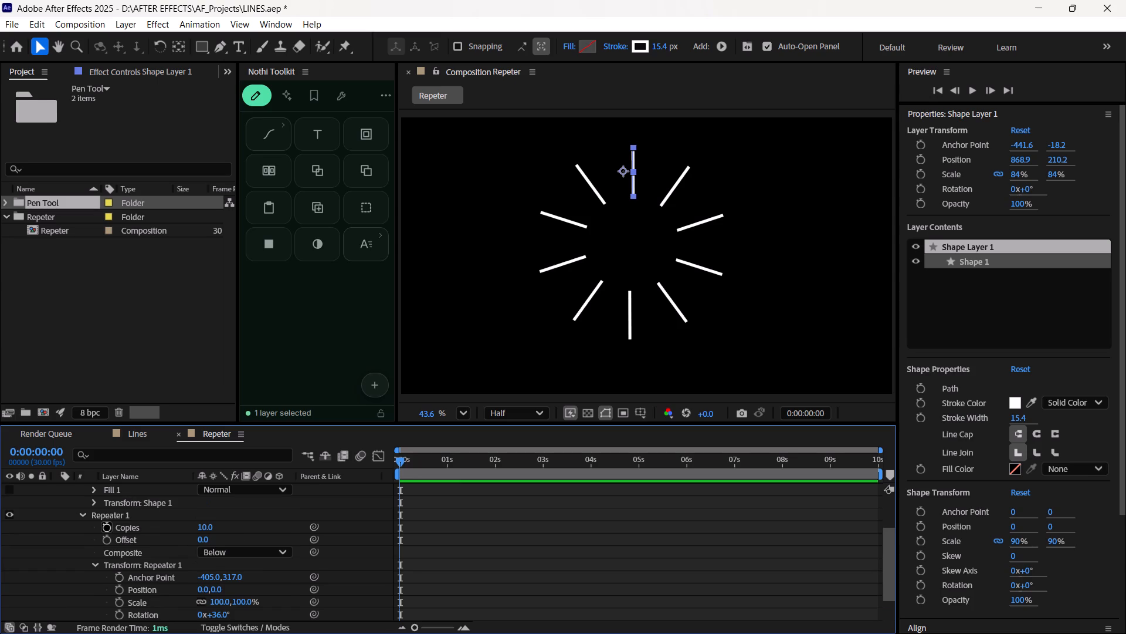
scroll(104, 517, up, 1)
click(94, 538)
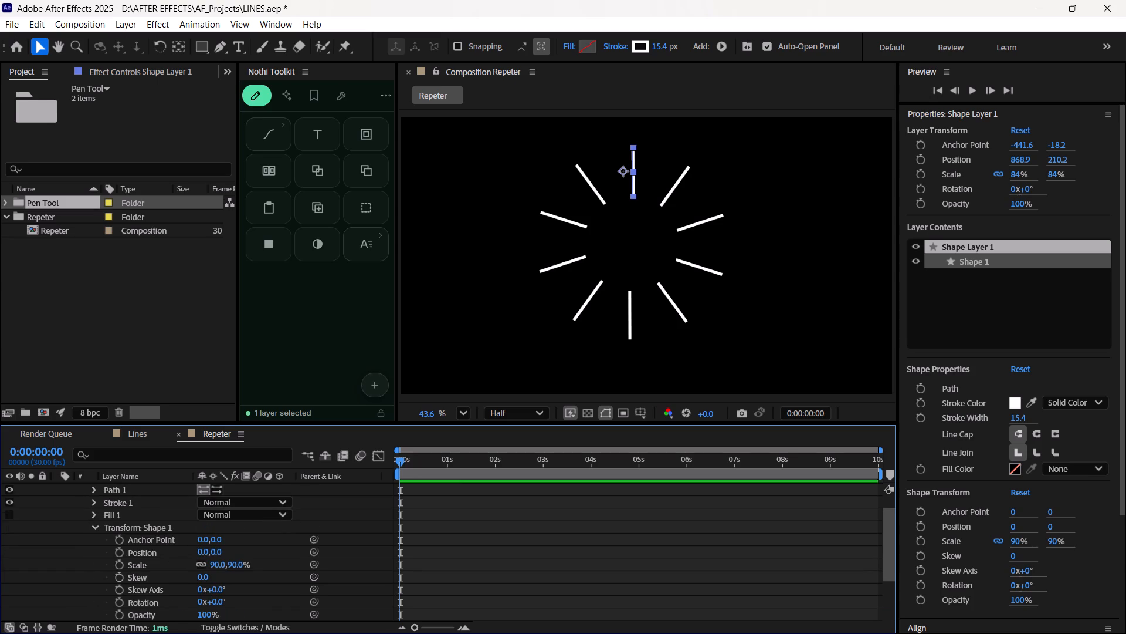
click(94, 526)
scroll(145, 537, down, 2)
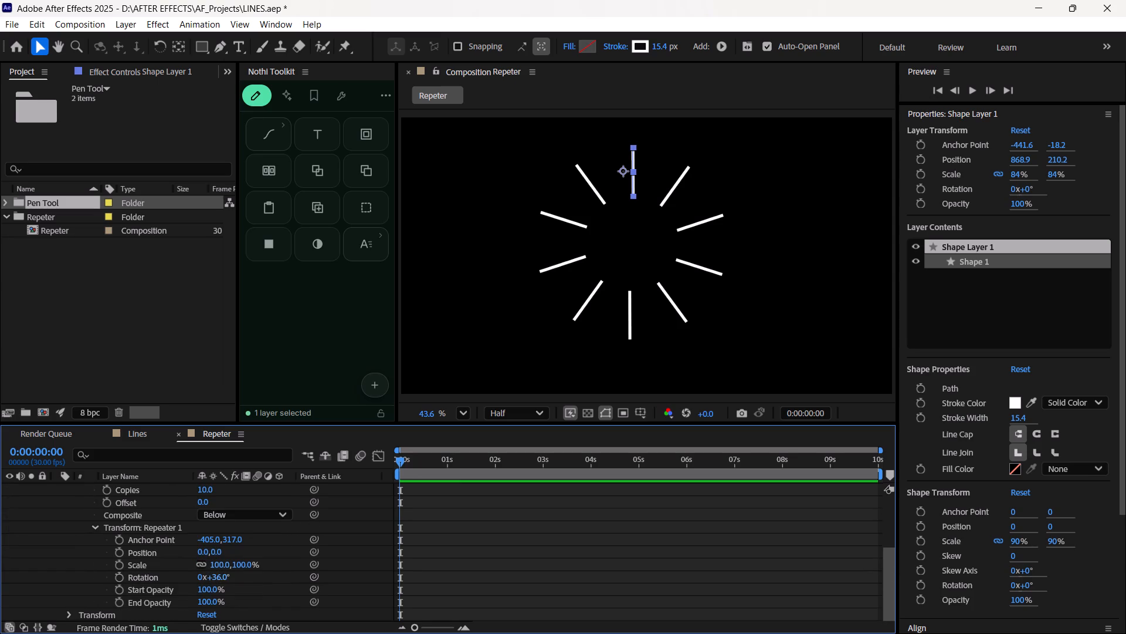
click(208, 541)
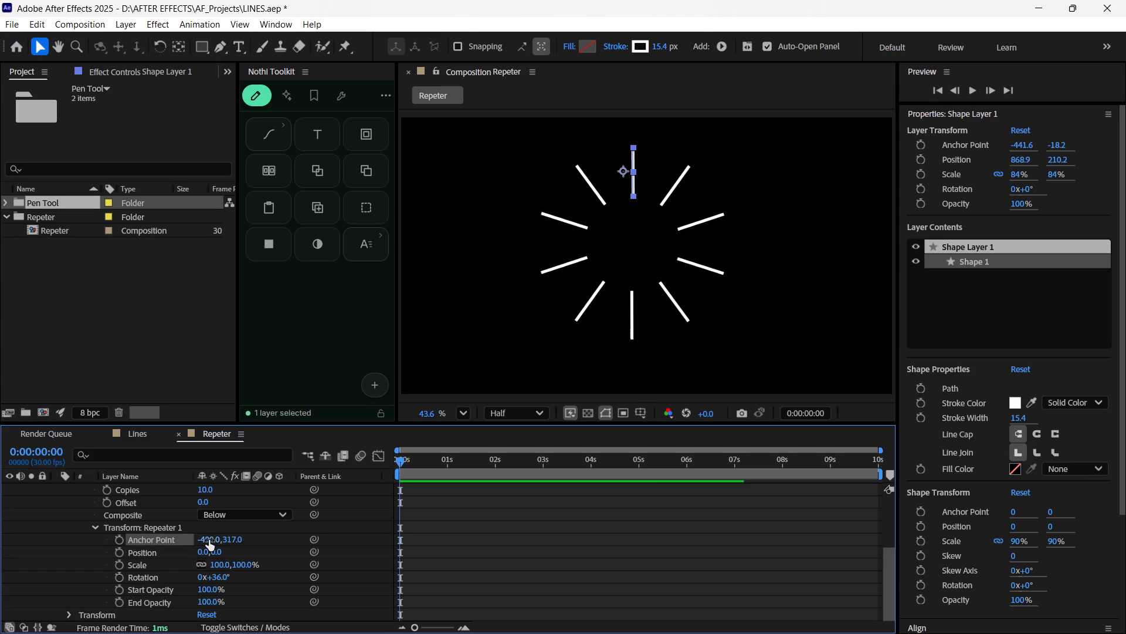
click(207, 538)
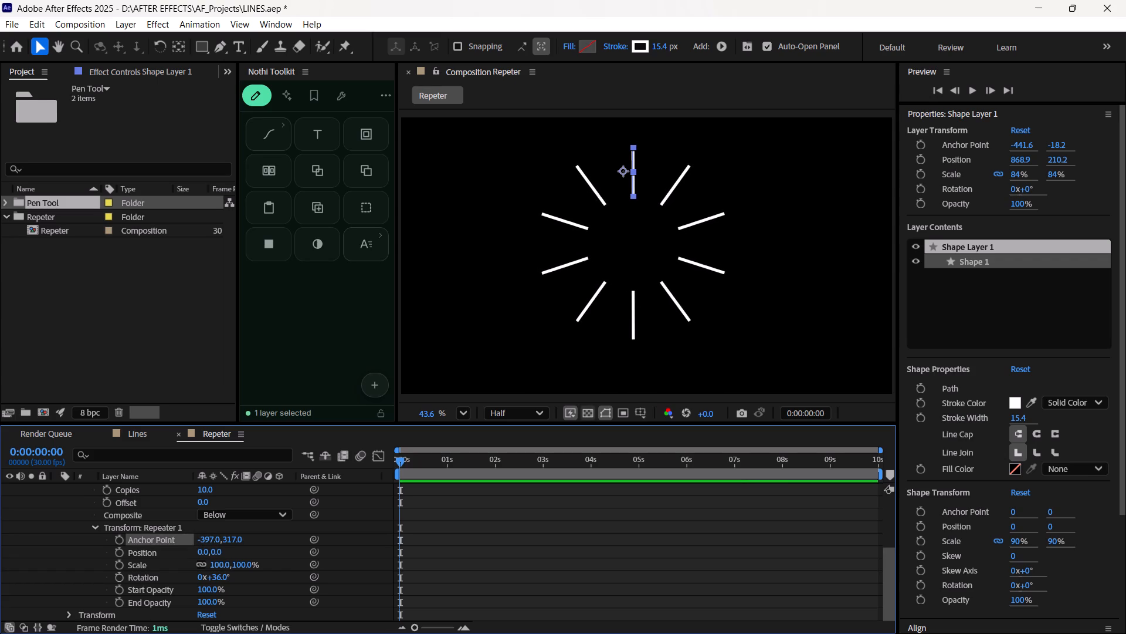
scroll(643, 237, up, 6)
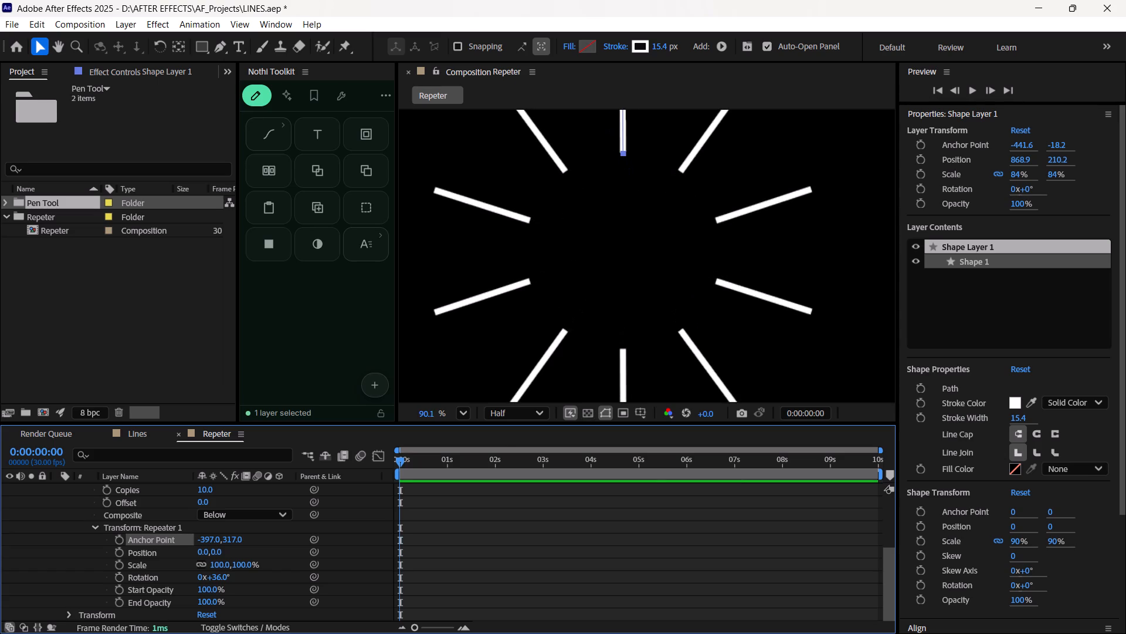
scroll(642, 261, down, 6)
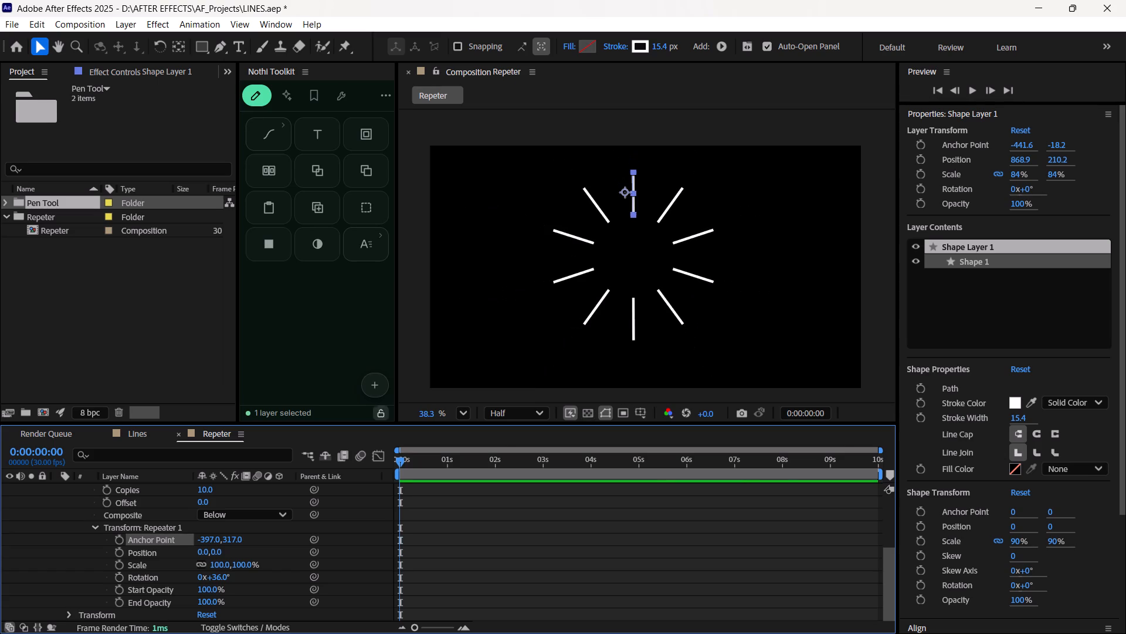
click(463, 414)
click(513, 116)
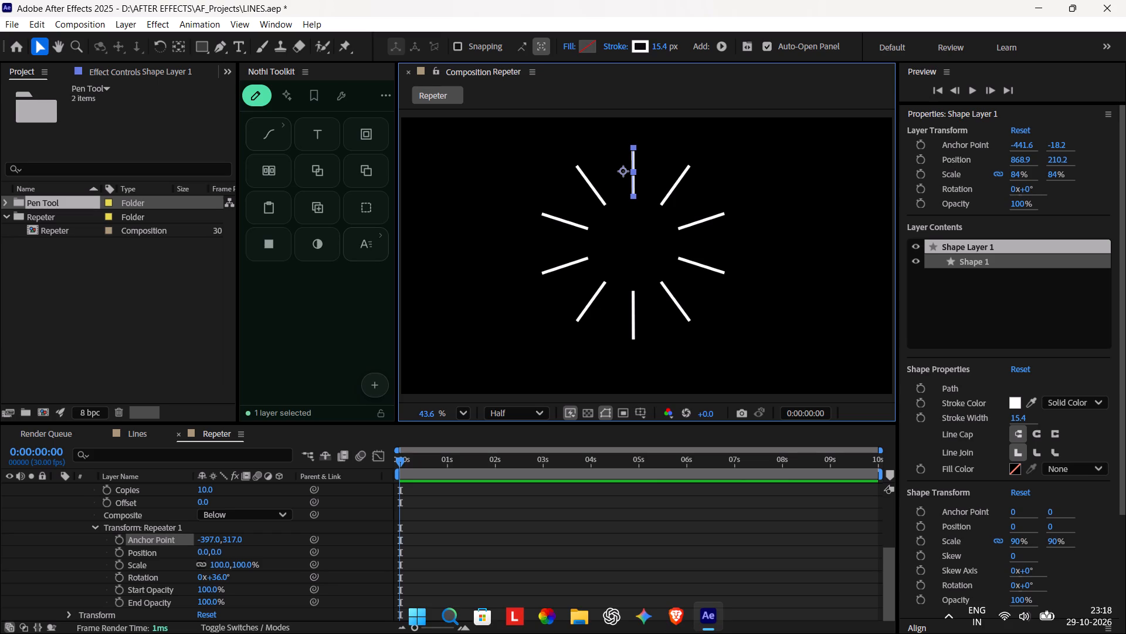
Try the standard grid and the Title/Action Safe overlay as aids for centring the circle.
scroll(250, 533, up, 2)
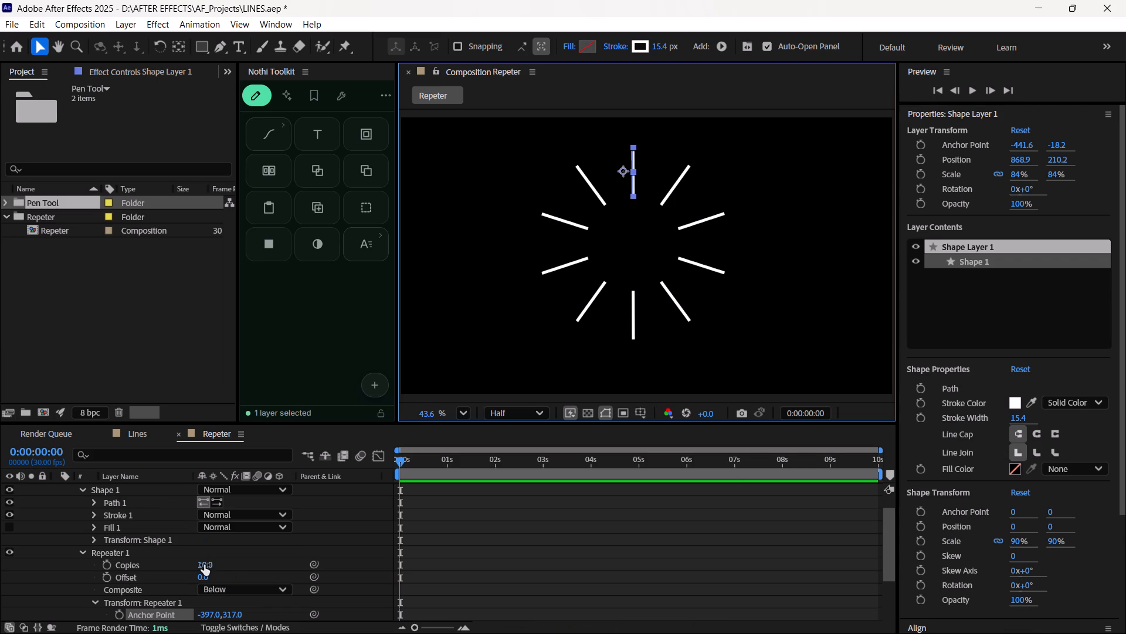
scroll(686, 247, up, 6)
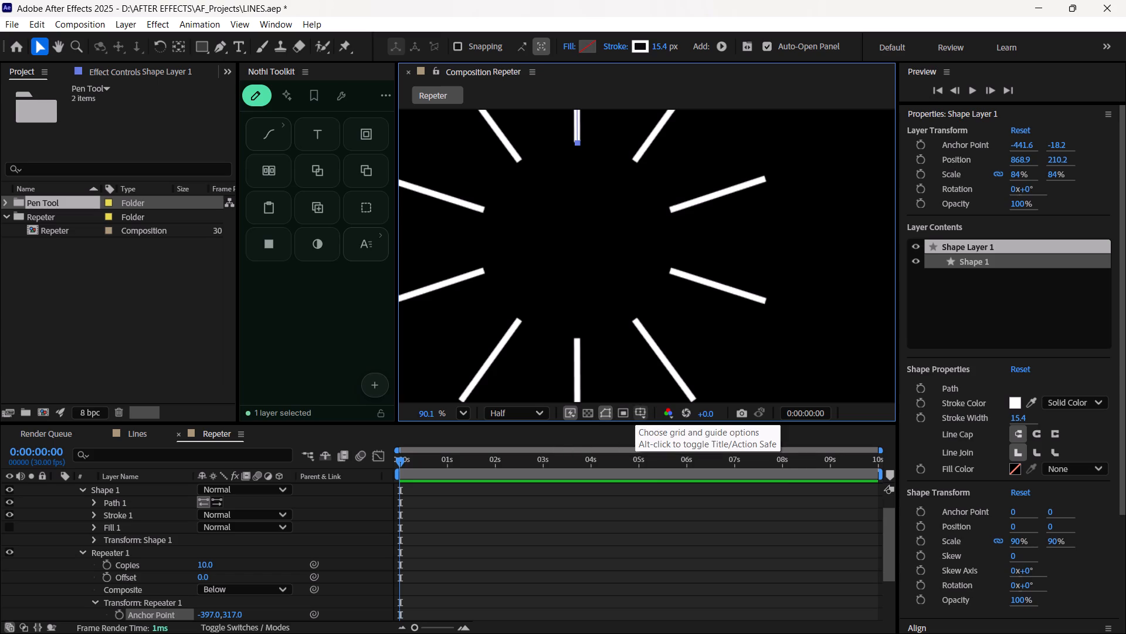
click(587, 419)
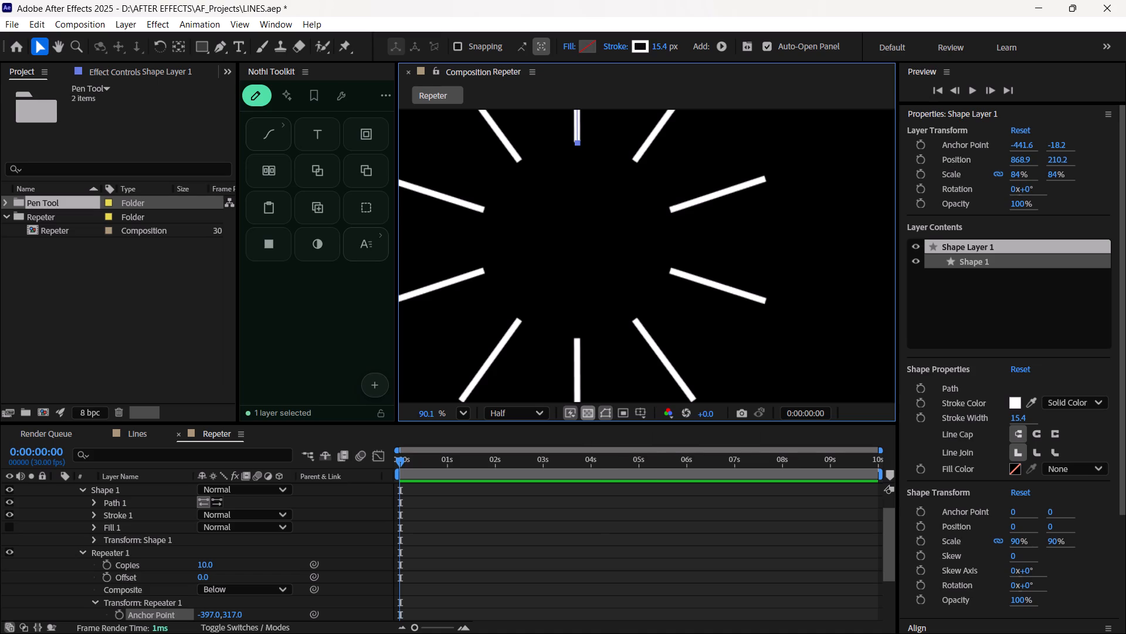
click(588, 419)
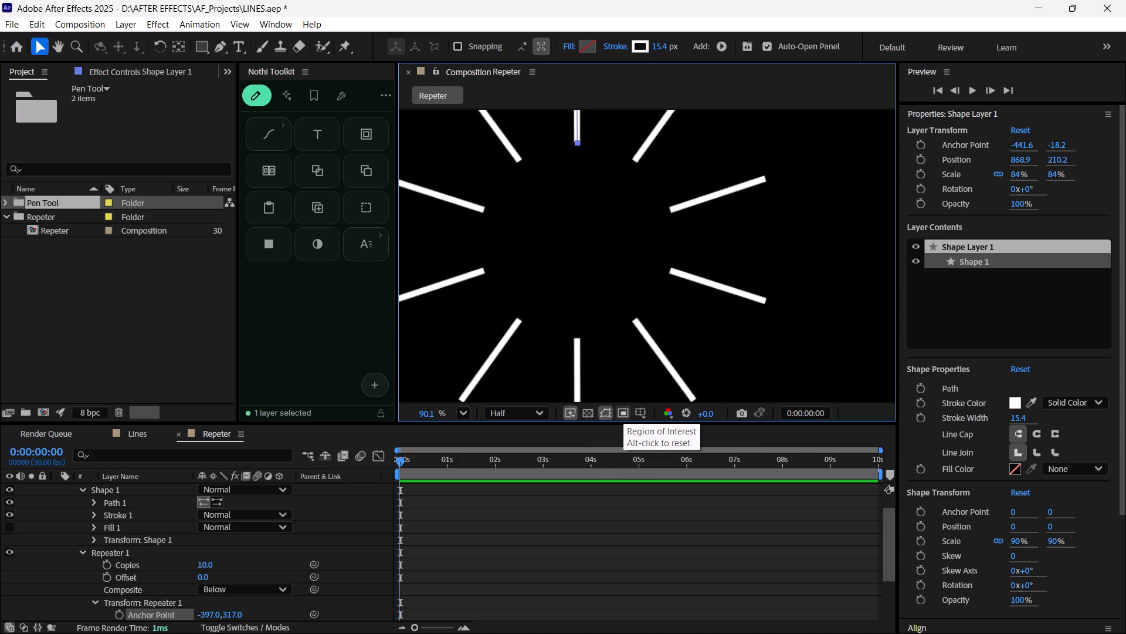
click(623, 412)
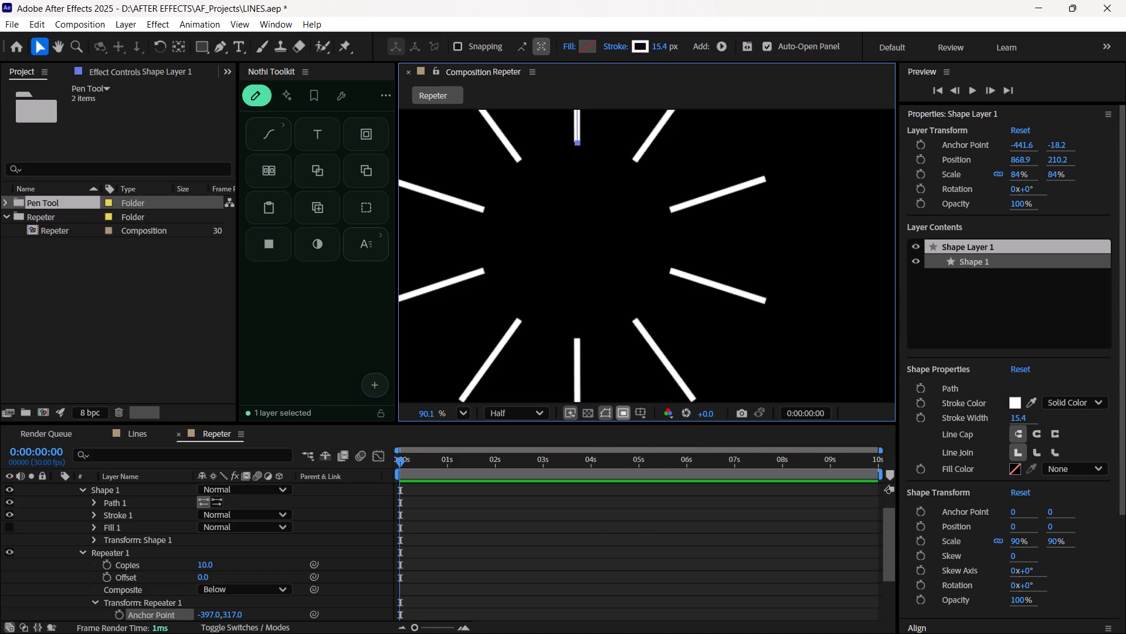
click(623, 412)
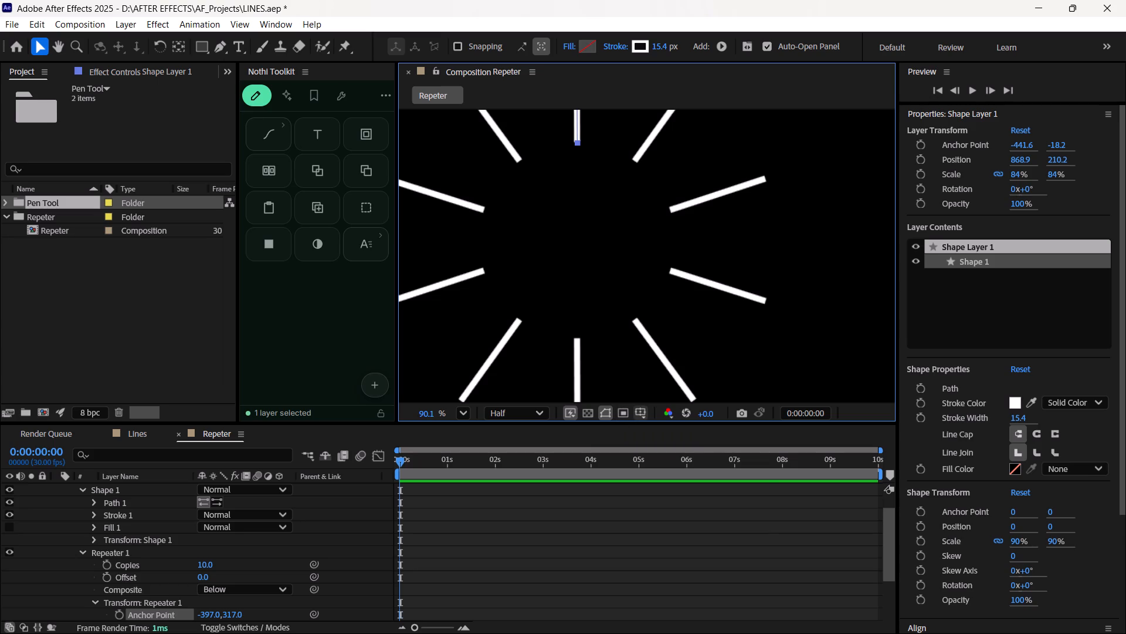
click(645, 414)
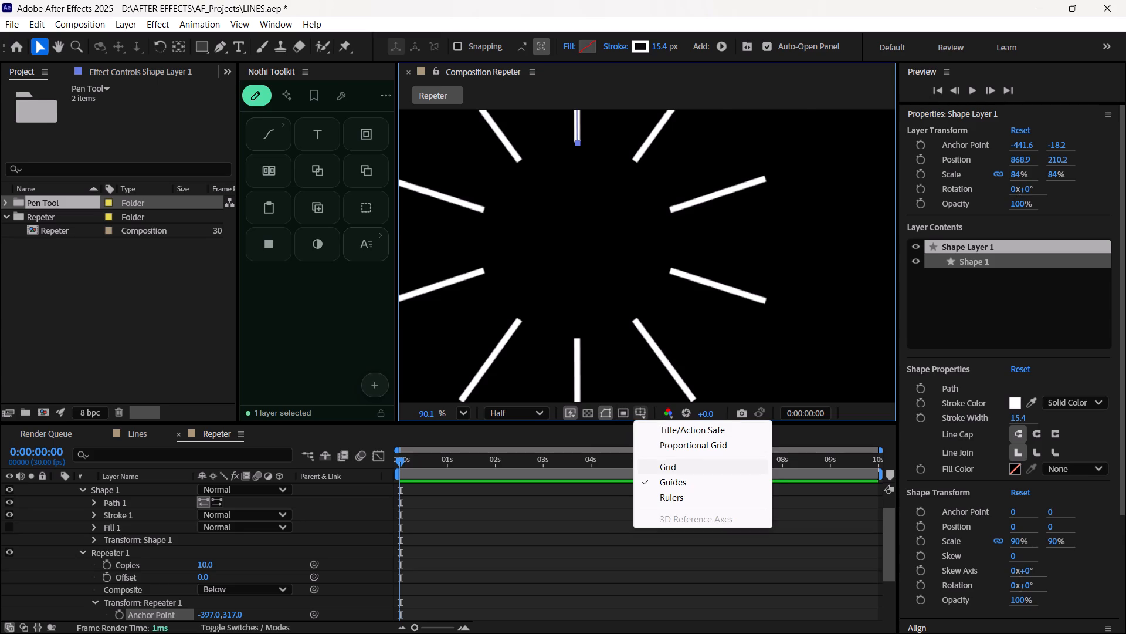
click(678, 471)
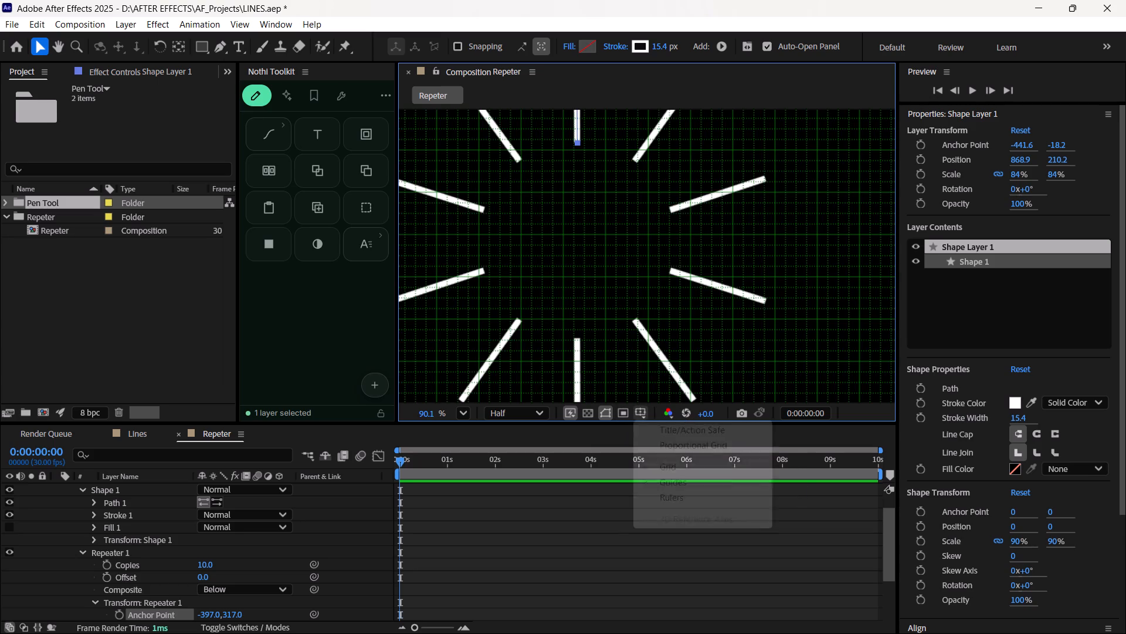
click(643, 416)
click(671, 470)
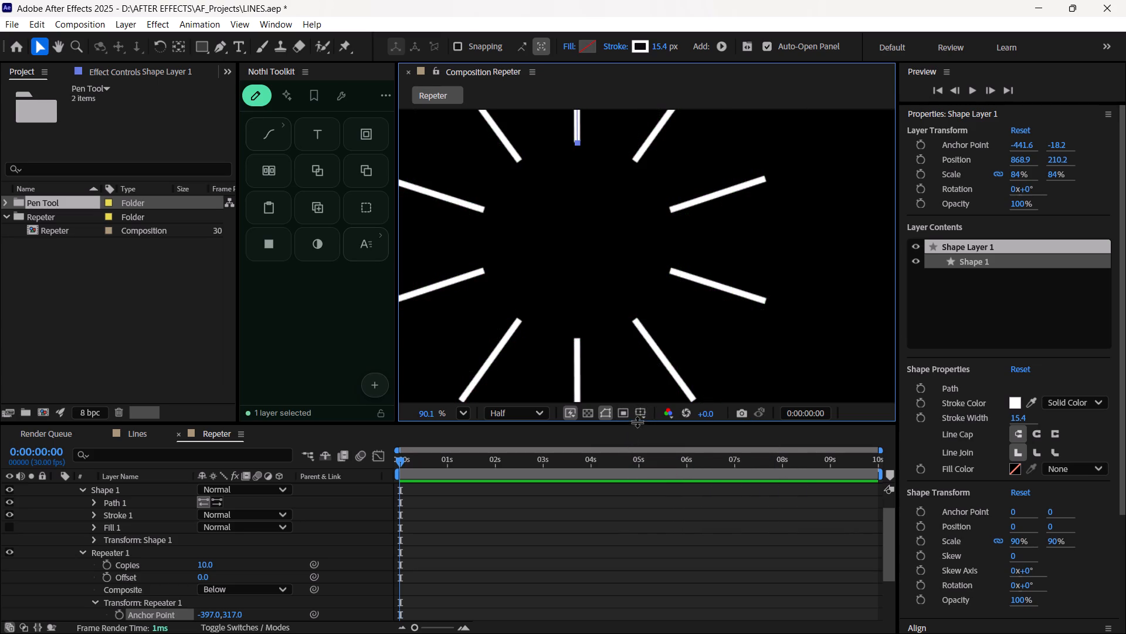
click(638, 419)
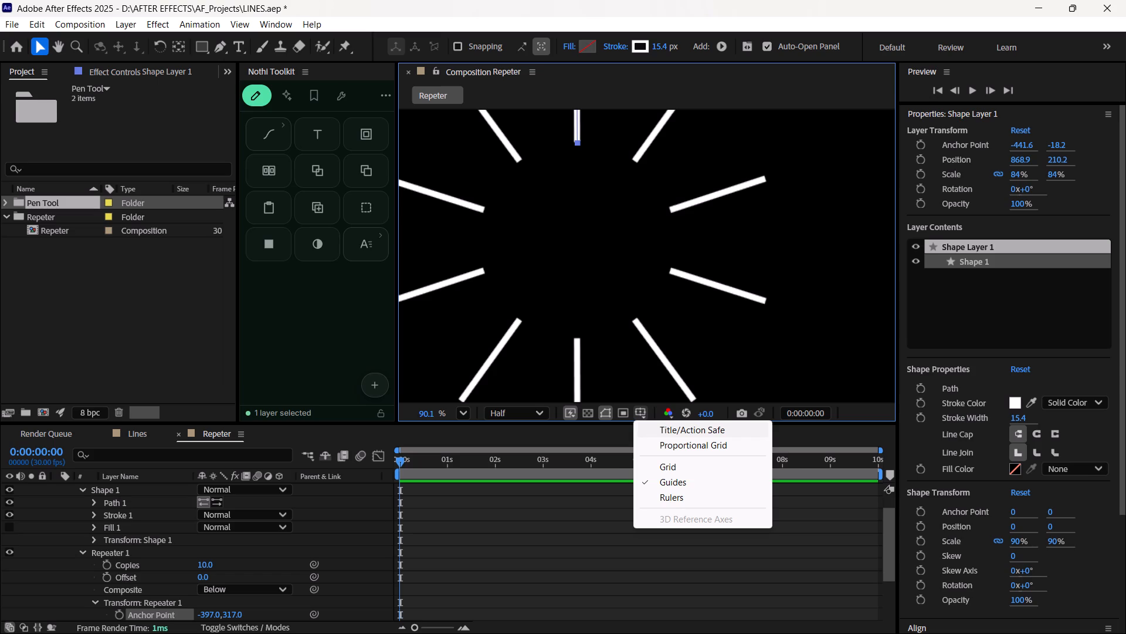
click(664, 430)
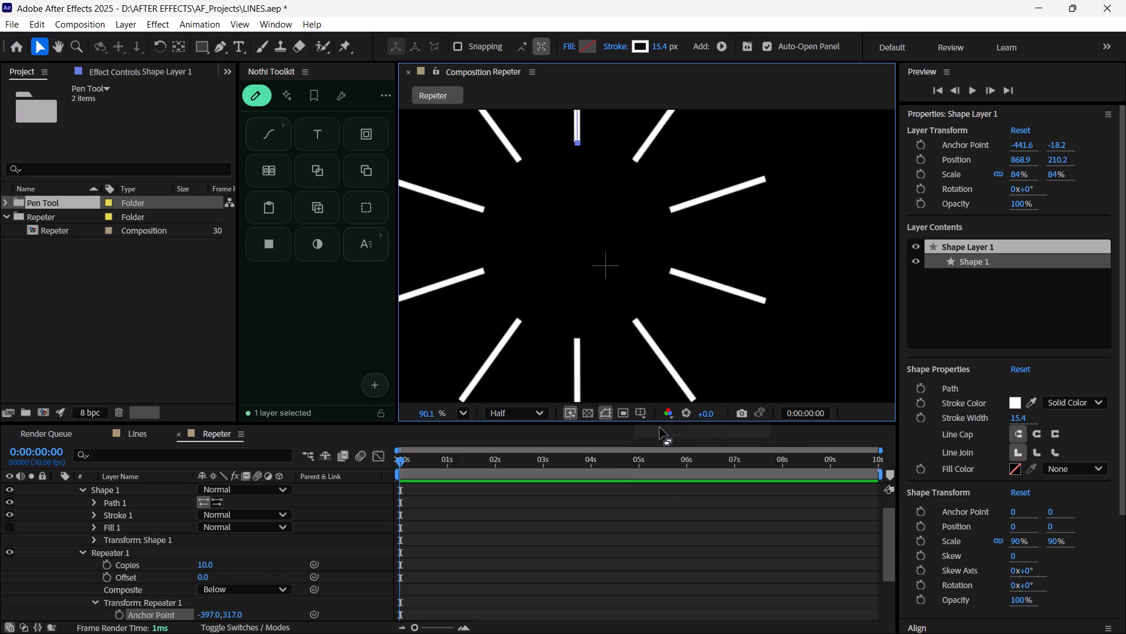
Show the proportional grid and move Shape Layer 1 to about 923.6, 233.4, aligning the circle with the grid's vertical centre line.
click(645, 418)
click(666, 443)
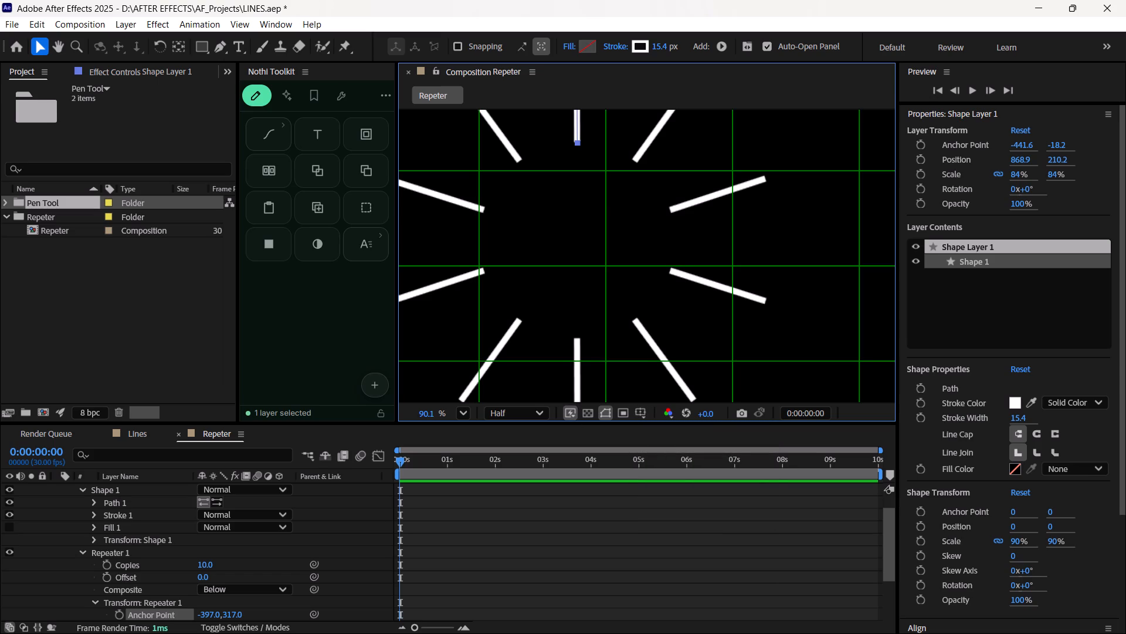
scroll(616, 355, down, 3)
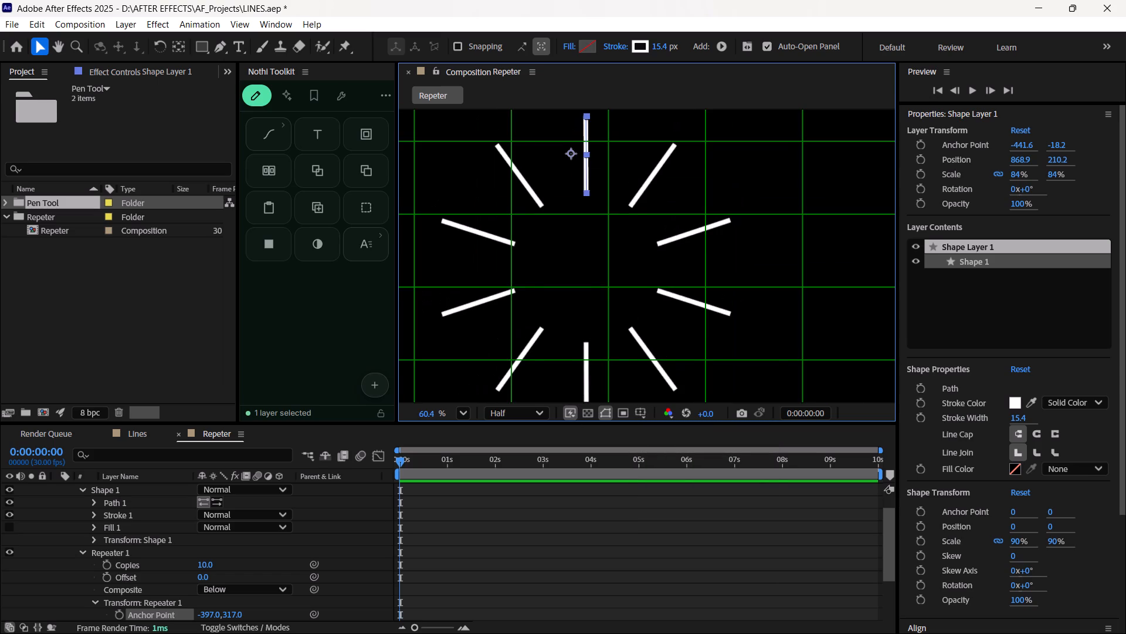
drag(589, 200, 610, 207)
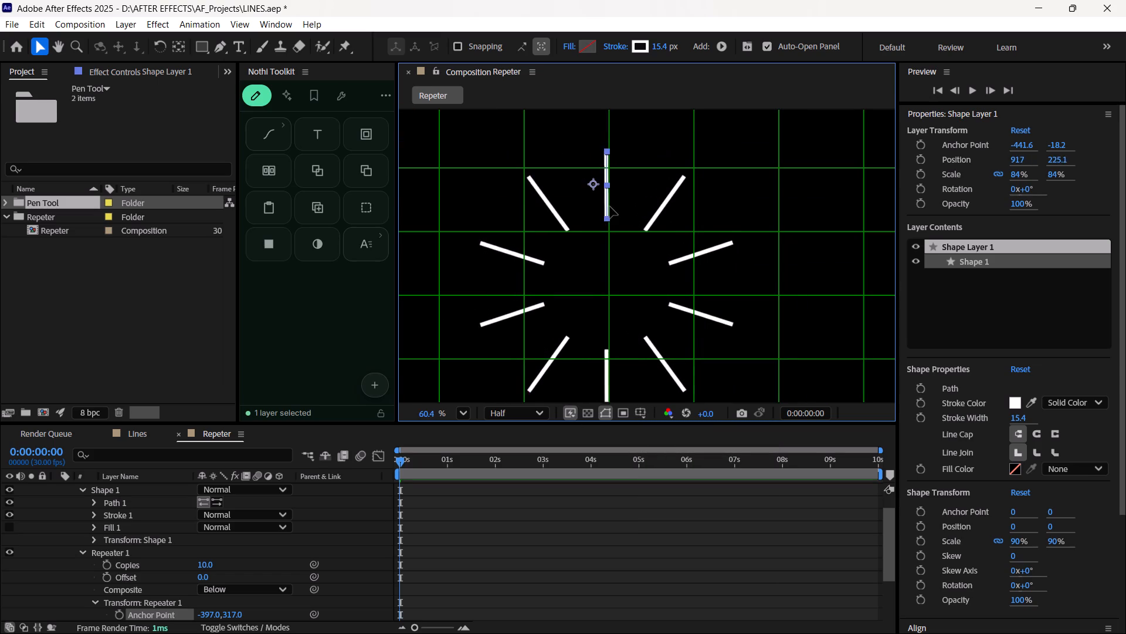
drag(610, 207, 608, 208)
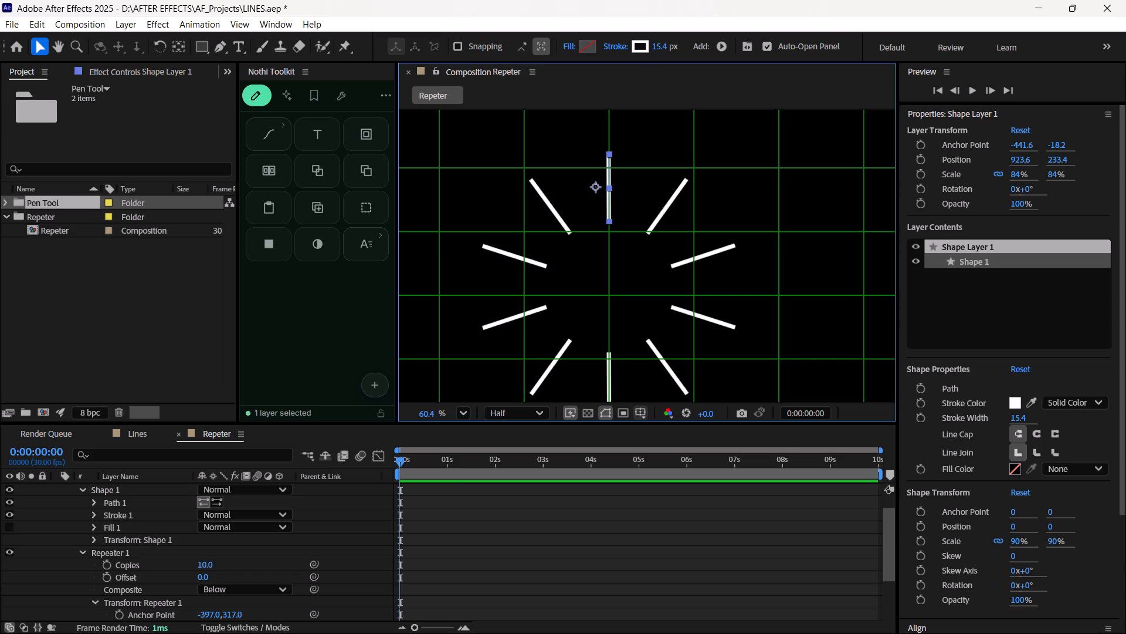
Hide the proportional grid over the Repeter composition.
click(640, 414)
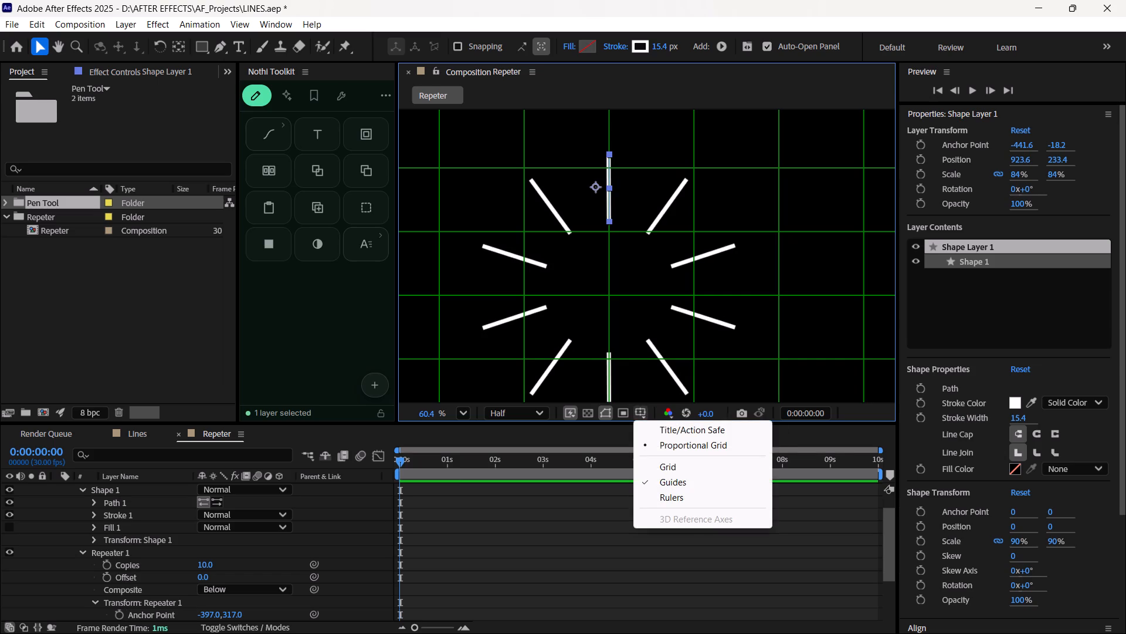
click(663, 443)
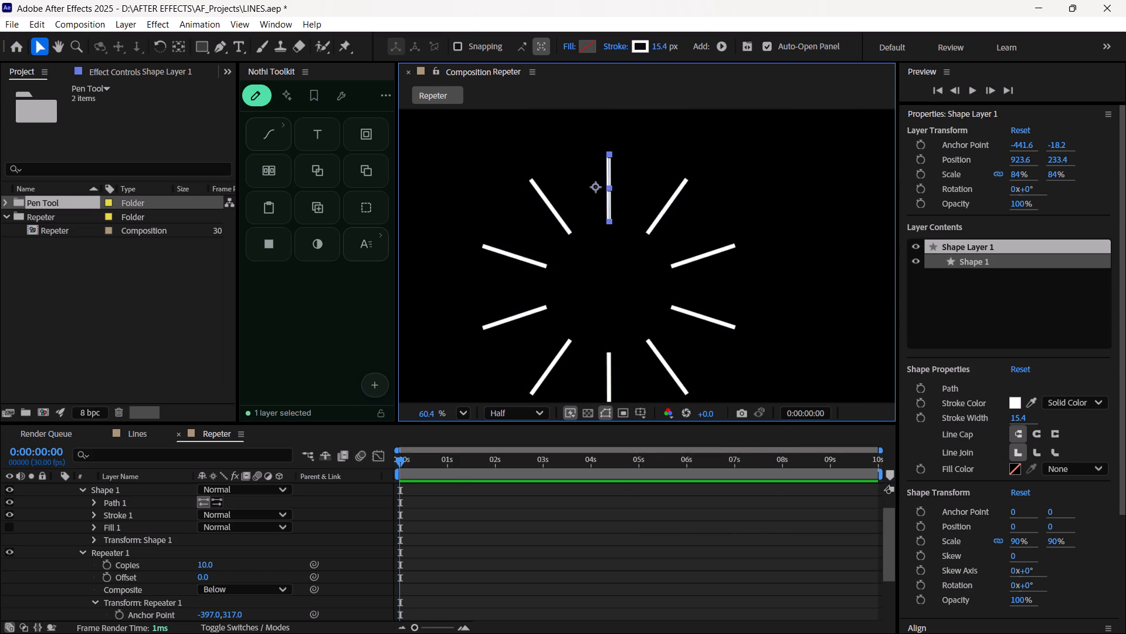
scroll(620, 253, down, 4)
scroll(620, 255, up, 2)
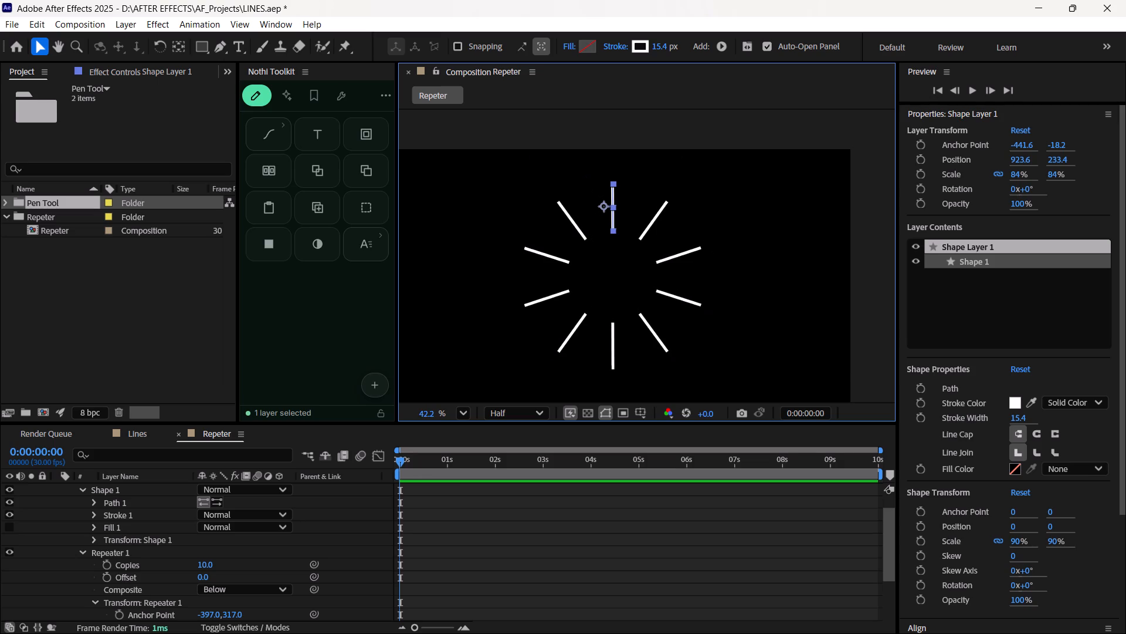
click(538, 412)
click(538, 412)
click(465, 412)
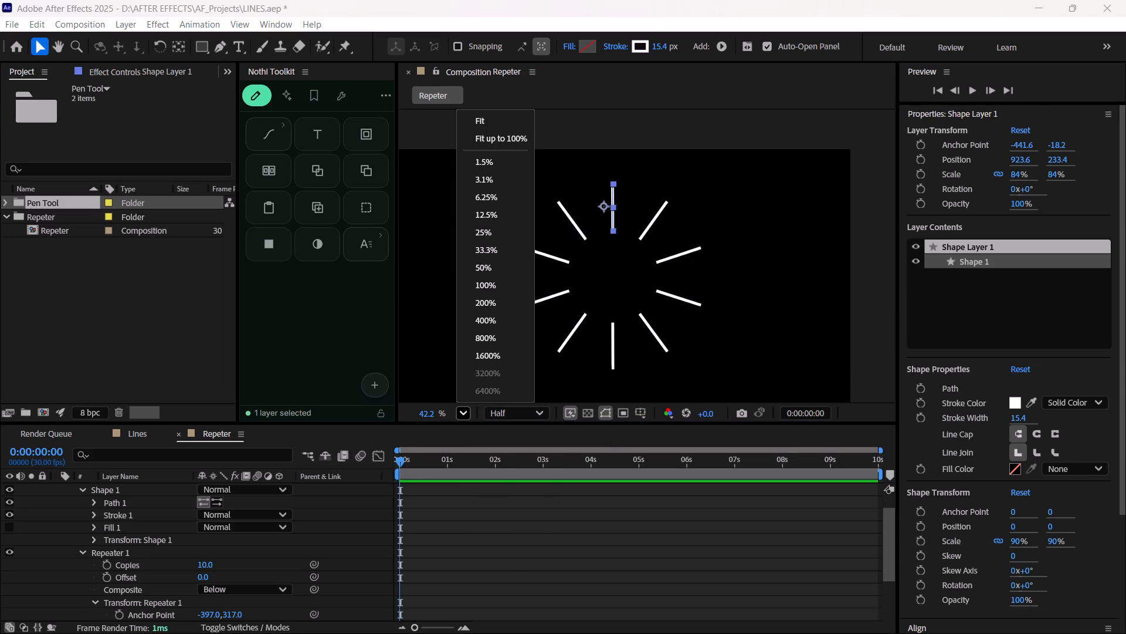
click(507, 120)
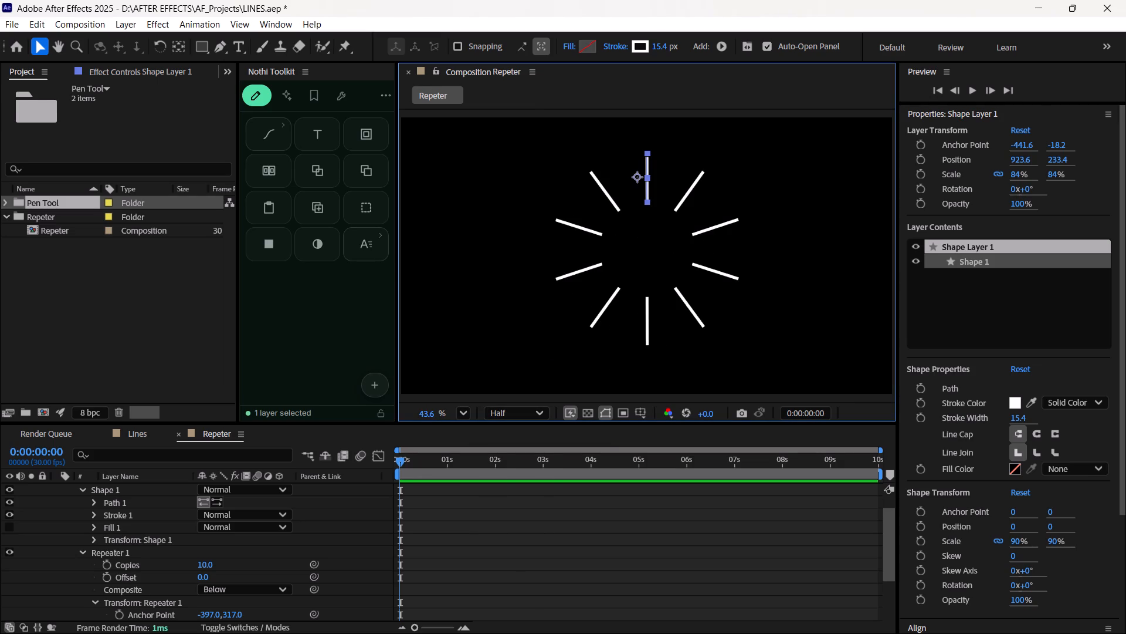
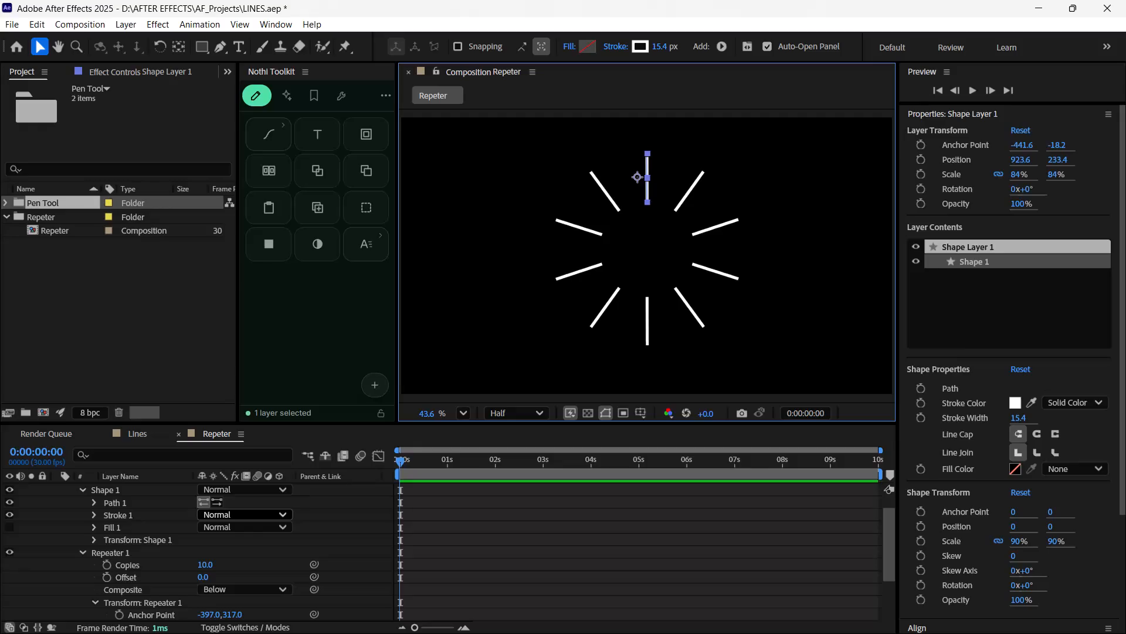
Set the number of copies in Repeater 1 to 18.
click(208, 567)
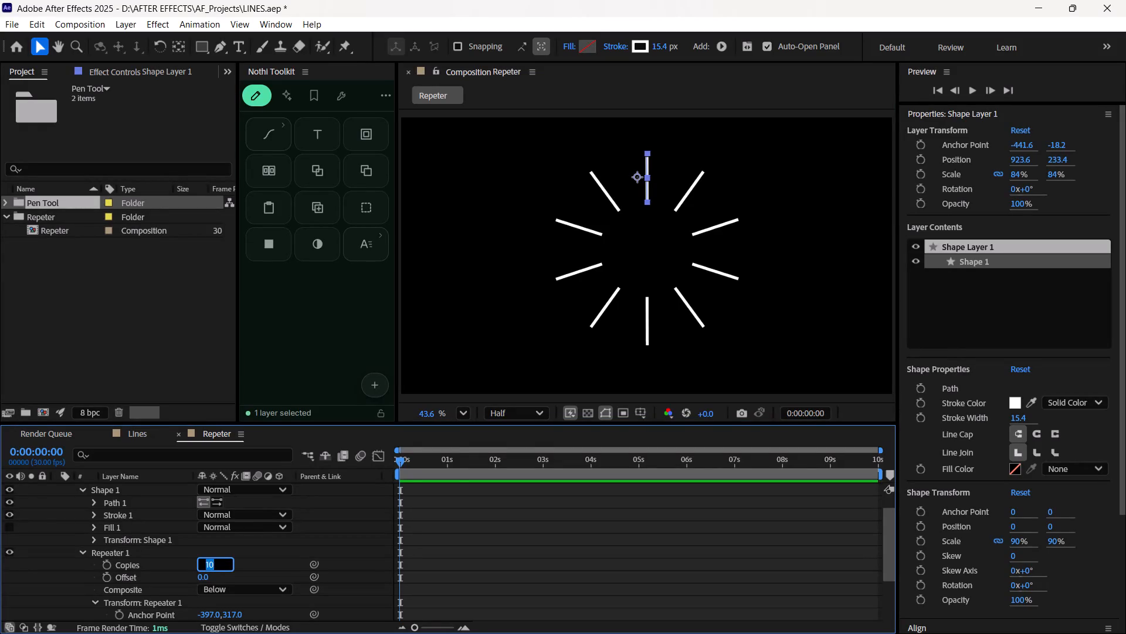
key(BackSpace)
text(18)
key(Return)
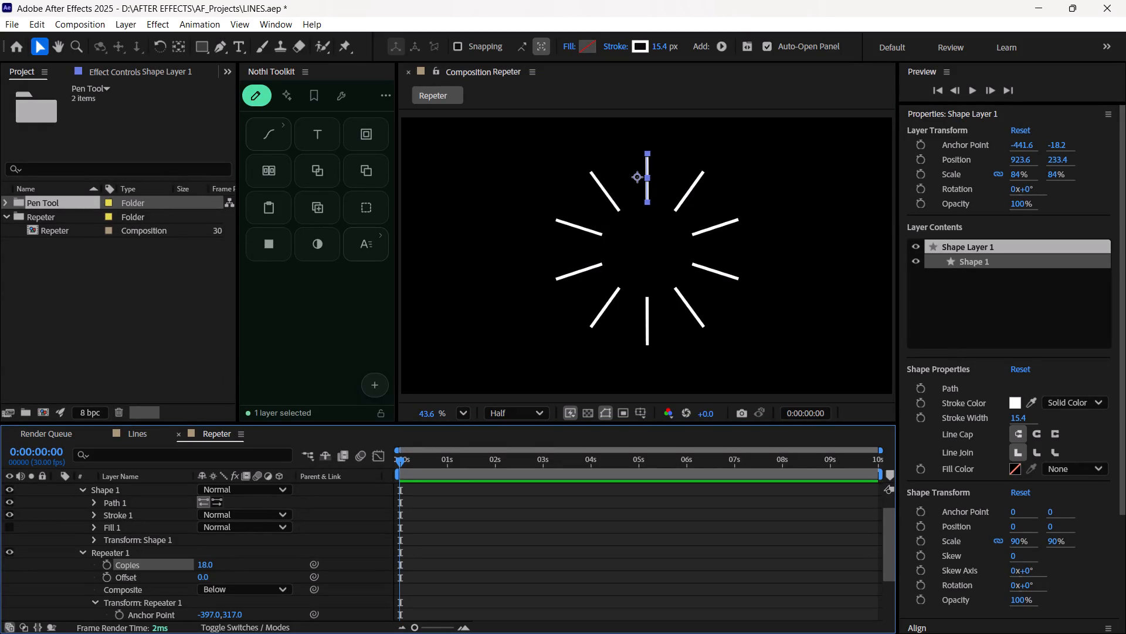
Set the rotation in Repeater 1's transform to 360/18 degrees so the 18 lines spread evenly around the circle.
scroll(340, 562, up, 5)
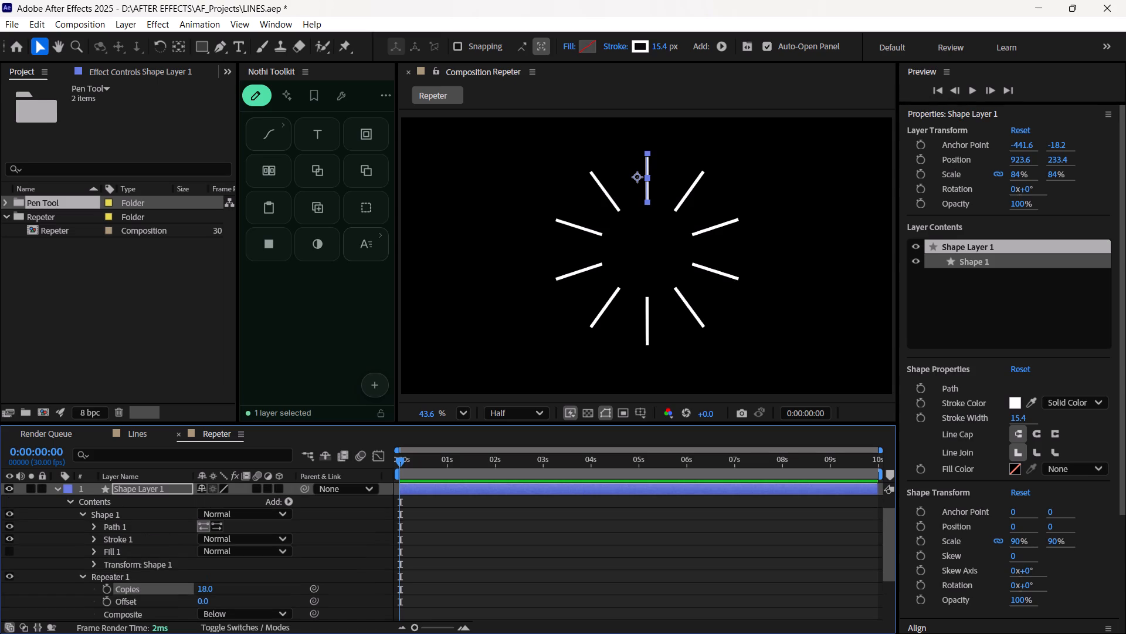
scroll(303, 569, down, 3)
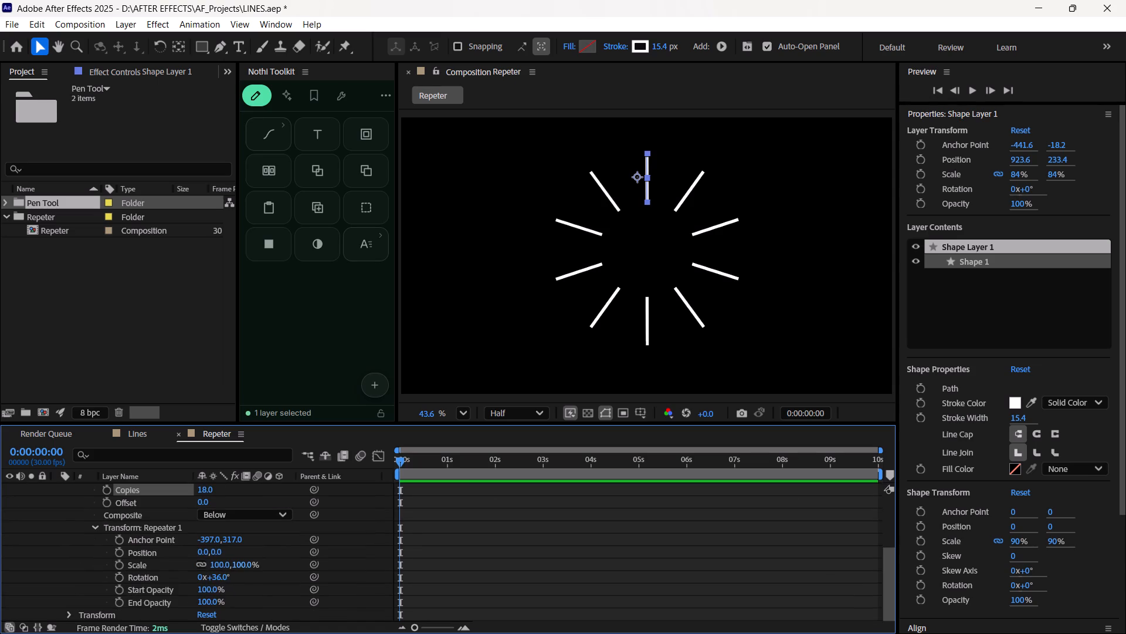
click(218, 578)
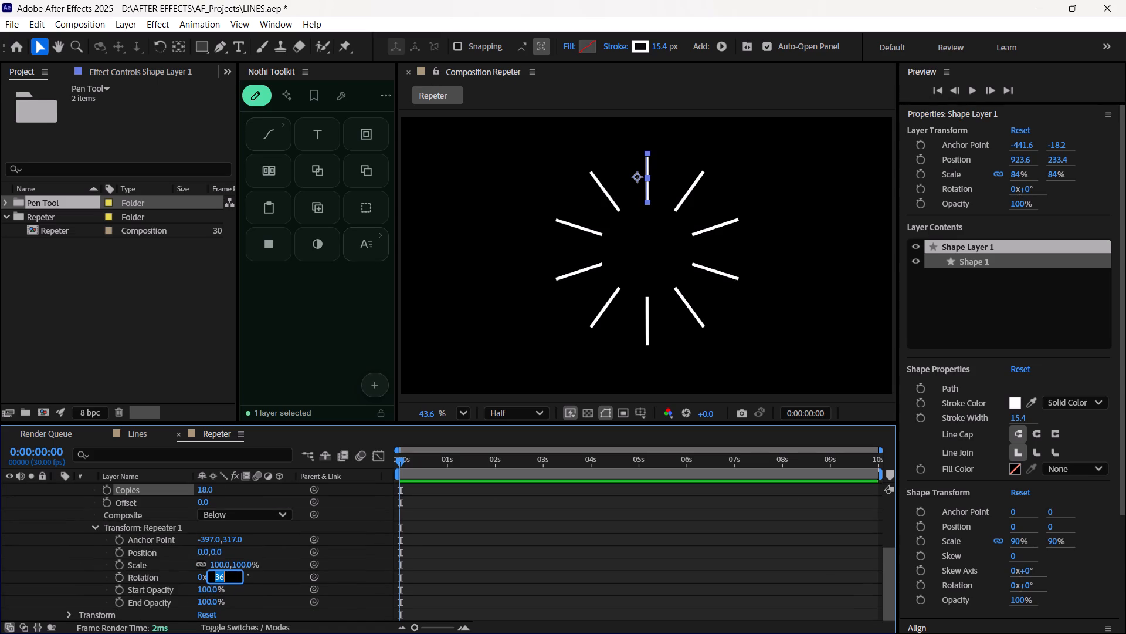
key(BackSpace)
key(3)
text(60)
key(slash)
text(18)
key(Return)
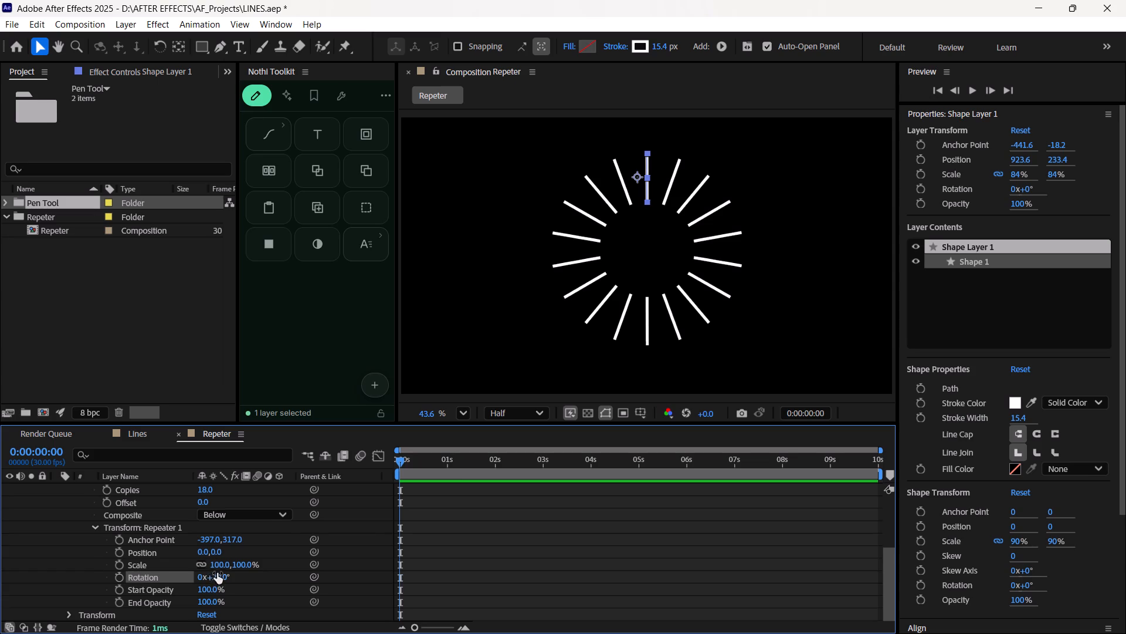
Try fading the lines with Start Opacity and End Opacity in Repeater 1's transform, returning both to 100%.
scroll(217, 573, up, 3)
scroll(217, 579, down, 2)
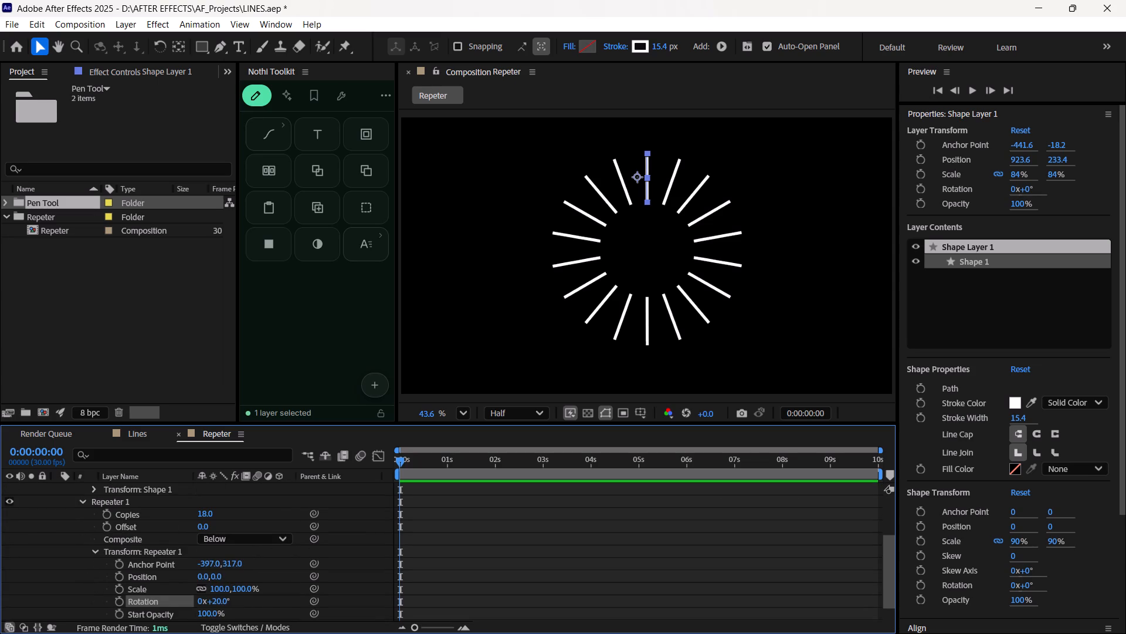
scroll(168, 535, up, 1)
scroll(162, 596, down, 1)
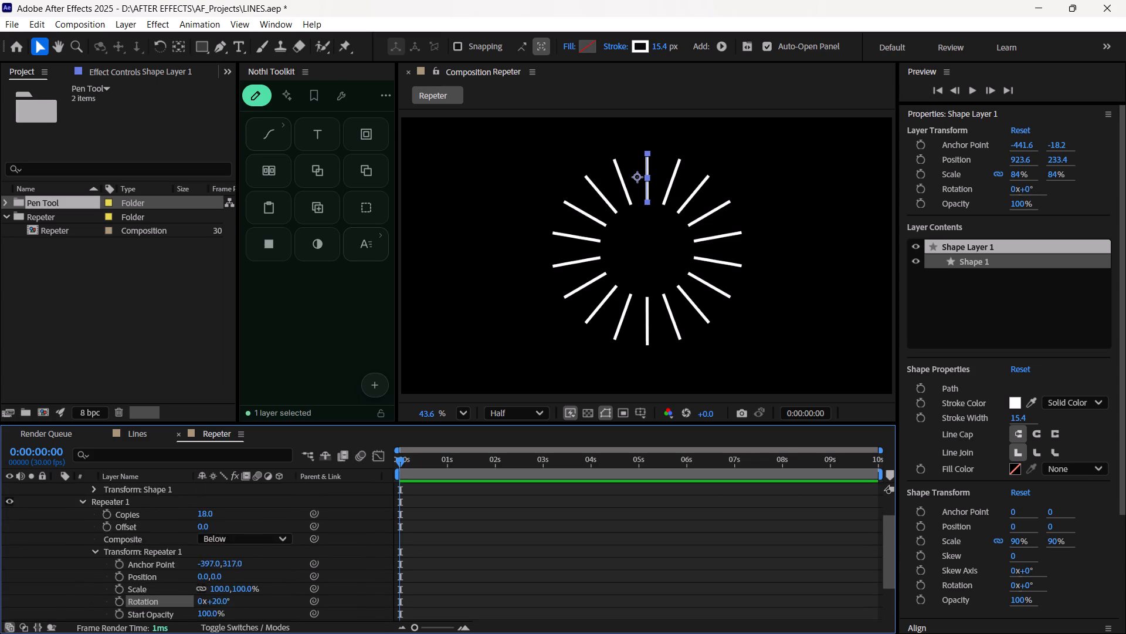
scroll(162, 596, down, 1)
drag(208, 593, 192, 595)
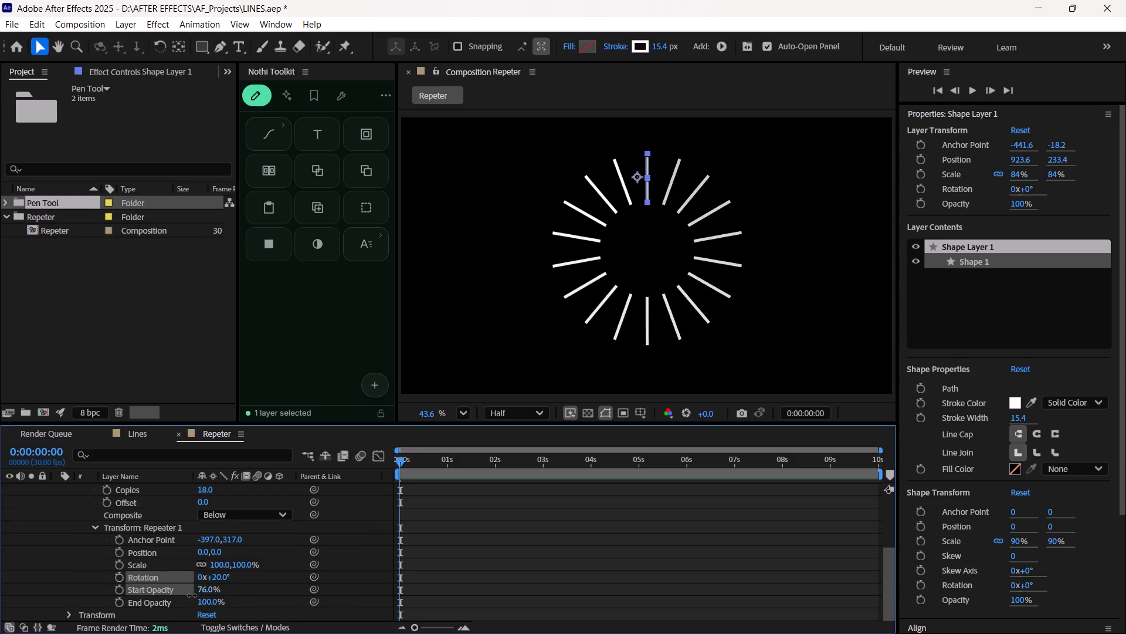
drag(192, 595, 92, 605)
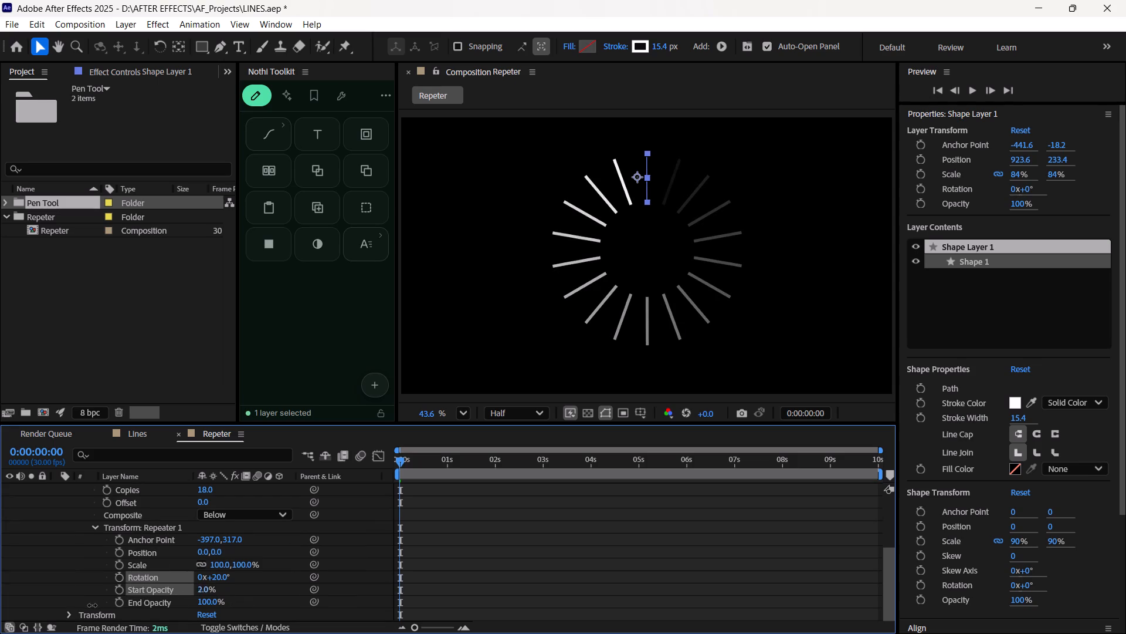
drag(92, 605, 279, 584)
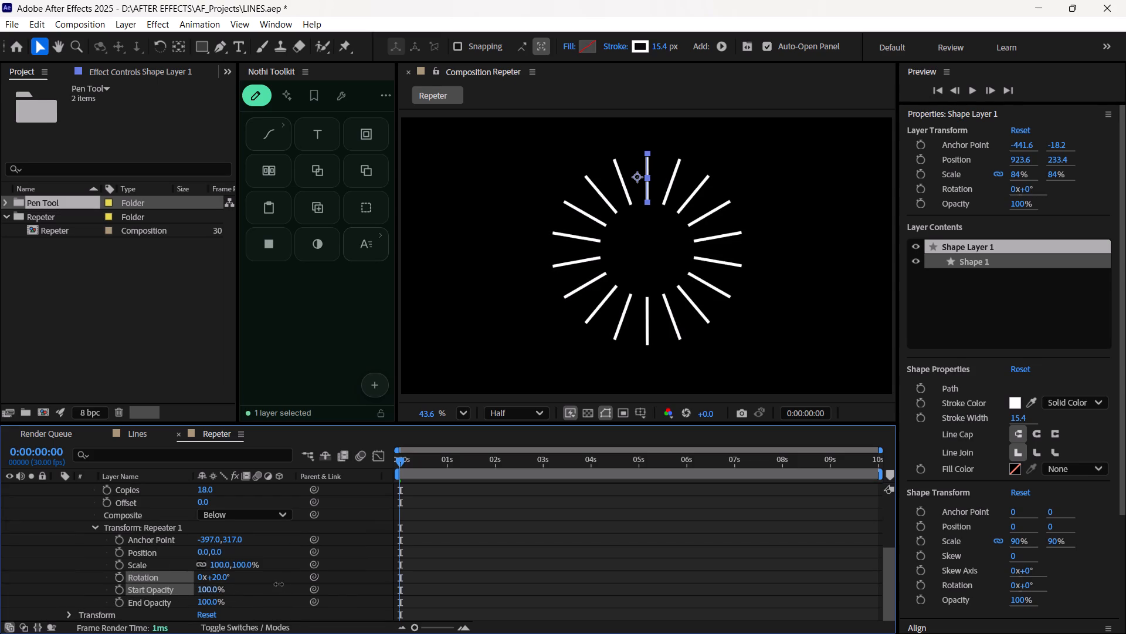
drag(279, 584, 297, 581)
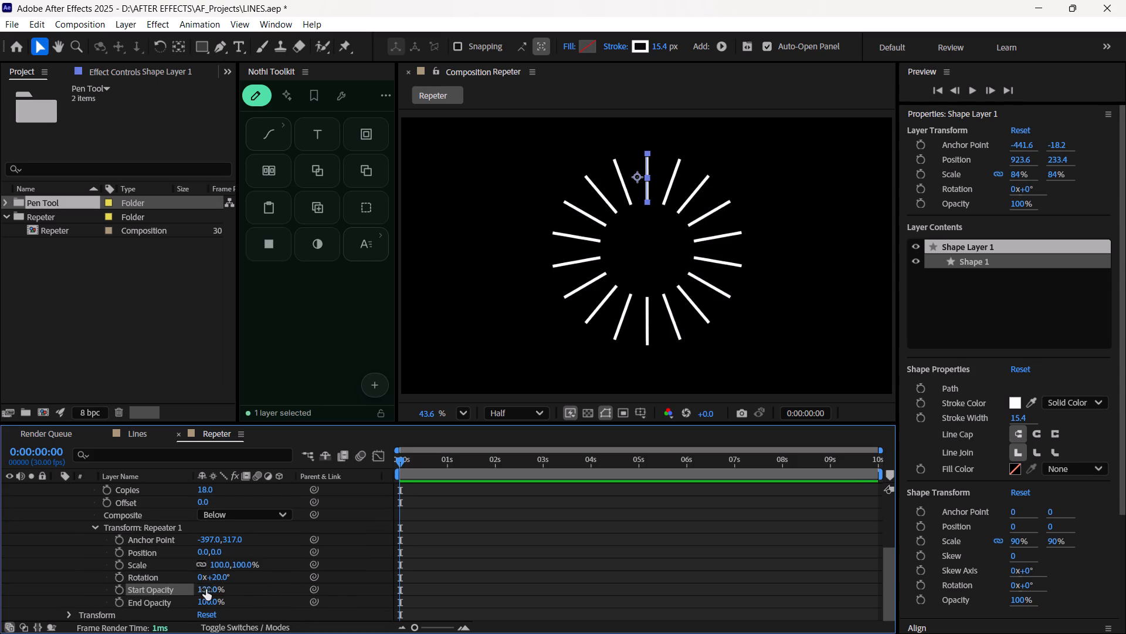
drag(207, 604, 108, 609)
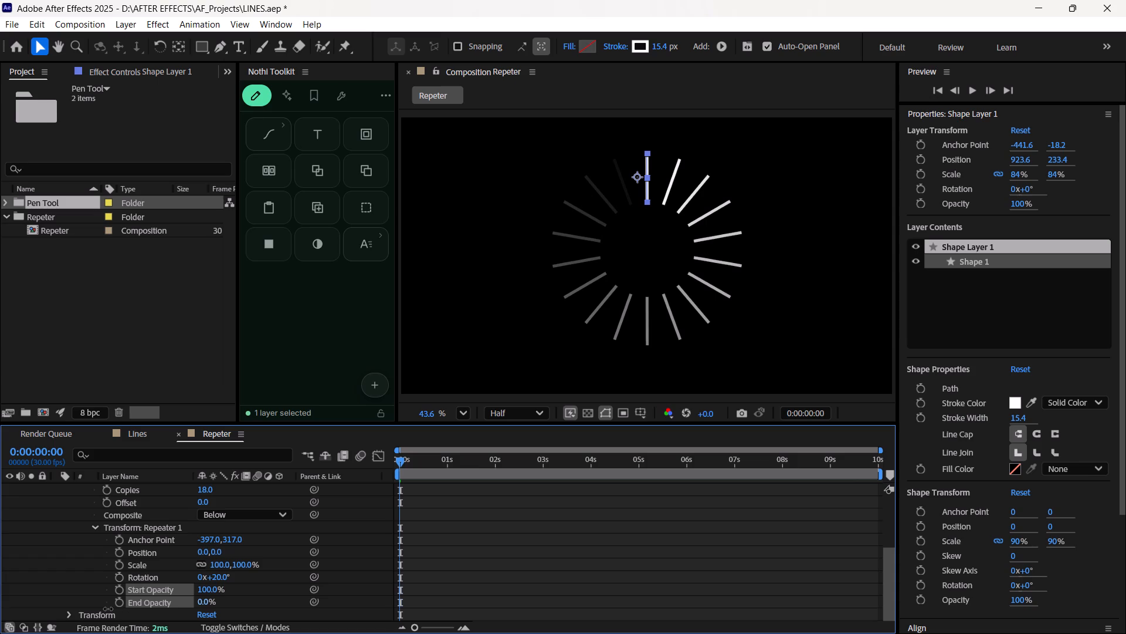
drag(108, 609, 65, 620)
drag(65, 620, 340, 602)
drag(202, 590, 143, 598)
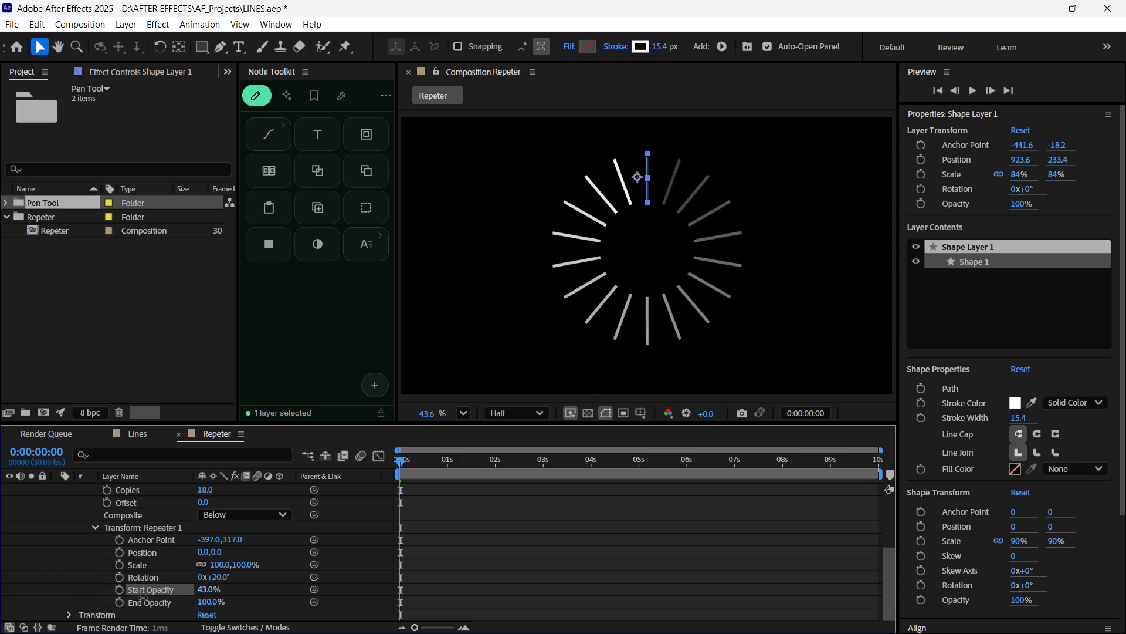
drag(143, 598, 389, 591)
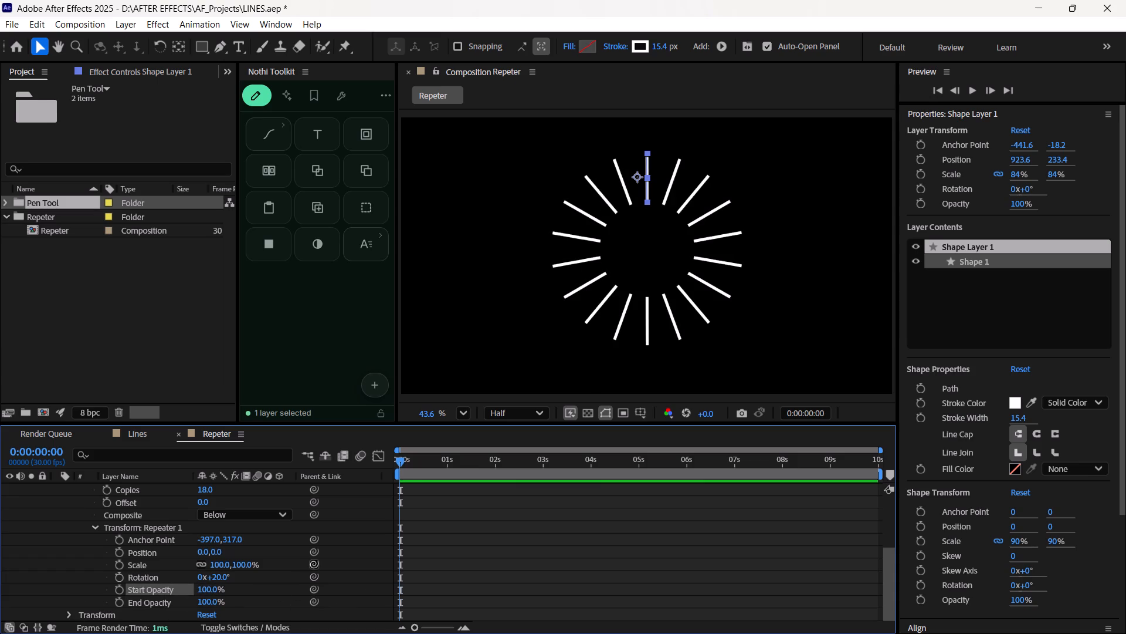
Collapse the Shape 1 group in Shape Layer 1's contents.
scroll(260, 575, up, 1)
scroll(260, 575, down, 5)
scroll(260, 575, up, 1)
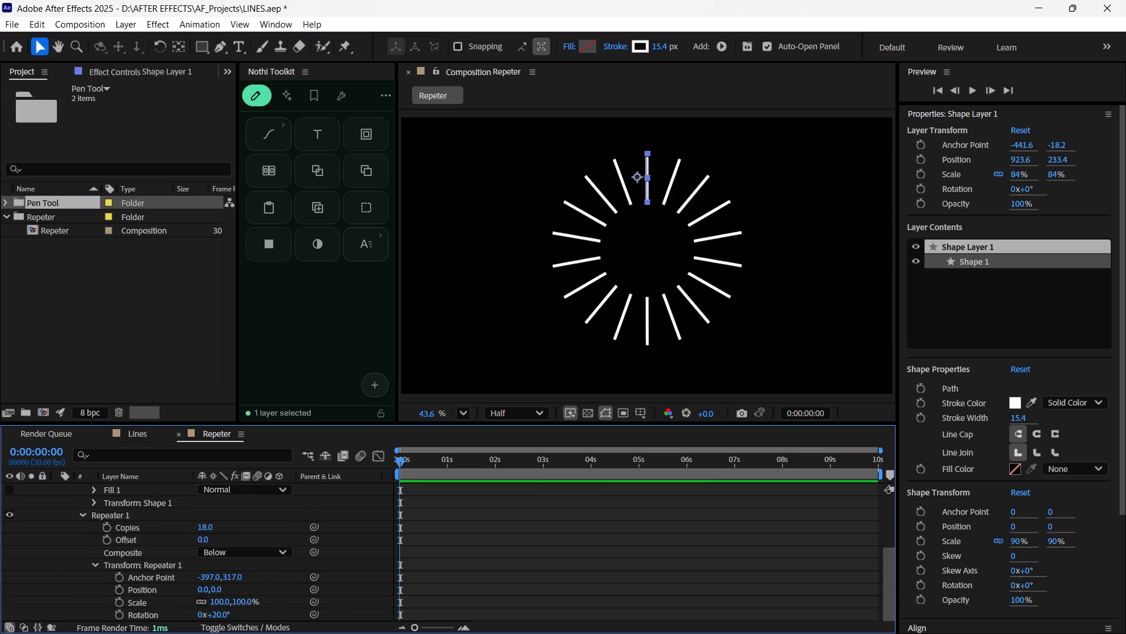
scroll(260, 575, up, 2)
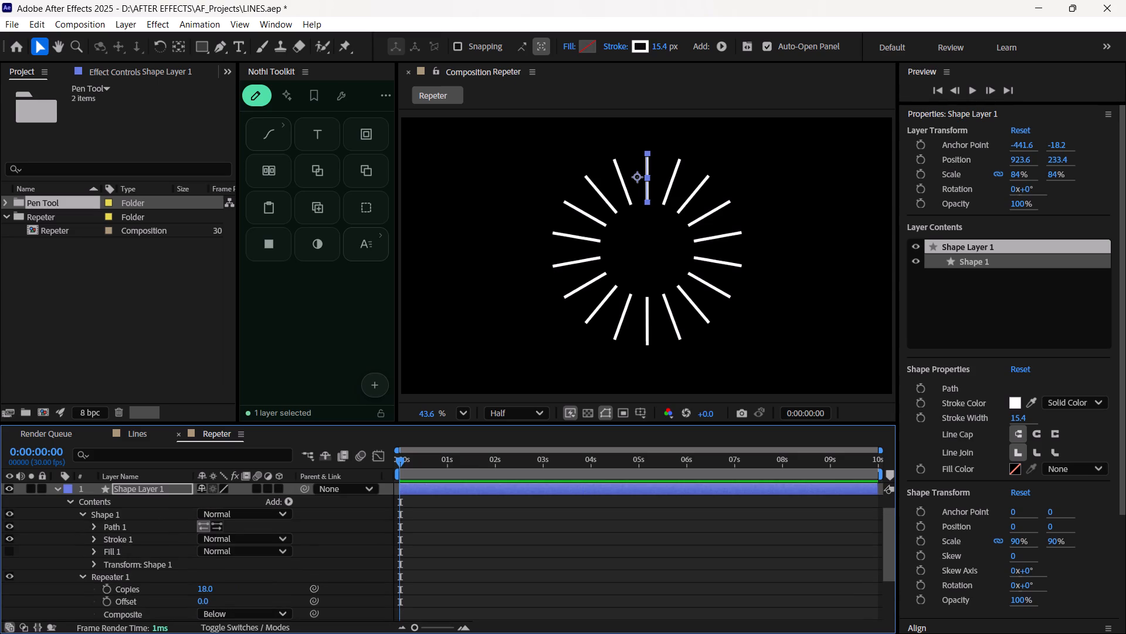
click(83, 514)
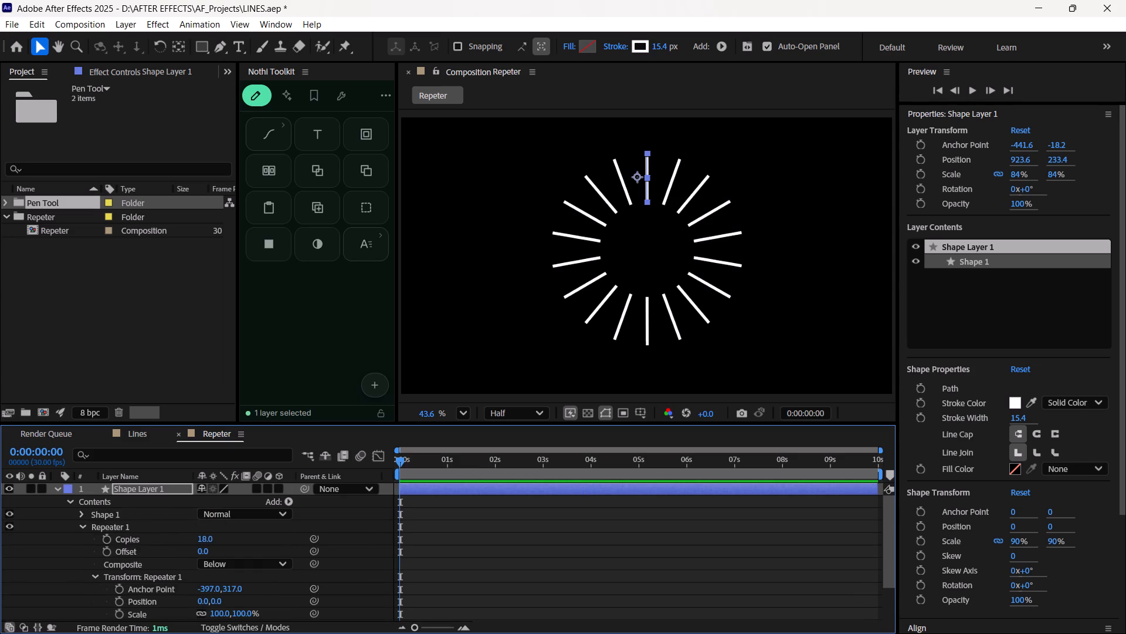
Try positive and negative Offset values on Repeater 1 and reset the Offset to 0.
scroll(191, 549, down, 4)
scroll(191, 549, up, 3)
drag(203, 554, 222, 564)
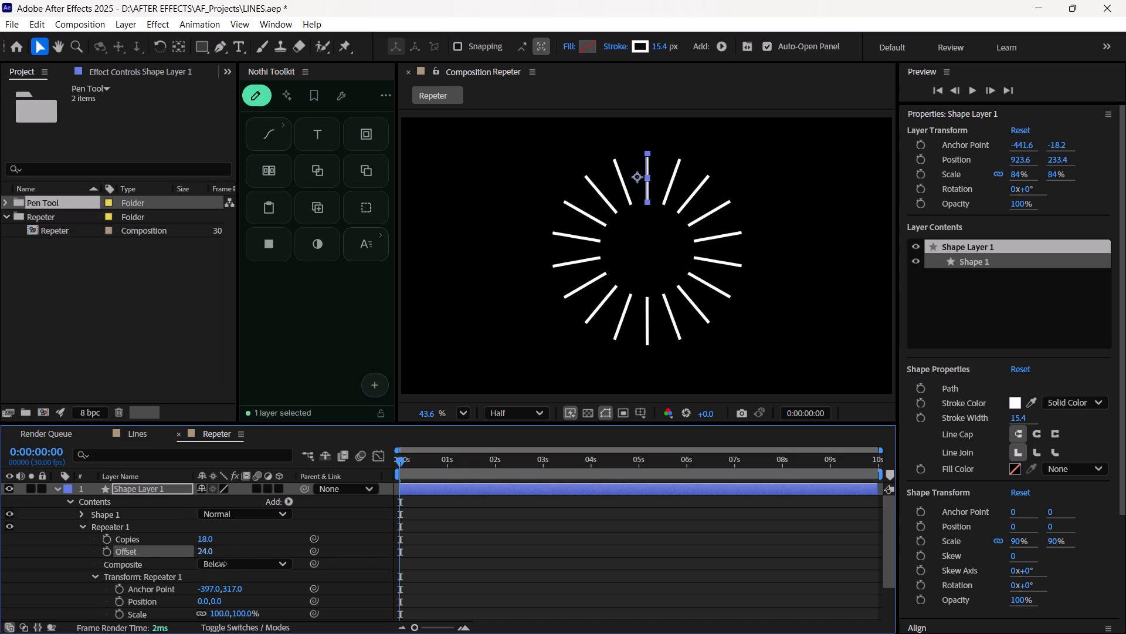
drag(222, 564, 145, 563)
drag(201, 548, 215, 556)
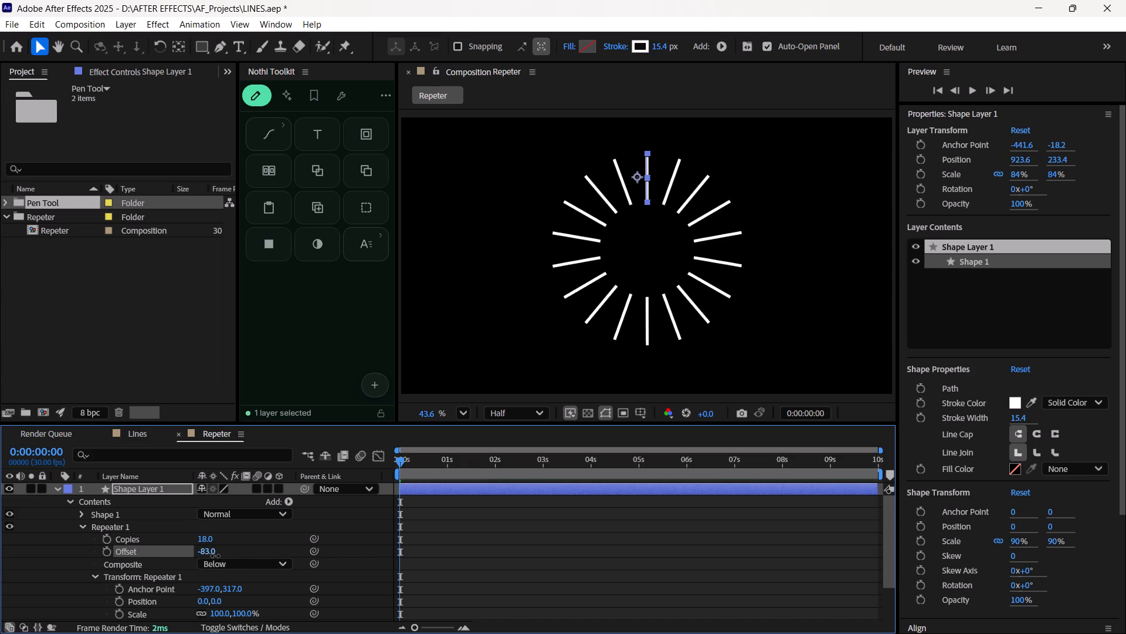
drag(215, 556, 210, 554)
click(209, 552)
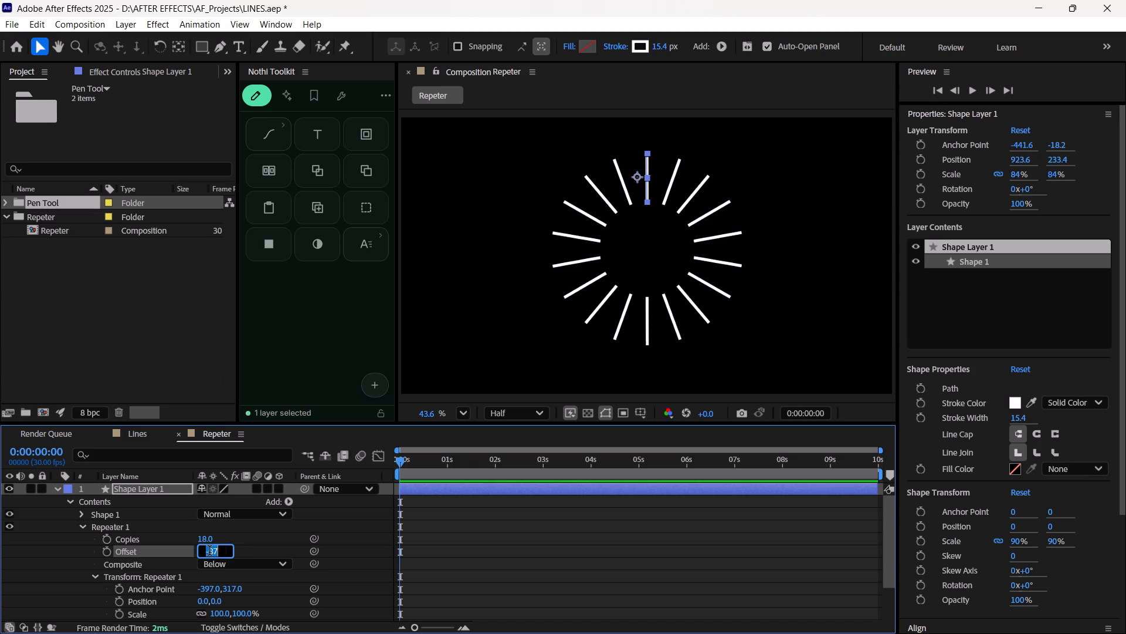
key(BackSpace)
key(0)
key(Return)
Lower Start Opacity in Repeater 1's transform until the first line is faded out, grading the lines around the circle.
scroll(196, 595, down, 1)
scroll(196, 595, up, 1)
scroll(196, 595, down, 2)
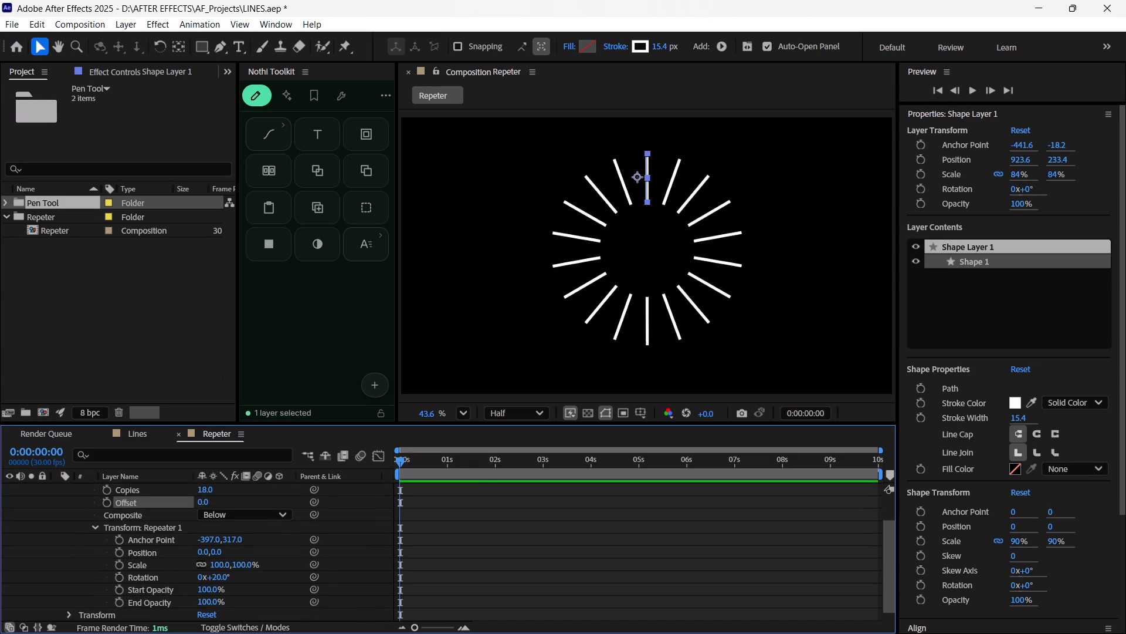
drag(209, 592, 255, 593)
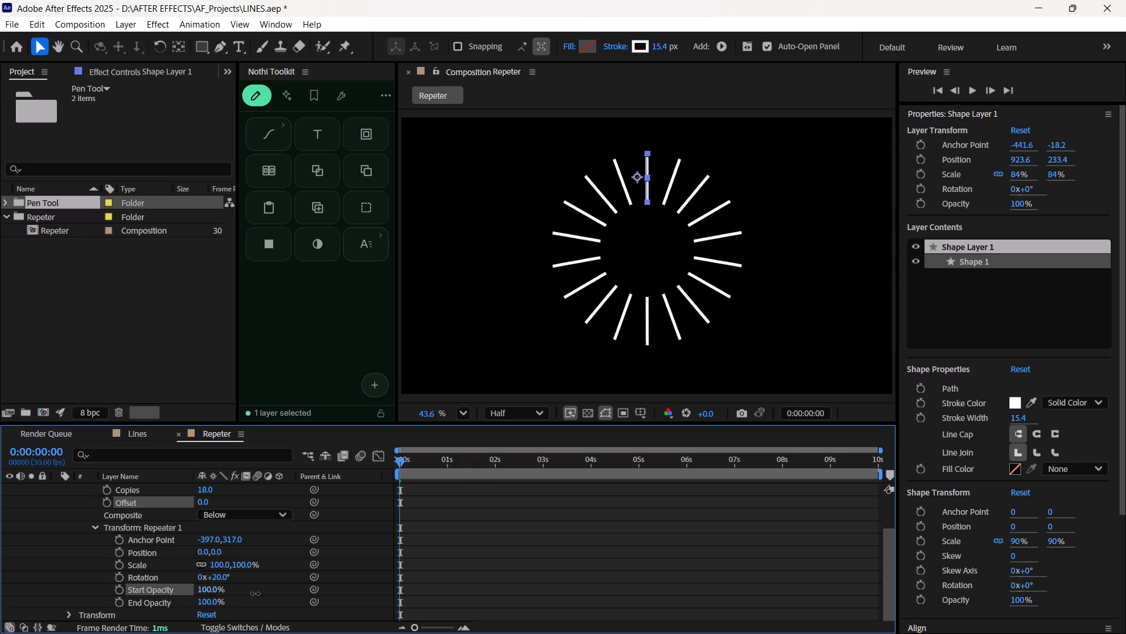
drag(255, 593, 228, 598)
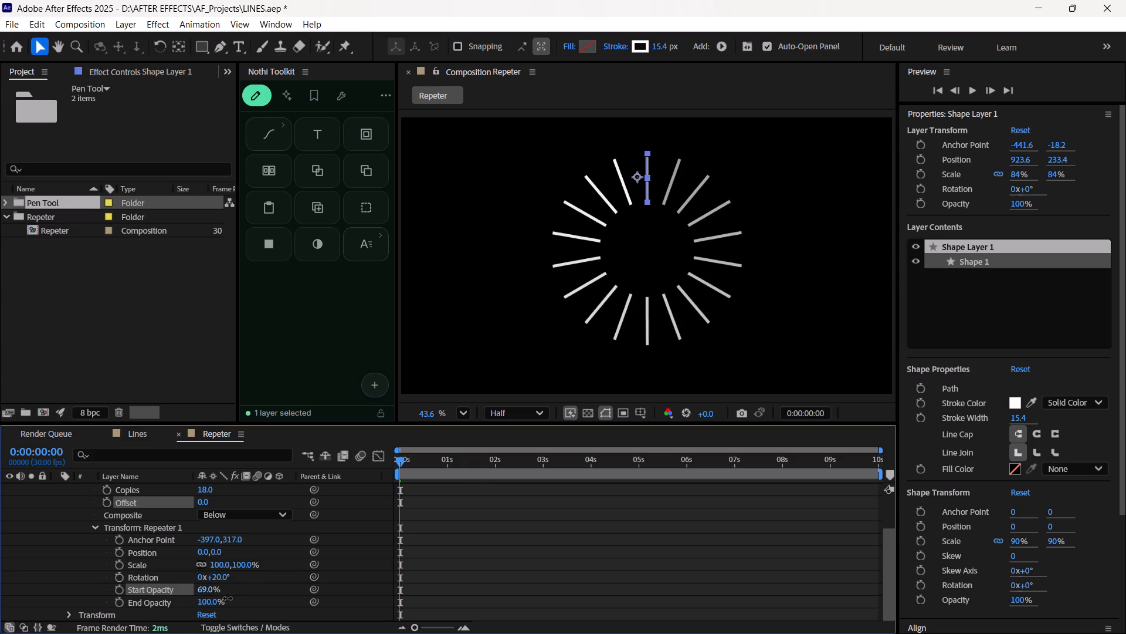
drag(228, 598, 119, 615)
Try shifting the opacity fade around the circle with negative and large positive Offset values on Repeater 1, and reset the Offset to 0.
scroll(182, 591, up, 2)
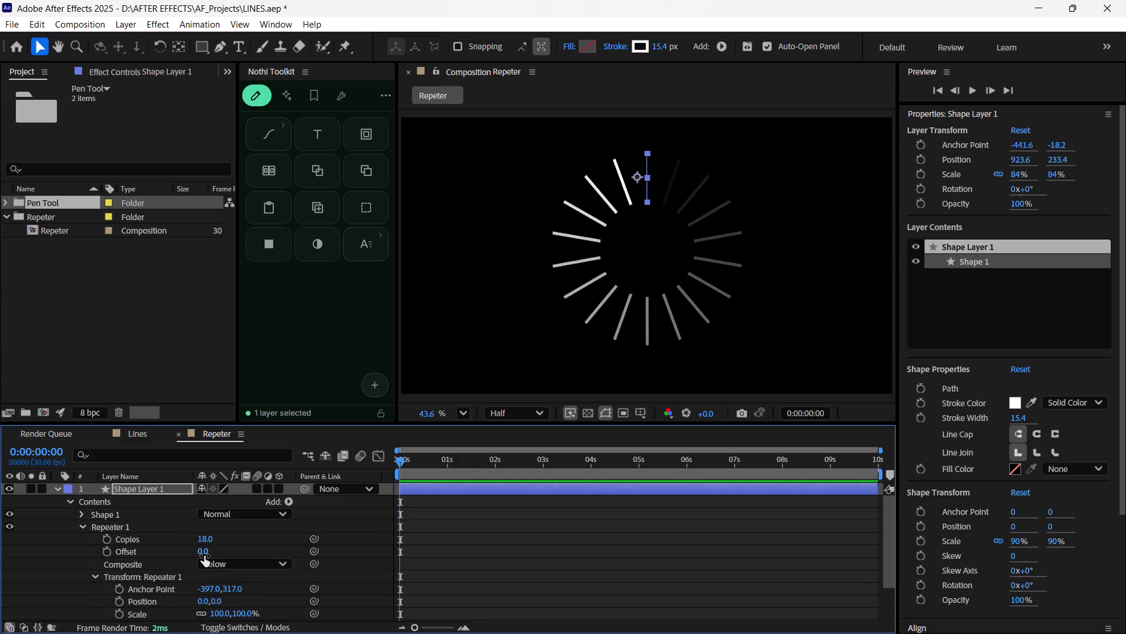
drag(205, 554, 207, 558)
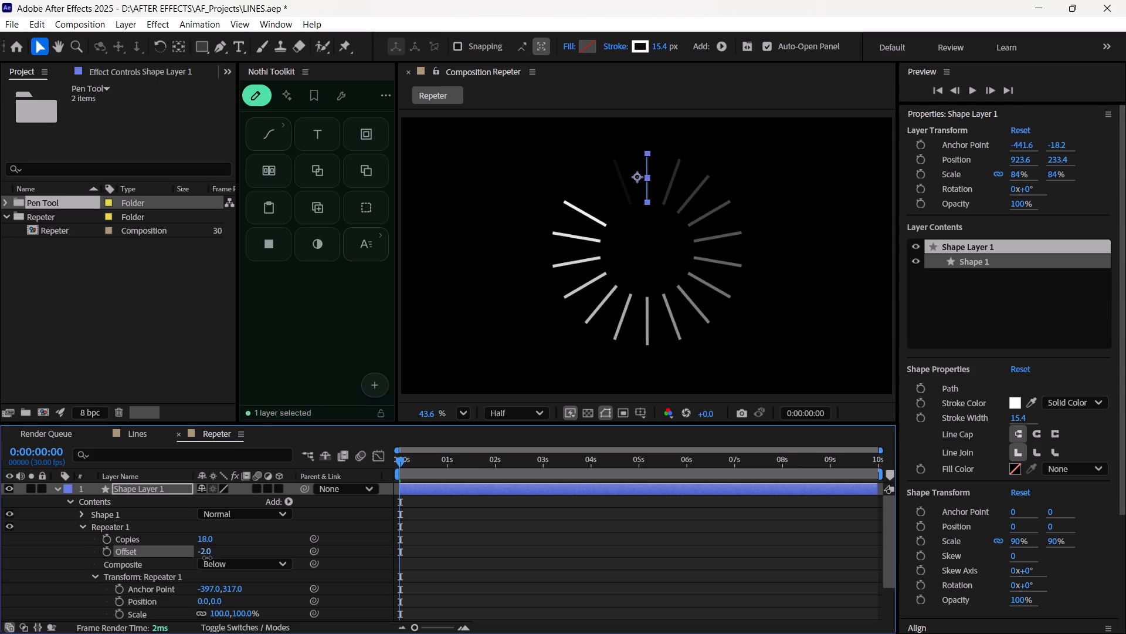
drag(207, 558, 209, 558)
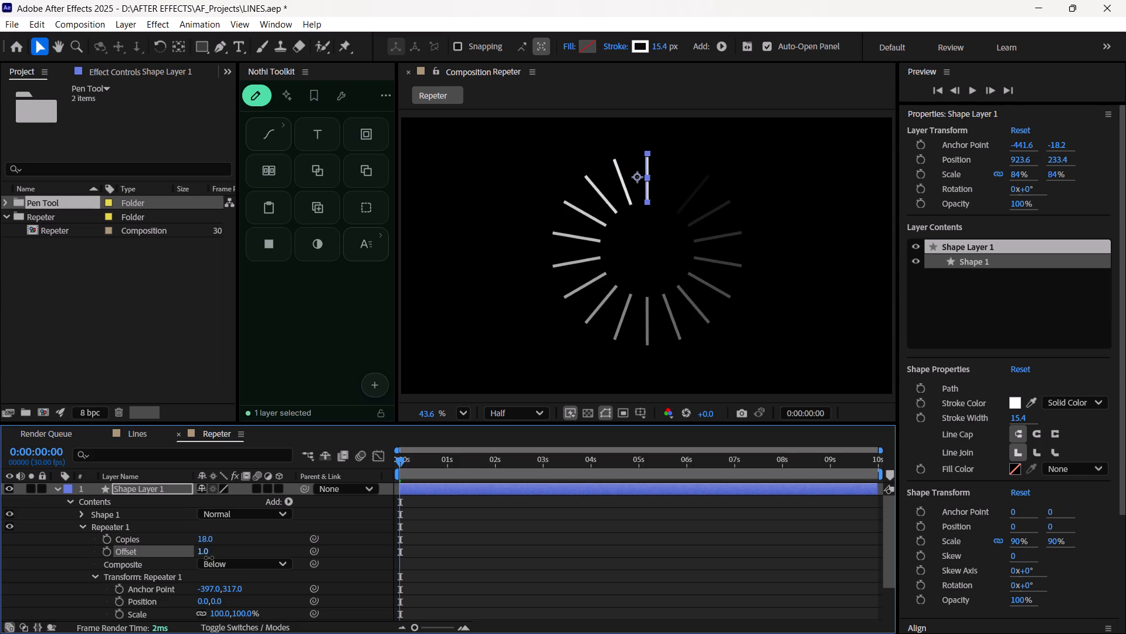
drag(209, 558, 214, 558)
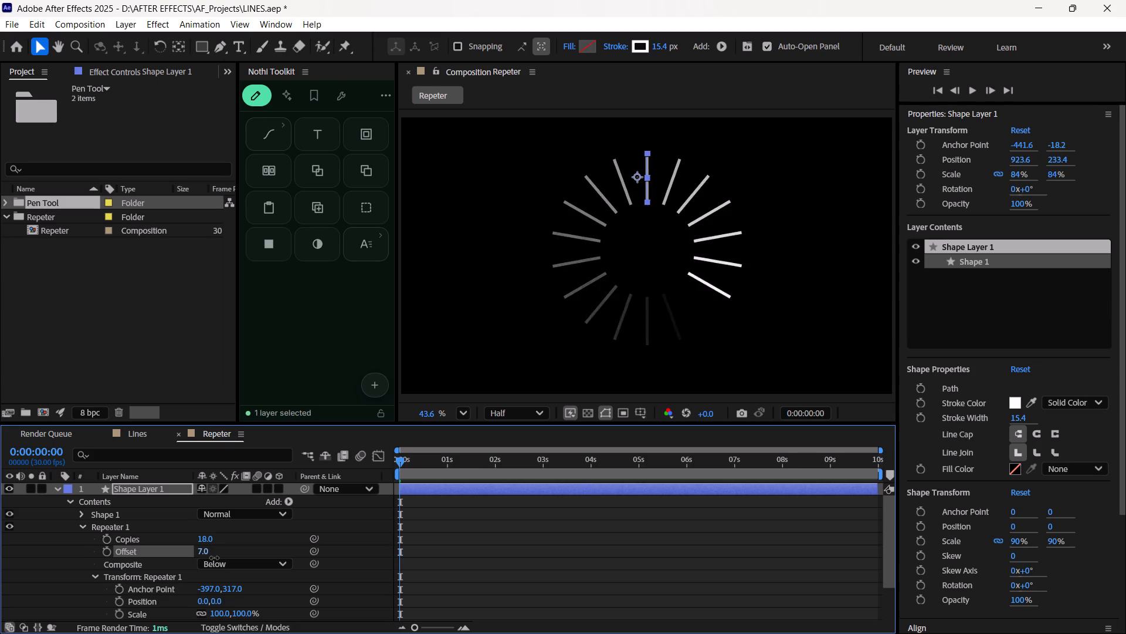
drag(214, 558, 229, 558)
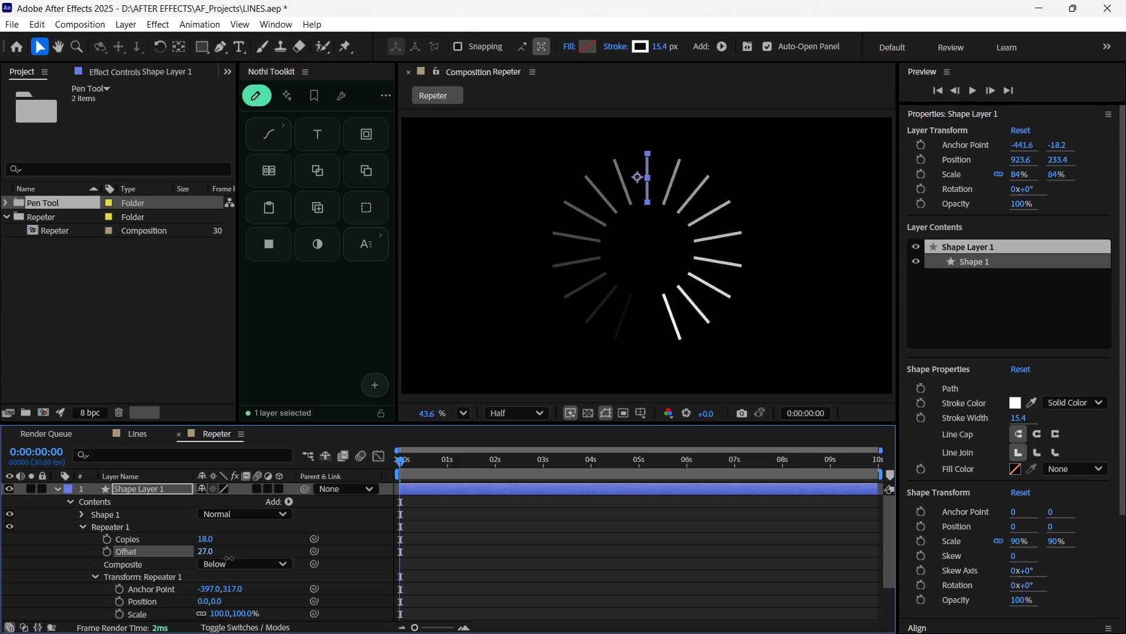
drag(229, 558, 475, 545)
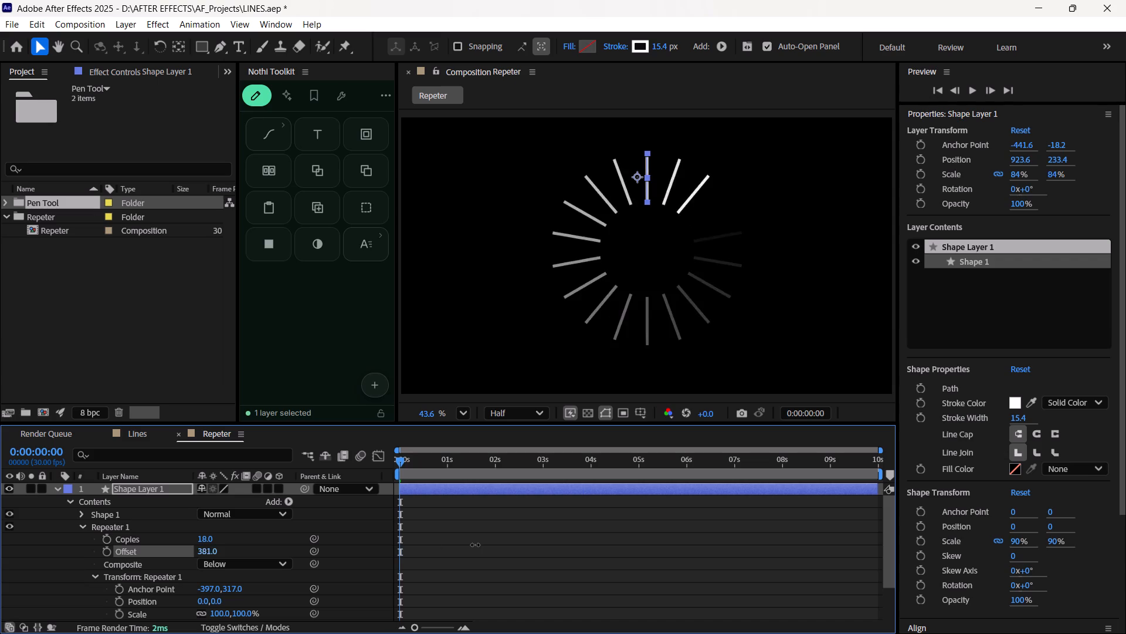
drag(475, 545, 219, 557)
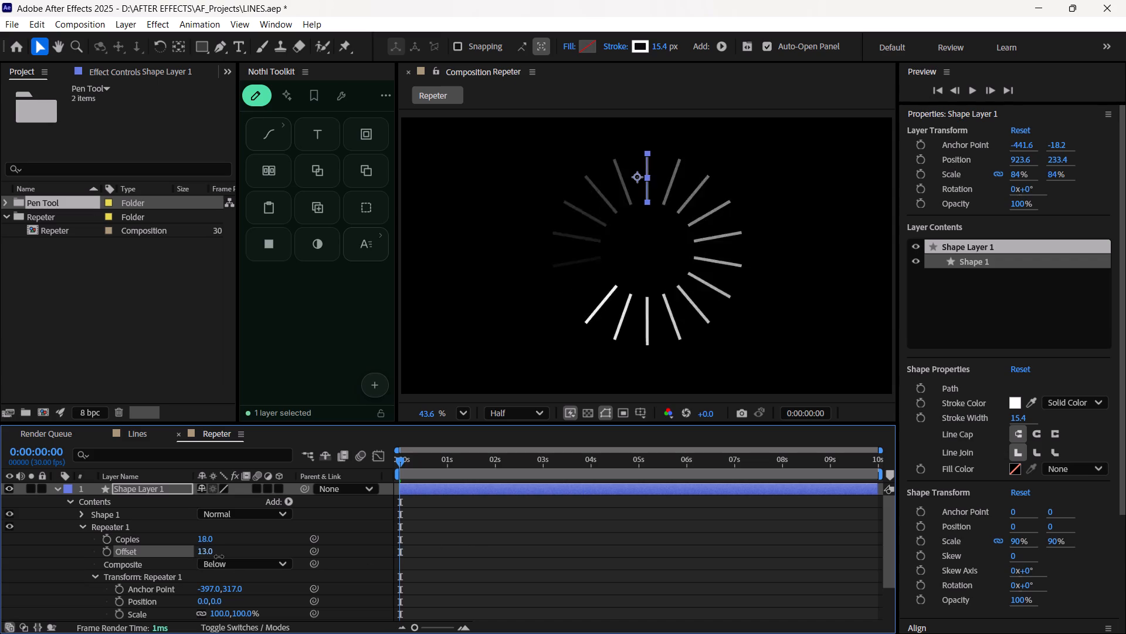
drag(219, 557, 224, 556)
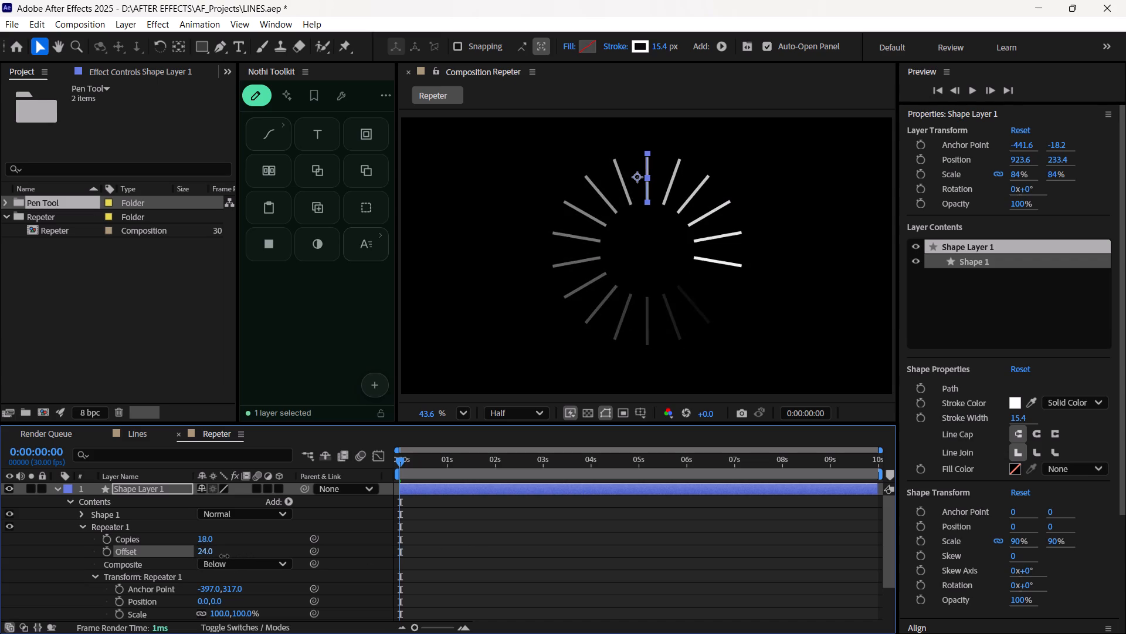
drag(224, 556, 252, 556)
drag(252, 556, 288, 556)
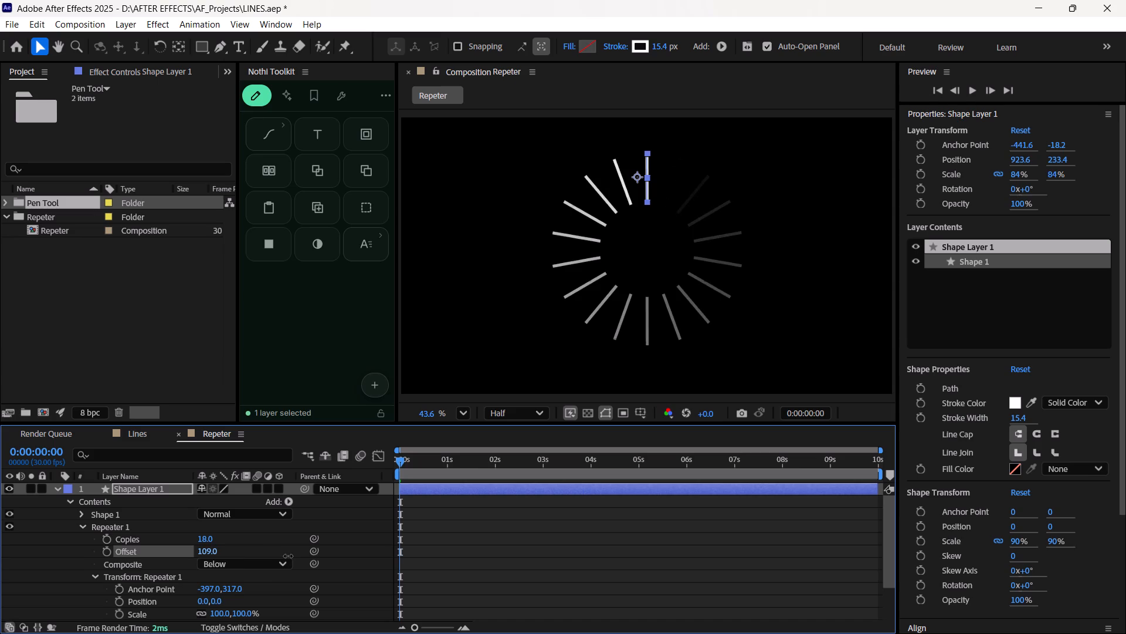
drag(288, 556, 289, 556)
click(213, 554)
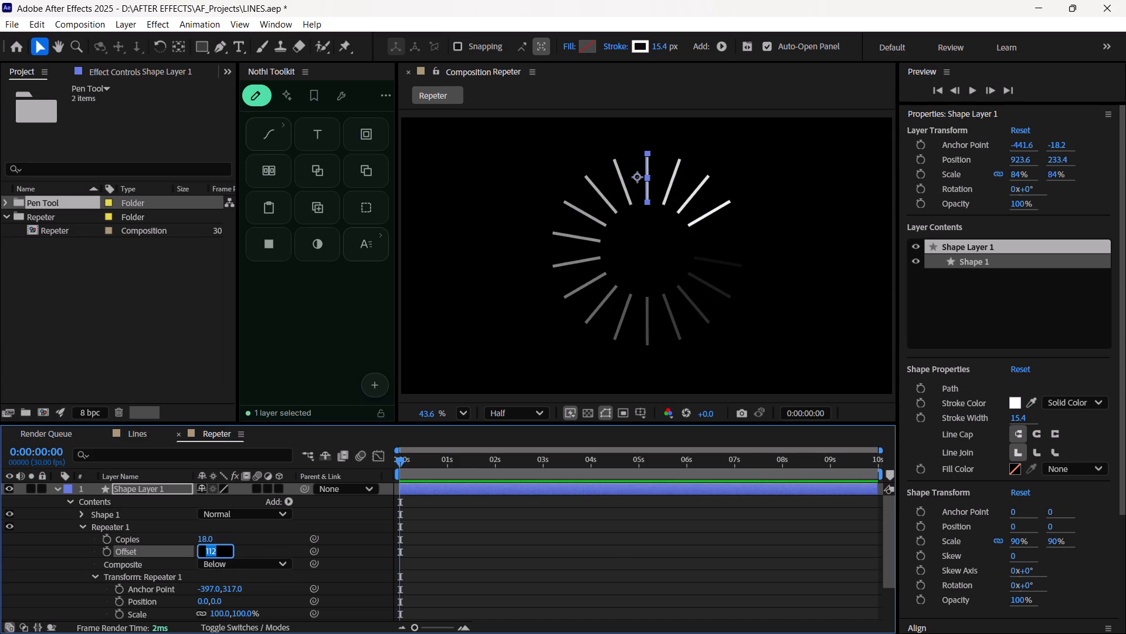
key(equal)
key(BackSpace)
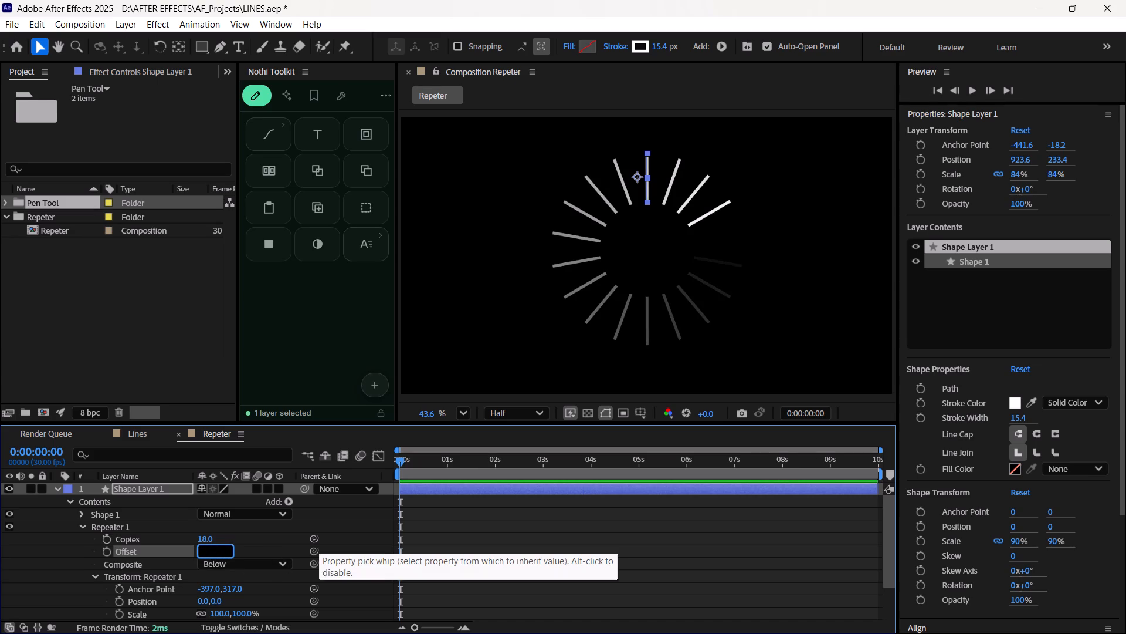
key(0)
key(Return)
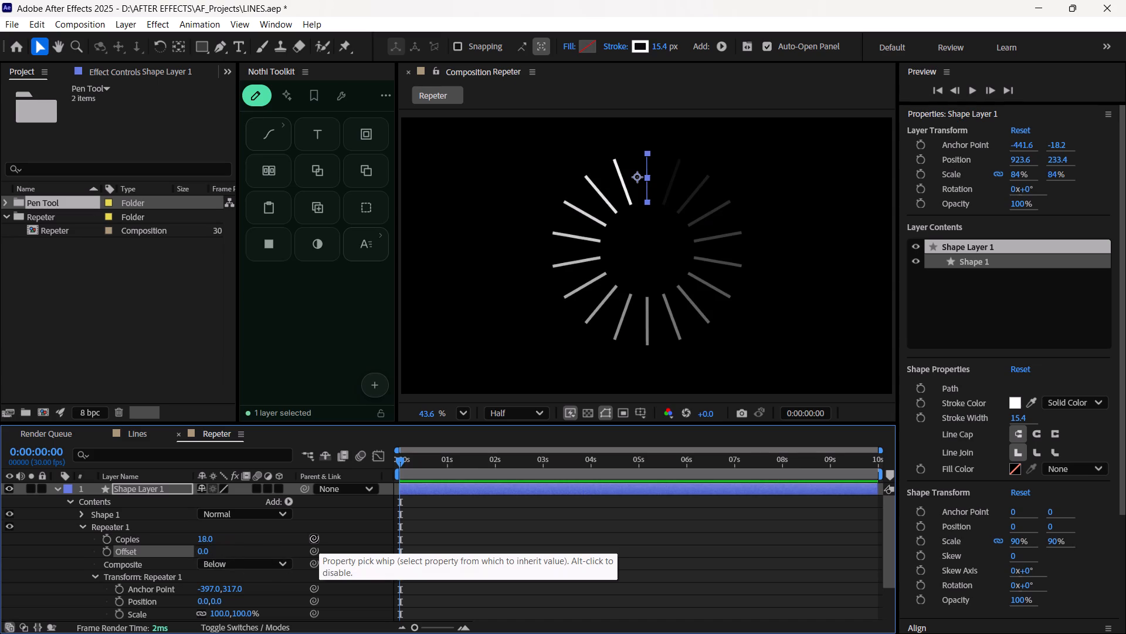
Raise Start Opacity to 100% in Repeater 1's transform.
scroll(186, 592, down, 1)
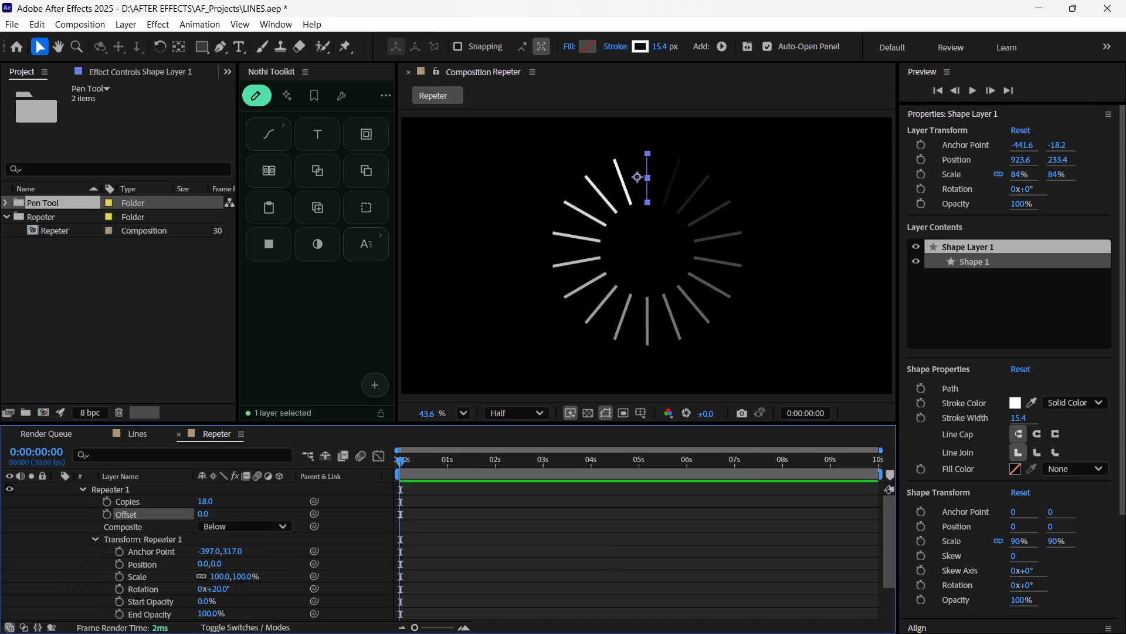
scroll(174, 595, down, 1)
drag(208, 588, 195, 595)
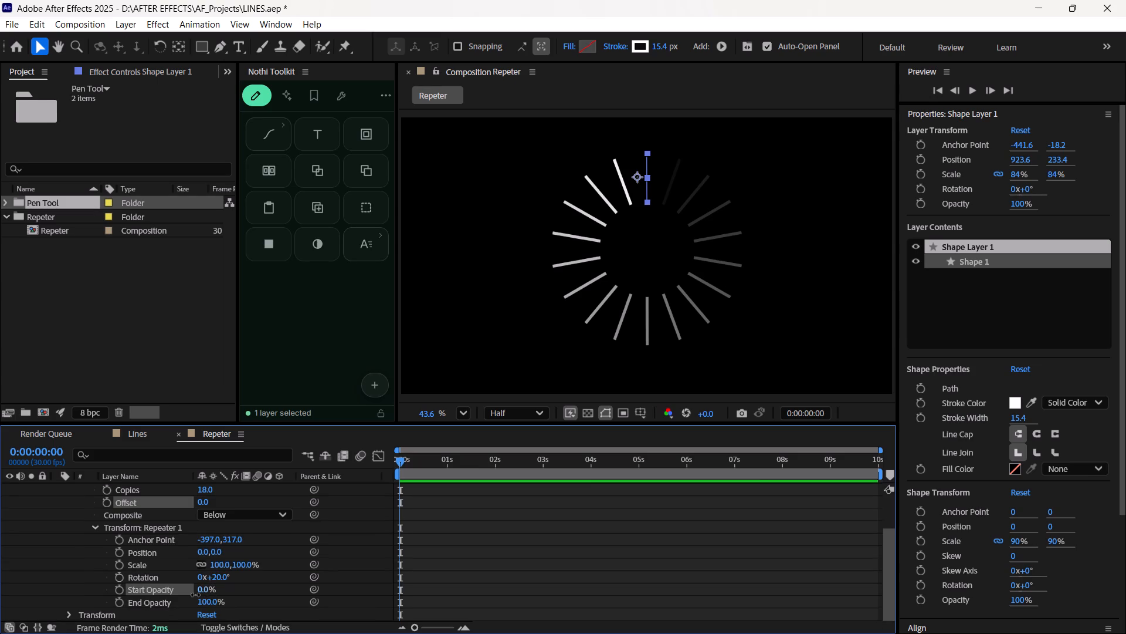
drag(195, 595, 389, 564)
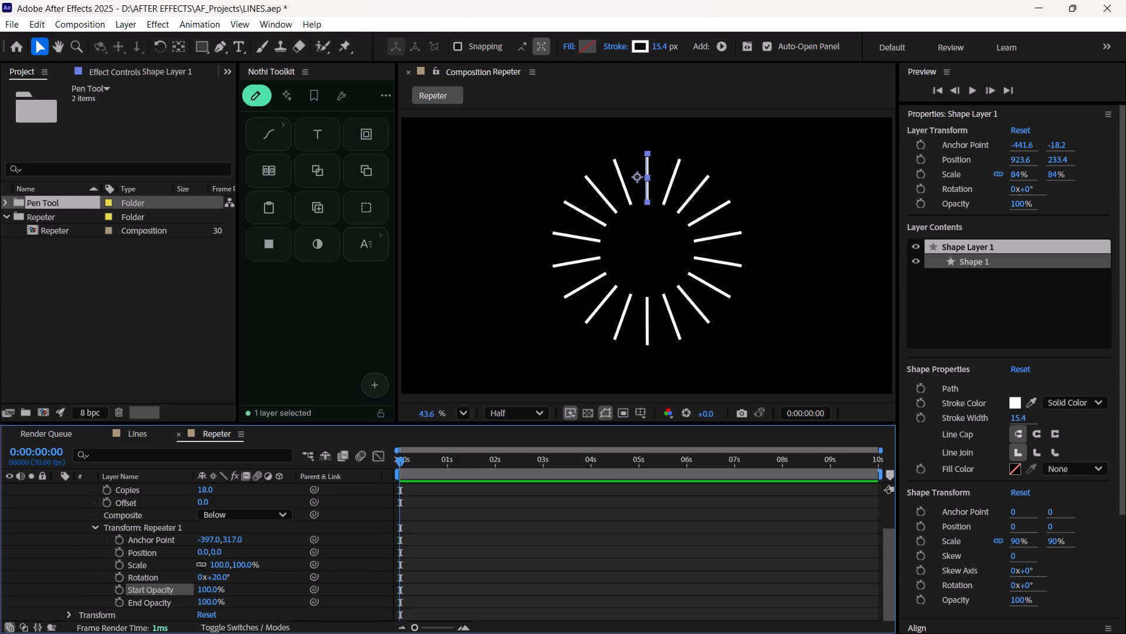
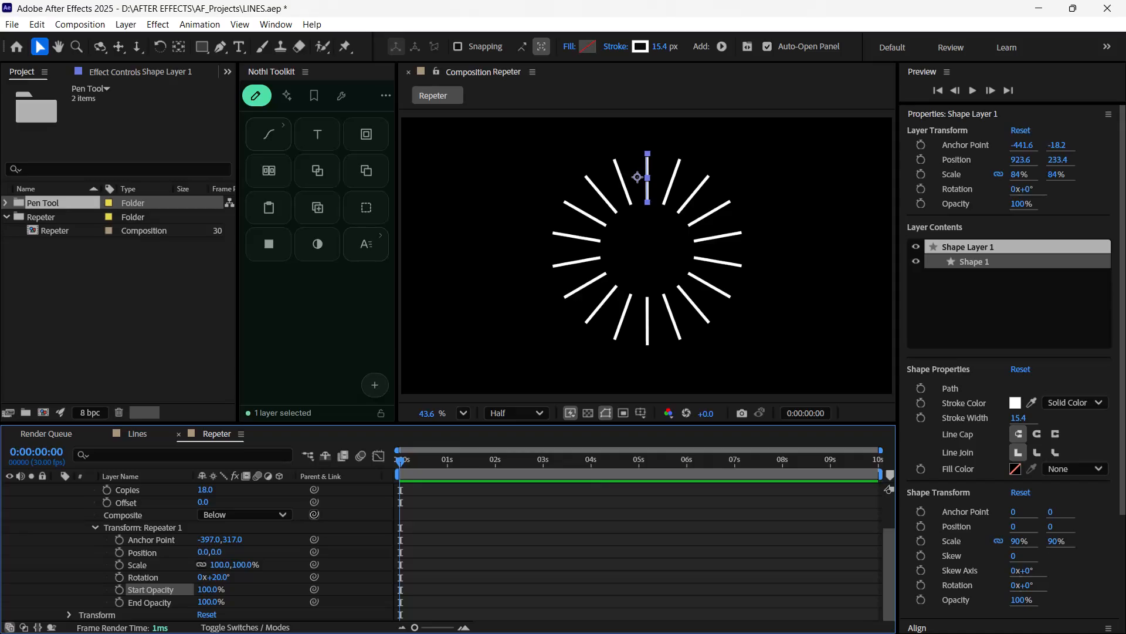
Save the LINES.aep project.
key(ctrl+s)
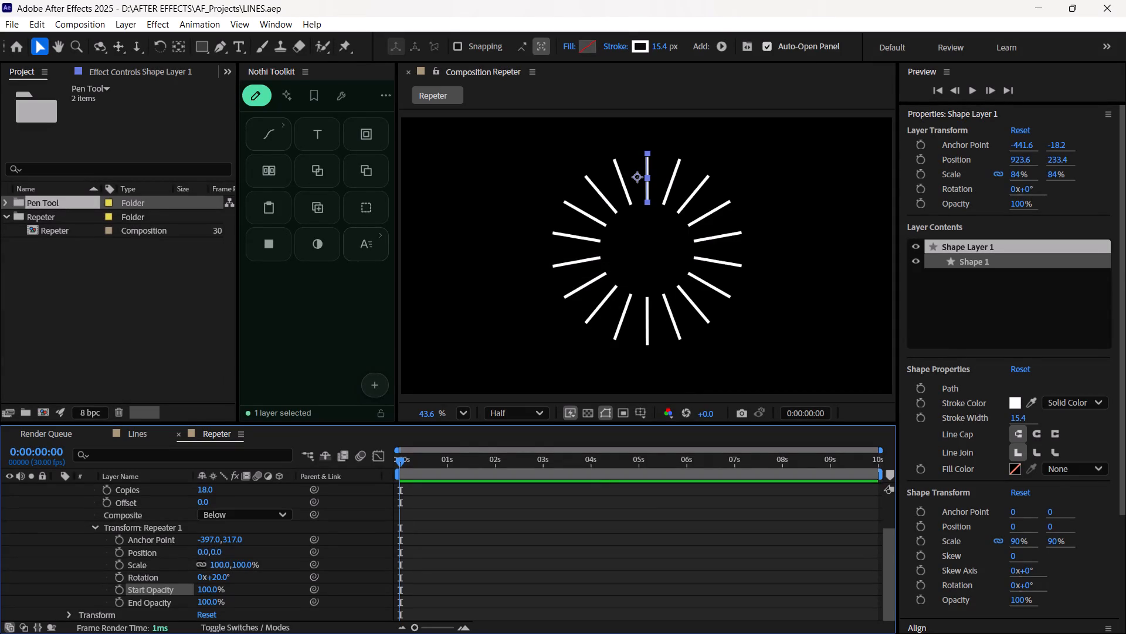
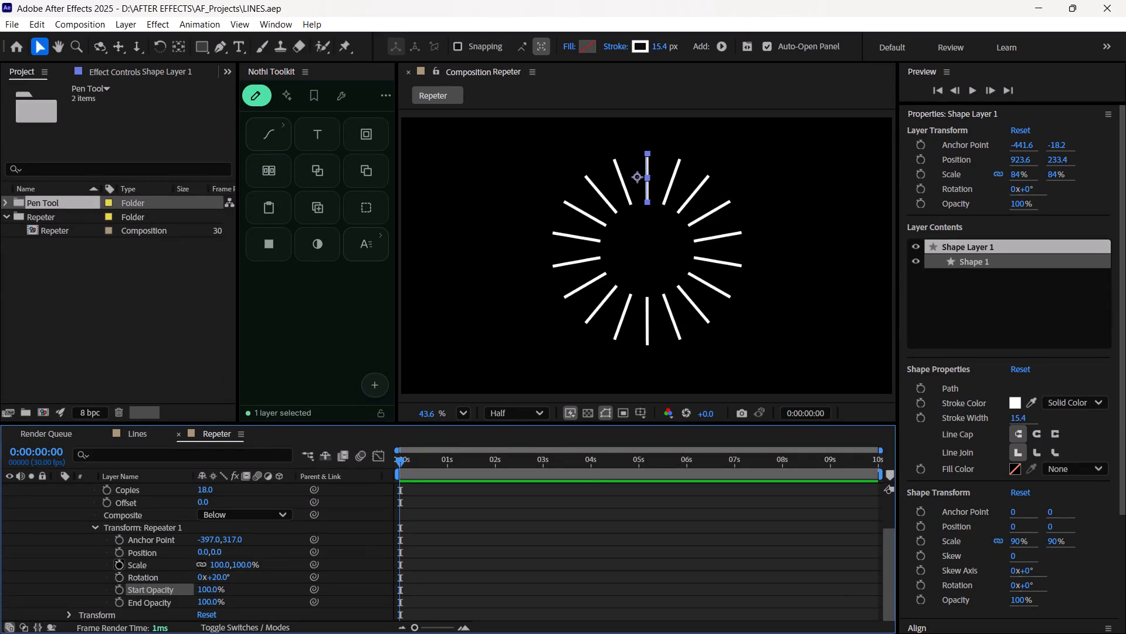
Add Copies keyframes for Repeater 1 at 0:00:00:00 and 0:00:01:14, keeping 18 copies at both.
scroll(124, 549, up, 1)
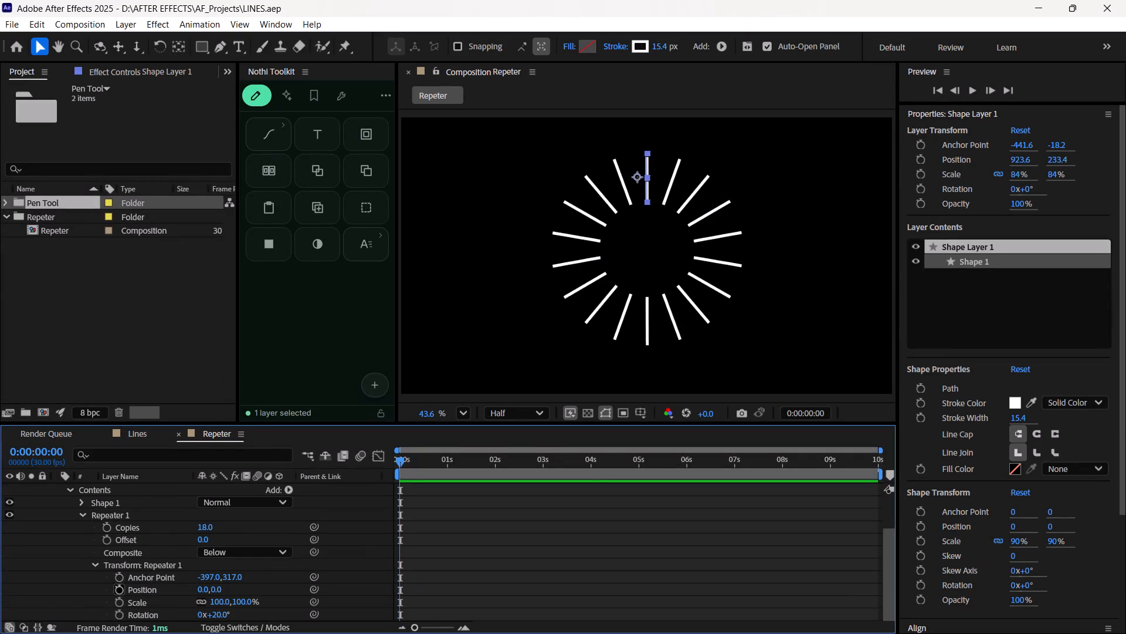
click(110, 523)
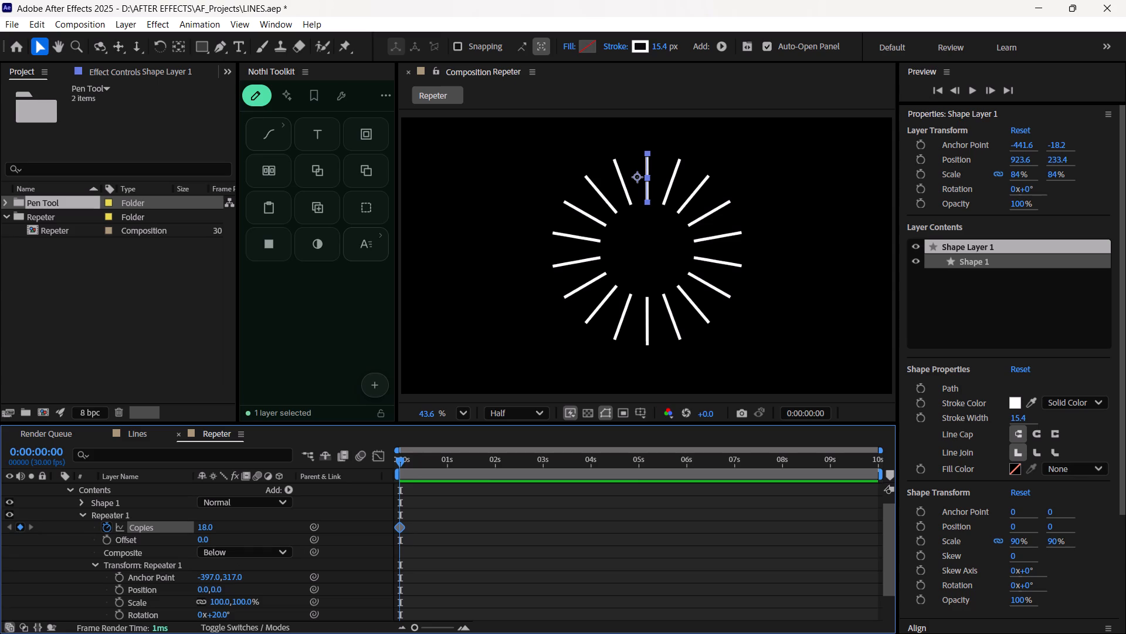
drag(400, 463, 491, 475)
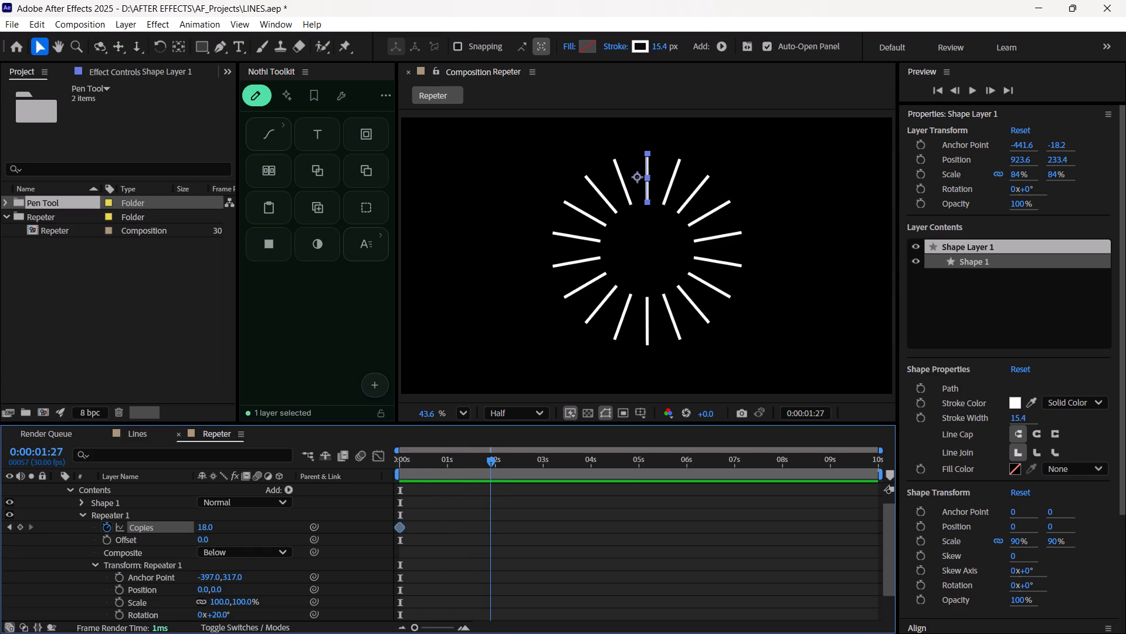
drag(491, 475, 470, 486)
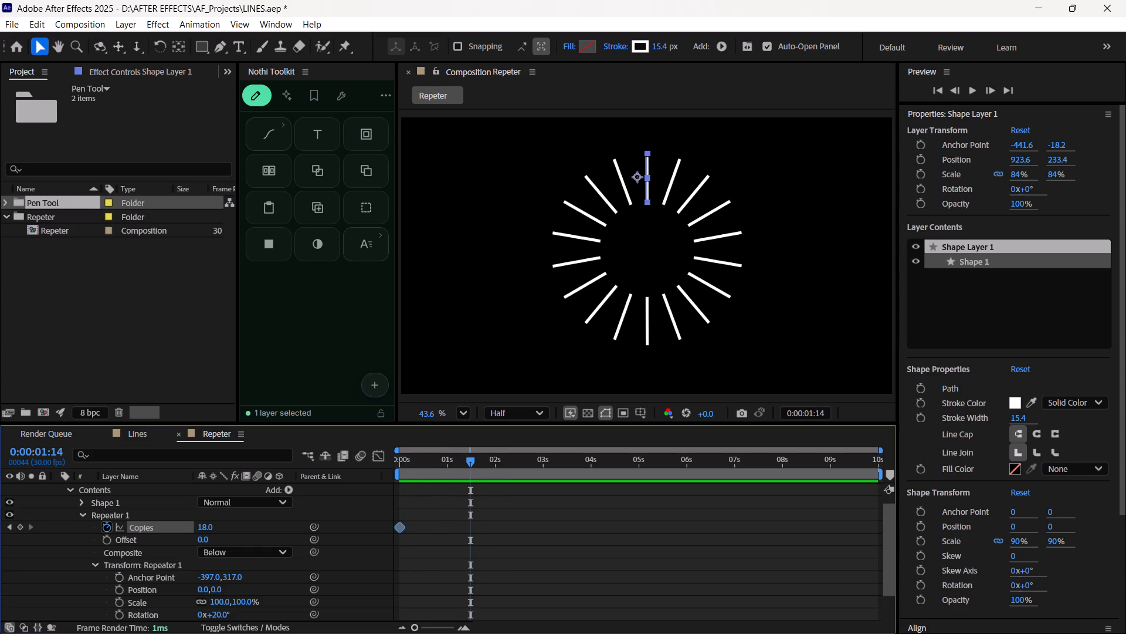
click(17, 528)
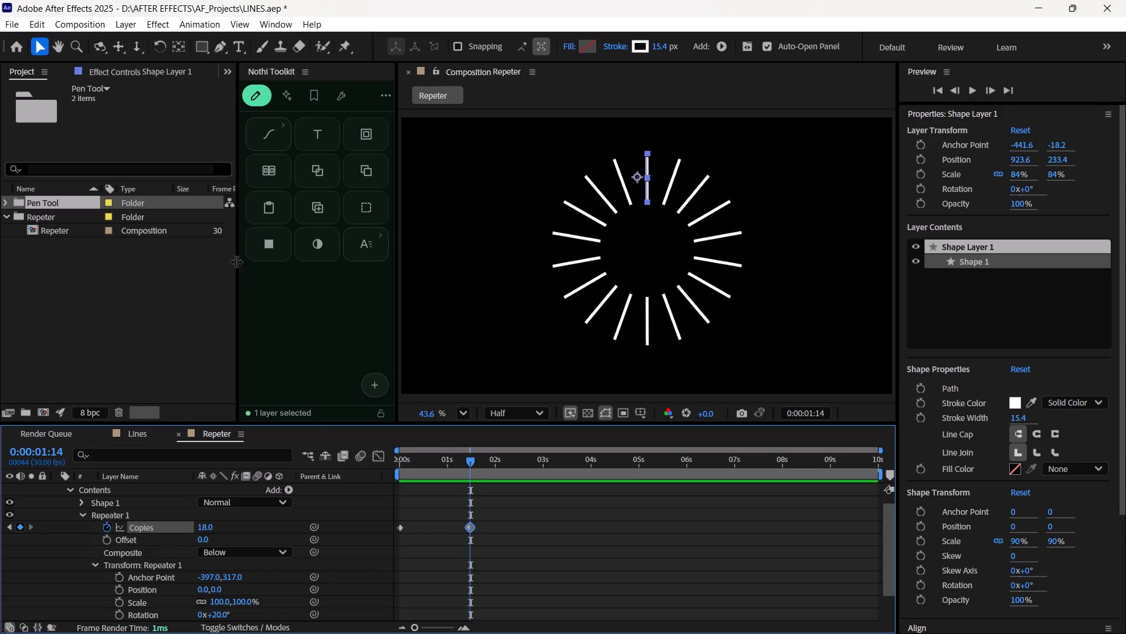
Set Repeater 1's Copies value to 0 at the 0:00:00:00 keyframe.
drag(470, 461, 393, 485)
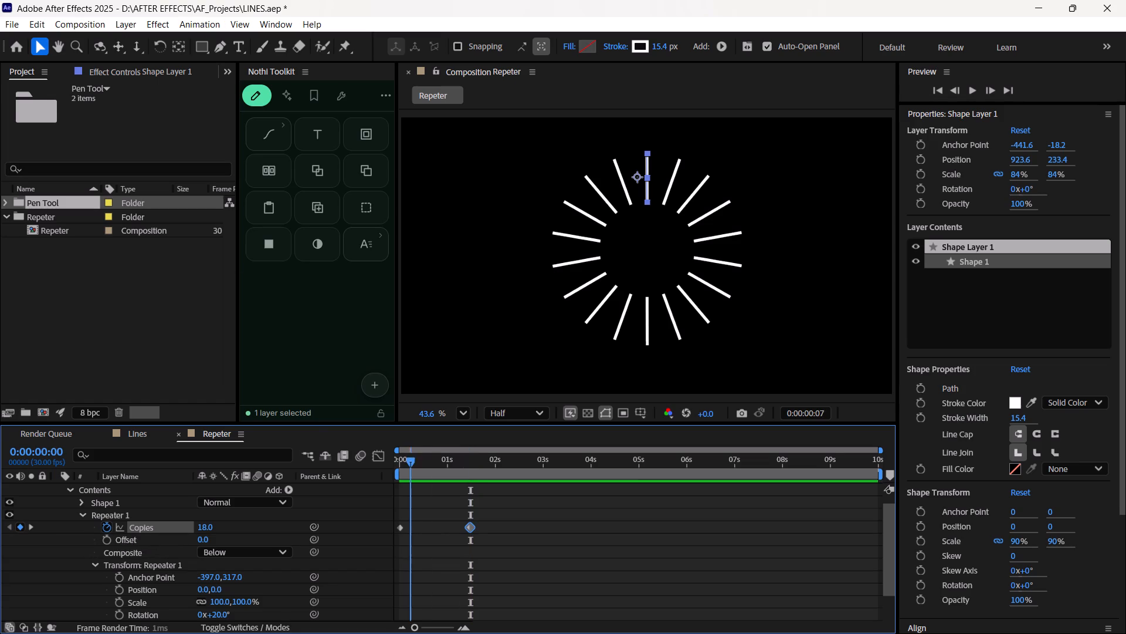
drag(393, 485, 379, 486)
click(208, 524)
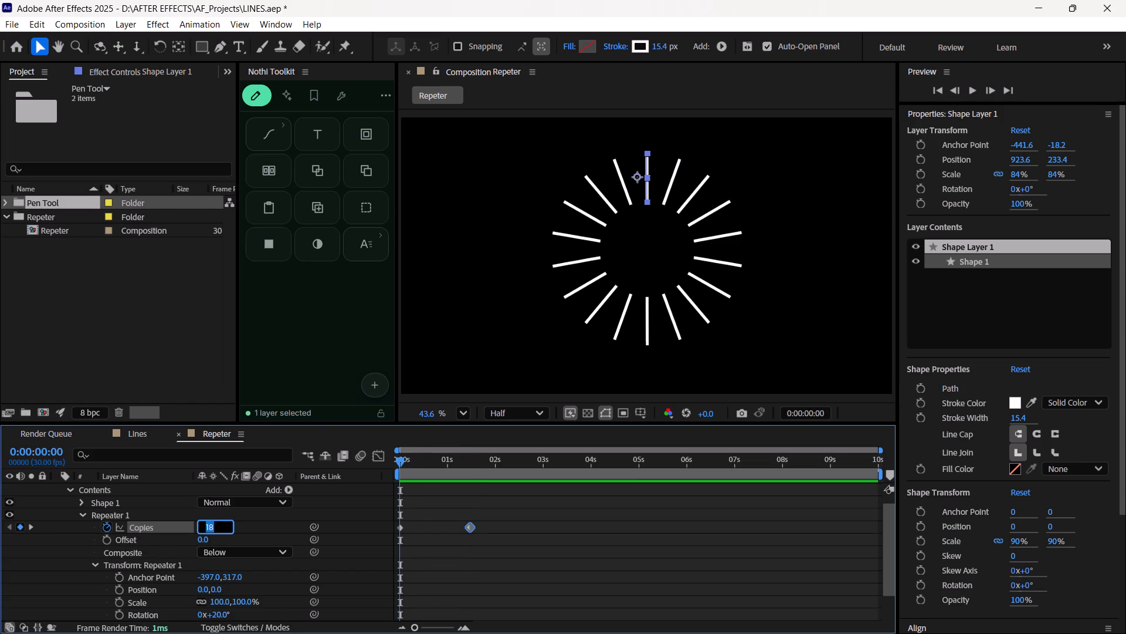
key(BackSpace)
key(0)
key(Return)
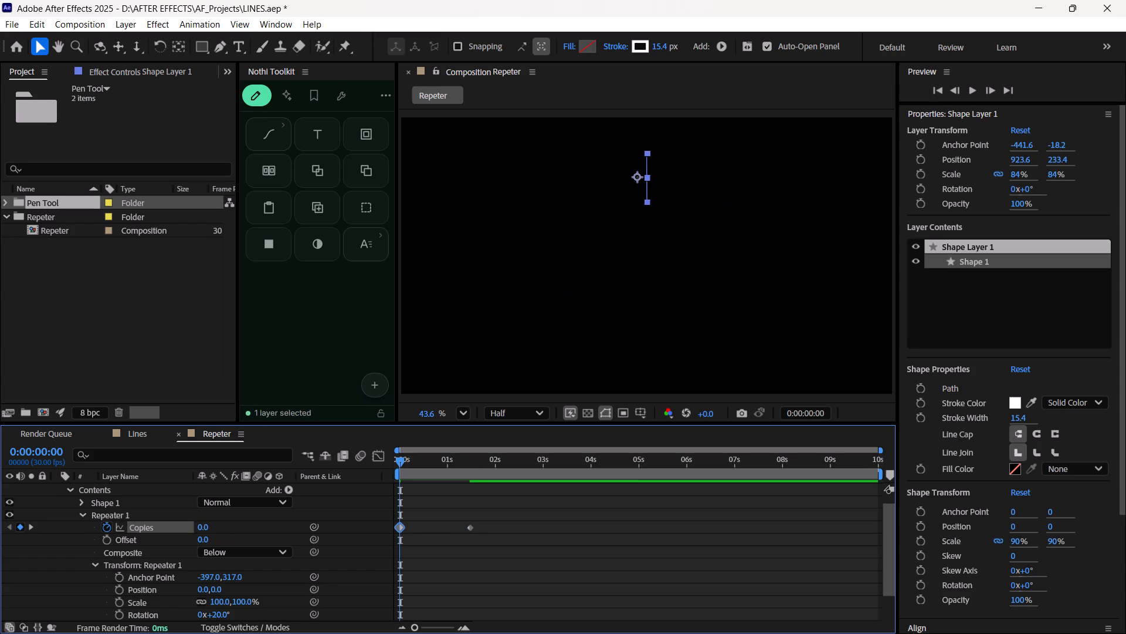
Play back the Copies animation and return the playhead to the start.
key(space)
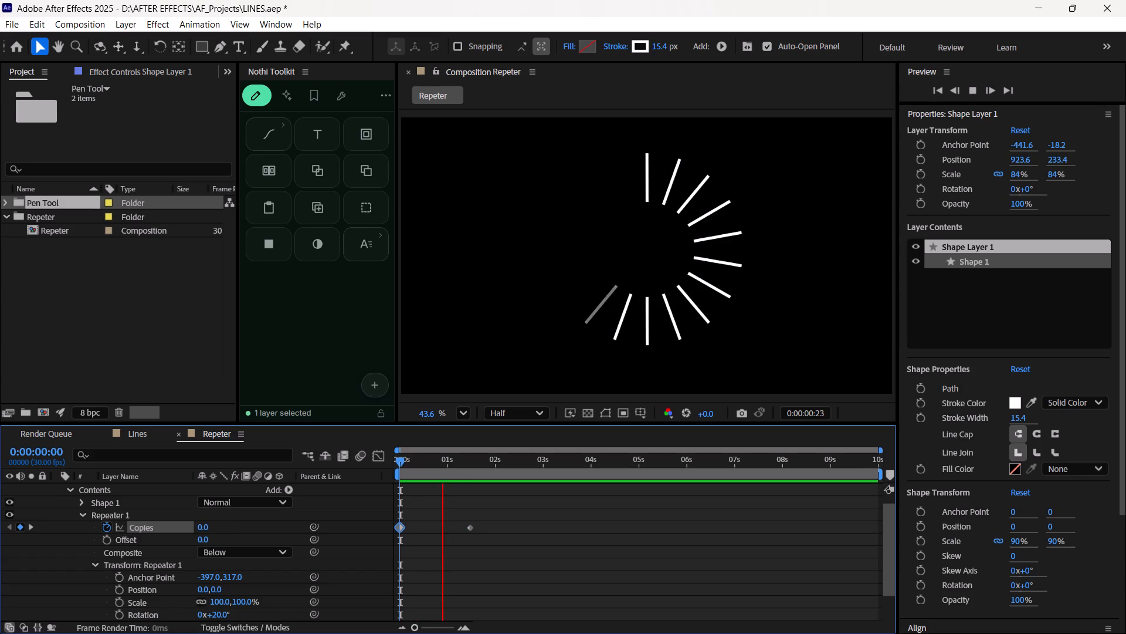
key(space)
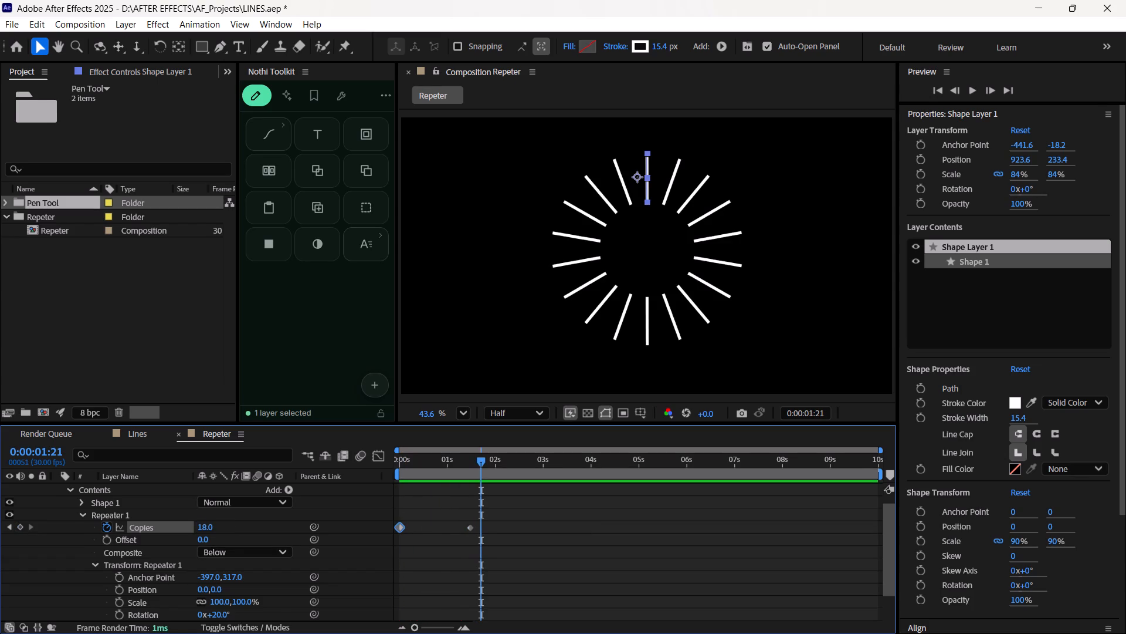
drag(485, 461, 272, 521)
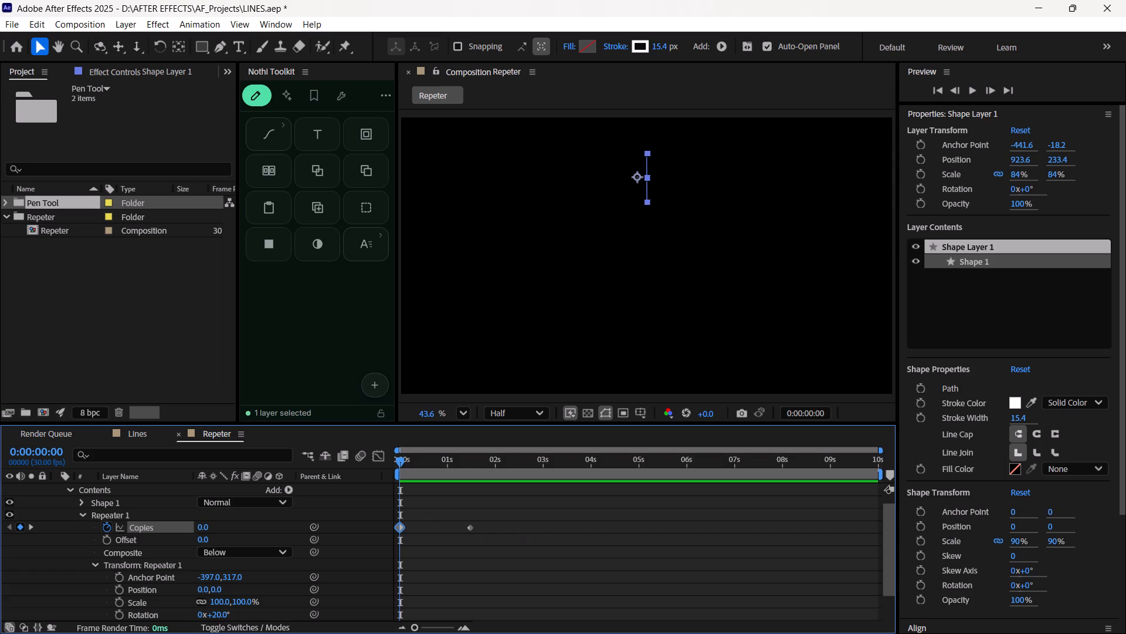
Move the ending Copies keyframe earlier, to 0:00:01:09.
drag(471, 527, 463, 527)
Add a Scale keyframe under Transform: Repeater 1 at 0:00:00:00 with a value of 0%.
scroll(271, 575, down, 1)
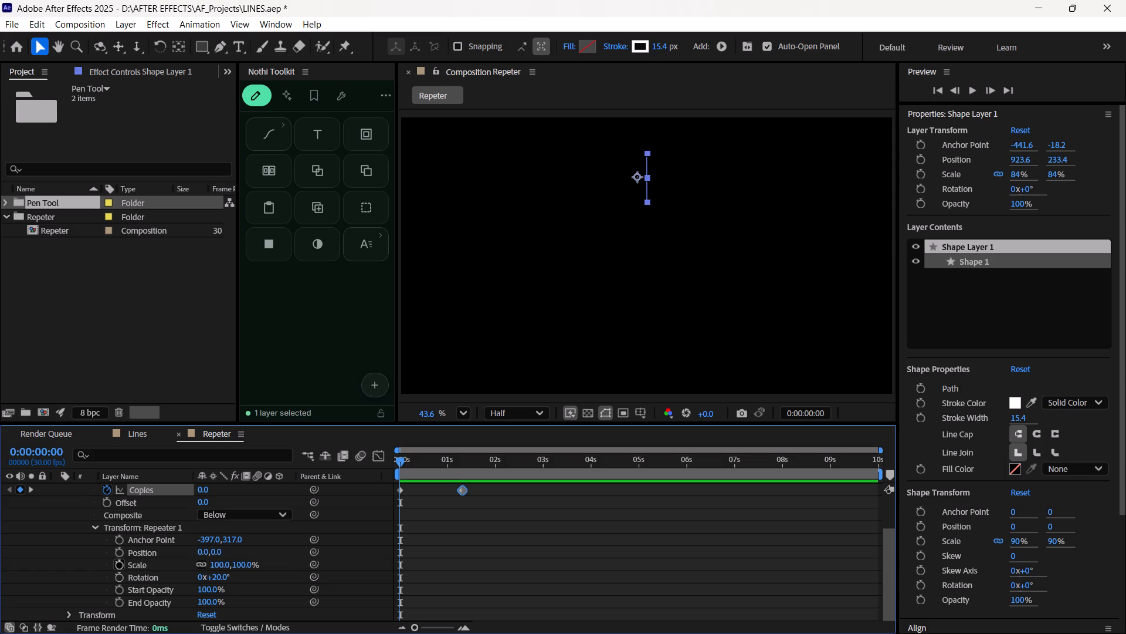
click(117, 564)
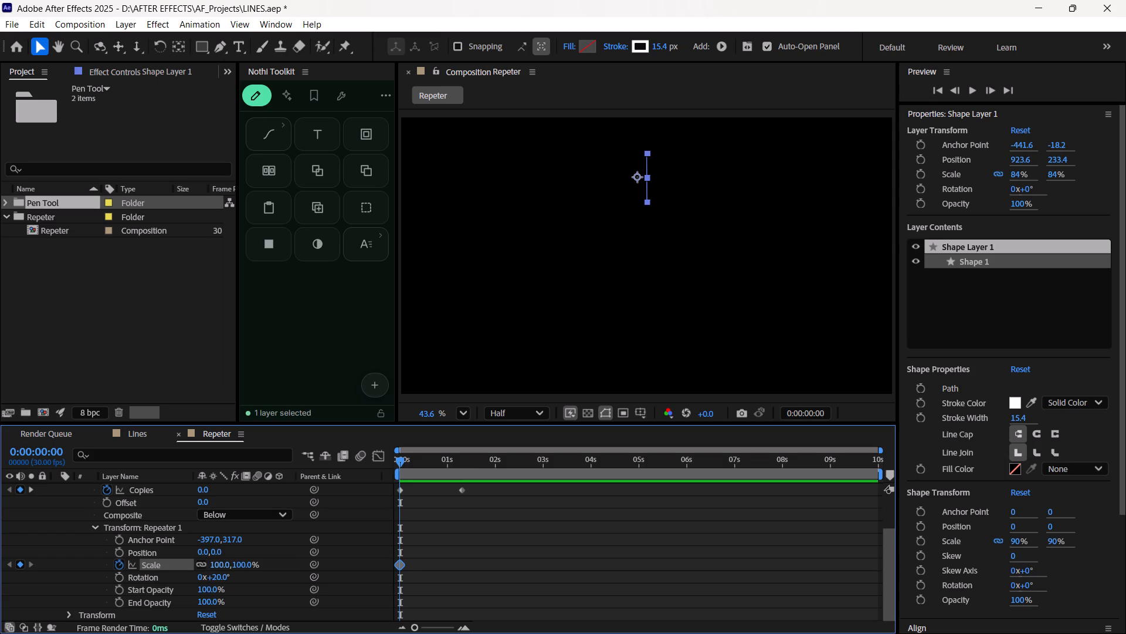
click(222, 565)
key(BackSpace)
key(0)
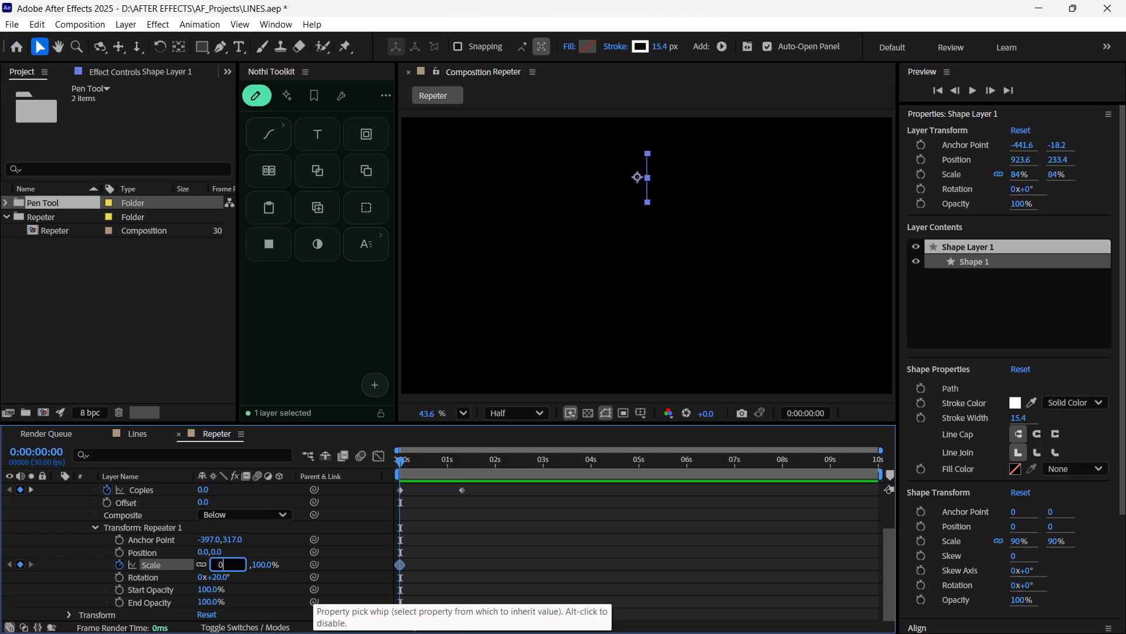
key(Return)
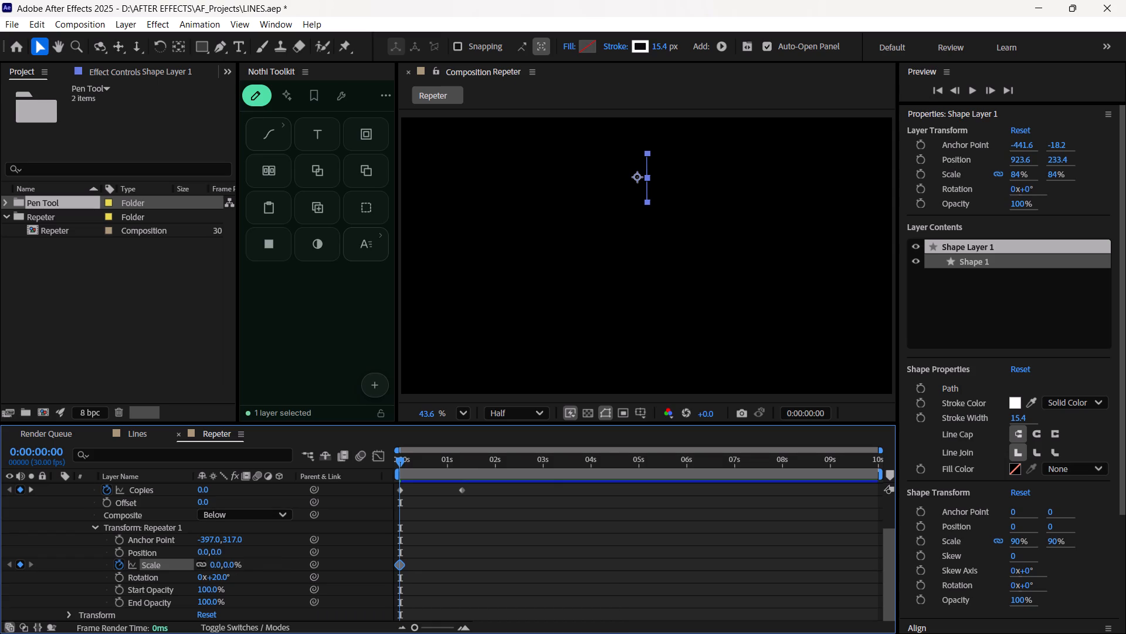
Add a second Repeater 1 Scale keyframe at 0:00:01:09, aligned with the last Copies keyframe, and set it to 100%.
click(28, 490)
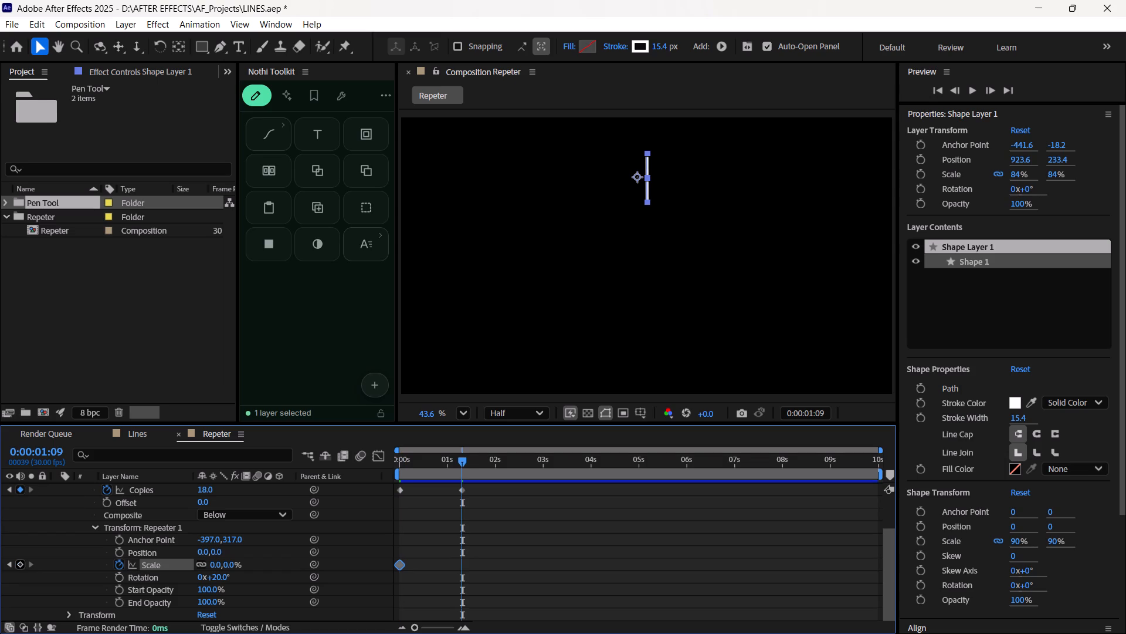
click(19, 562)
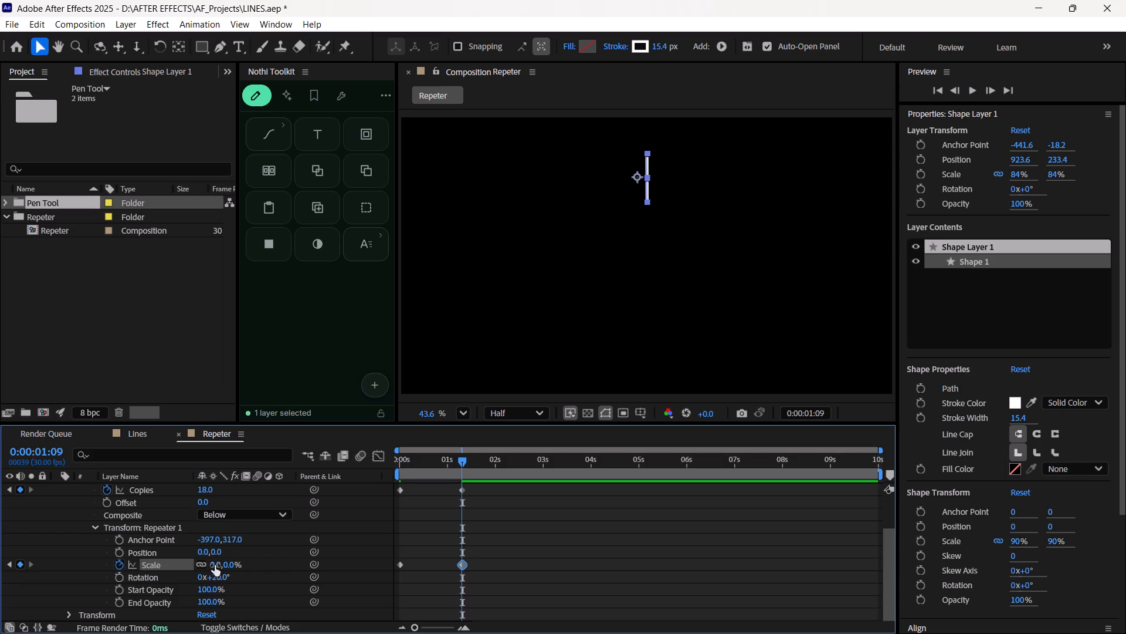
drag(215, 565, 296, 577)
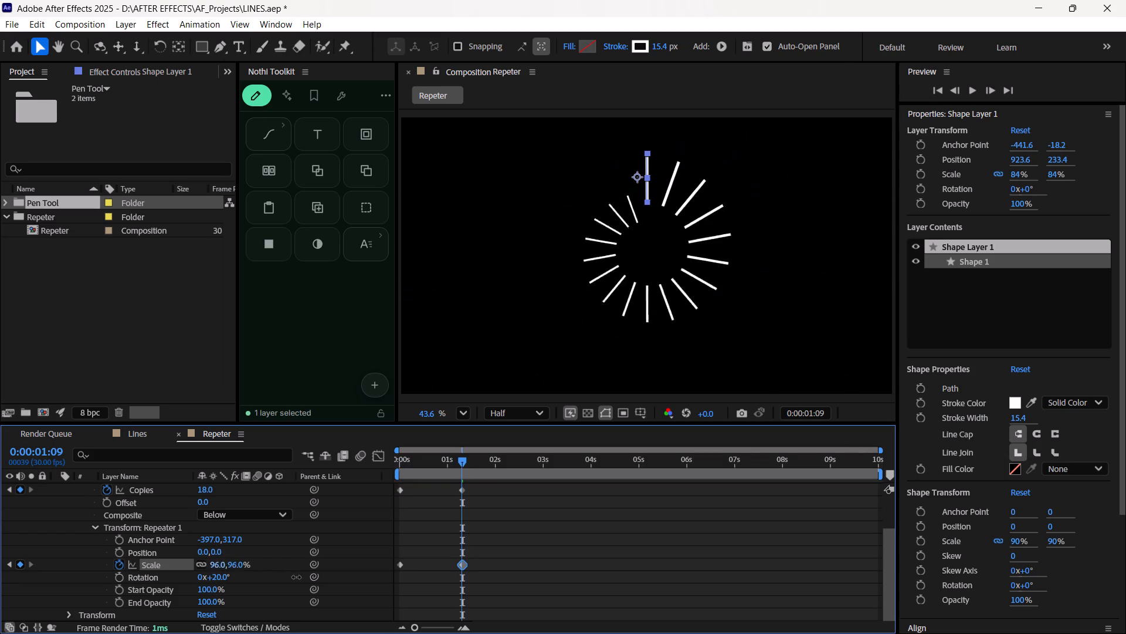
drag(296, 577, 296, 576)
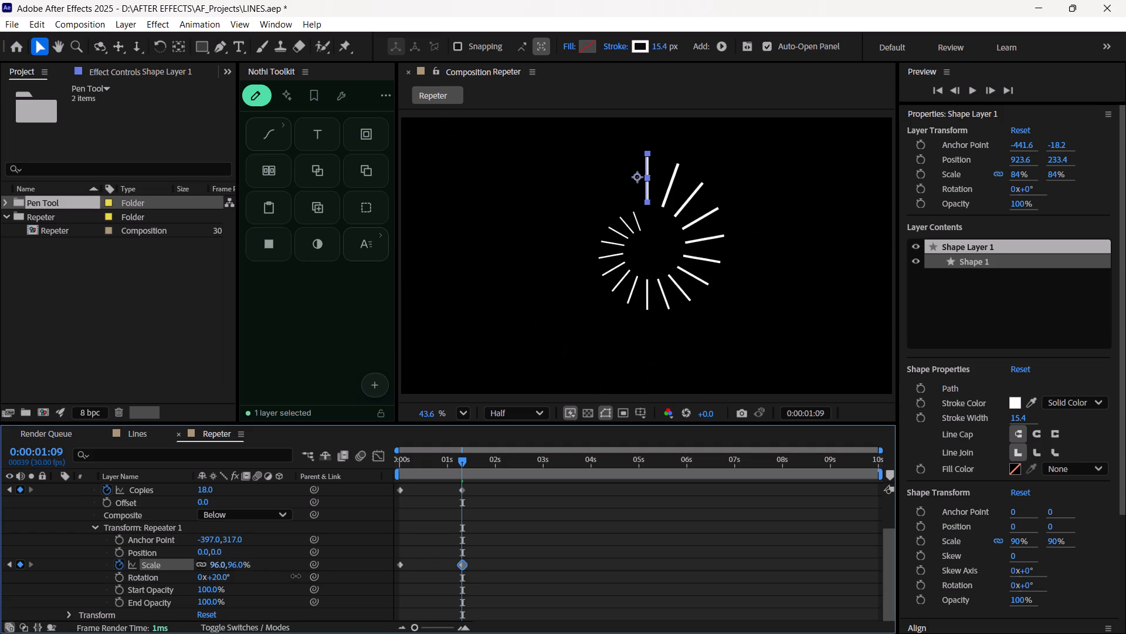
drag(296, 576, 295, 576)
click(221, 566)
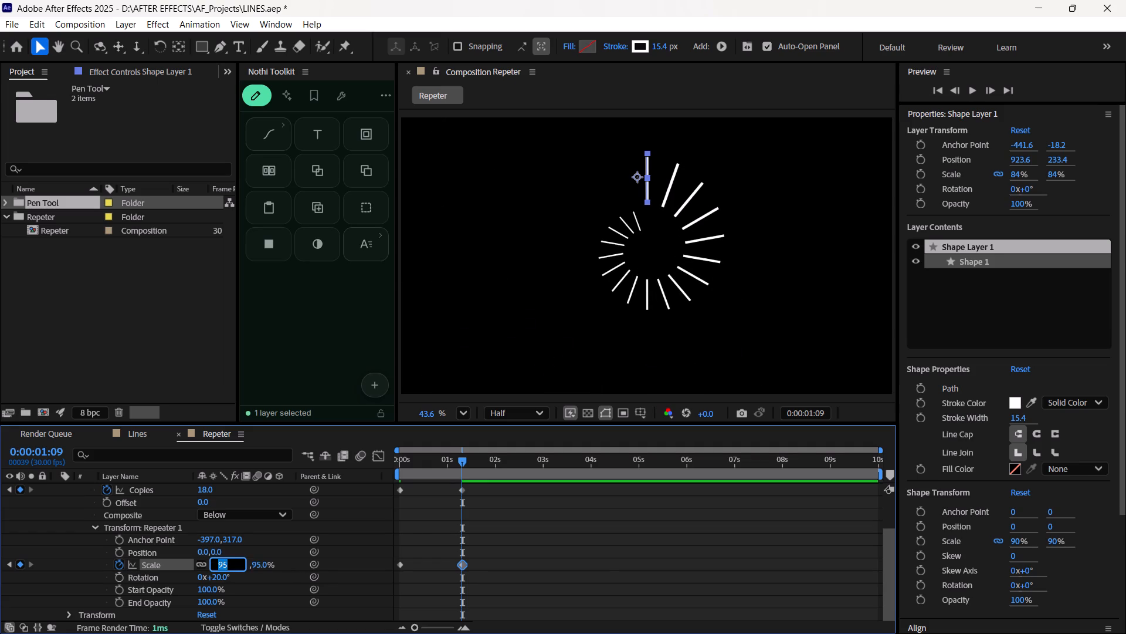
key(BackSpace)
text(100)
key(Return)
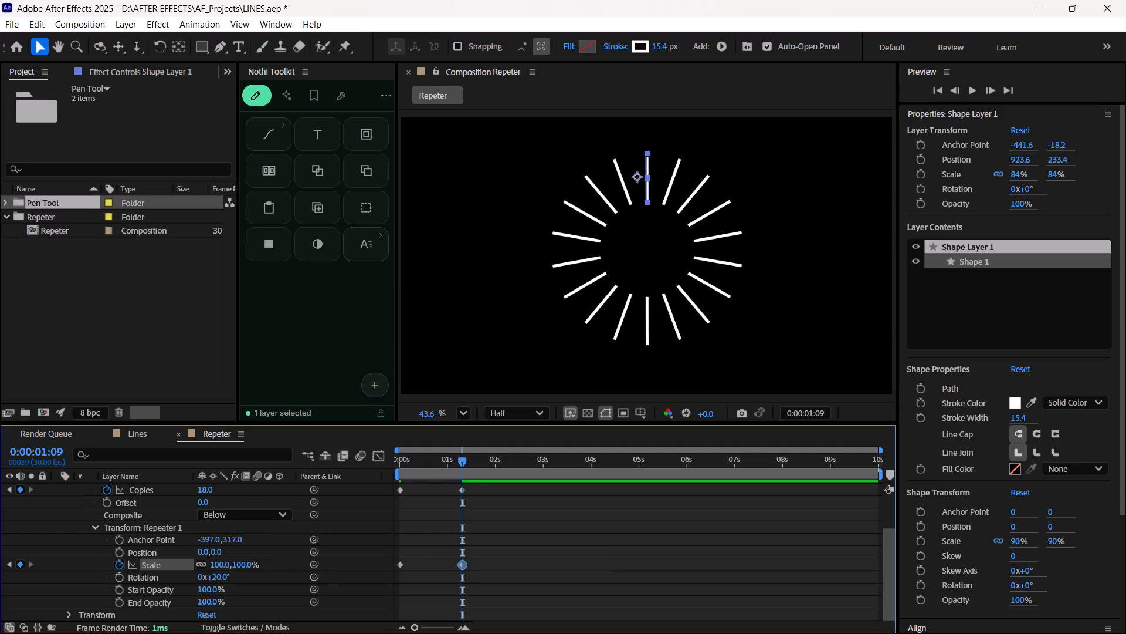
Play back the combined Copies and Scale animation from the start.
drag(460, 467, 347, 495)
key(space)
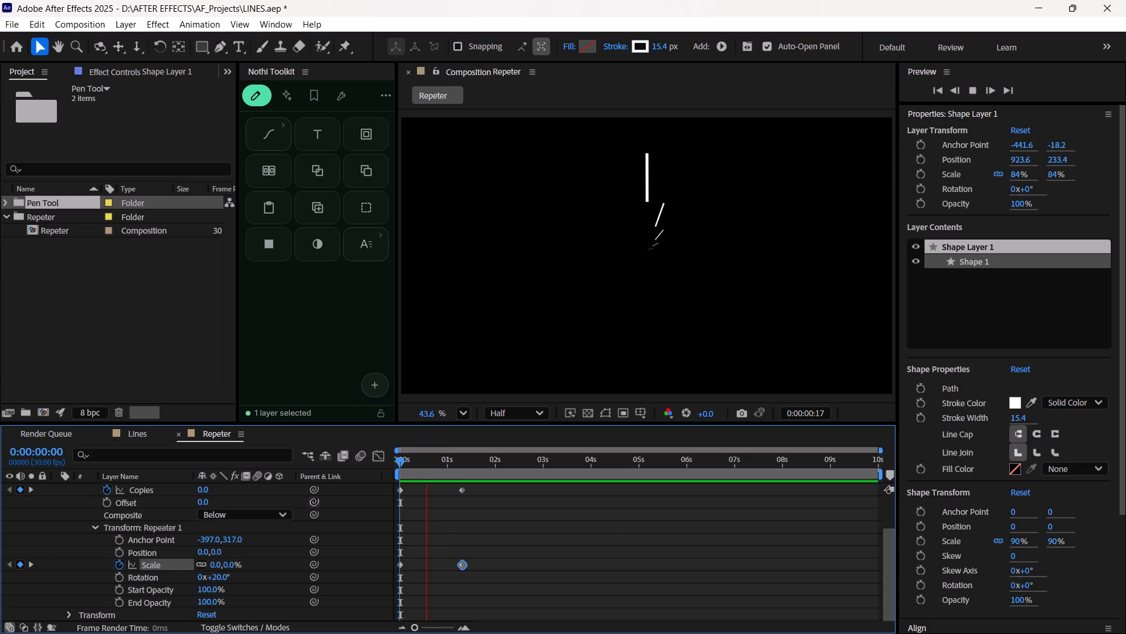
key(space)
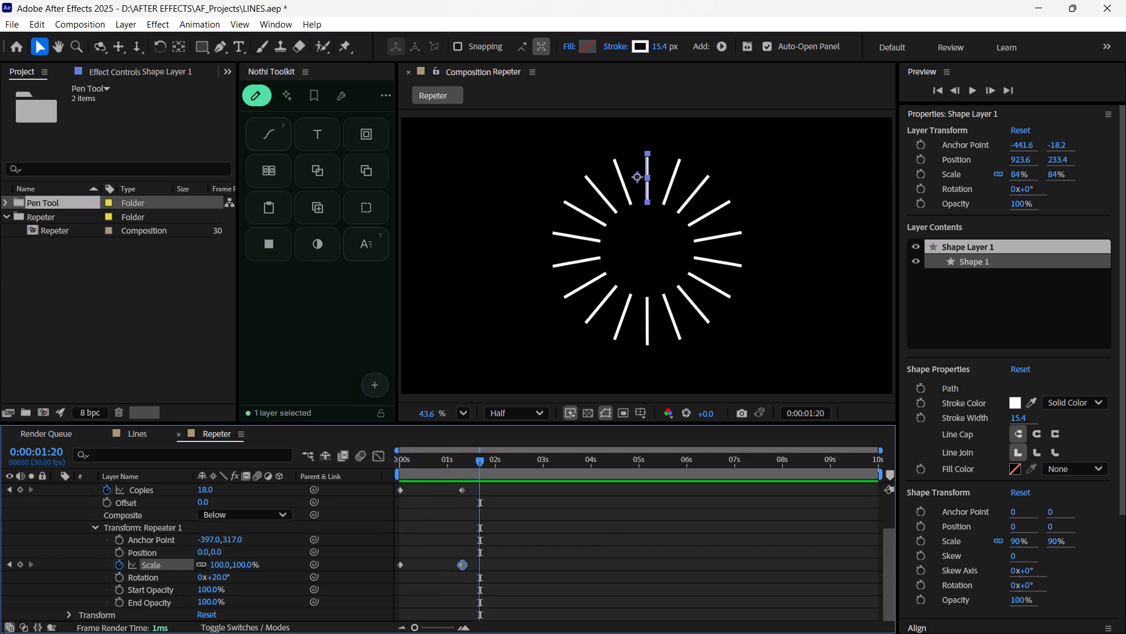
Select the ending Copies and Scale keyframes together and move them earlier, to about 1 second.
scroll(523, 494, up, 1)
drag(486, 514, 474, 517)
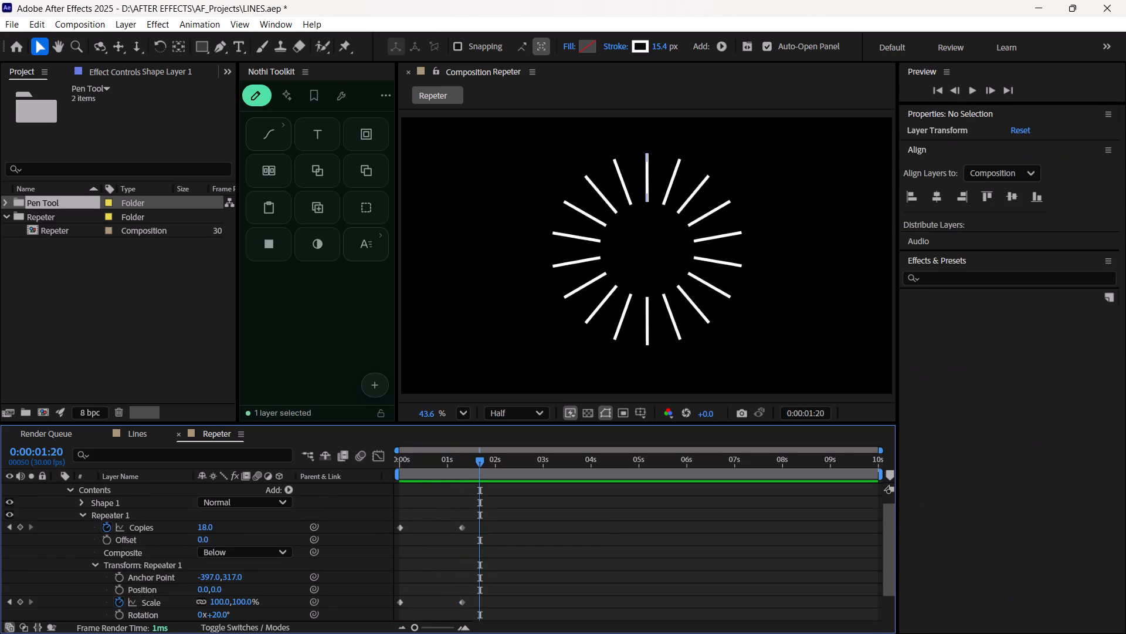
drag(474, 517, 450, 630)
drag(462, 603, 447, 605)
Play back the shortened animation from the start and return the playhead to 0:00:00:00.
drag(480, 460, 325, 513)
key(space)
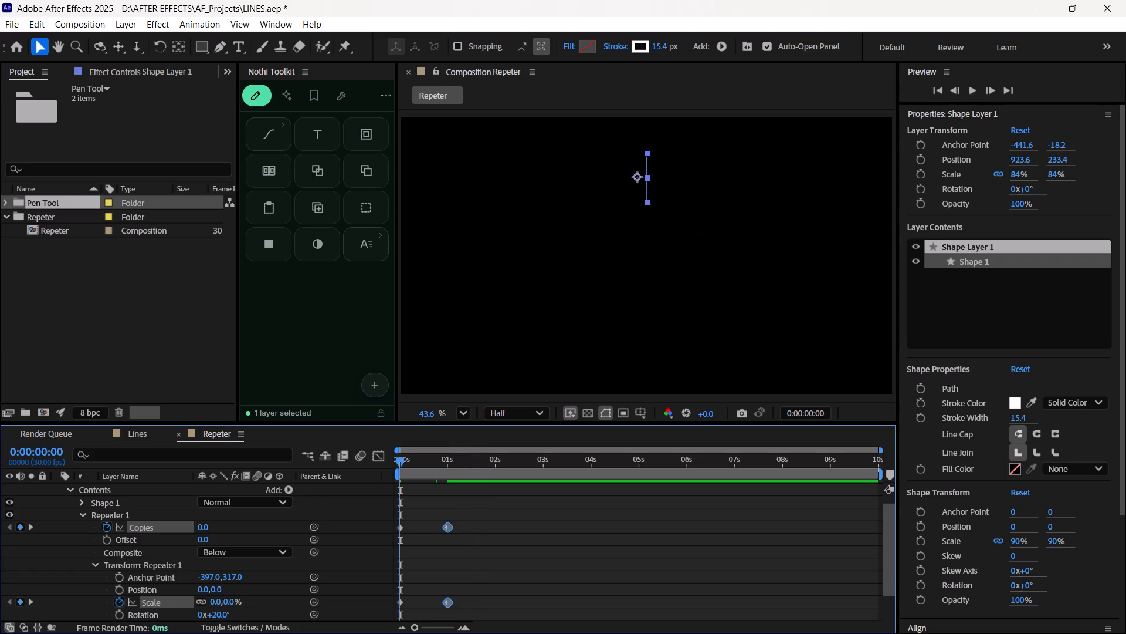
key(space)
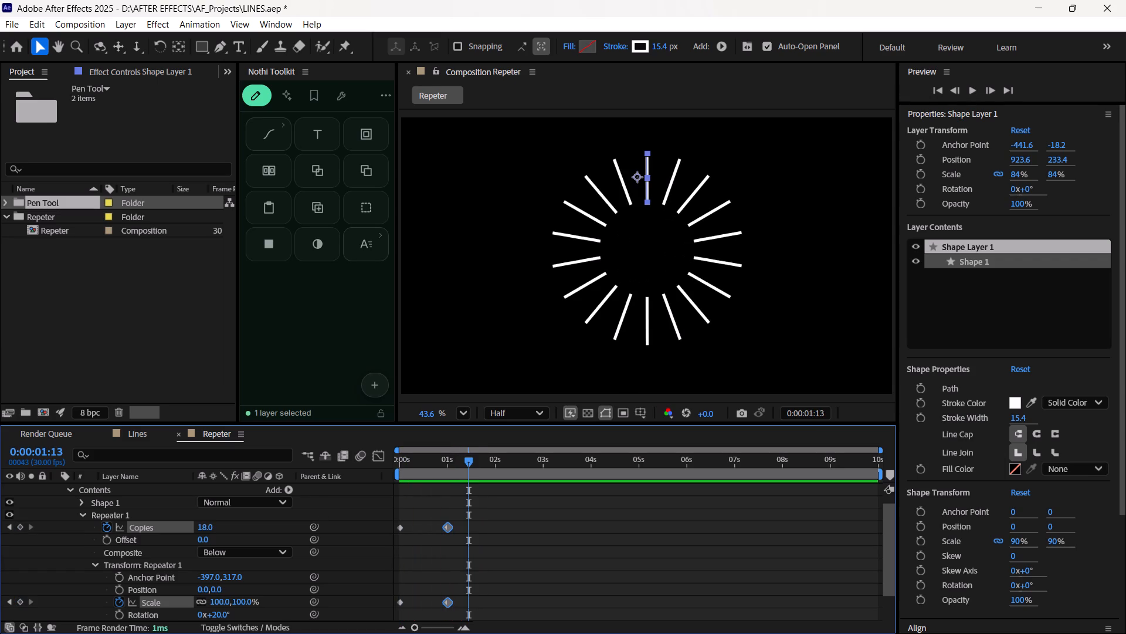
drag(468, 466, 386, 494)
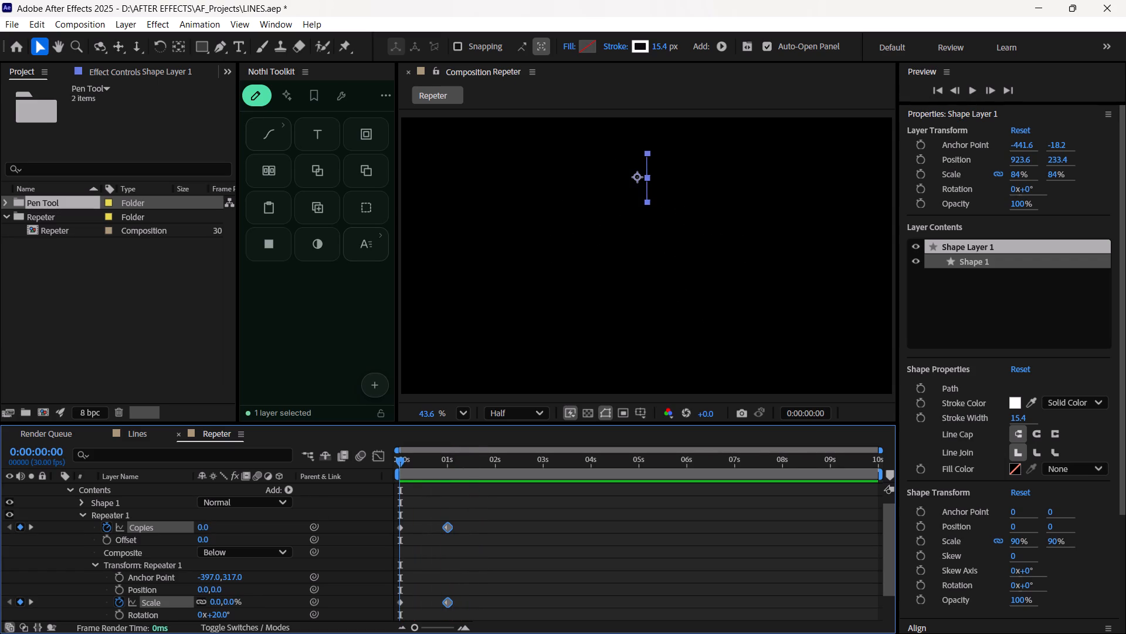
Move the selected ending Copies and Scale keyframes to about 1.4 seconds.
drag(447, 525, 464, 531)
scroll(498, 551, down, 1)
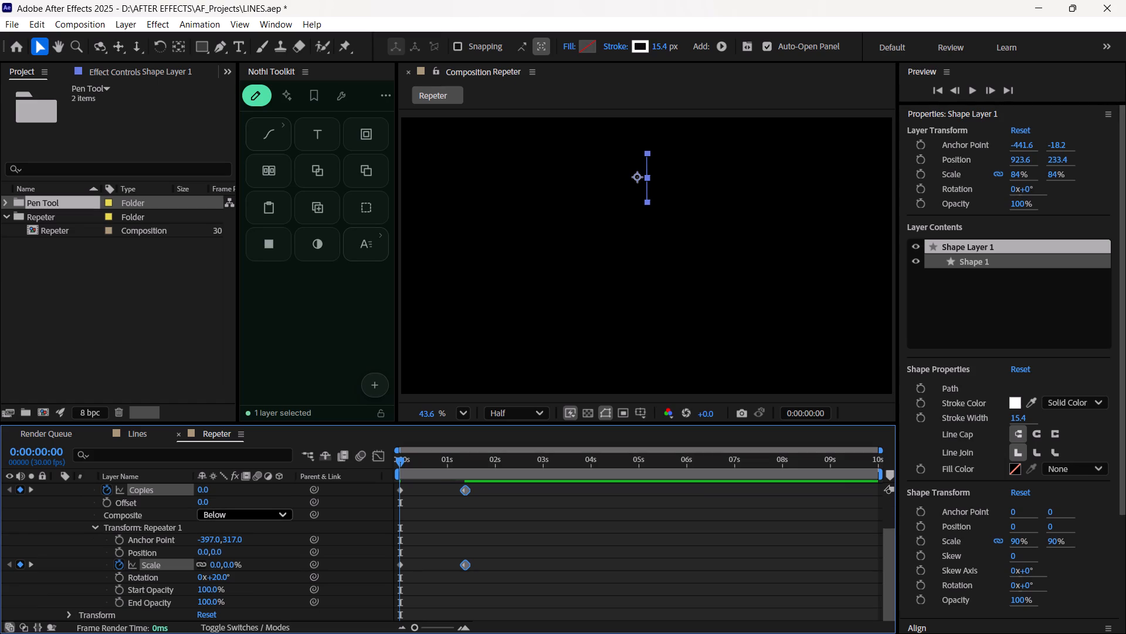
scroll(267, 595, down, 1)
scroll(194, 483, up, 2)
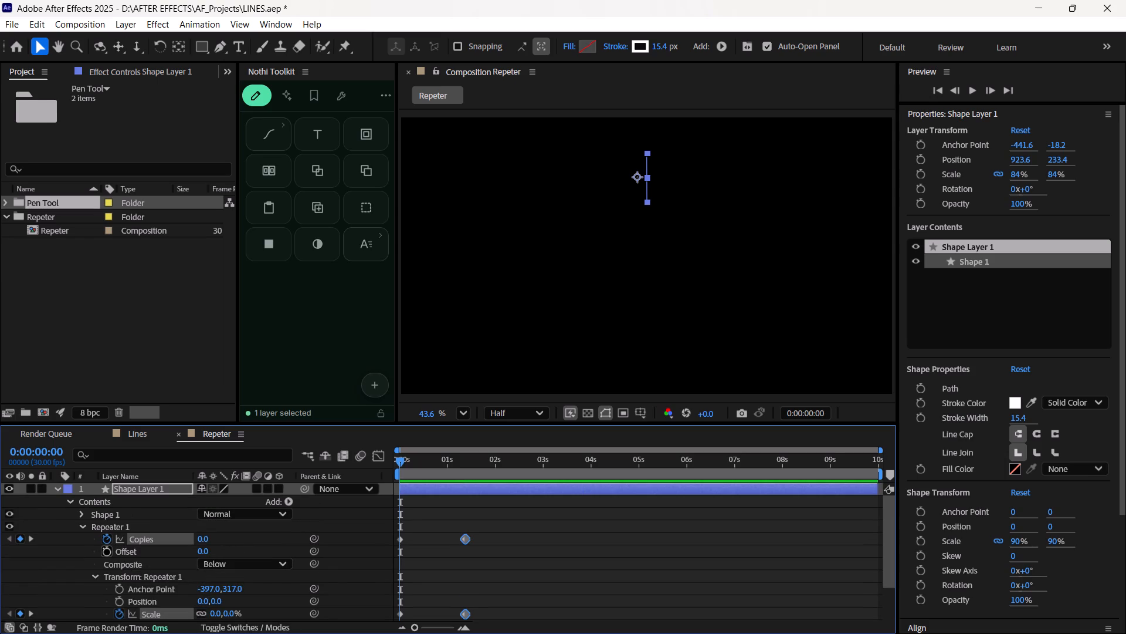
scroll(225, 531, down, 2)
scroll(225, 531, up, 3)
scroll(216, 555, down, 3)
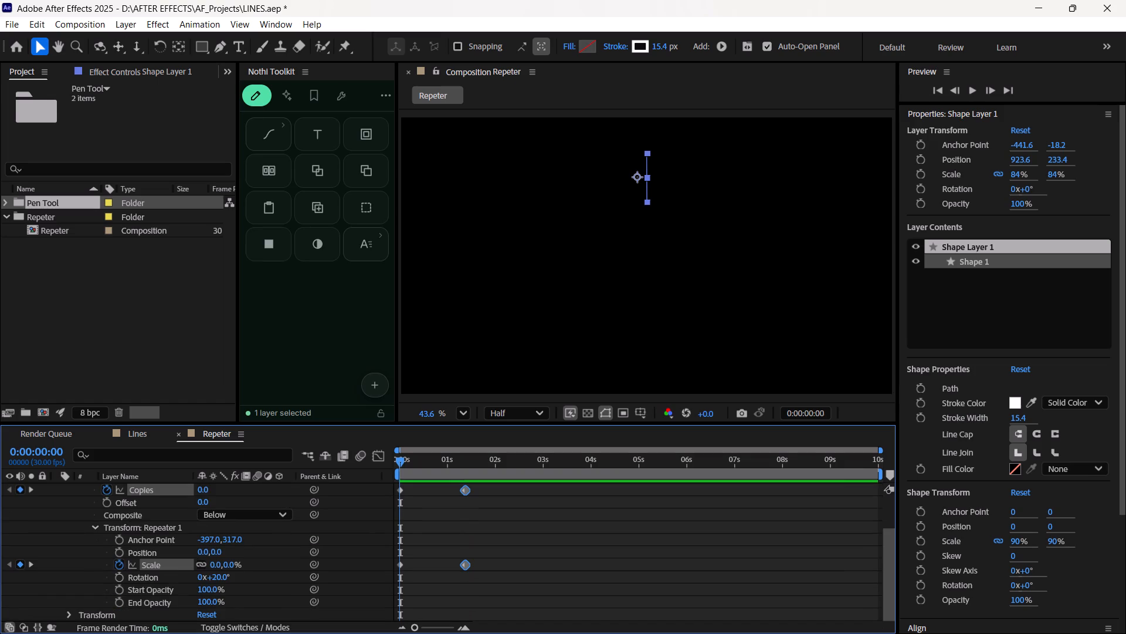
Expand Shape 1's transform properties and keyframe its Opacity at 0% at 0:00:00:00.
scroll(216, 555, down, 3)
scroll(216, 555, up, 4)
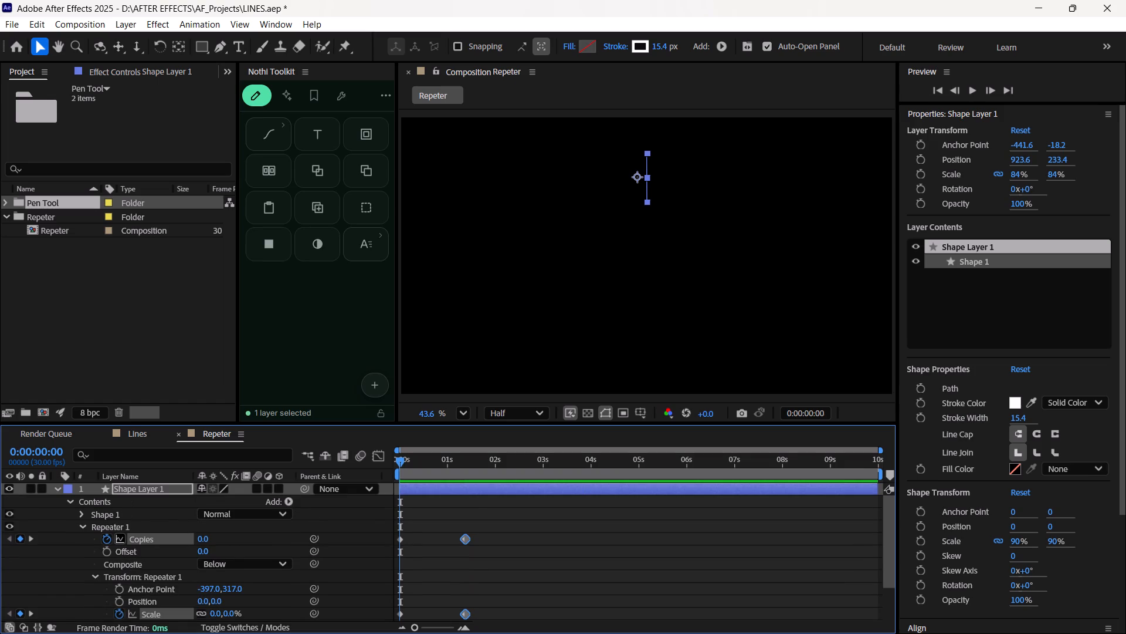
click(83, 514)
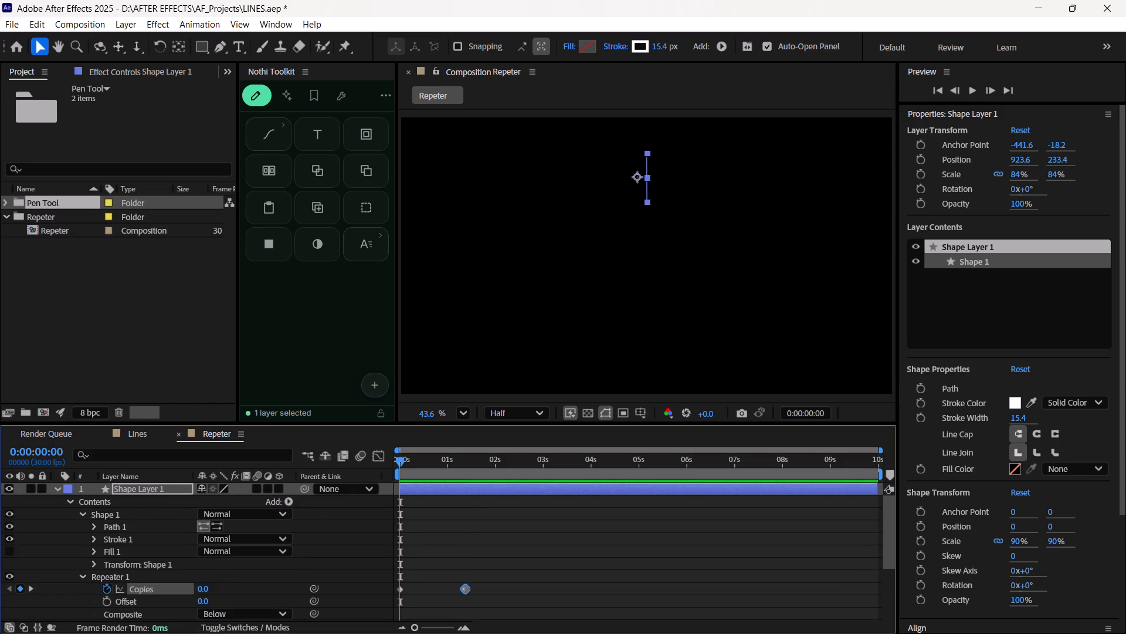
click(95, 564)
scroll(195, 541, down, 4)
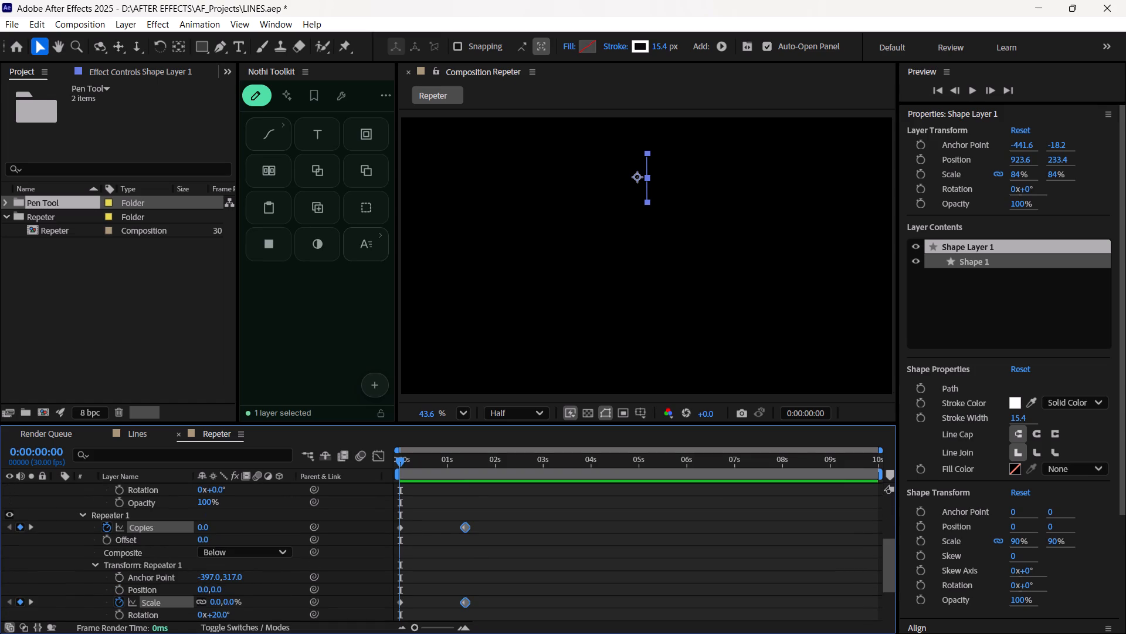
scroll(194, 541, up, 5)
scroll(194, 541, down, 2)
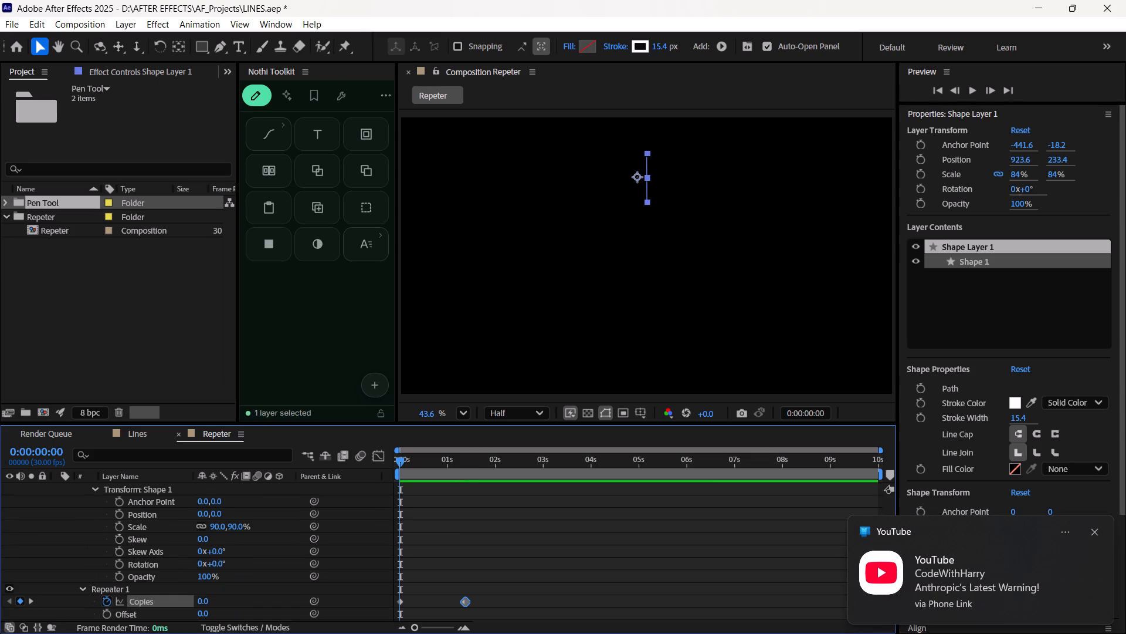
click(116, 577)
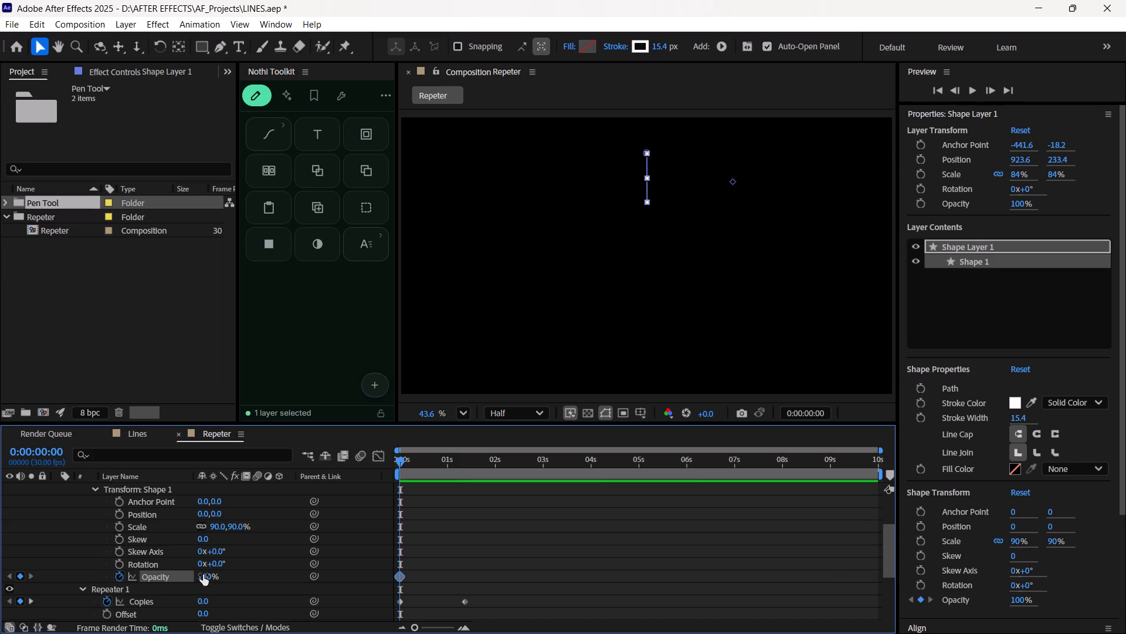
drag(203, 575, 114, 602)
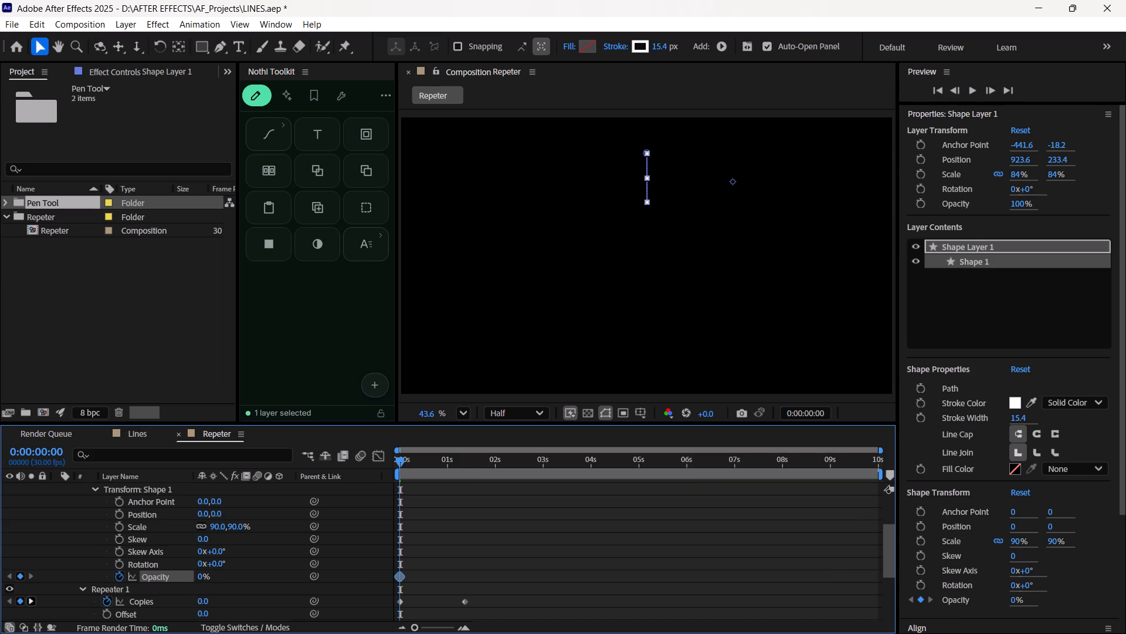
Add a Shape 1 Opacity keyframe of 100% at 0:00:01:11, aligned with the ending Copies keyframe.
click(31, 605)
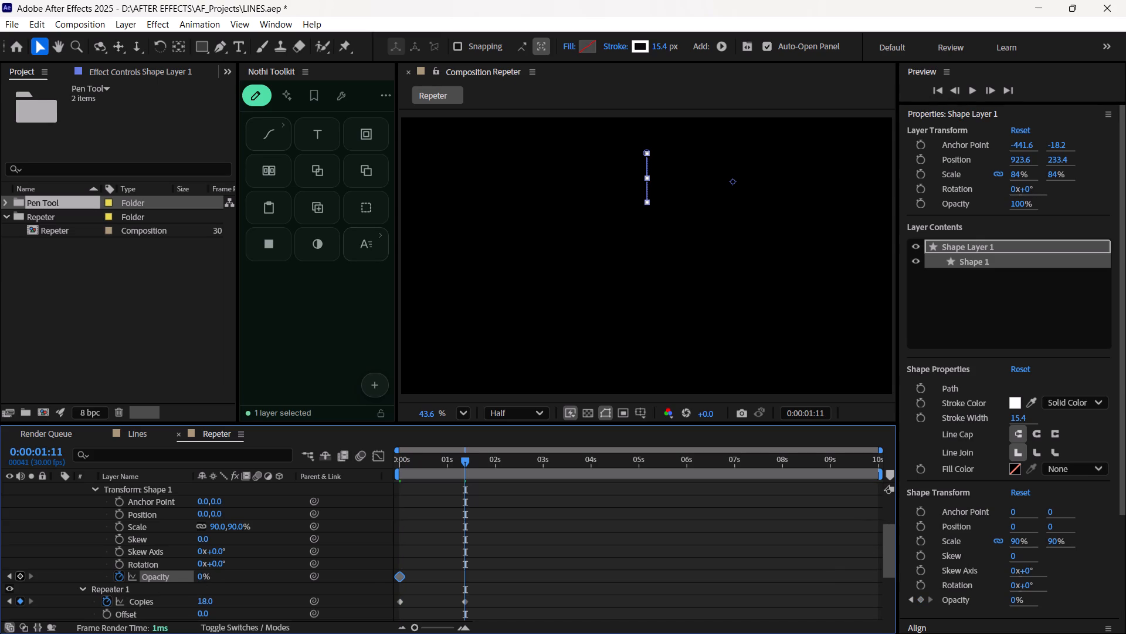
drag(201, 575, 286, 579)
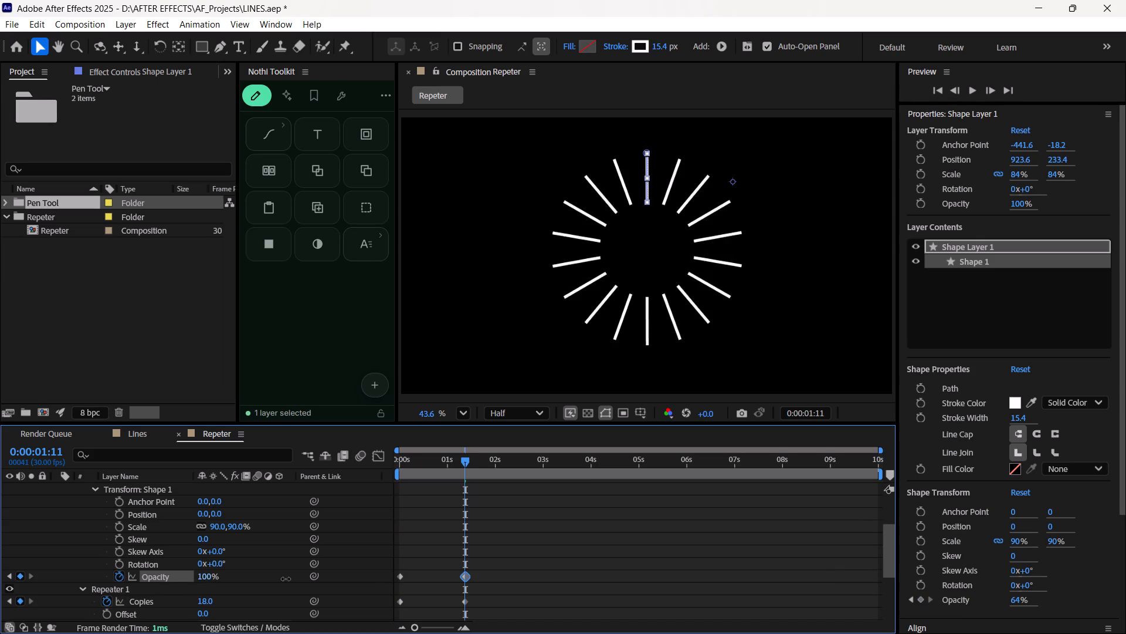
drag(286, 579, 291, 578)
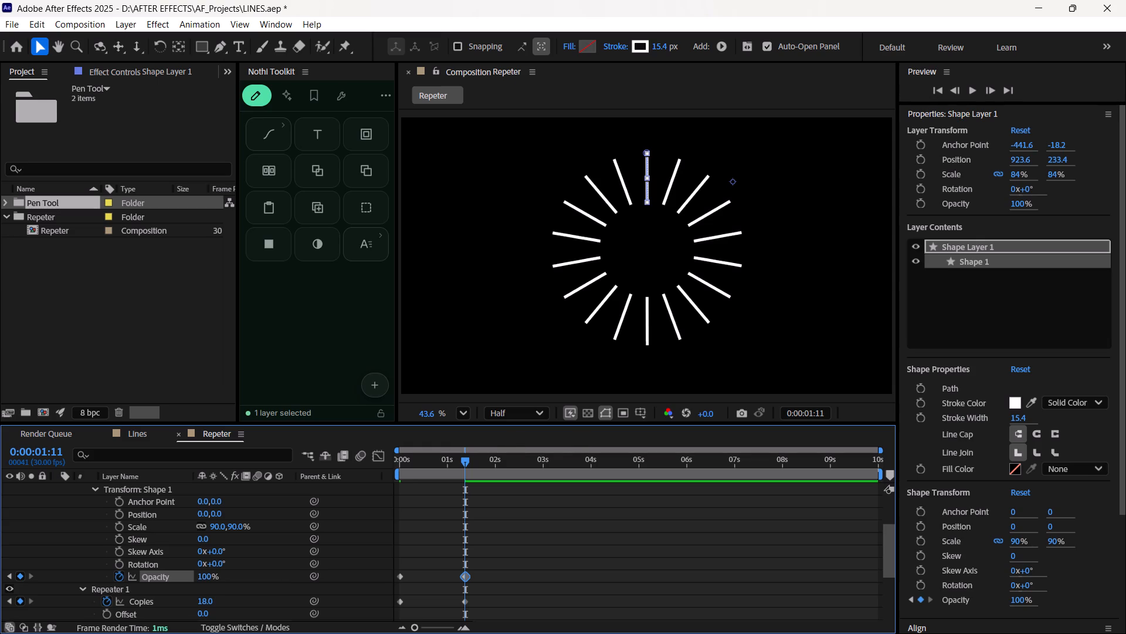
Play back the animation with the opacity fade from the start.
drag(464, 461, 295, 512)
key(space)
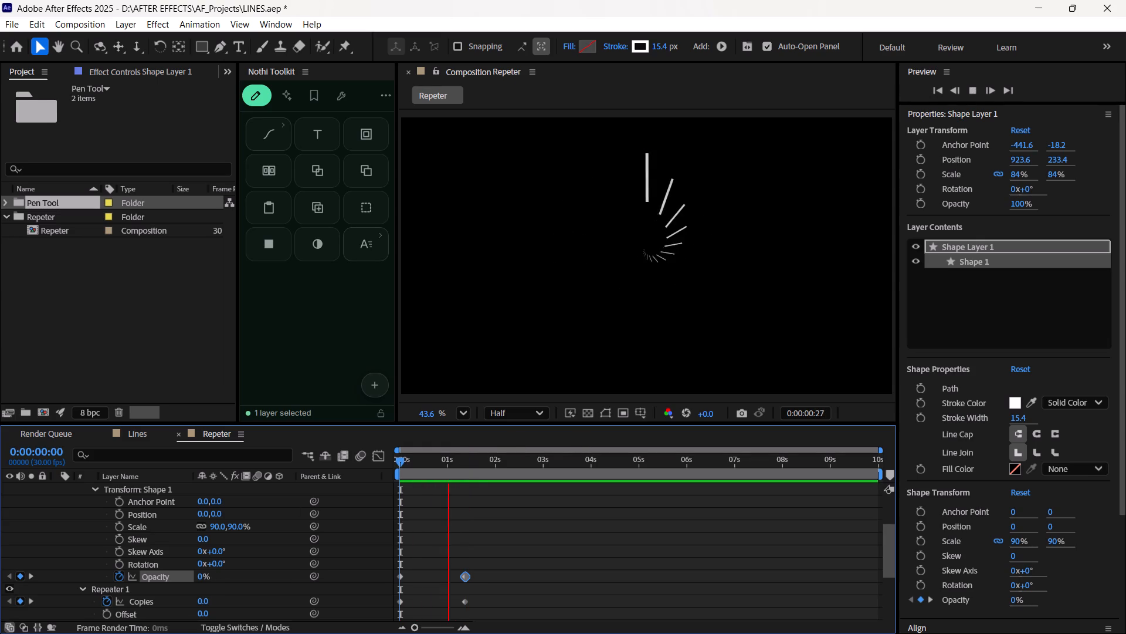
key(space)
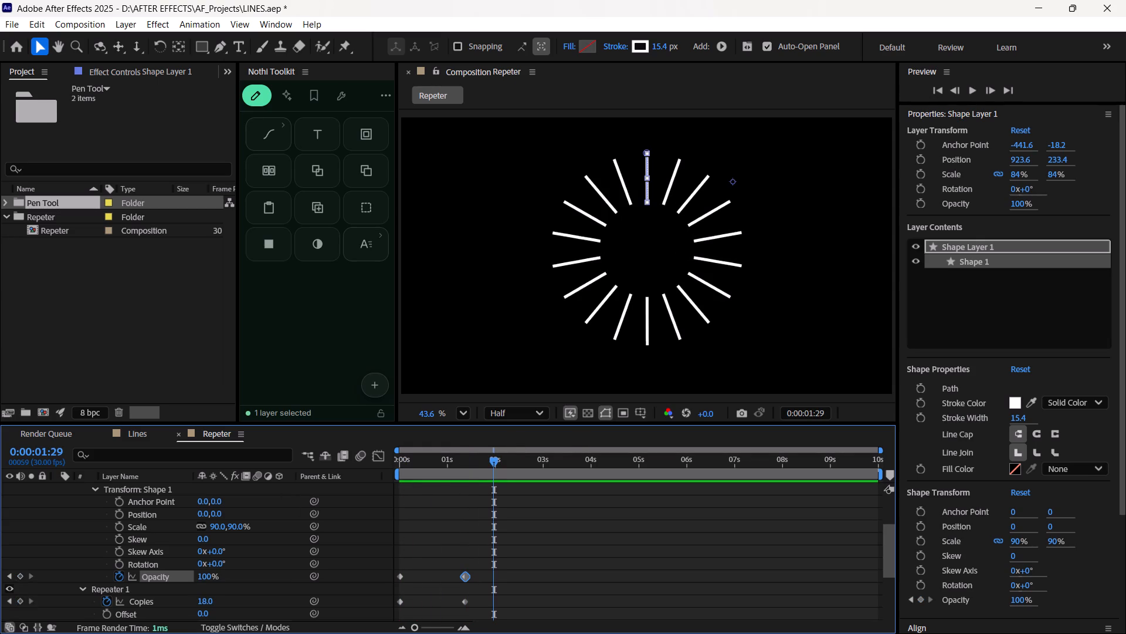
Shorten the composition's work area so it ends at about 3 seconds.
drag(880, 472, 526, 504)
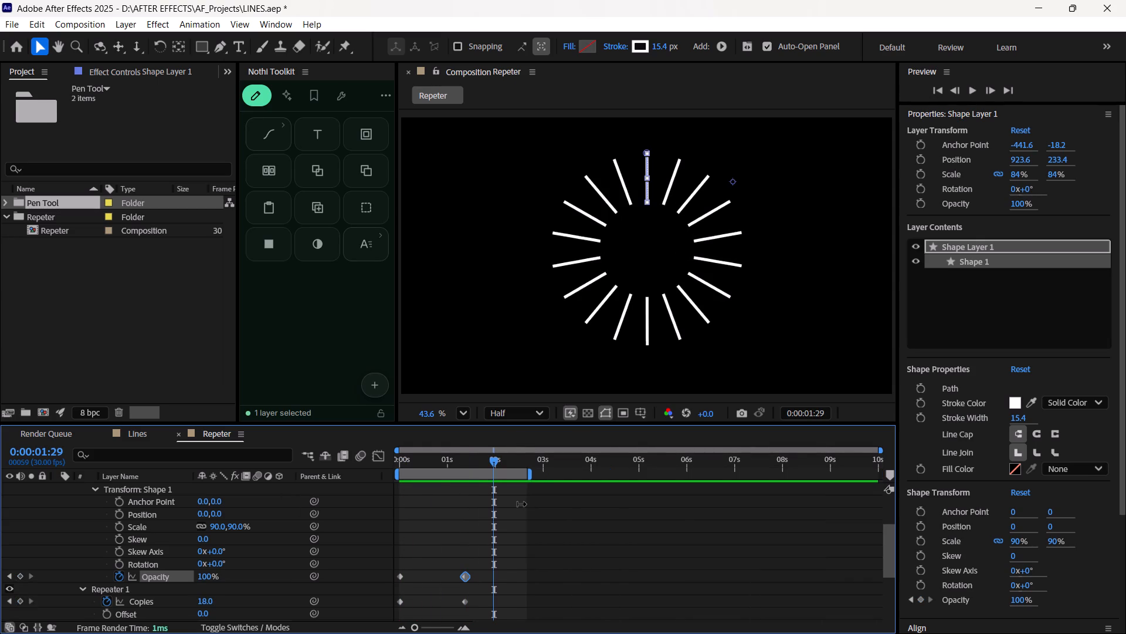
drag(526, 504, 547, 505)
Play back the shortened work area from the start.
drag(493, 464, 330, 498)
key(space)
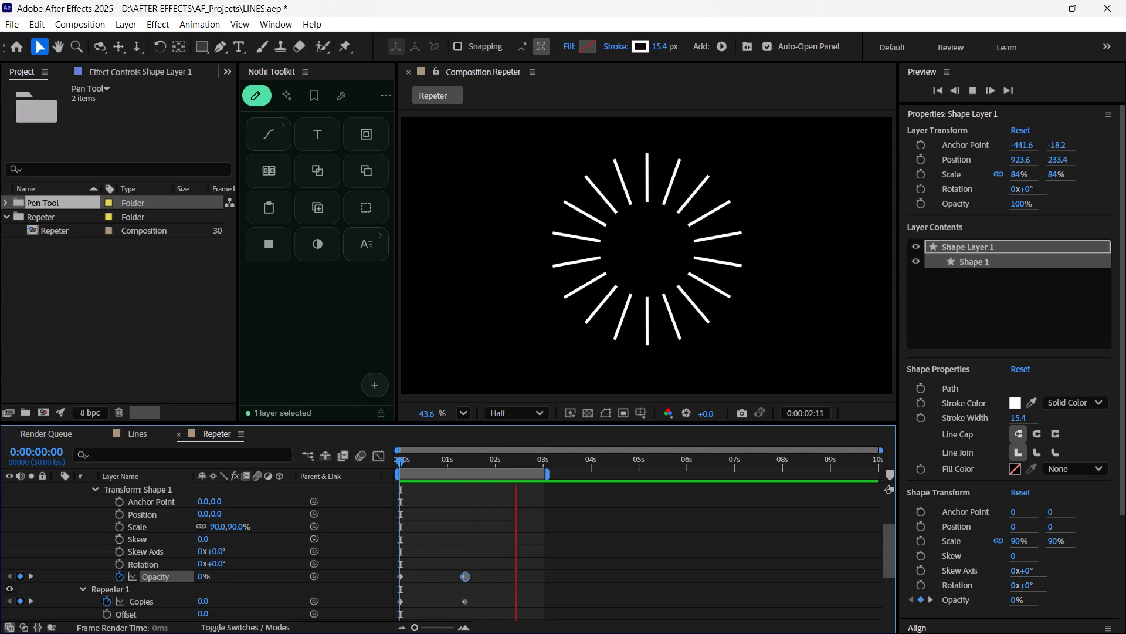
key(space)
Set the end of the work area to about 4 seconds.
drag(548, 469, 522, 479)
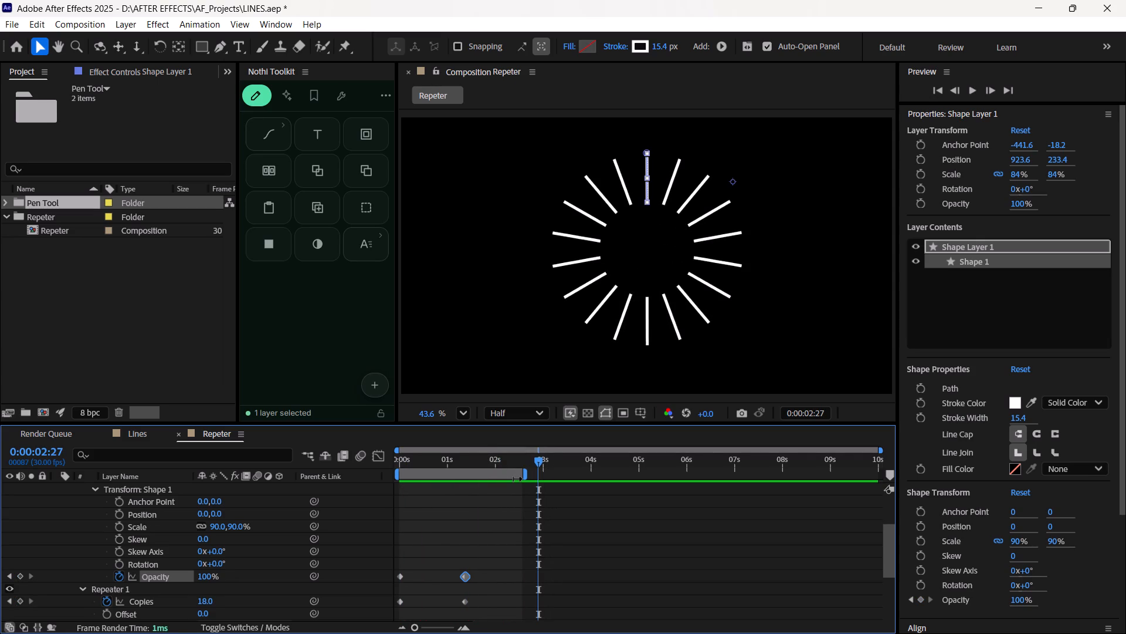
drag(522, 479, 593, 479)
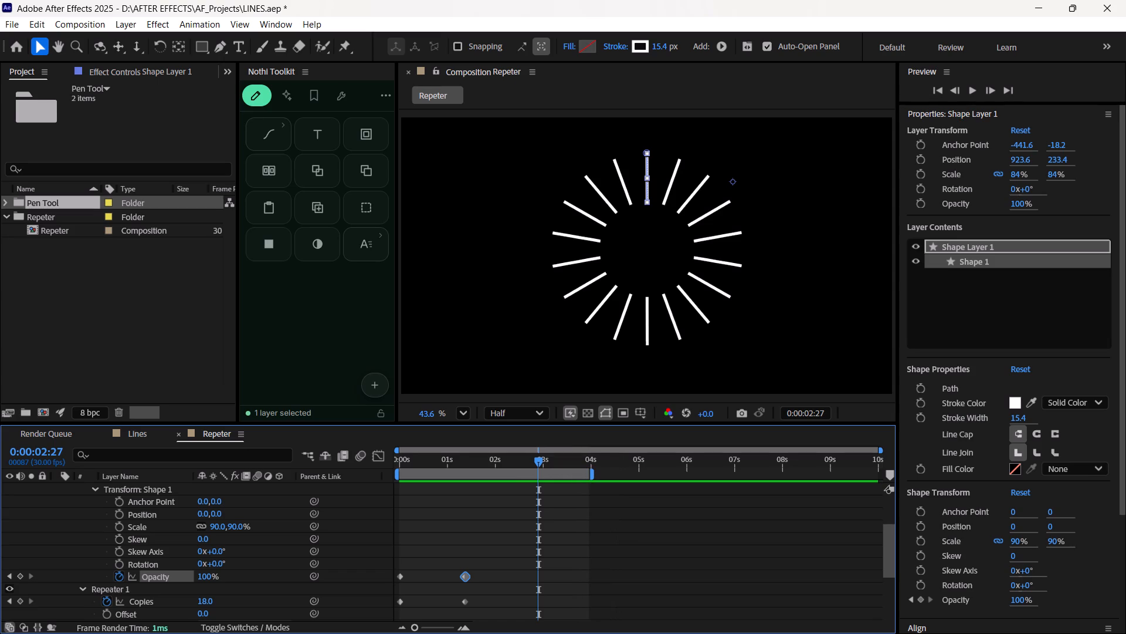
Play back the animation from the start and return the playhead to 0:00:00:00.
drag(535, 461, 344, 493)
key(space)
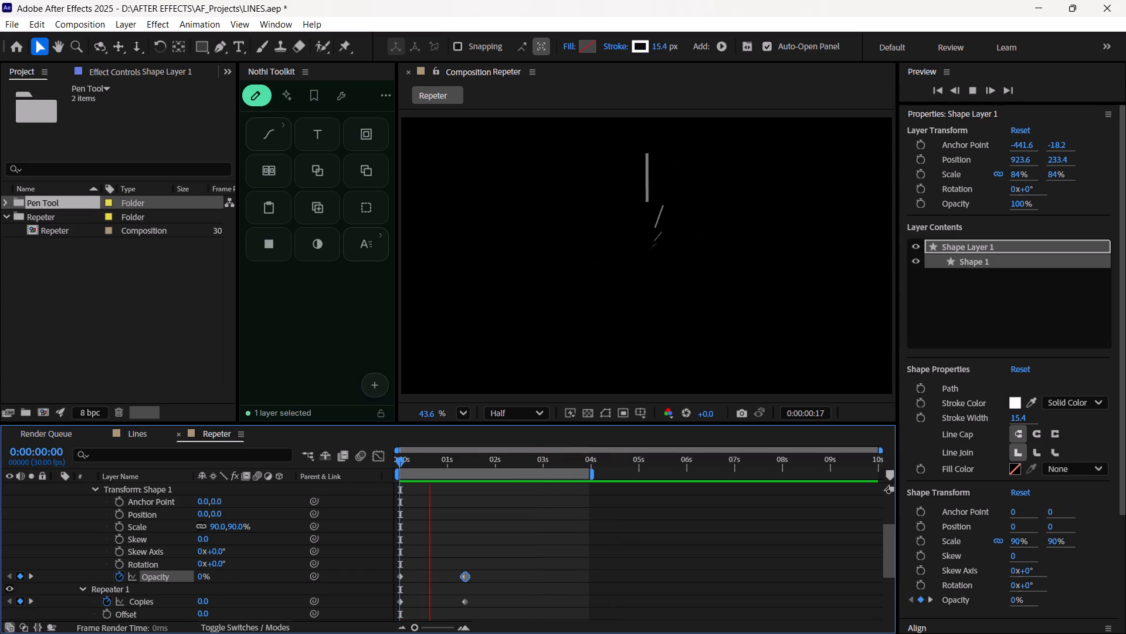
key(space)
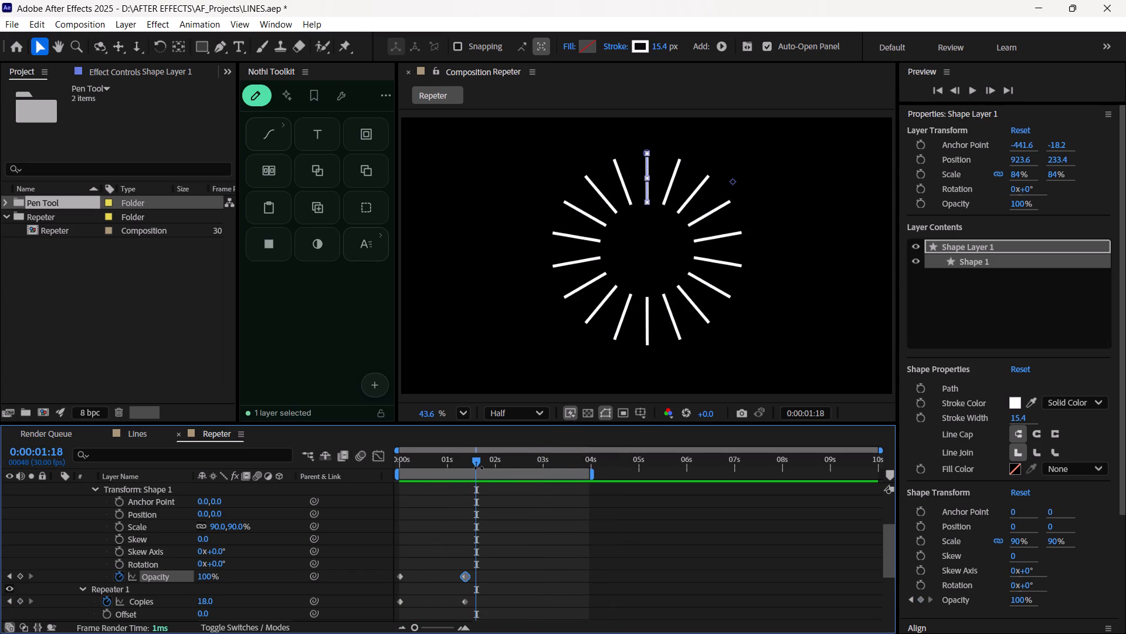
drag(476, 461, 317, 500)
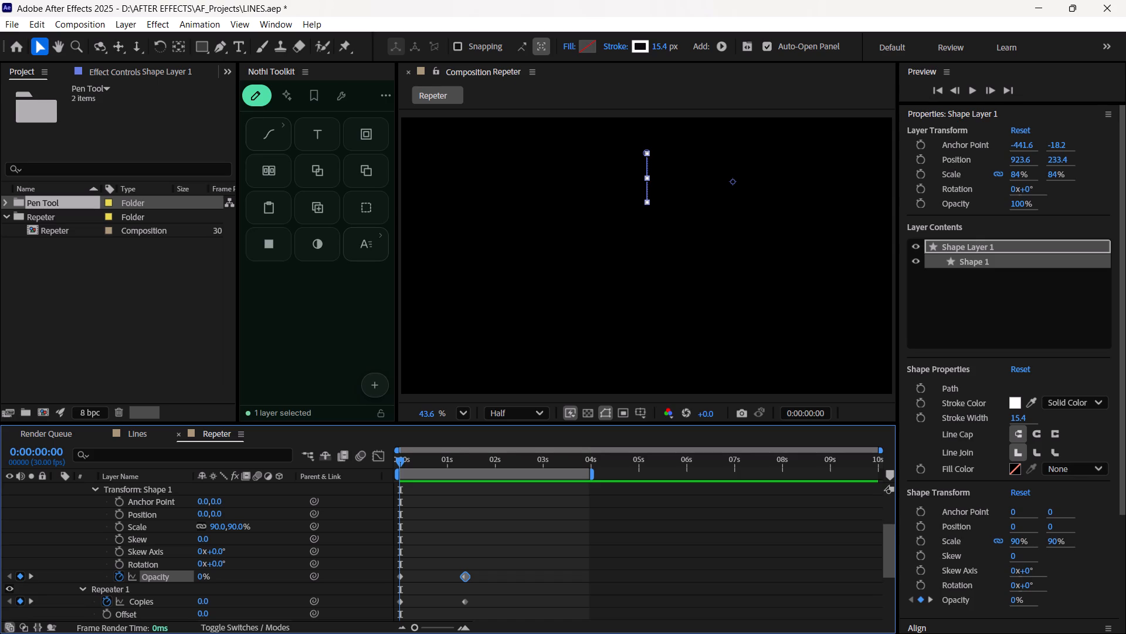
Select all the Shape 1 Opacity and Repeater Copies and Scale keyframes together and apply Easy Ease to them.
scroll(518, 562, down, 2)
scroll(518, 561, up, 1)
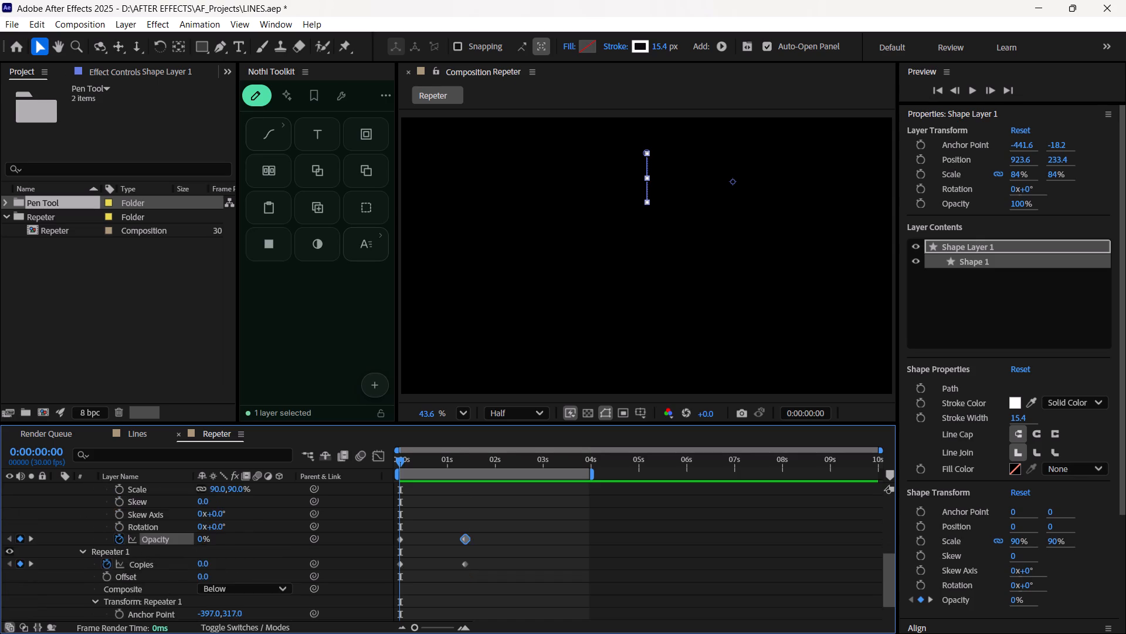
scroll(518, 561, down, 5)
scroll(518, 561, up, 3)
scroll(518, 561, down, 4)
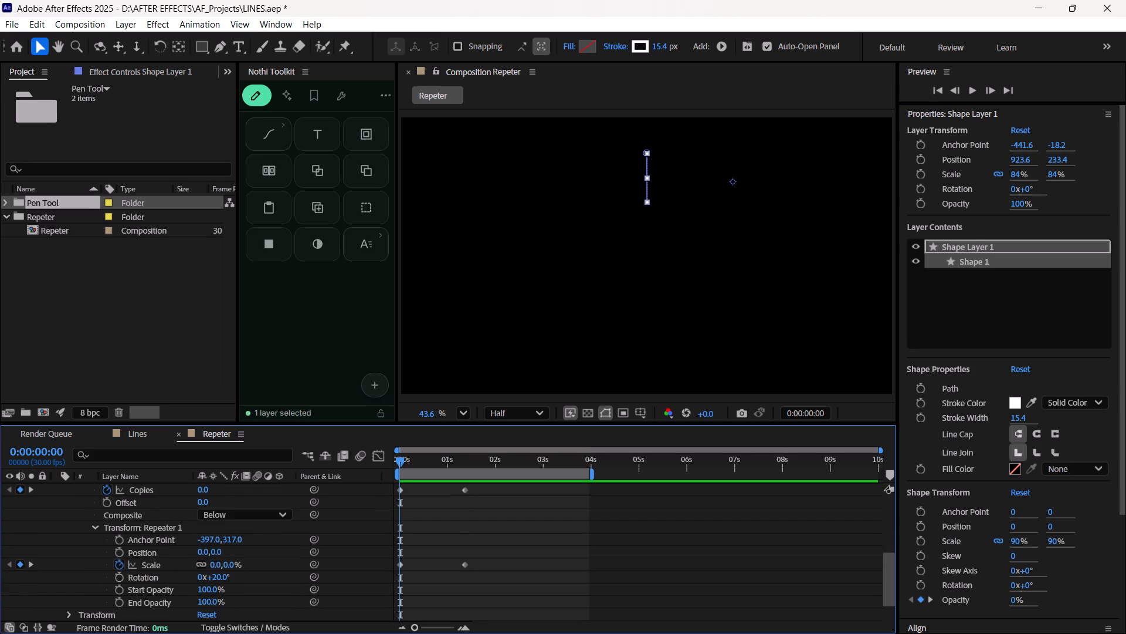
scroll(512, 542, up, 1)
scroll(497, 589, down, 3)
drag(493, 577, 415, 519)
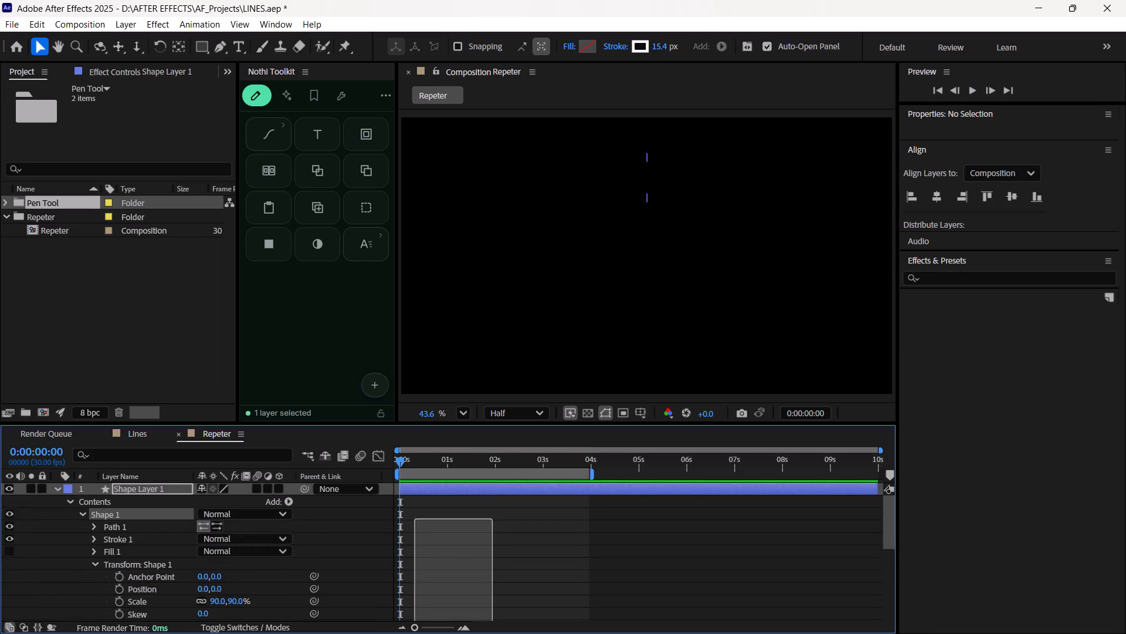
drag(415, 519, 392, 500)
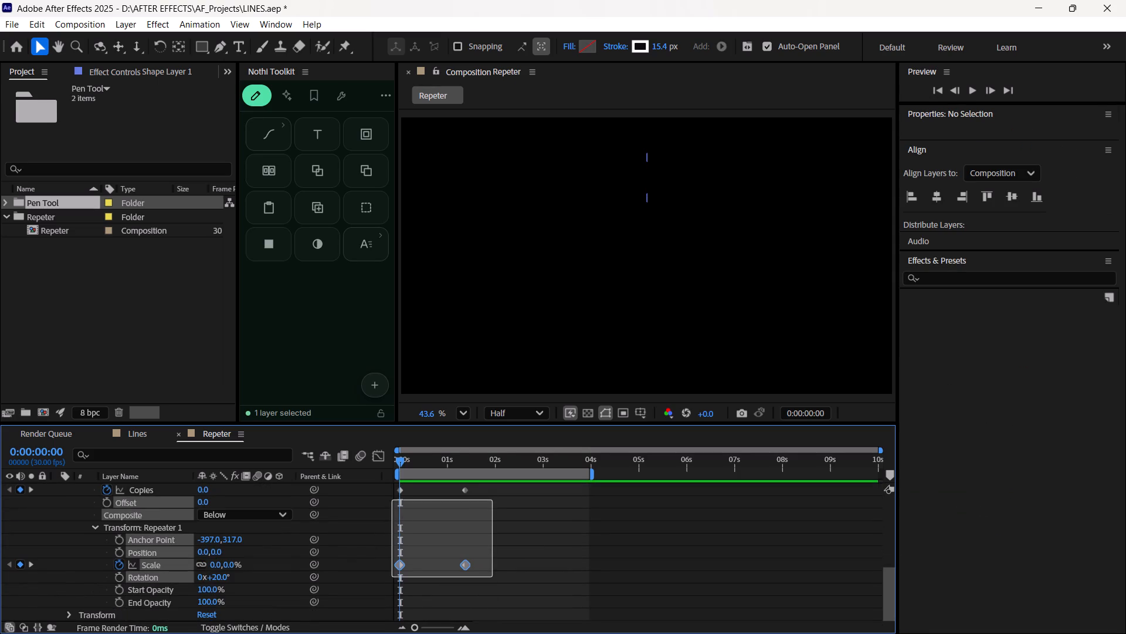
drag(392, 500, 391, 498)
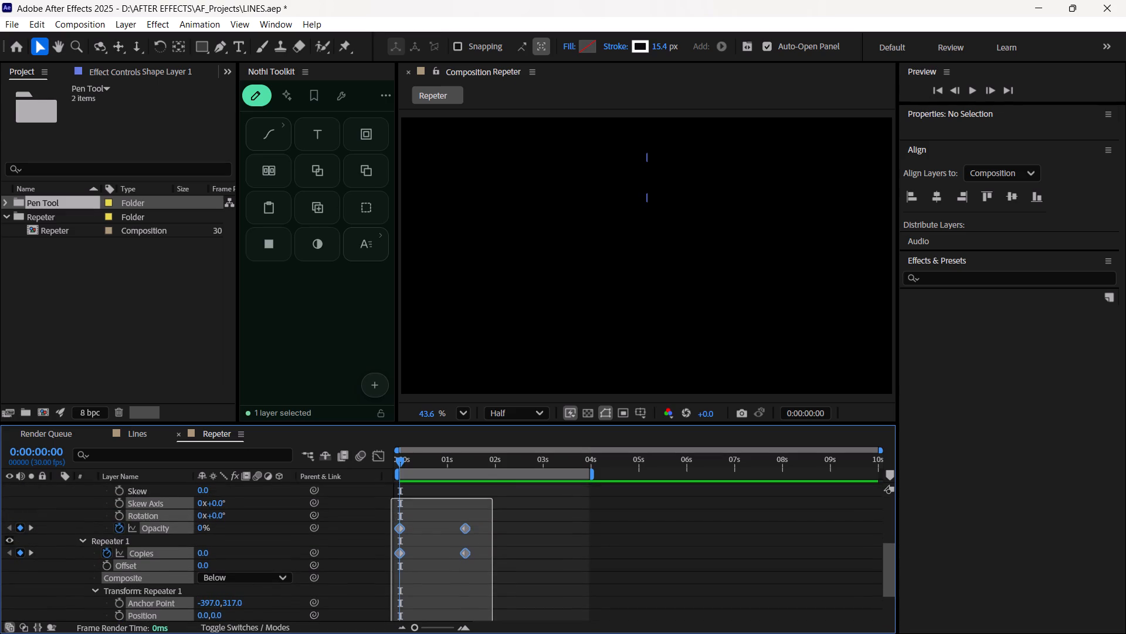
drag(391, 498, 391, 504)
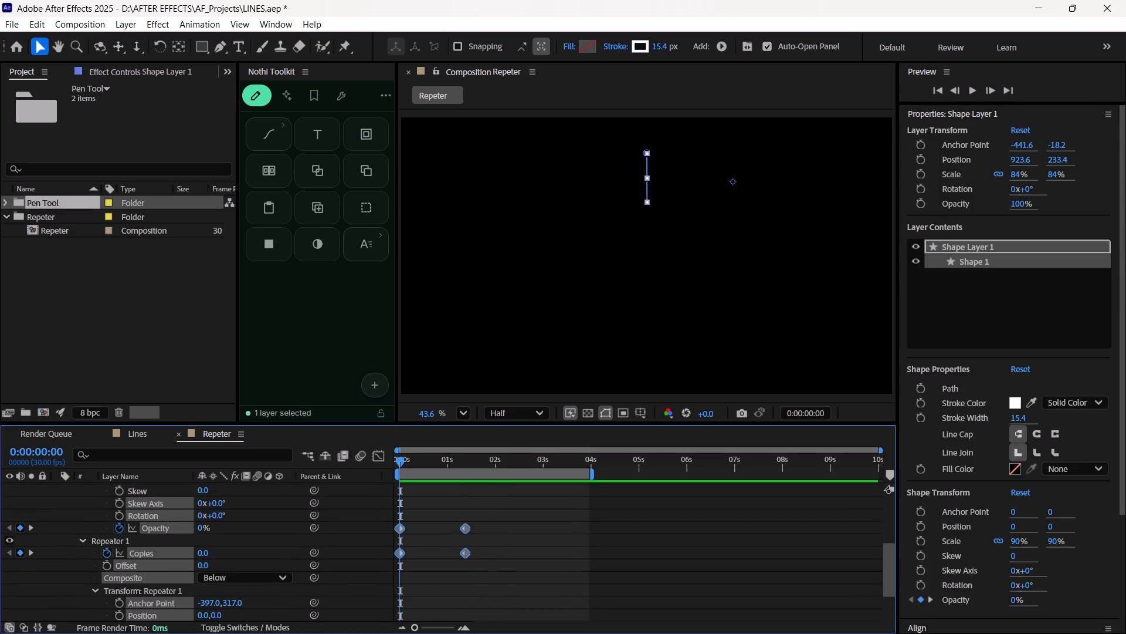
key(F9)
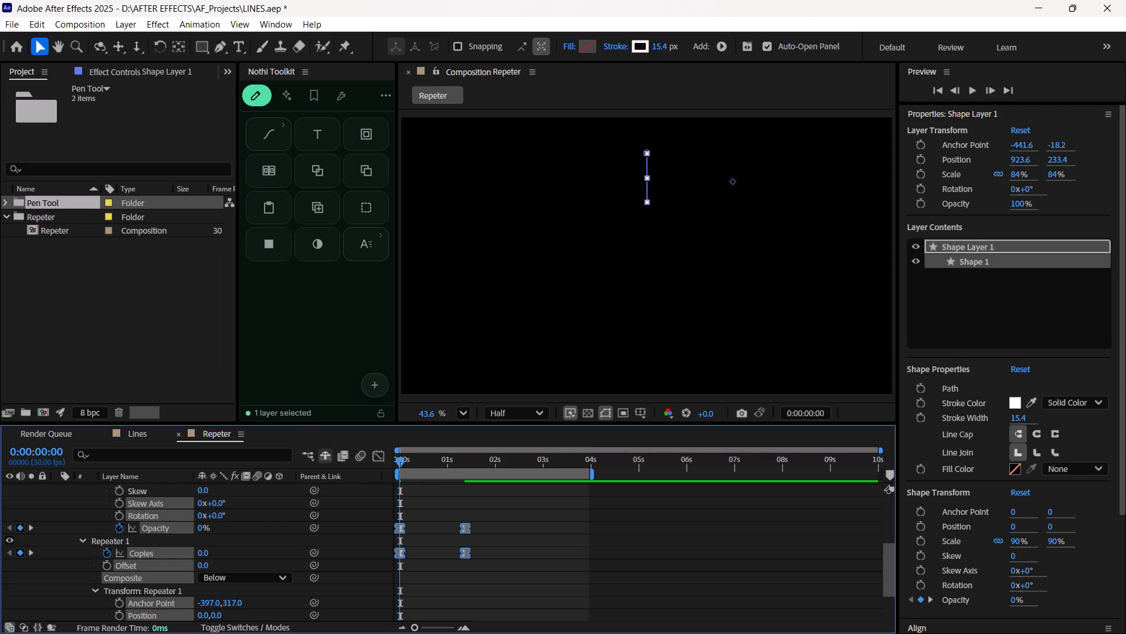
In Nothi Toolkit's Curves, apply the Easy Ease preset to the selected keyframes, then replace it with the Smooth preset.
click(263, 141)
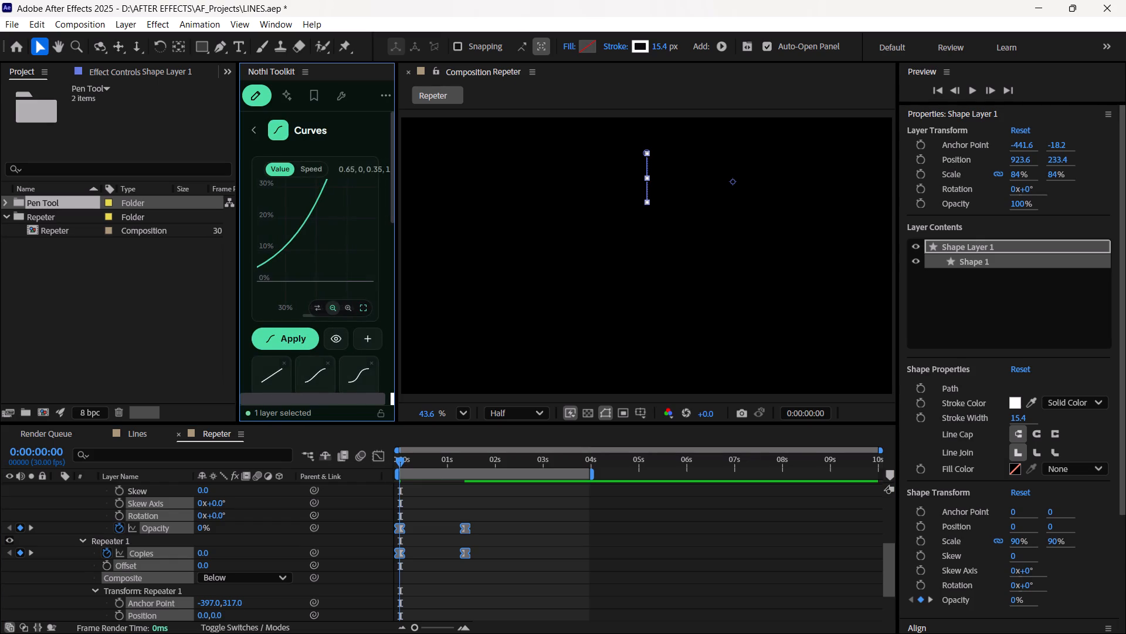
scroll(332, 315, down, 1)
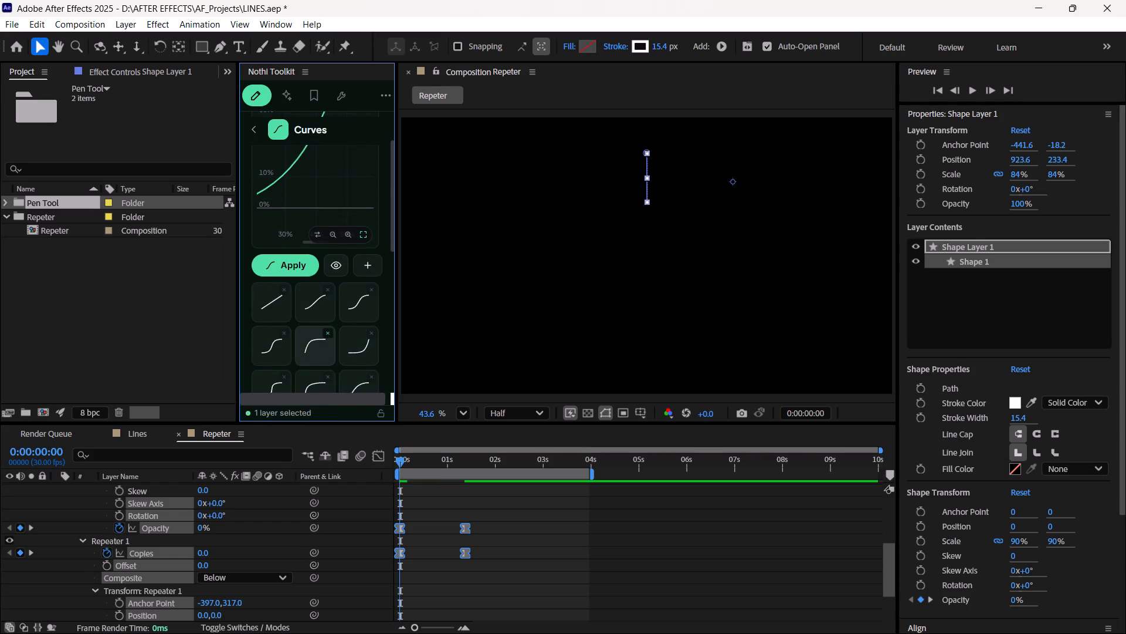
click(321, 311)
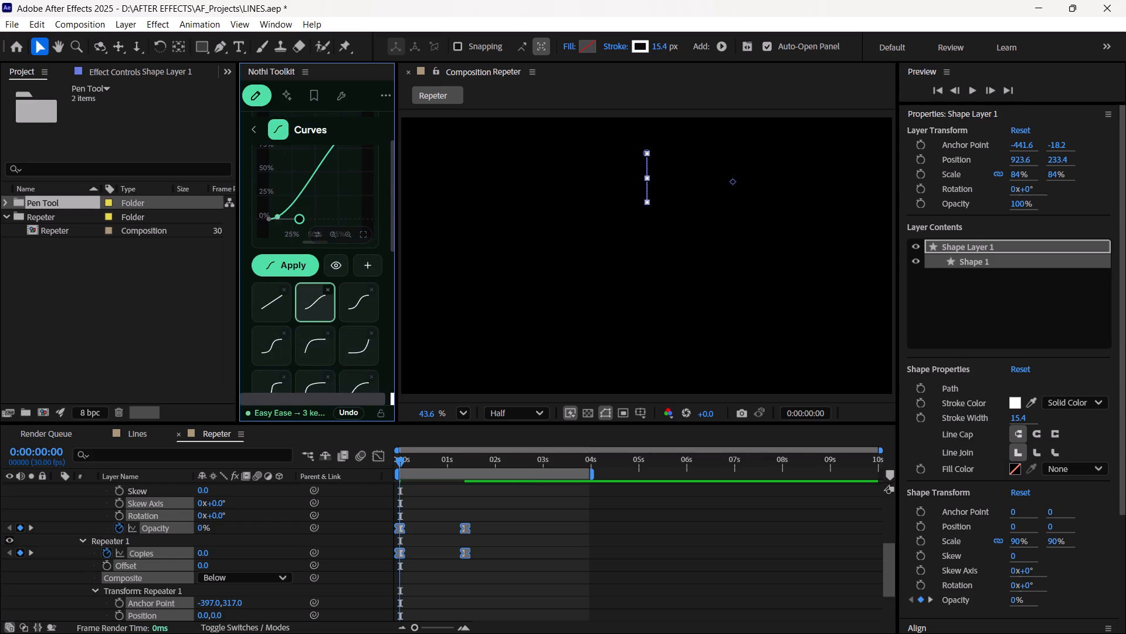
scroll(334, 328, up, 2)
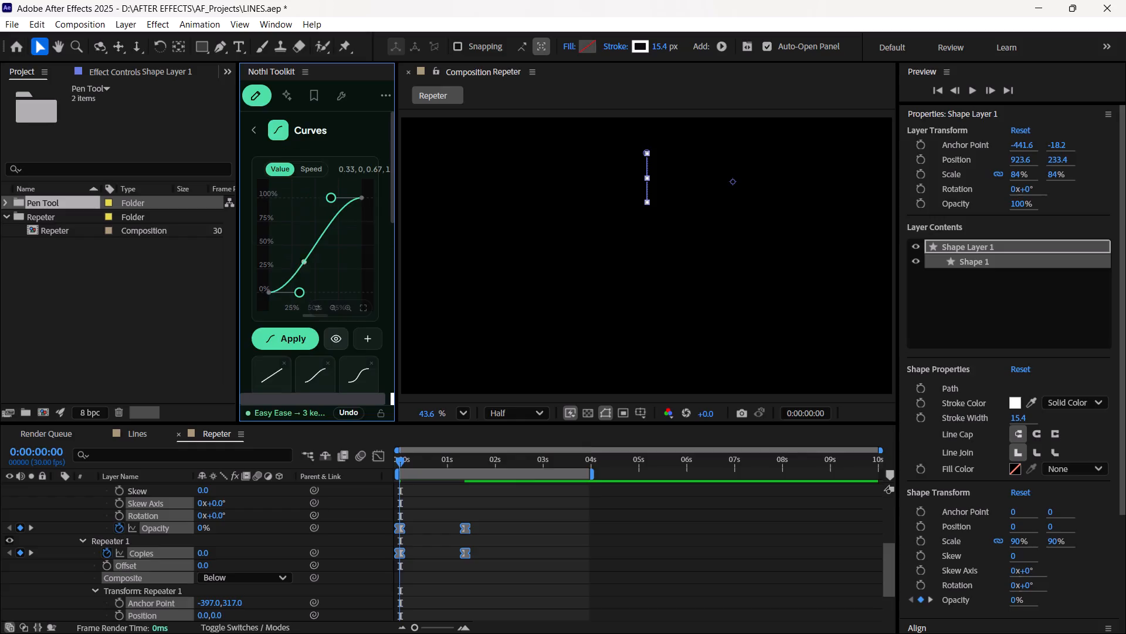
scroll(334, 328, down, 2)
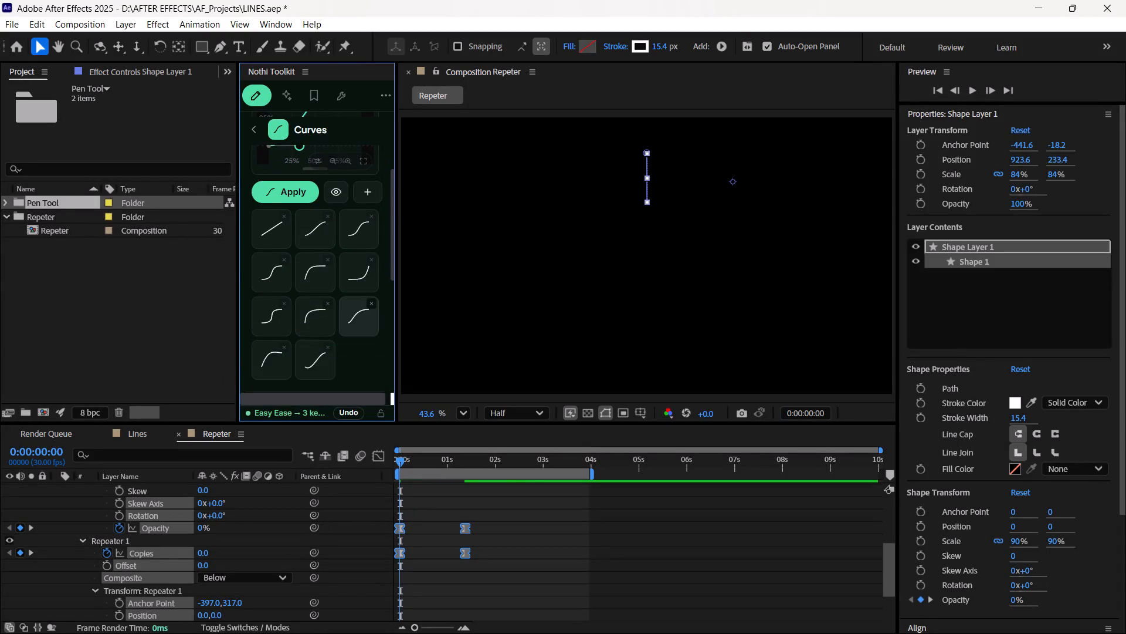
scroll(346, 308, up, 1)
click(354, 303)
scroll(350, 311, up, 2)
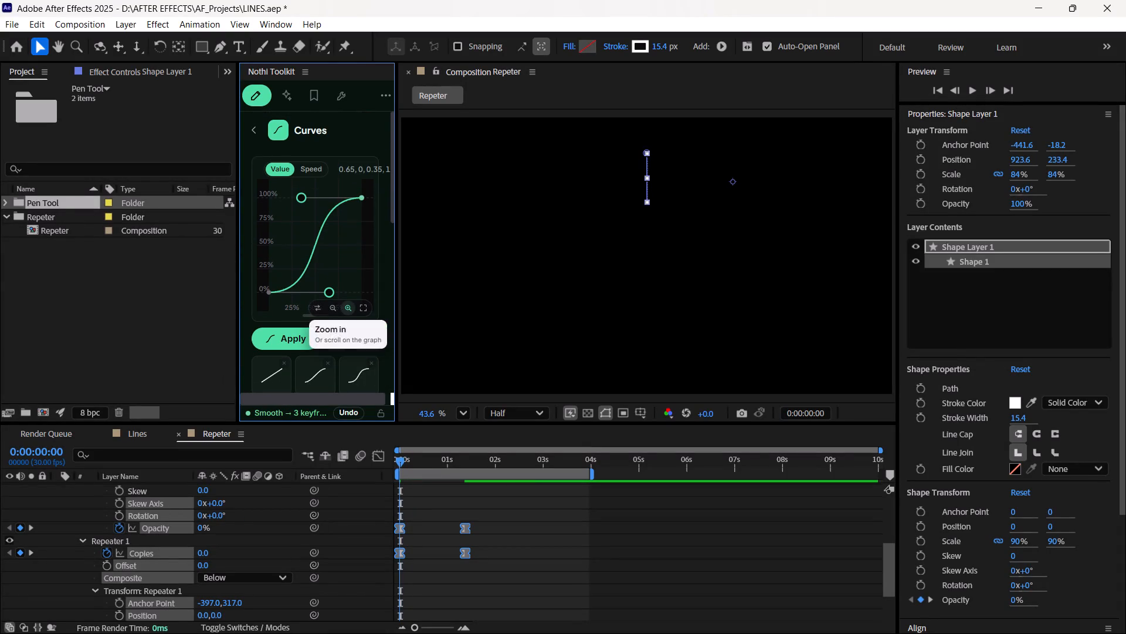
Play back the animation with the Smooth easing from the start.
key(space)
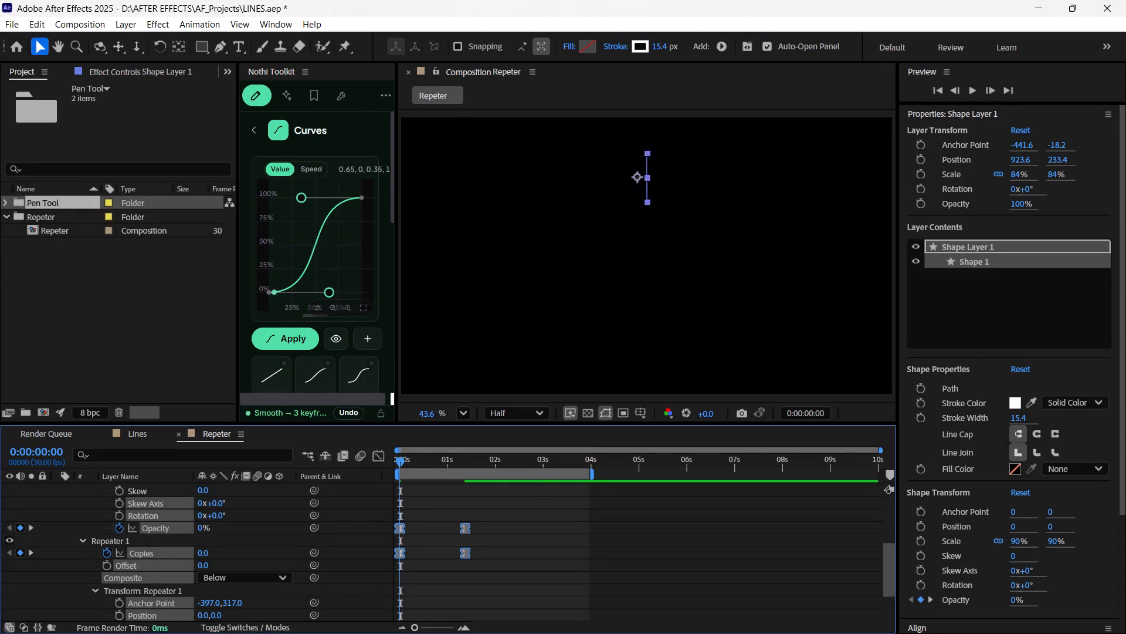
key(space)
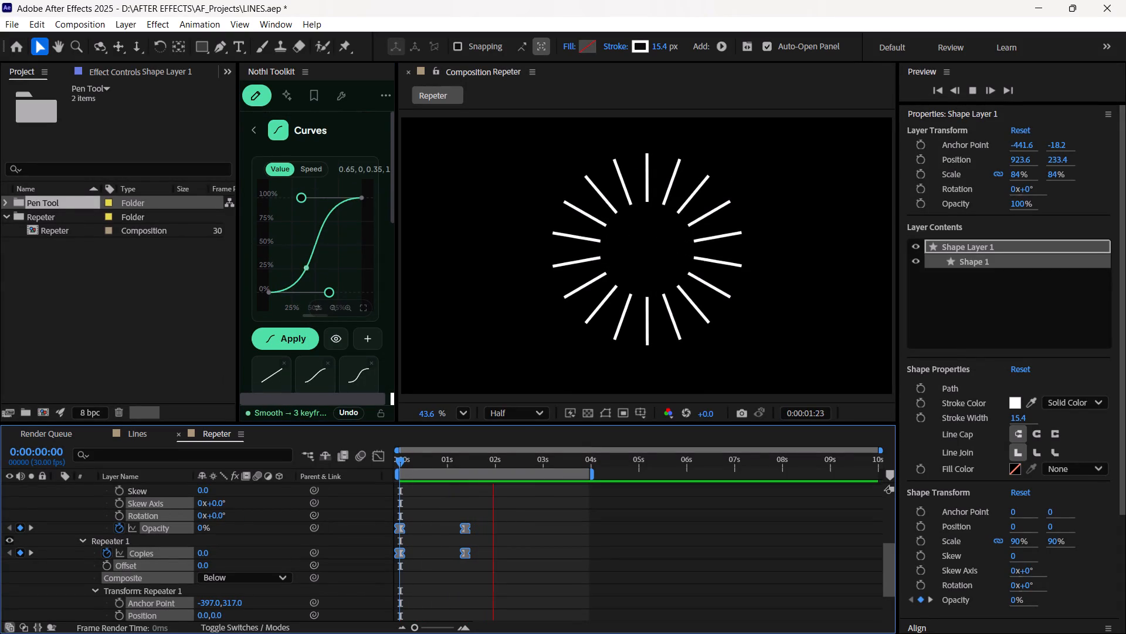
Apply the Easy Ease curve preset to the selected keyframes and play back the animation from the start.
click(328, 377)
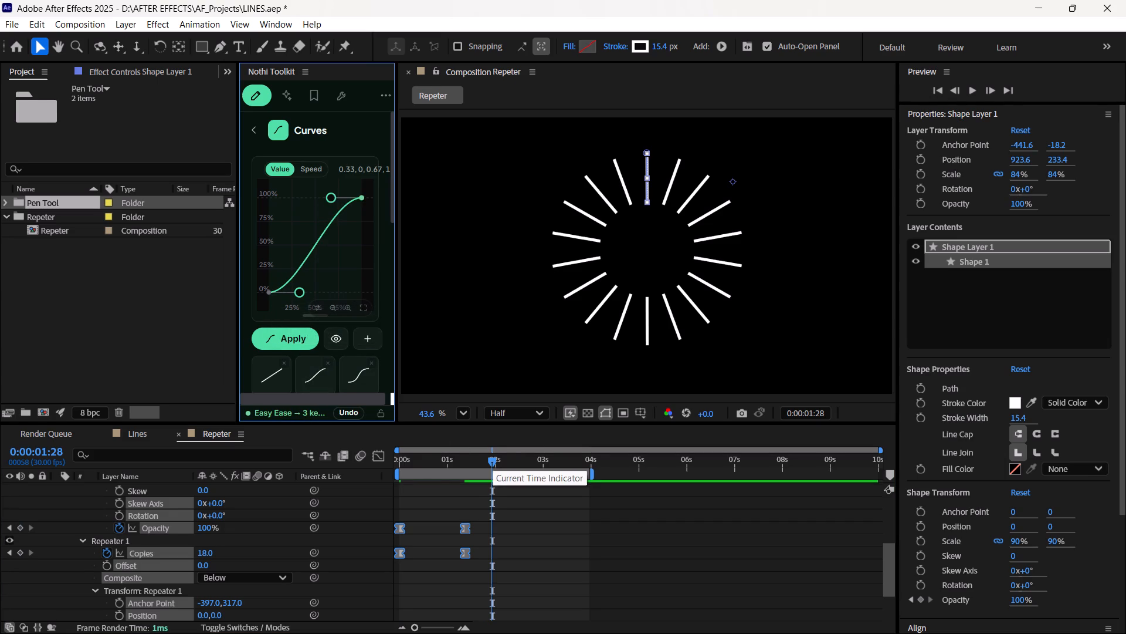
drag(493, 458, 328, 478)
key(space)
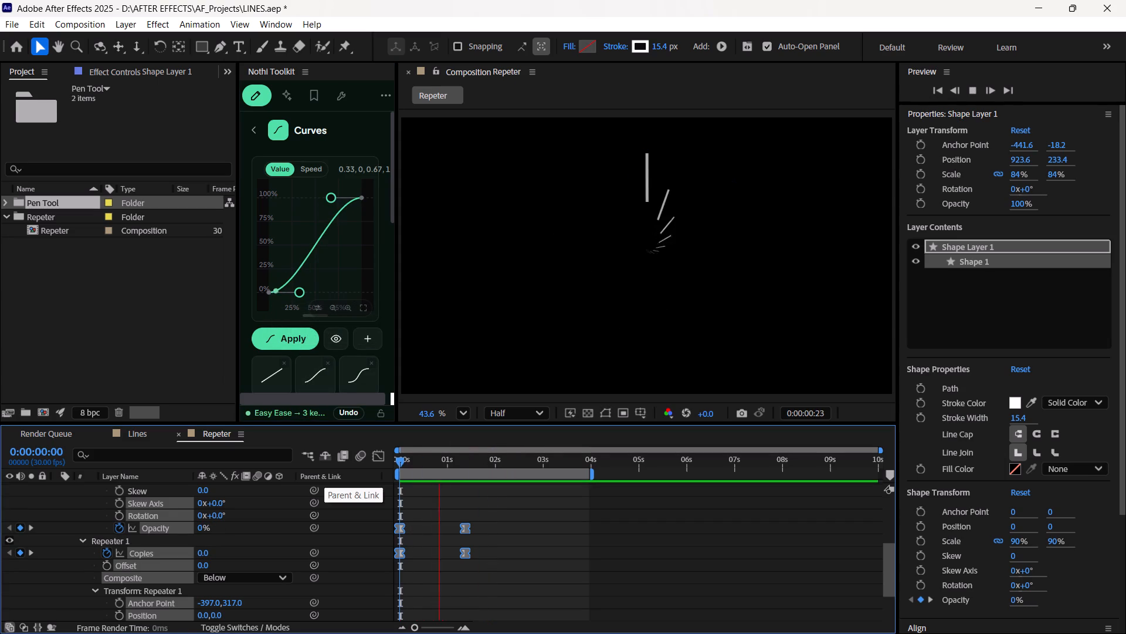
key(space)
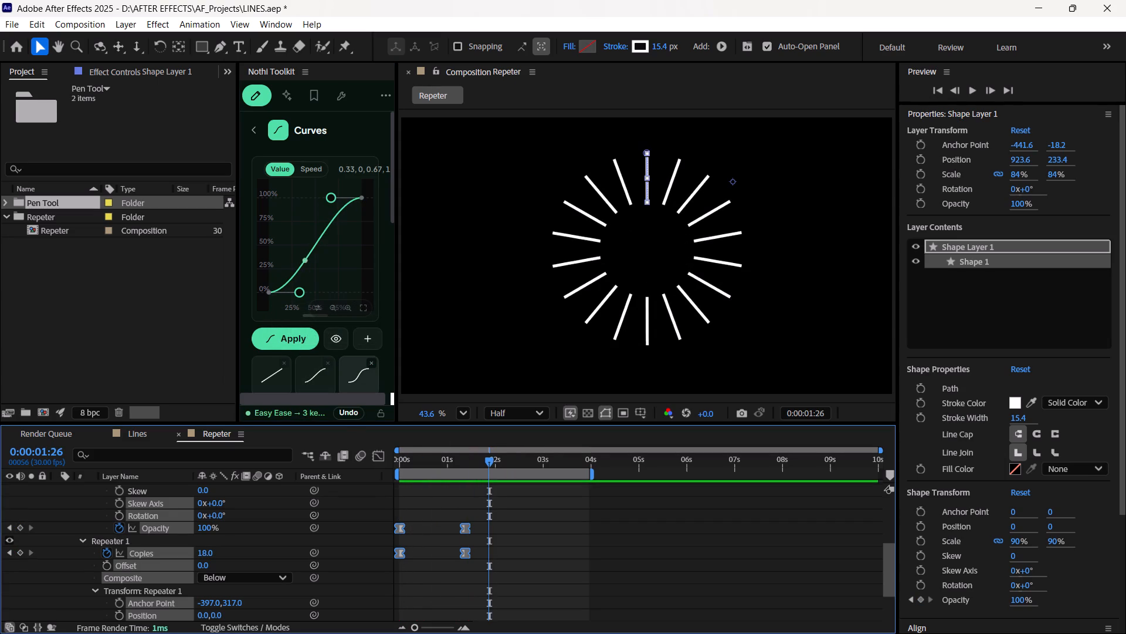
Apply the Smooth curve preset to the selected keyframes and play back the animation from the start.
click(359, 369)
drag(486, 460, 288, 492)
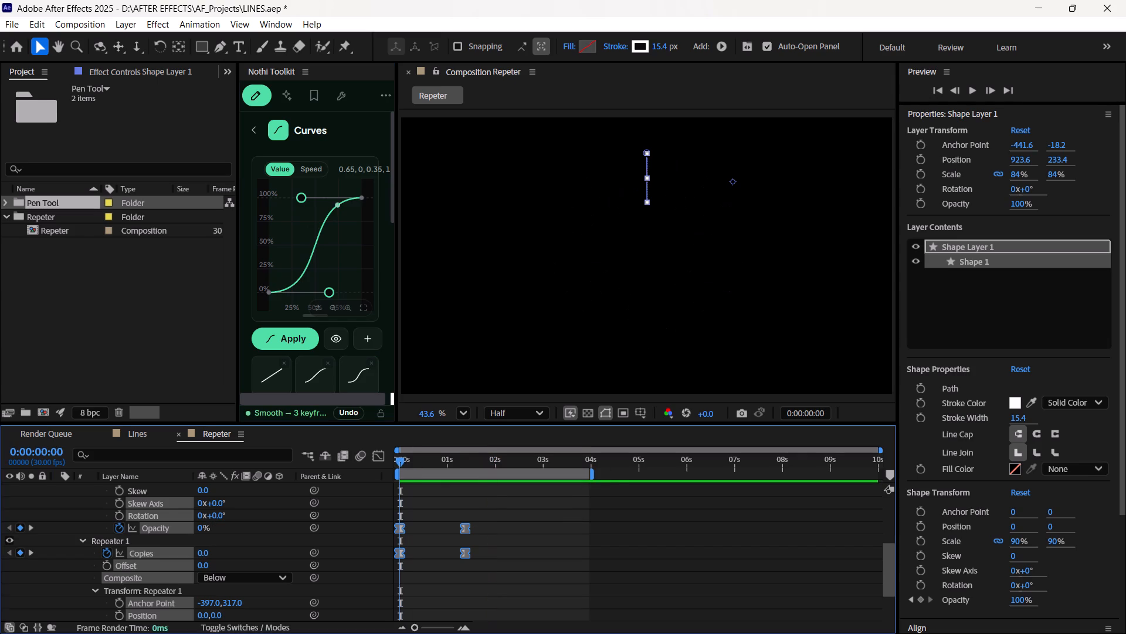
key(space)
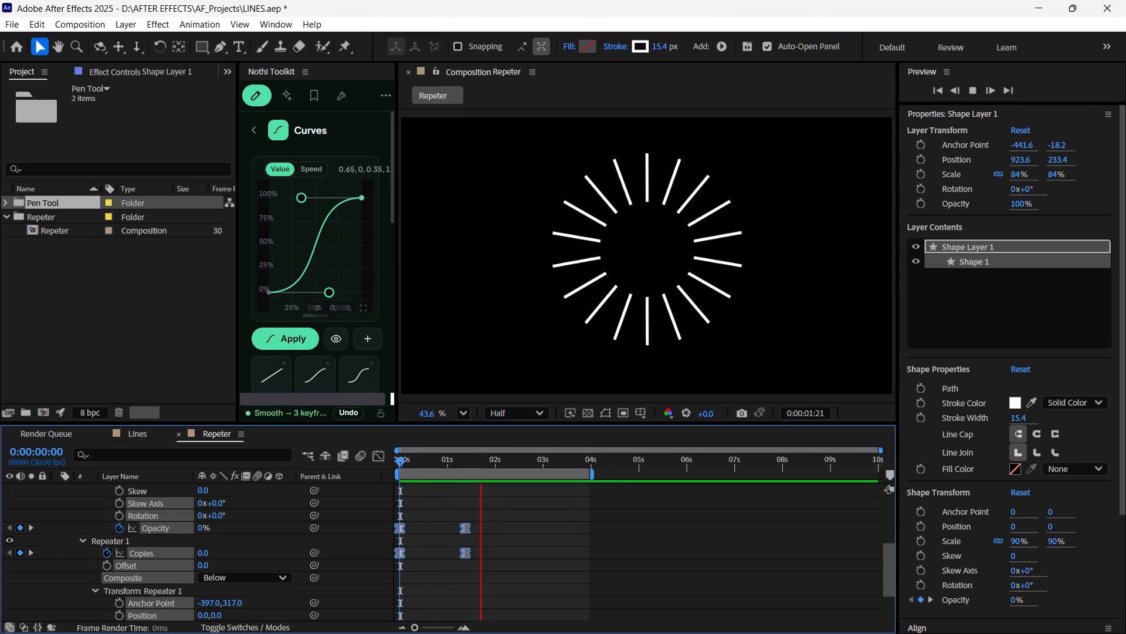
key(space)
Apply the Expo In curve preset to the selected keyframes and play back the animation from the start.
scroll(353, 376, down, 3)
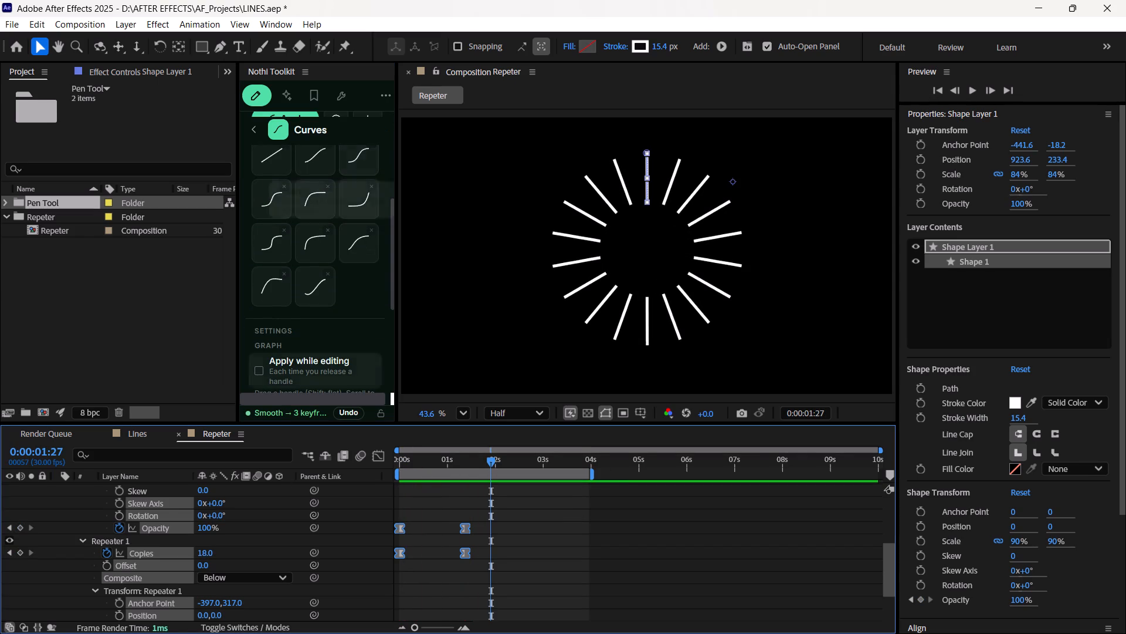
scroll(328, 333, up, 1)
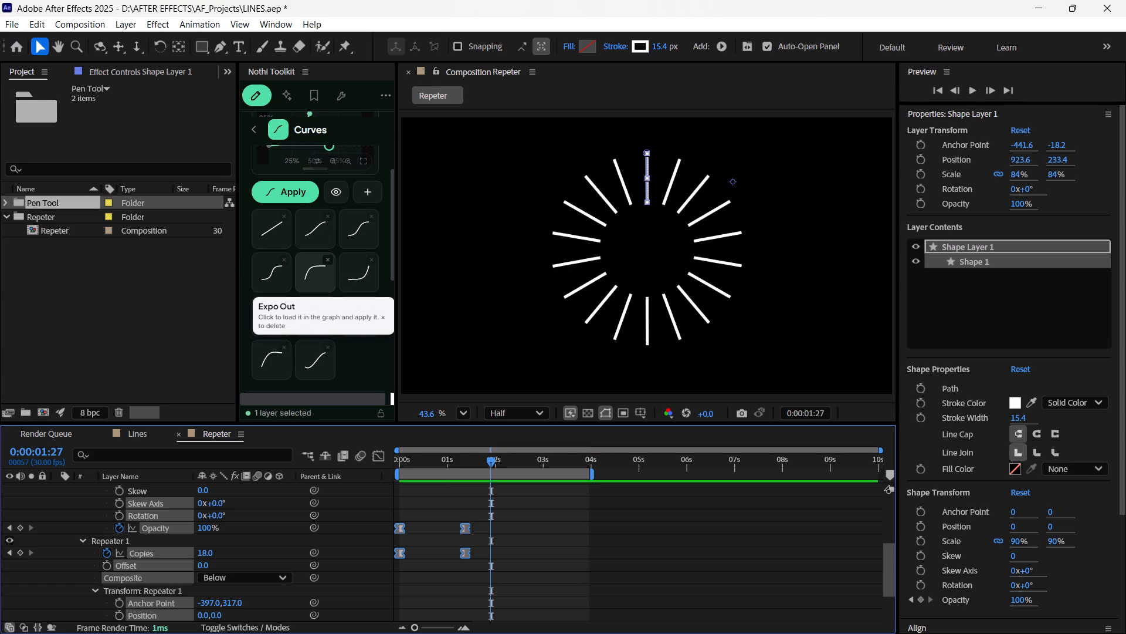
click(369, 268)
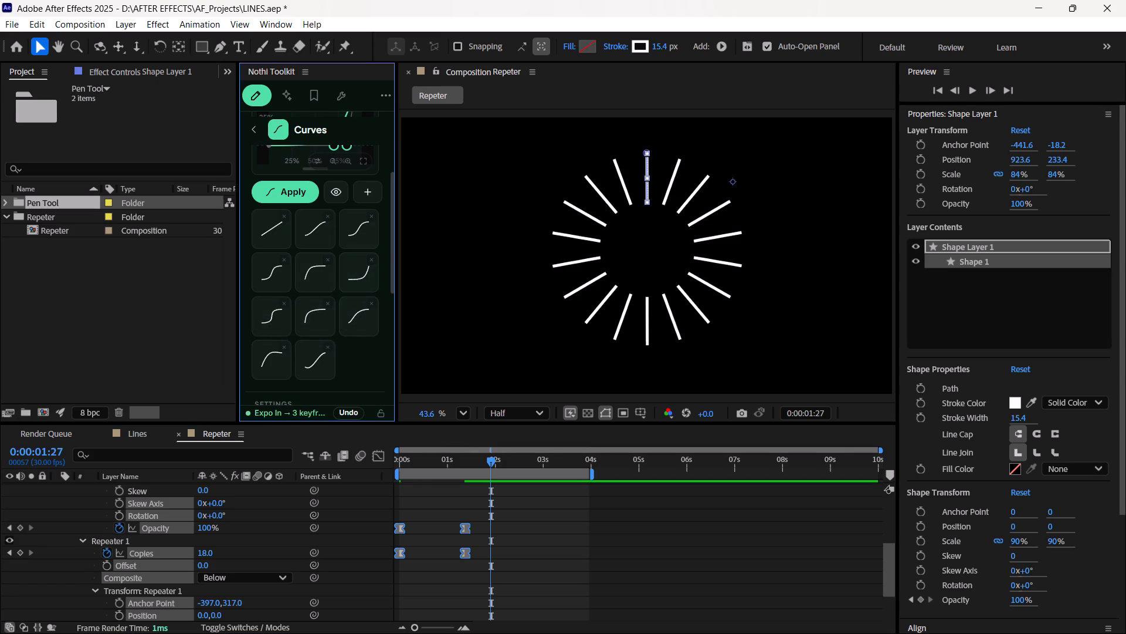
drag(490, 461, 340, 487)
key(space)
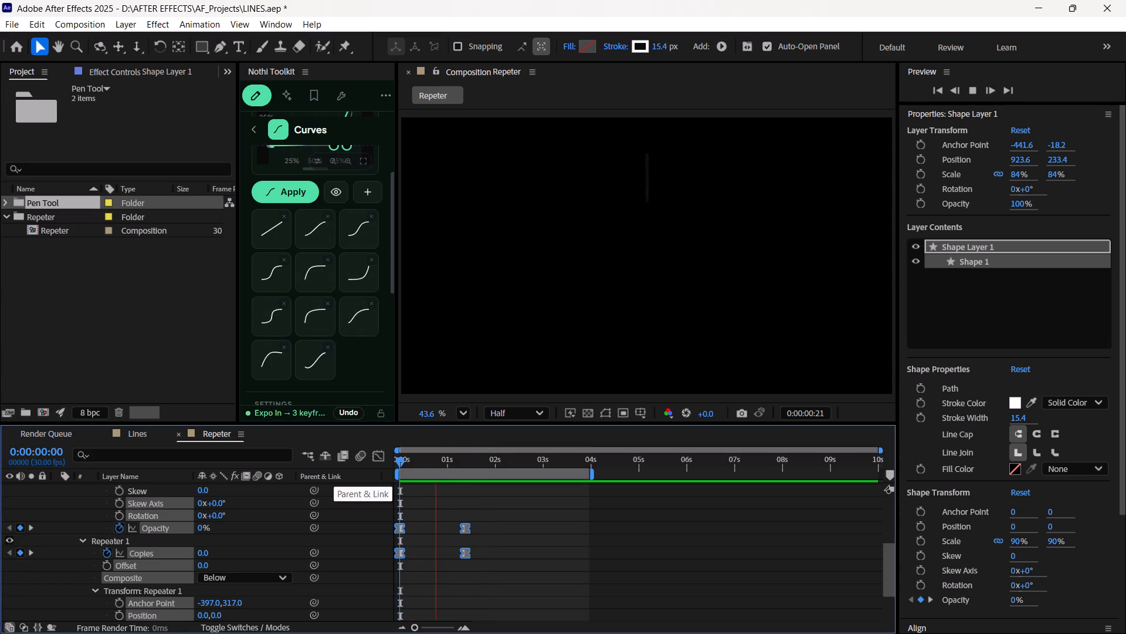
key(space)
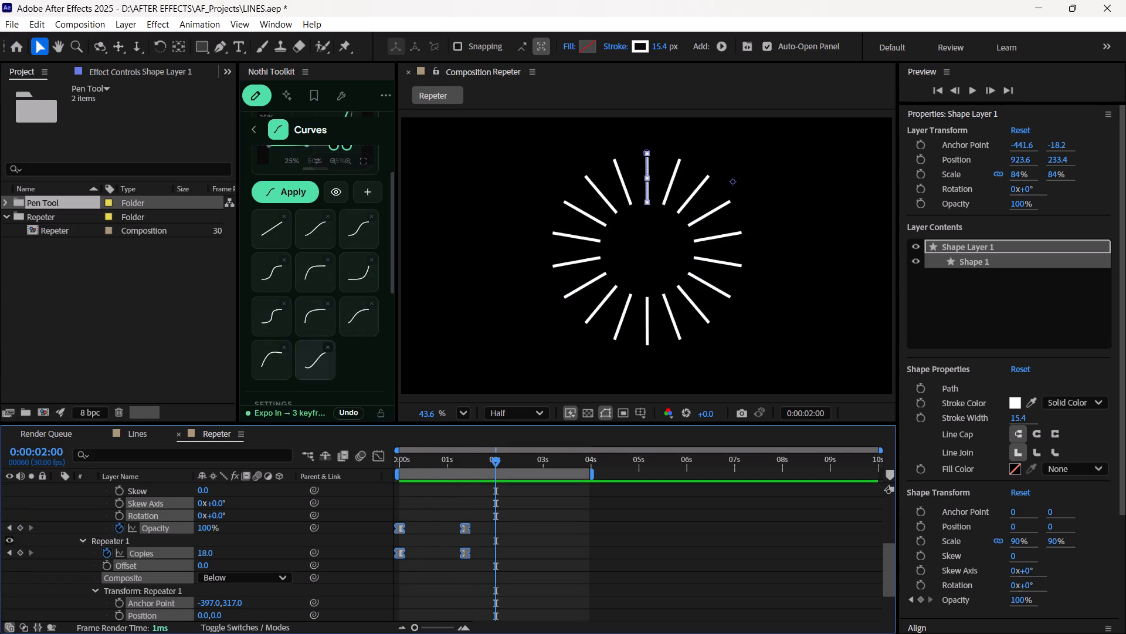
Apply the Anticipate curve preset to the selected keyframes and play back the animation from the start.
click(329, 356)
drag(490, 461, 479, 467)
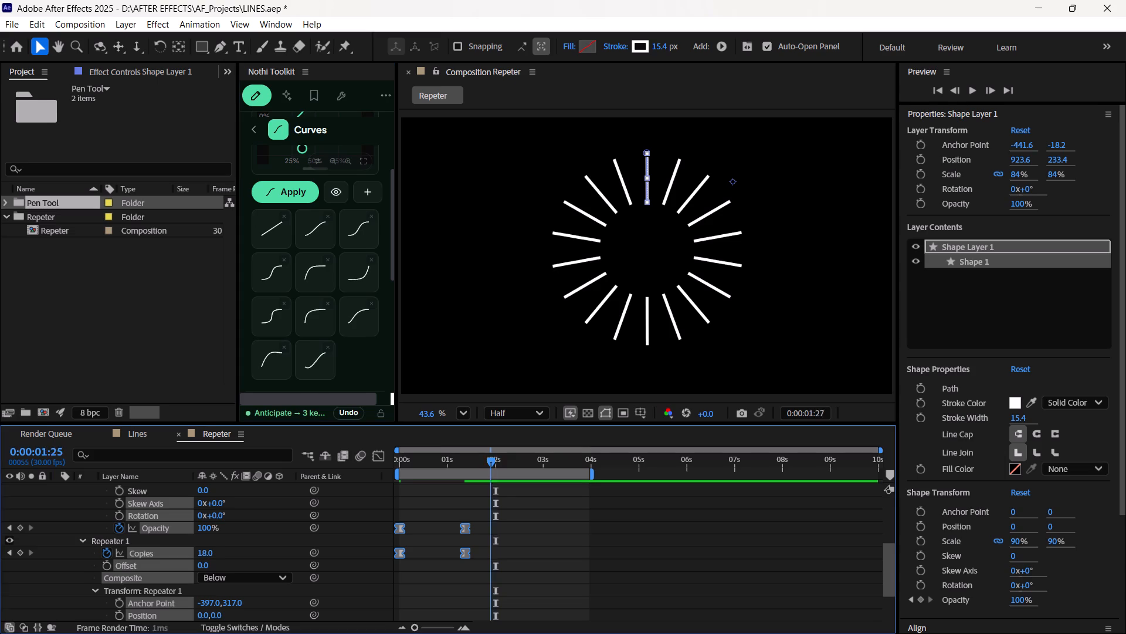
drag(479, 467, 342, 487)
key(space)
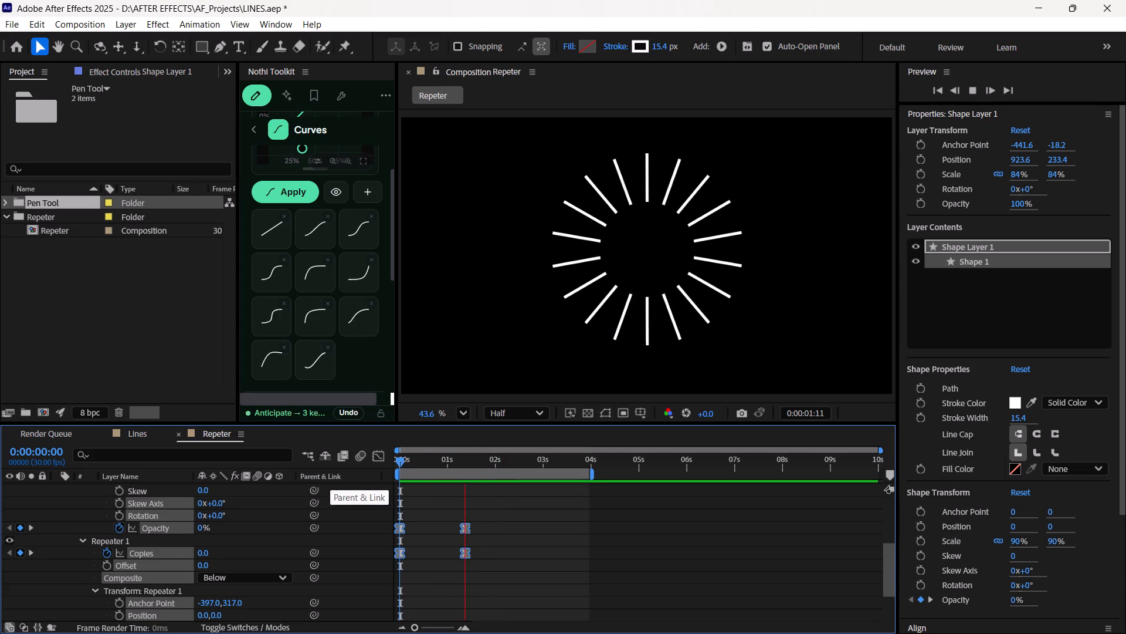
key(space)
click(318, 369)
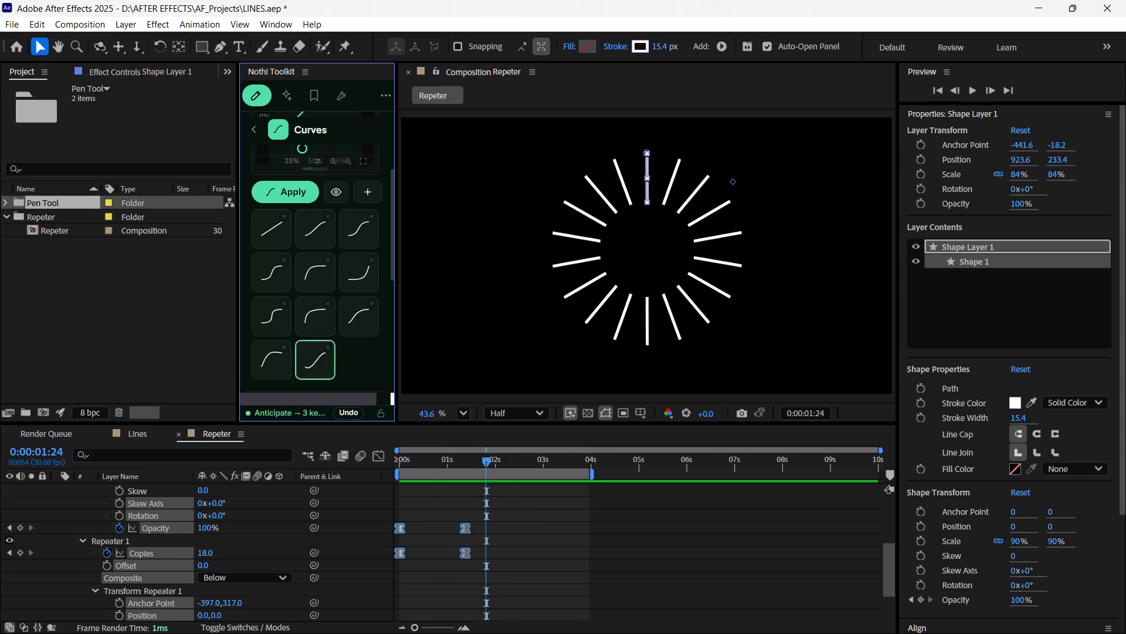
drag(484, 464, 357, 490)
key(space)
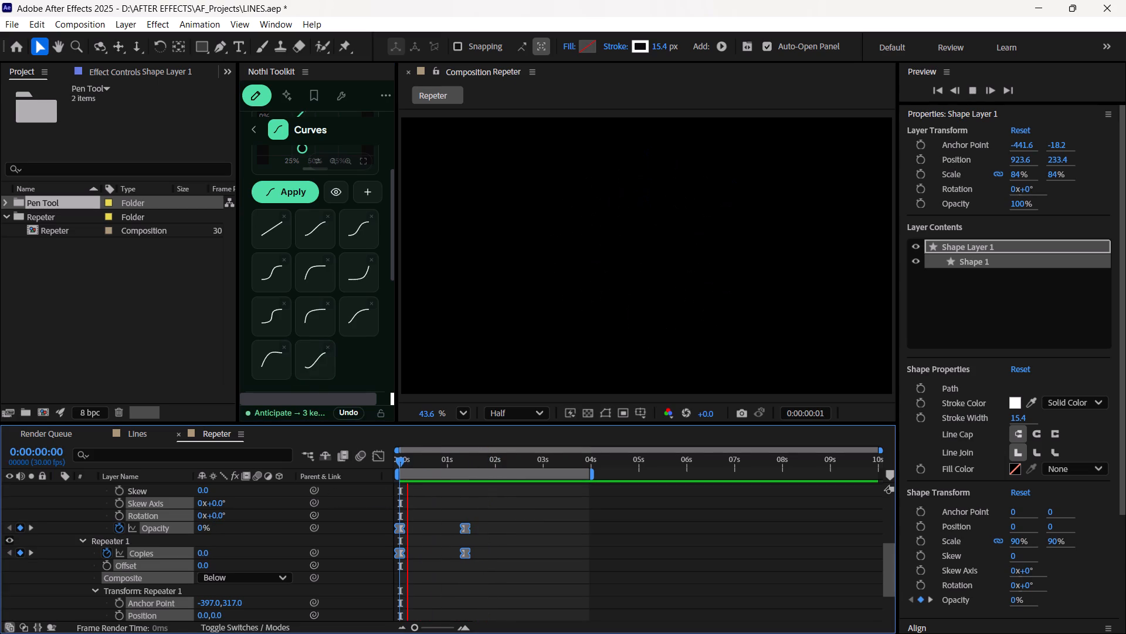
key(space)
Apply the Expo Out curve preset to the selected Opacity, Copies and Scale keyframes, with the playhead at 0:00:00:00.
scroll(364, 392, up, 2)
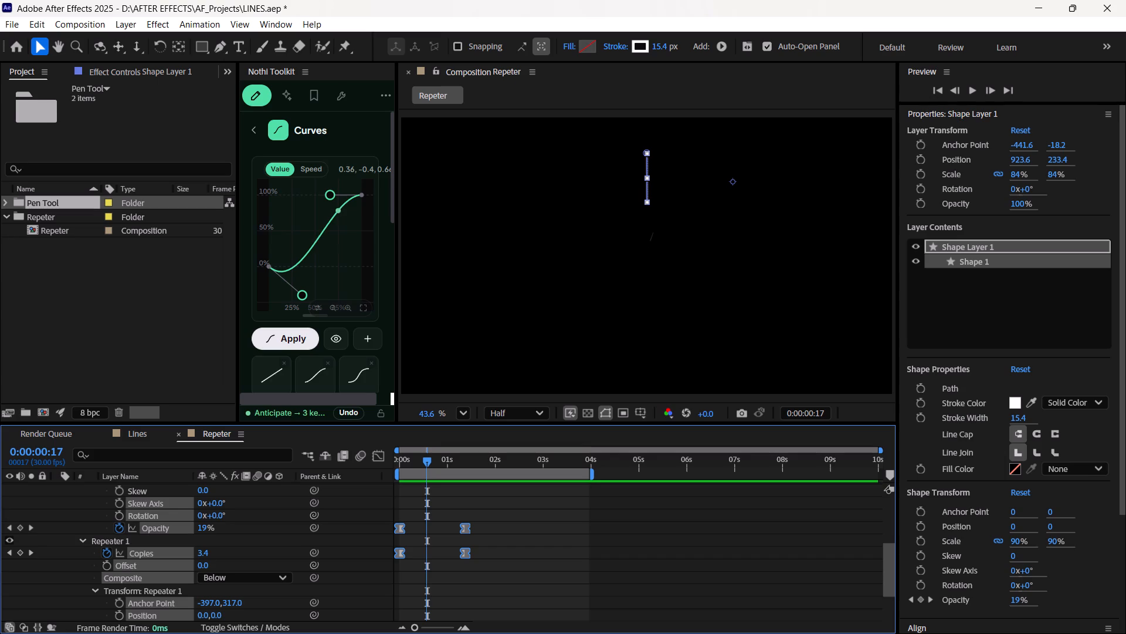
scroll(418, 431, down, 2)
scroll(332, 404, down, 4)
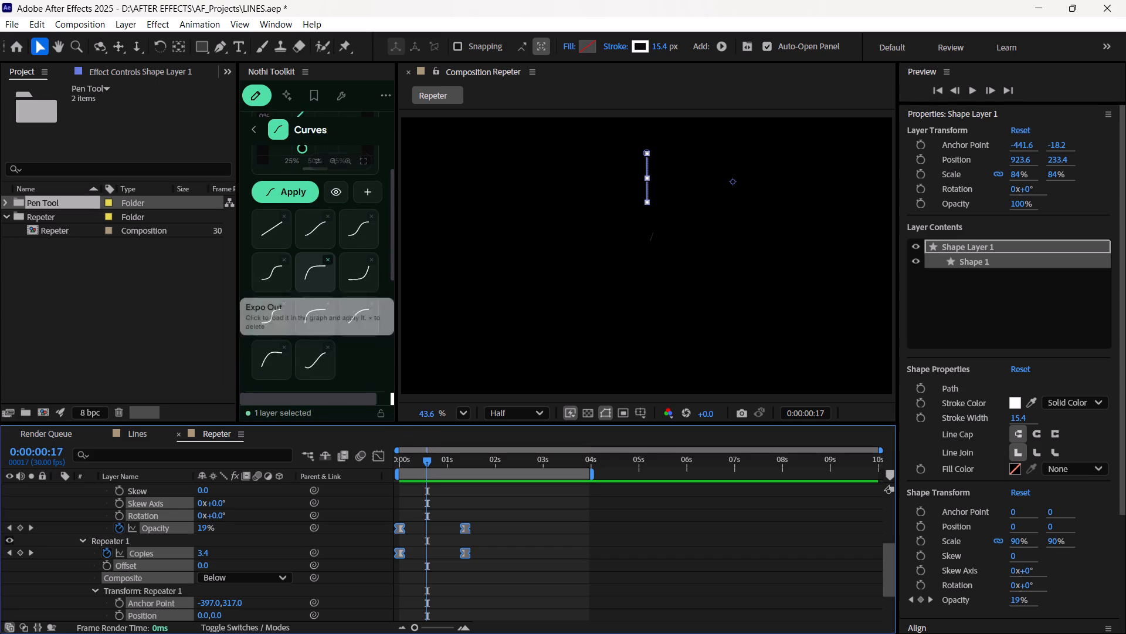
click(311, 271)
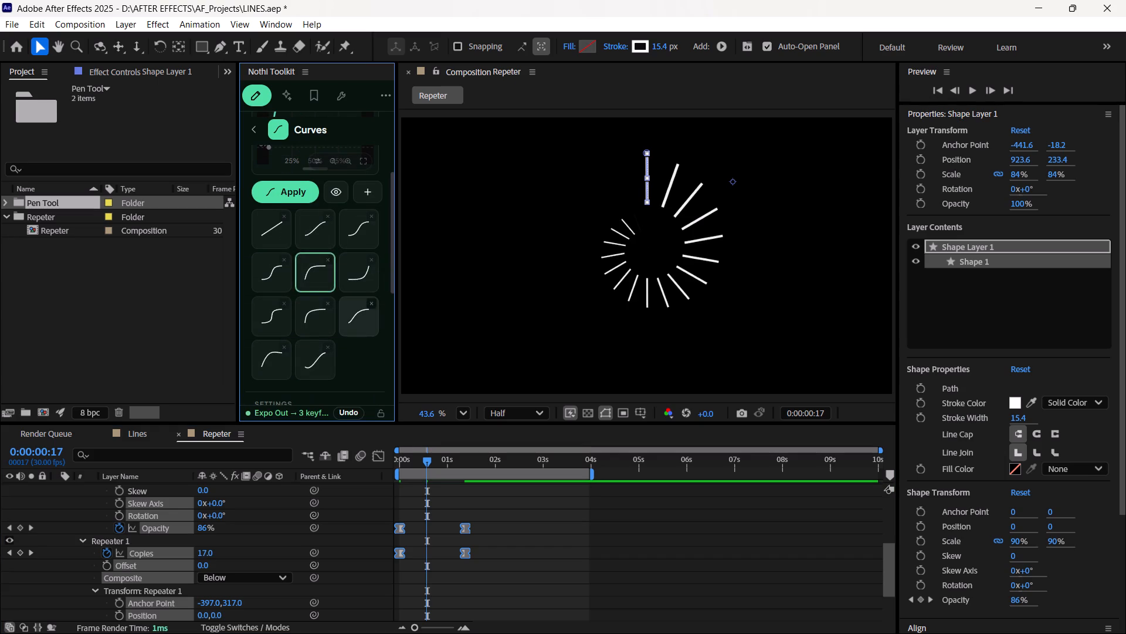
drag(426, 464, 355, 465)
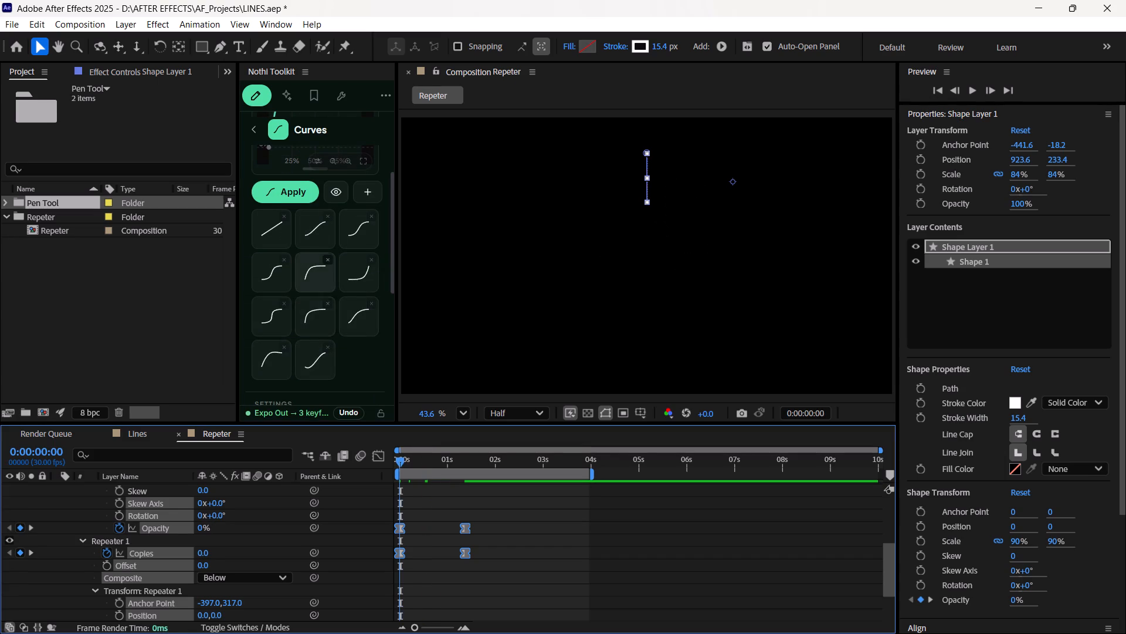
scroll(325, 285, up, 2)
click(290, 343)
Play back the animation repeatedly from the start to examine the Expo Out easing.
key(space)
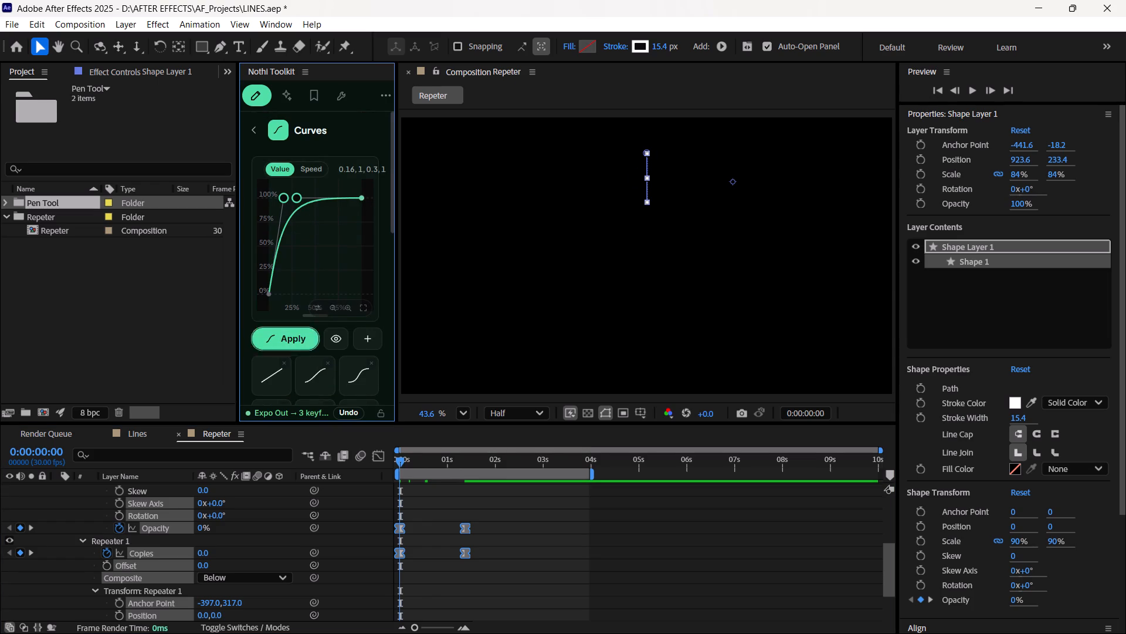
key(space)
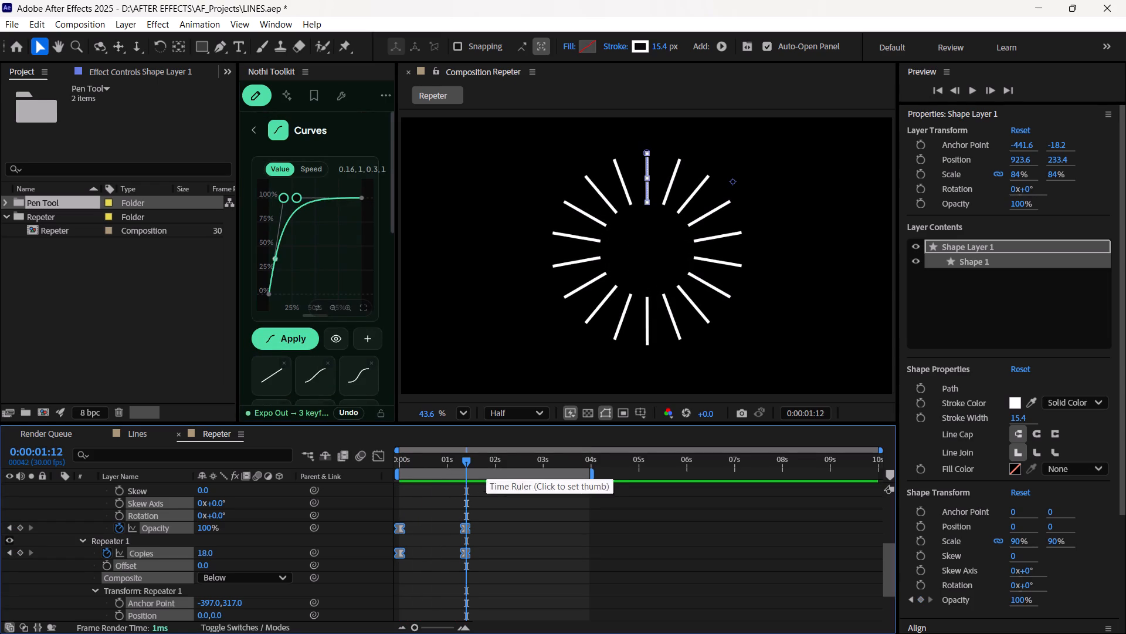
drag(463, 459, 352, 492)
key(space)
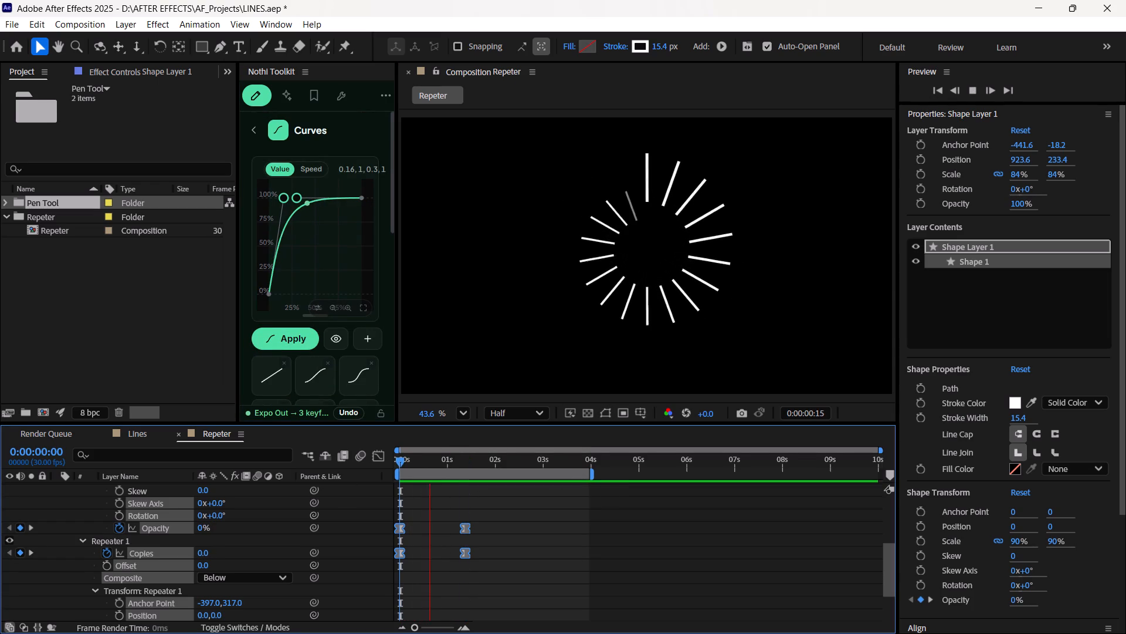
key(space)
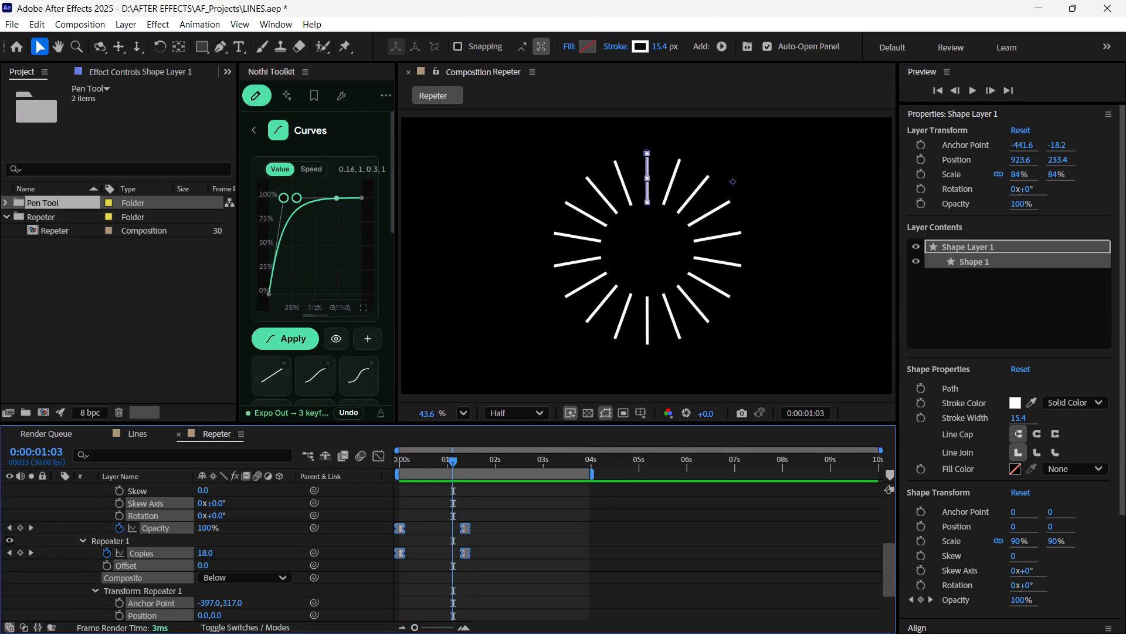
drag(452, 458, 334, 476)
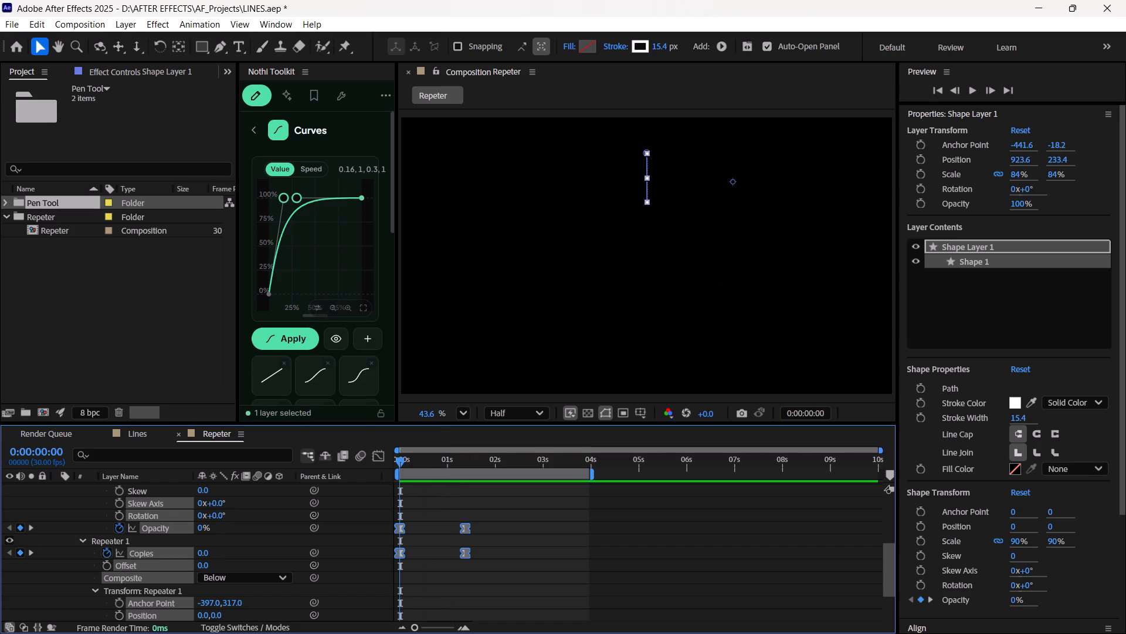
key(space)
key(space)
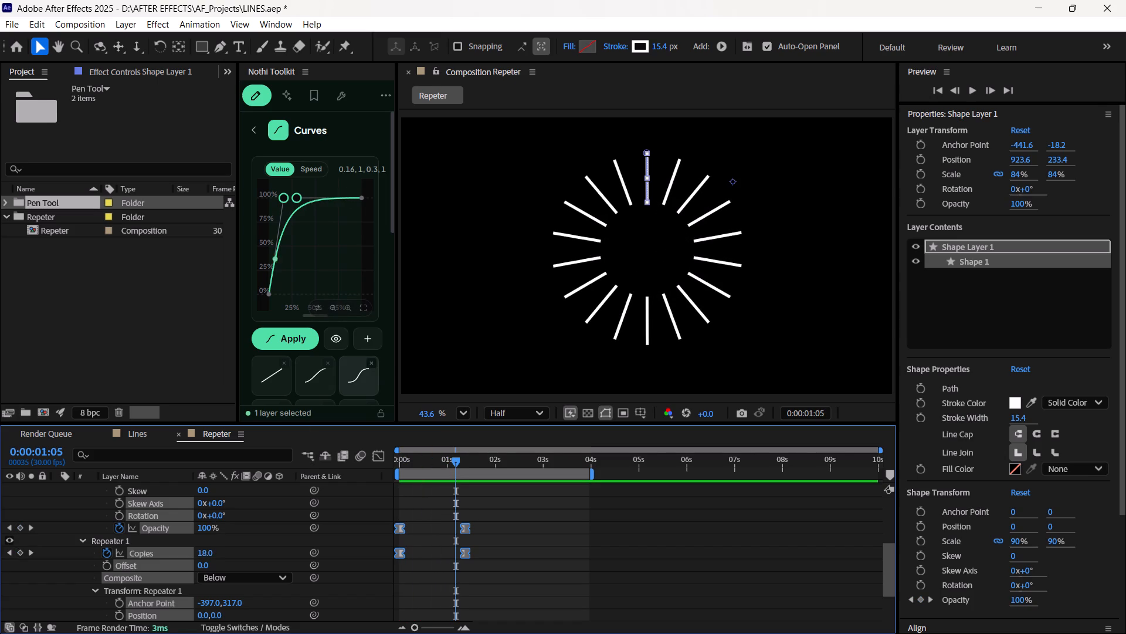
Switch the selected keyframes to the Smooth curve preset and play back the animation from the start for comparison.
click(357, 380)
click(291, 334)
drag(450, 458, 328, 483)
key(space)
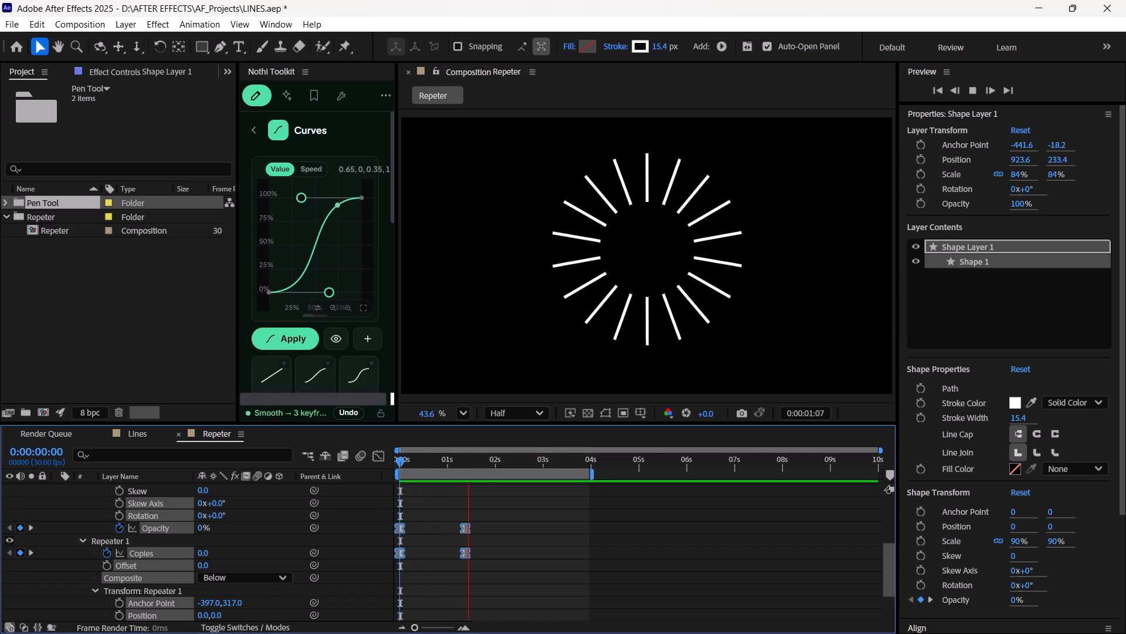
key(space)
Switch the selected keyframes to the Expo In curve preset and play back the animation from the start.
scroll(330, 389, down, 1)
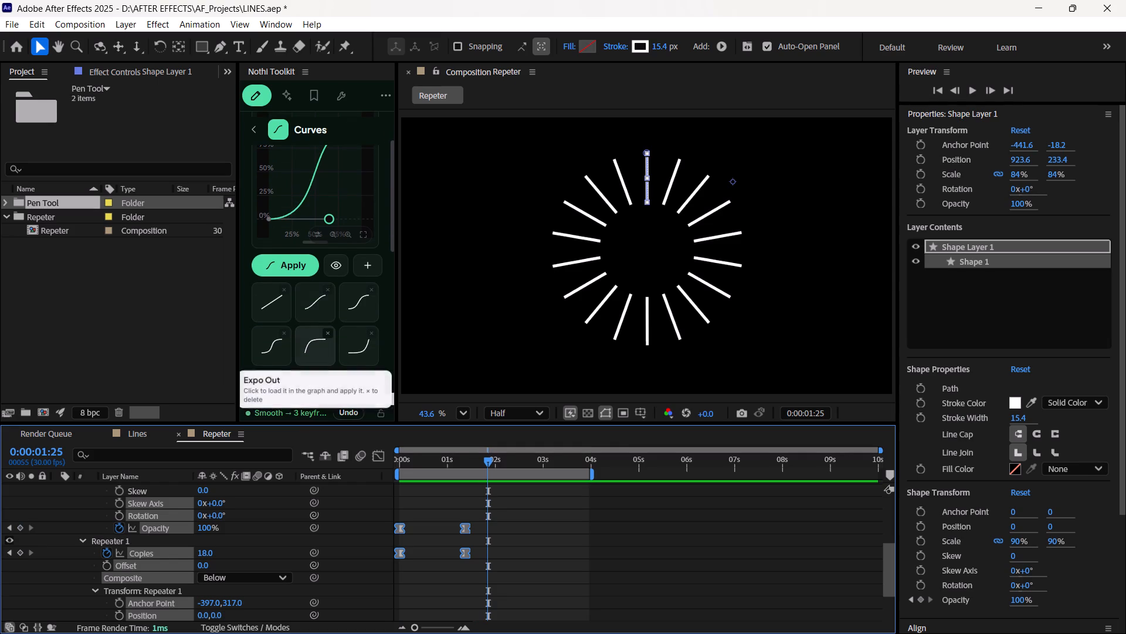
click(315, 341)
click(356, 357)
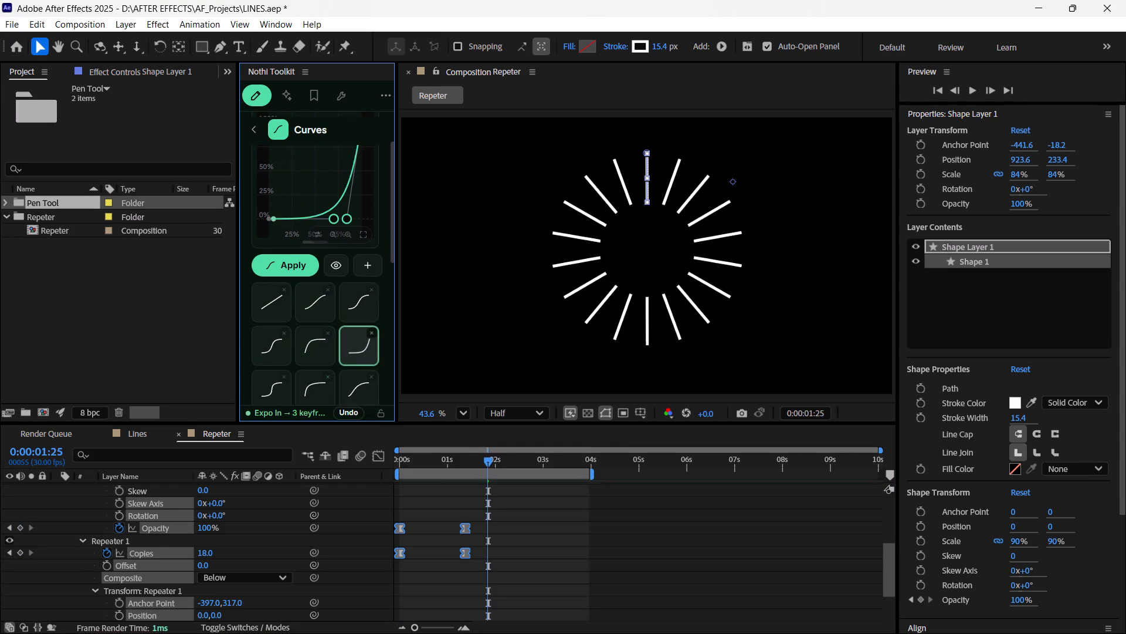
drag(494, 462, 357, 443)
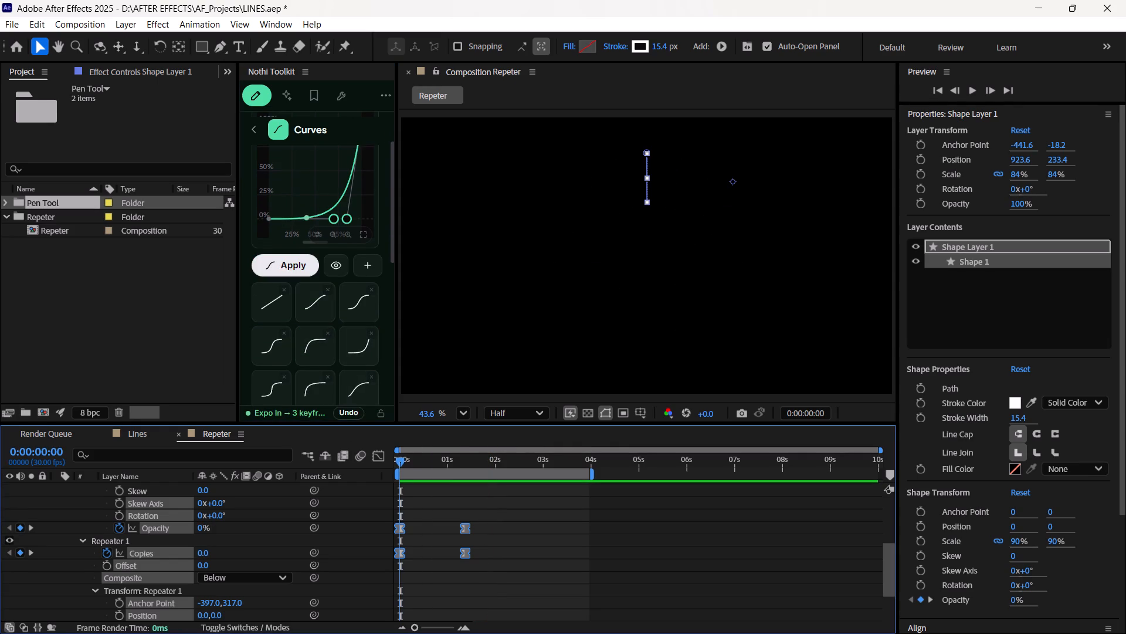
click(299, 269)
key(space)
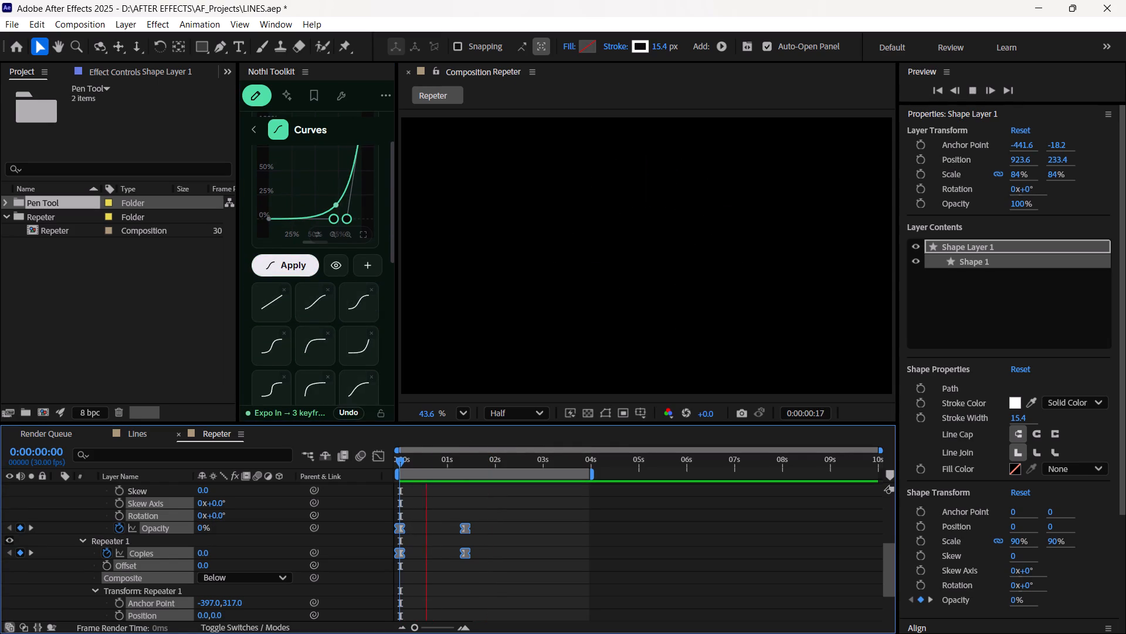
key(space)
Apply the Expo Out curve preset to the selected Opacity, Copies and Scale keyframes.
scroll(313, 305, down, 1)
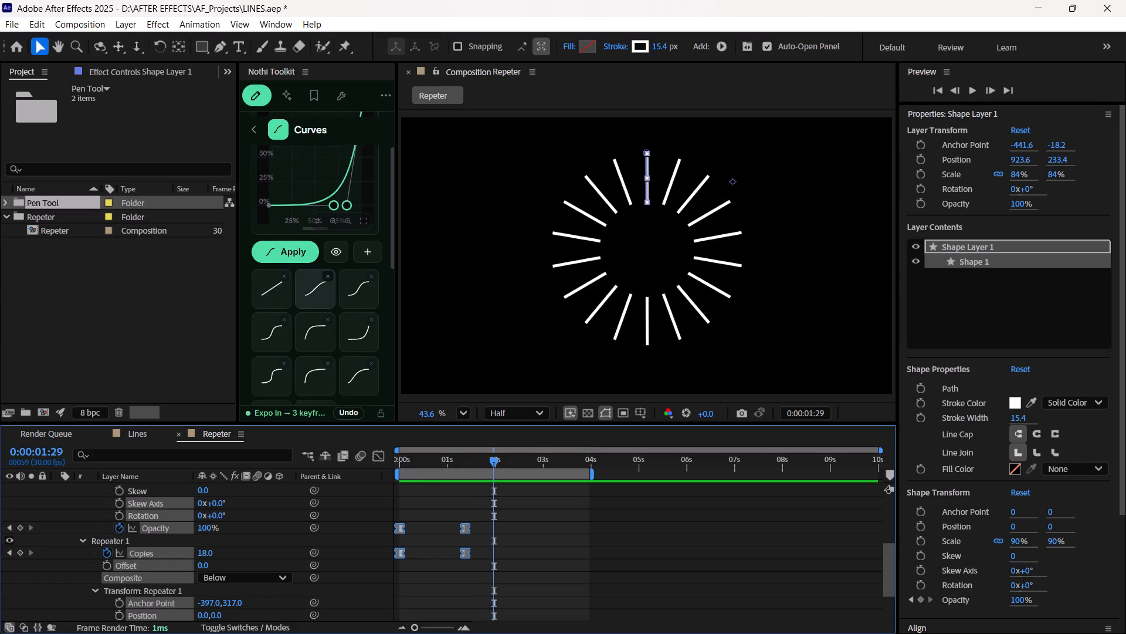
scroll(317, 285, up, 1)
click(313, 341)
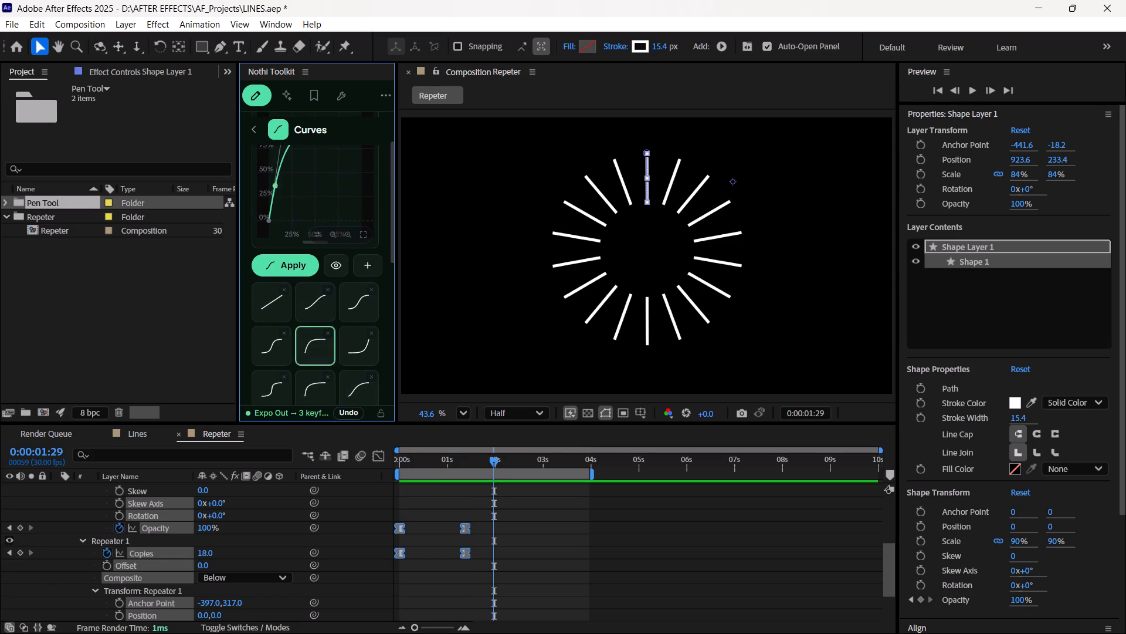
click(303, 262)
Play back the Expo Out animation several times from the start and return the playhead to 0:00:00:00.
drag(497, 460, 329, 485)
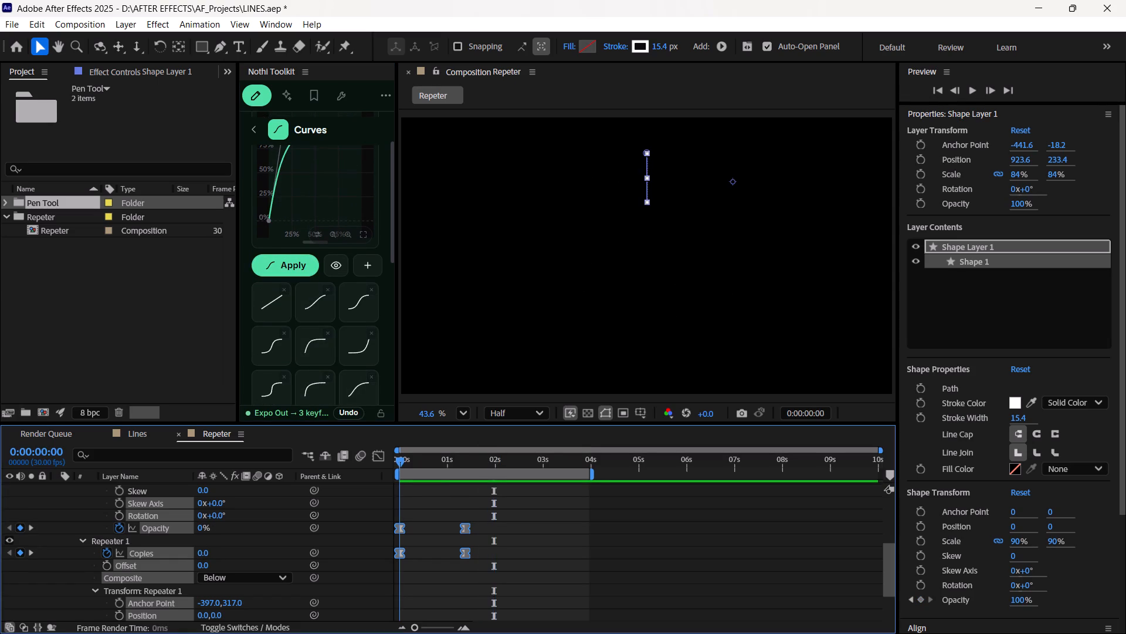
drag(329, 485, 311, 481)
key(space)
key(space)
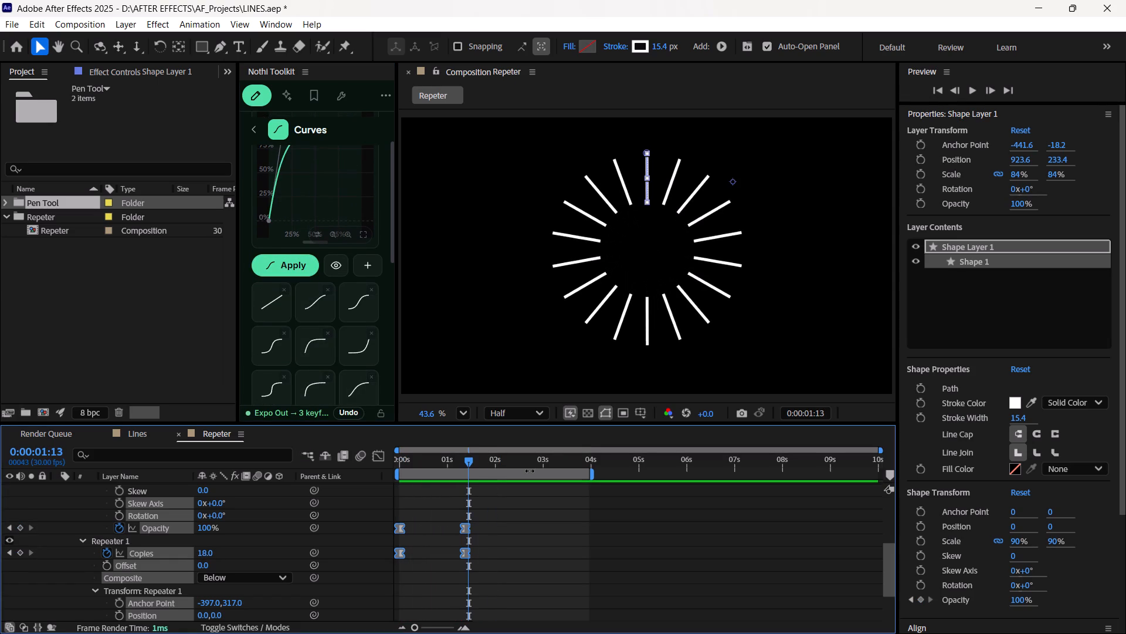
drag(471, 463, 341, 484)
key(space)
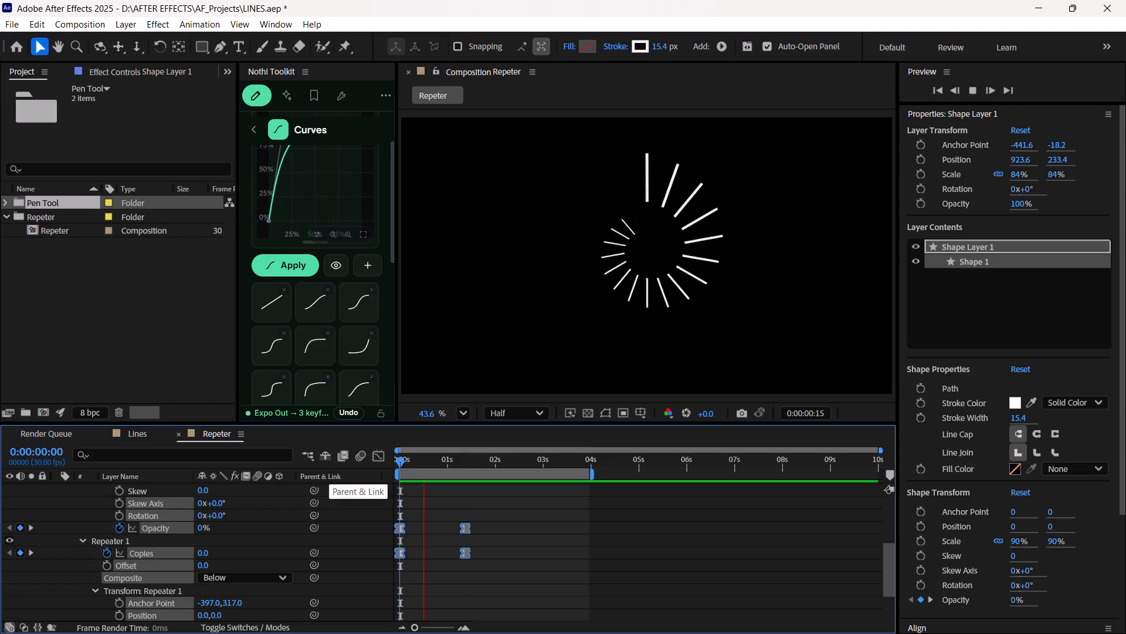
key(space)
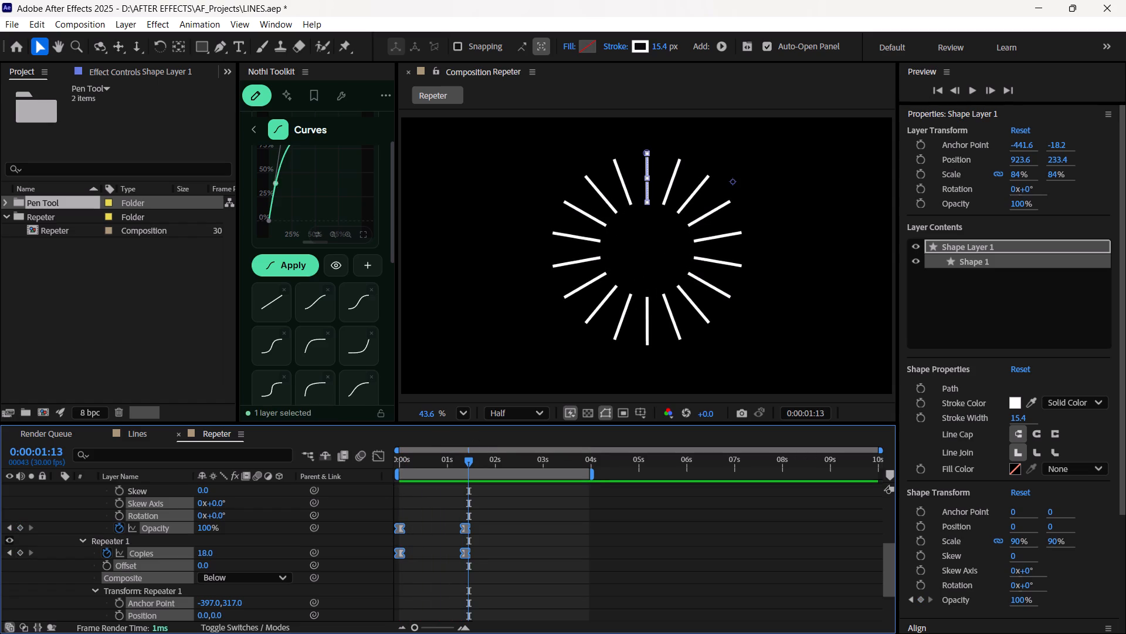
drag(469, 461, 341, 488)
key(space)
key(space)
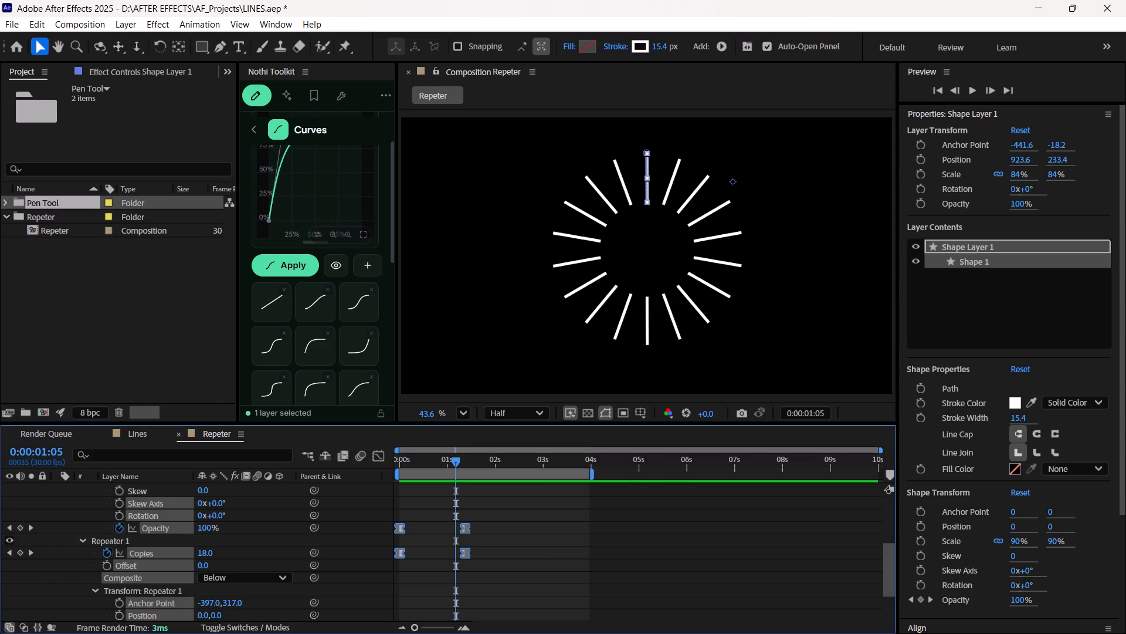
drag(457, 461, 389, 484)
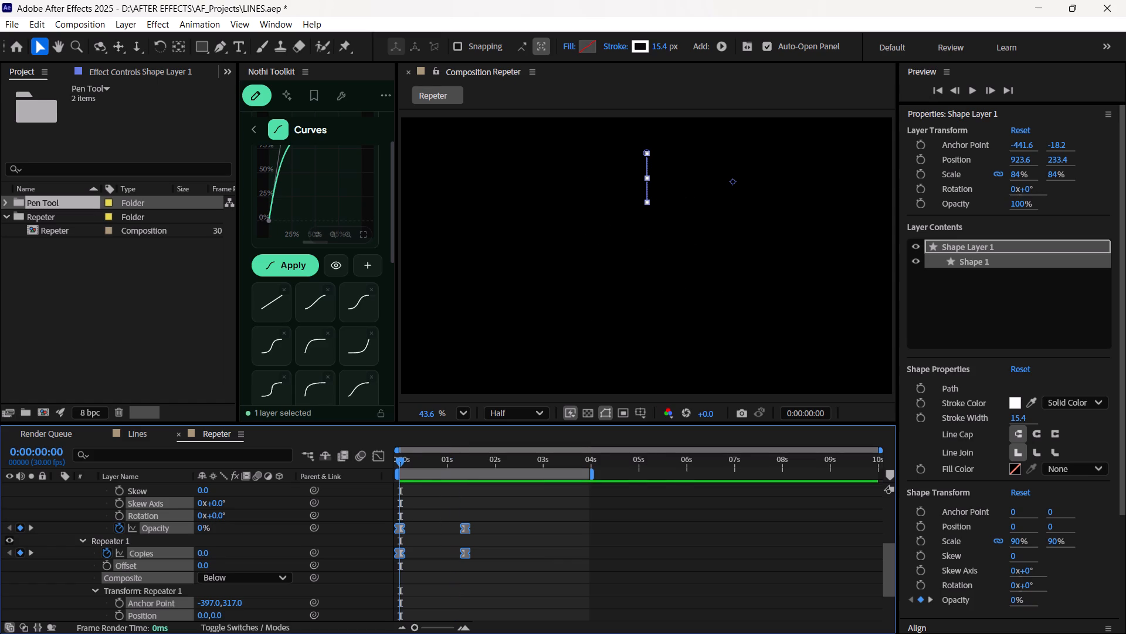
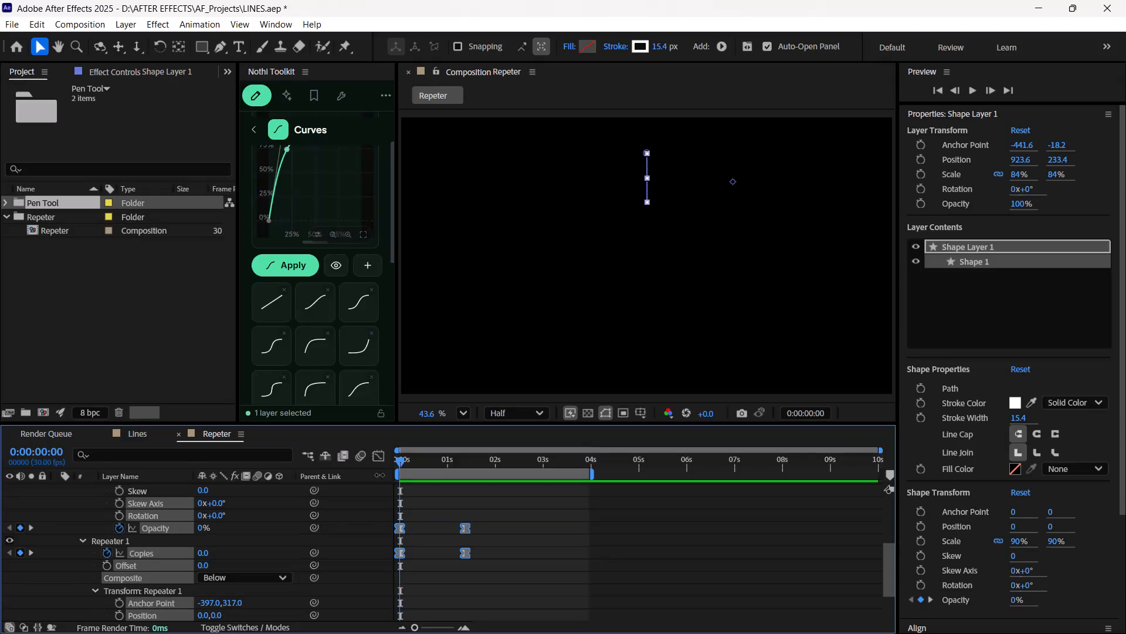
Minimize the After Effects window to the desktop and reveal the hidden system tray icons.
click(1039, 0)
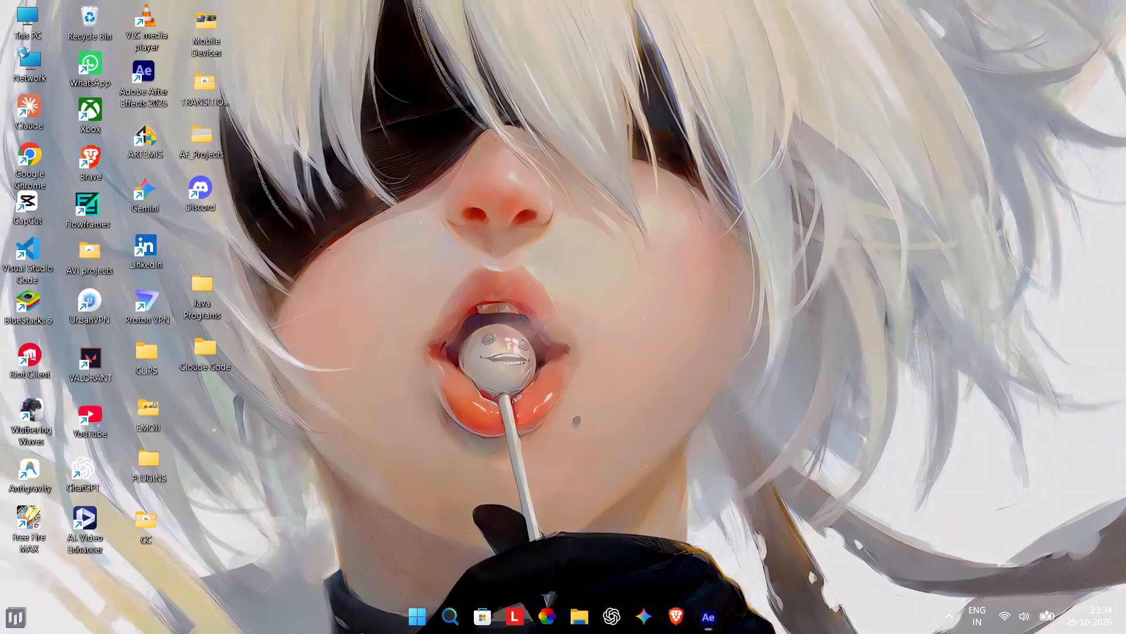
click(953, 620)
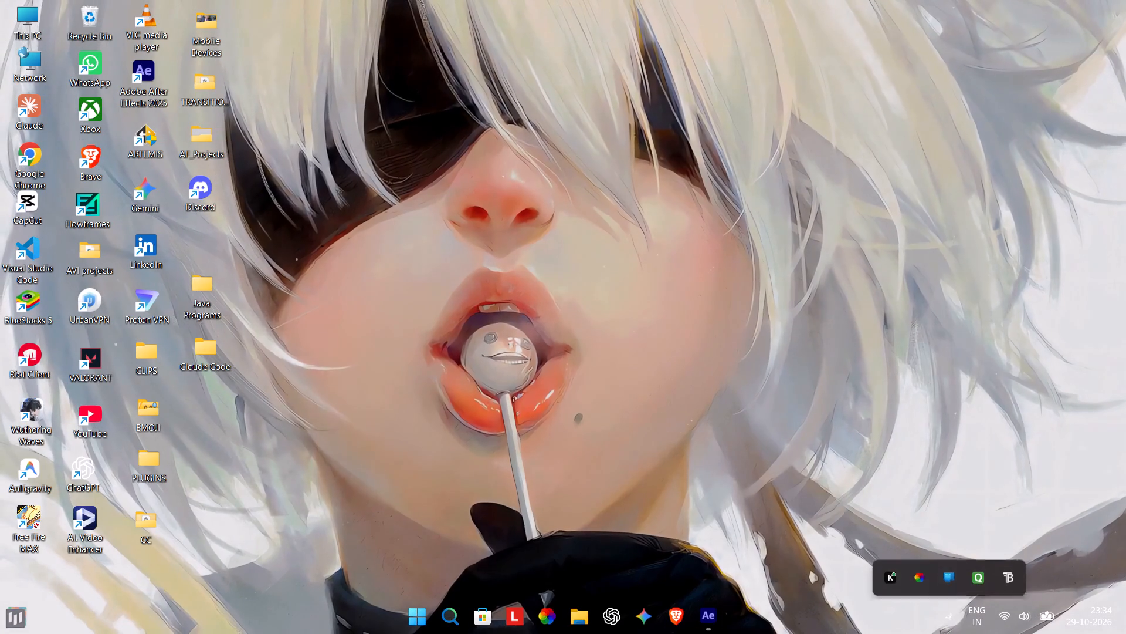
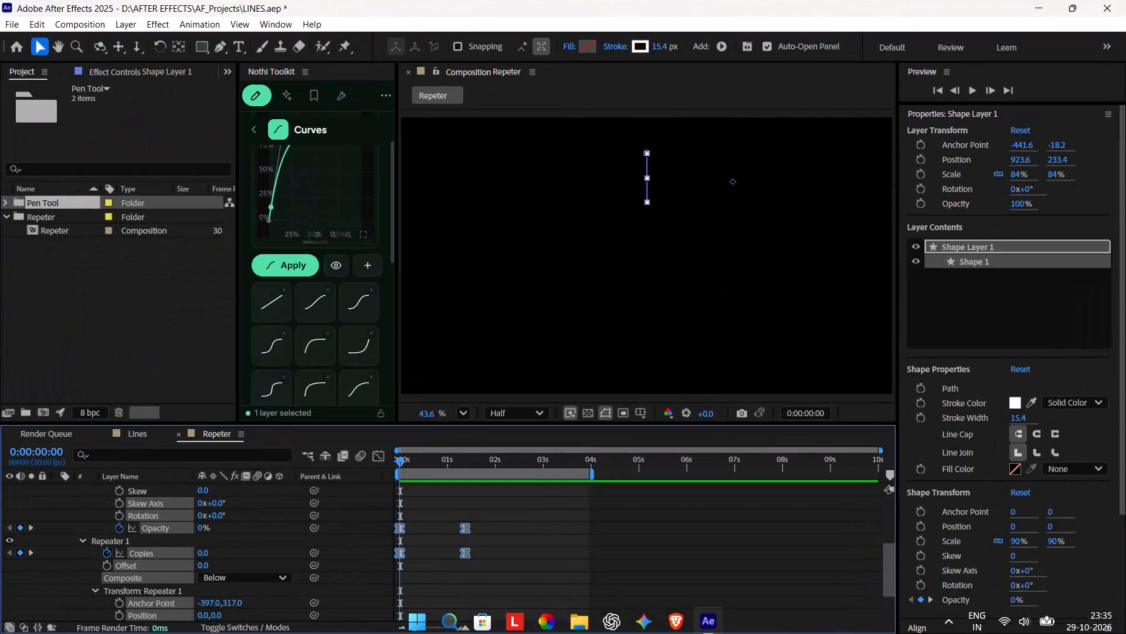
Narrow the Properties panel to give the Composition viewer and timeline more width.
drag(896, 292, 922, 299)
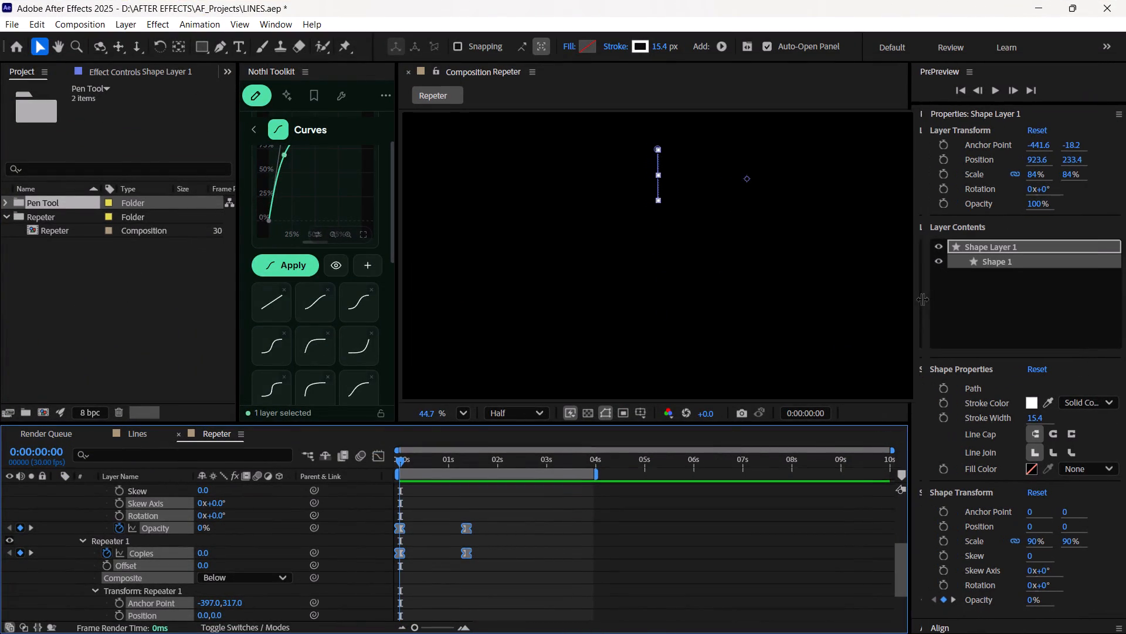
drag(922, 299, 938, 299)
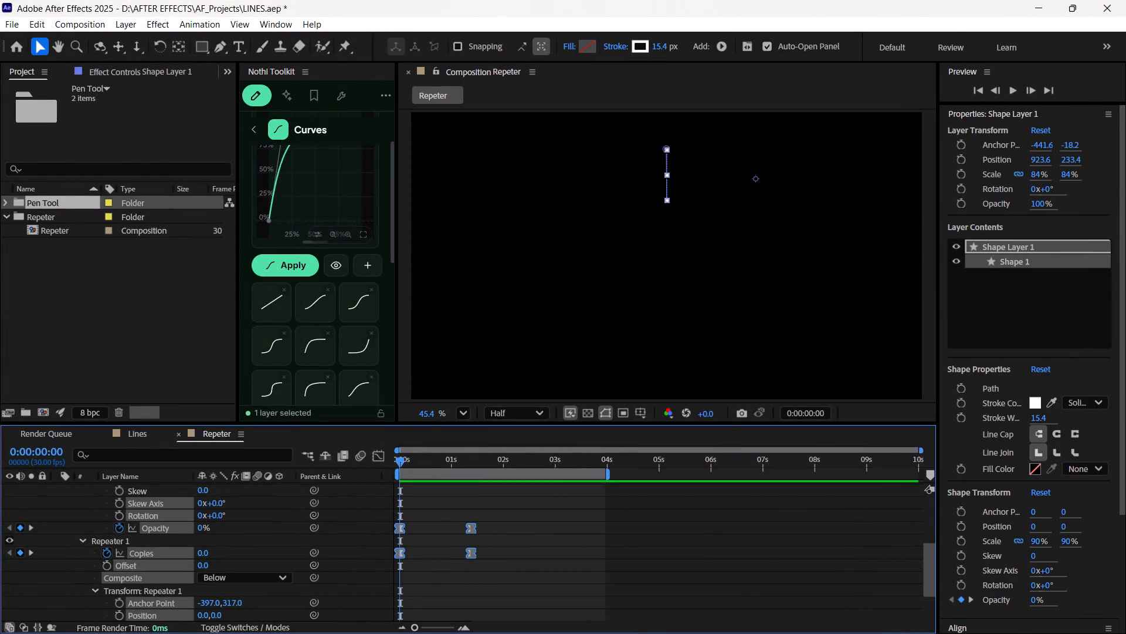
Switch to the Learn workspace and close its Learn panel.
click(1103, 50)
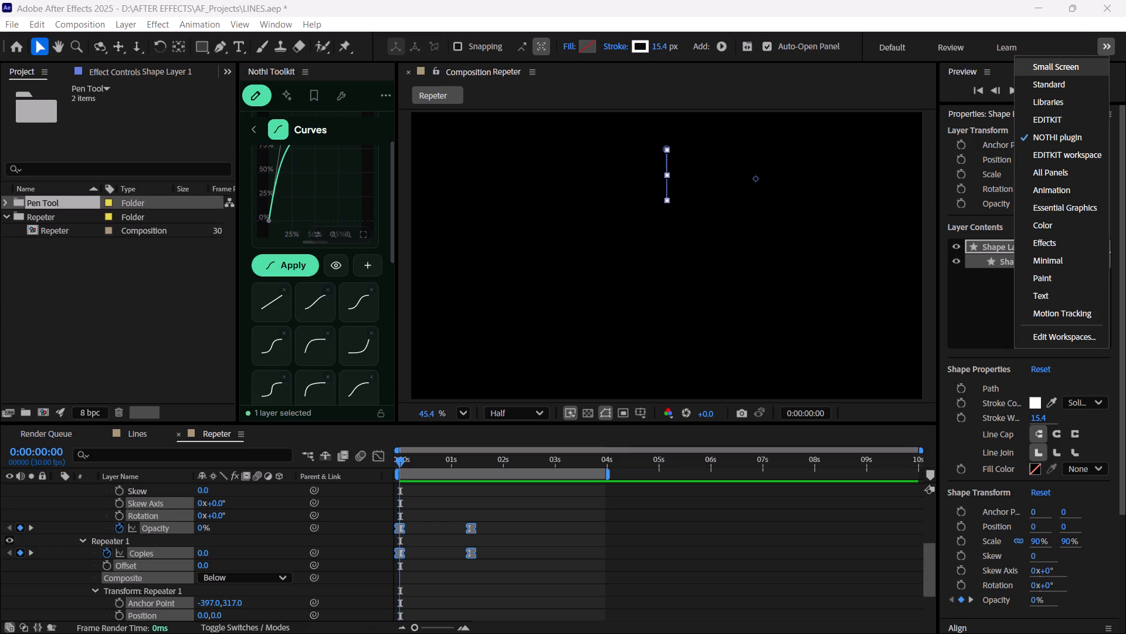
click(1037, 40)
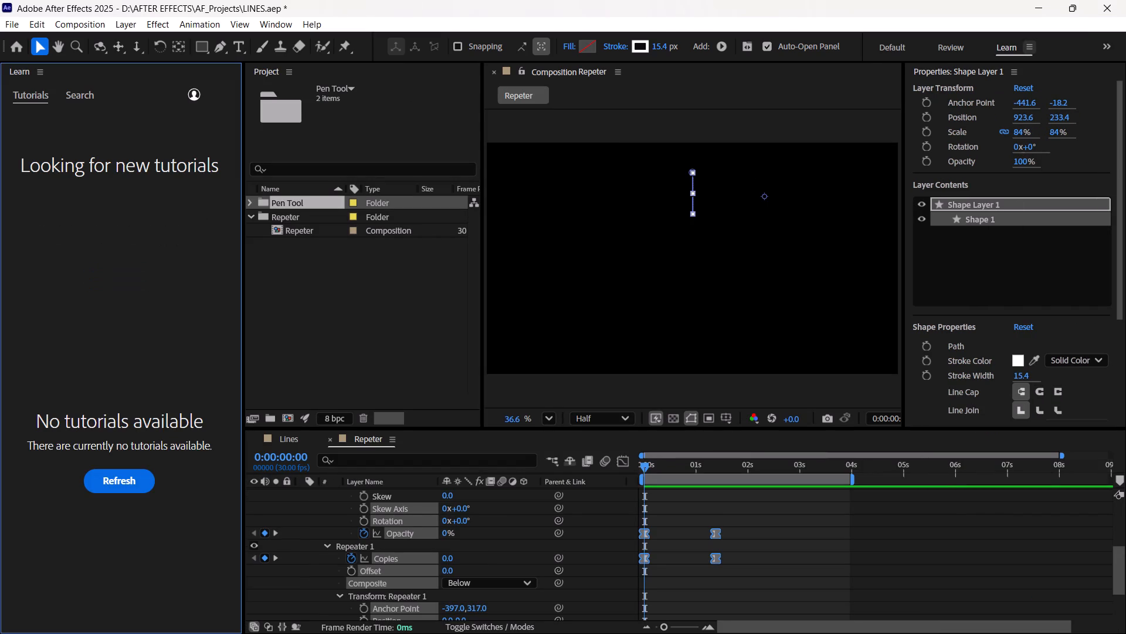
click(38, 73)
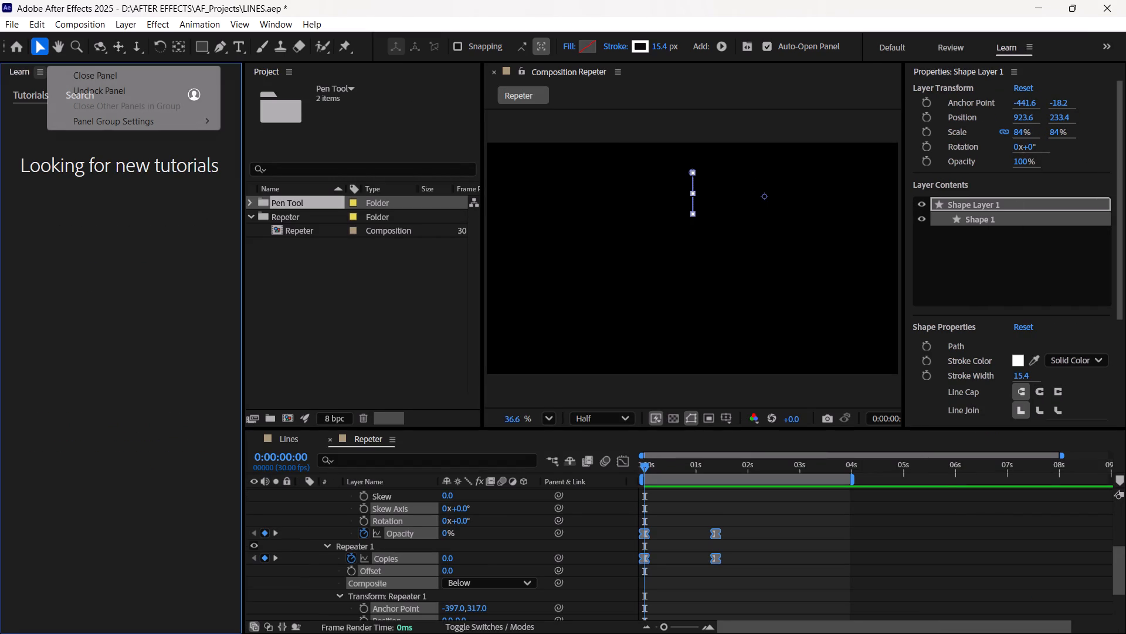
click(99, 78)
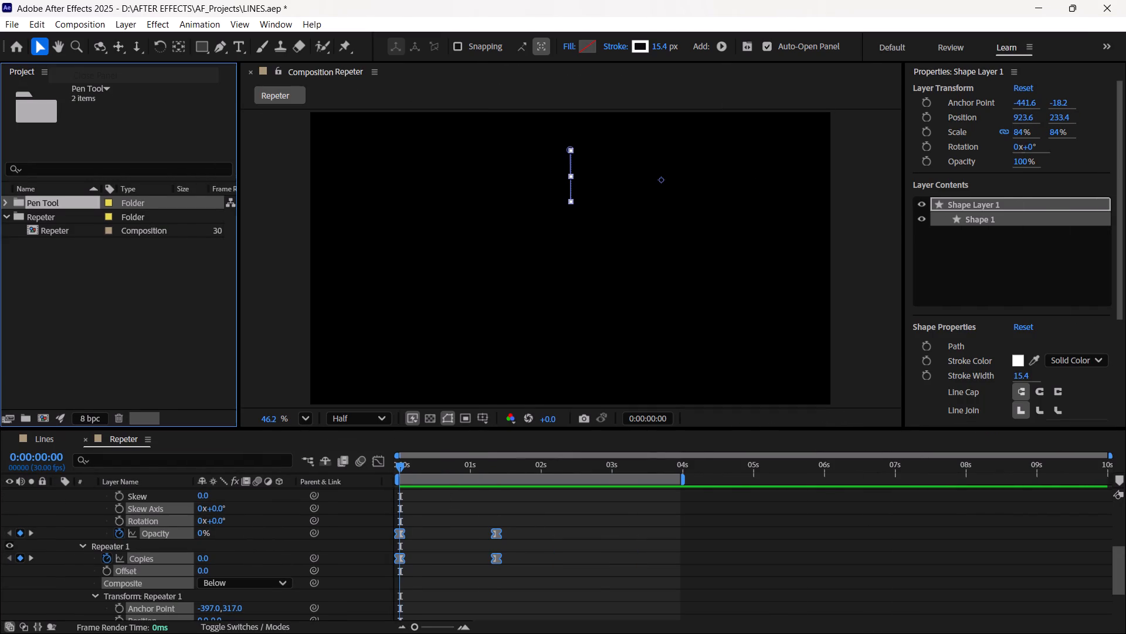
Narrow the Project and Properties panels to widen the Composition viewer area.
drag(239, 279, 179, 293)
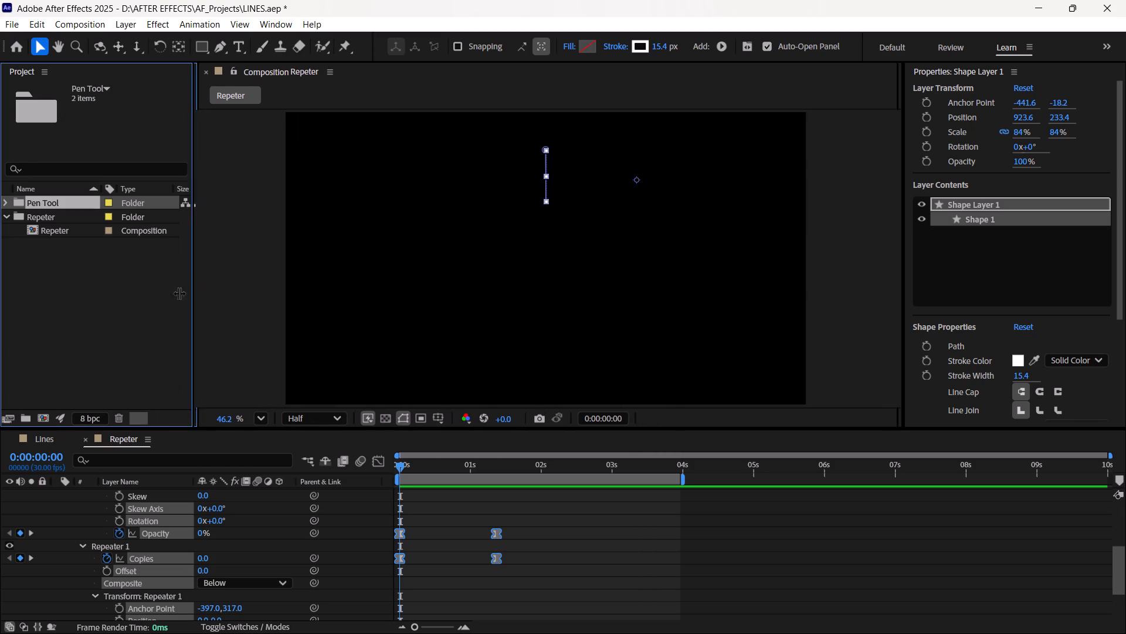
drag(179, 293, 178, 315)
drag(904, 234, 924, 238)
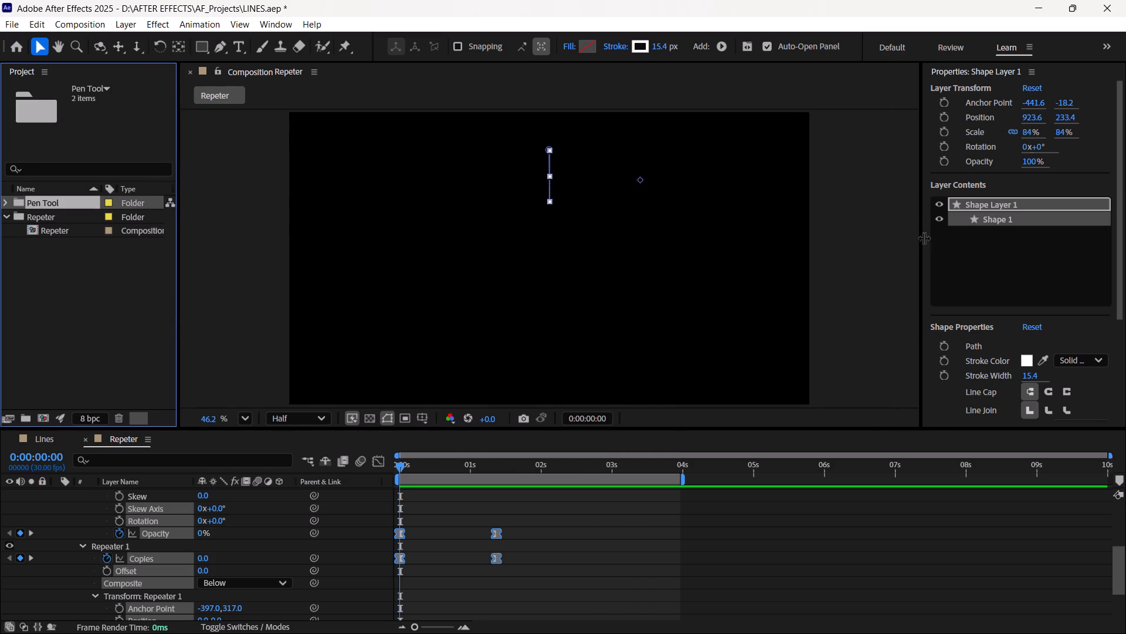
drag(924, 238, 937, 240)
Switch the workspace to NOTHI plugin.
click(1101, 41)
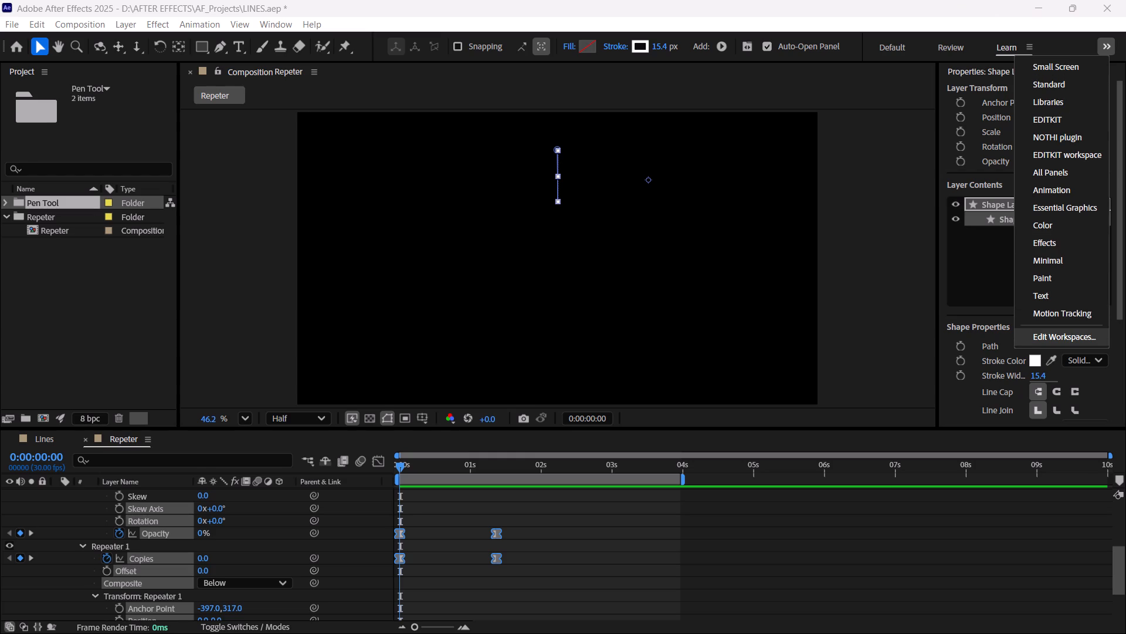
click(273, 25)
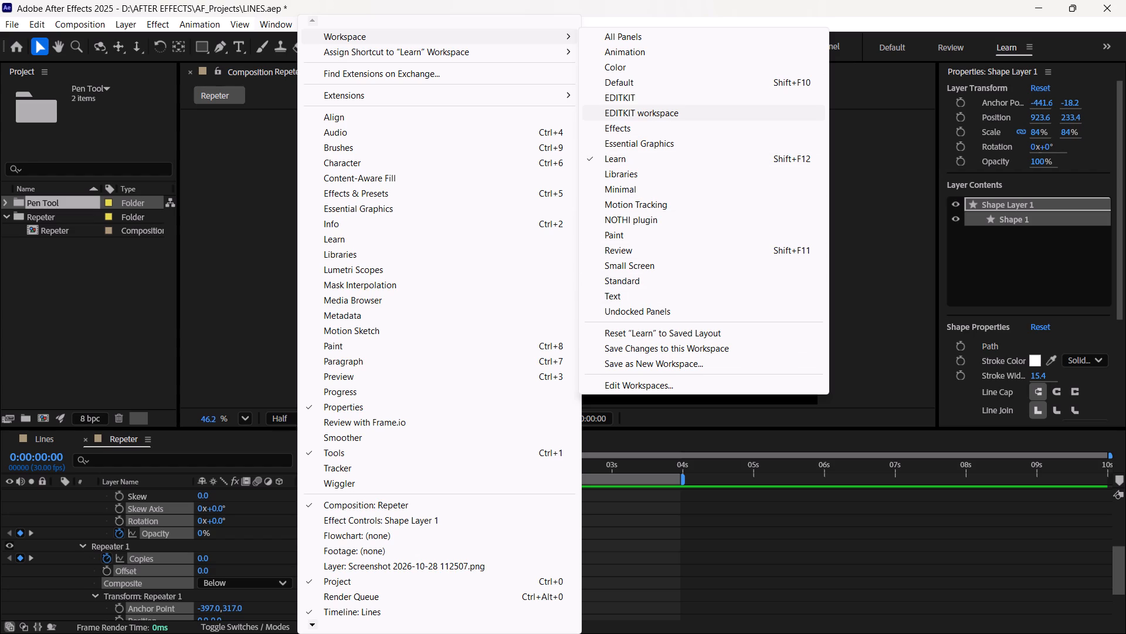
click(639, 215)
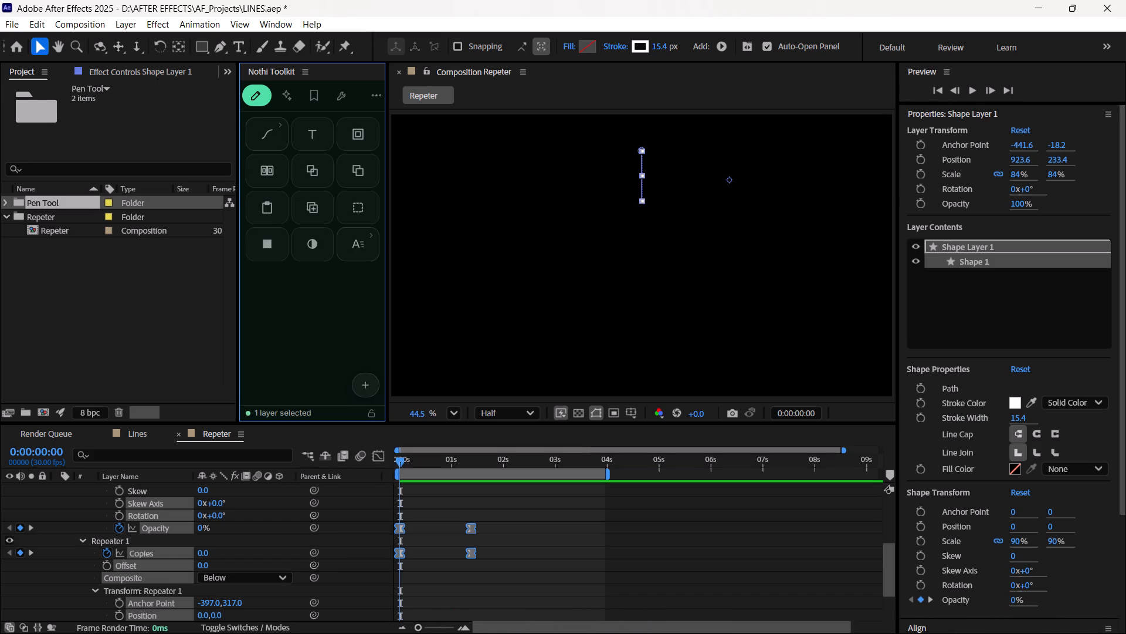
Narrow the Preview and Properties column so the Composition viewer and timeline become wider.
drag(896, 445, 1125, 445)
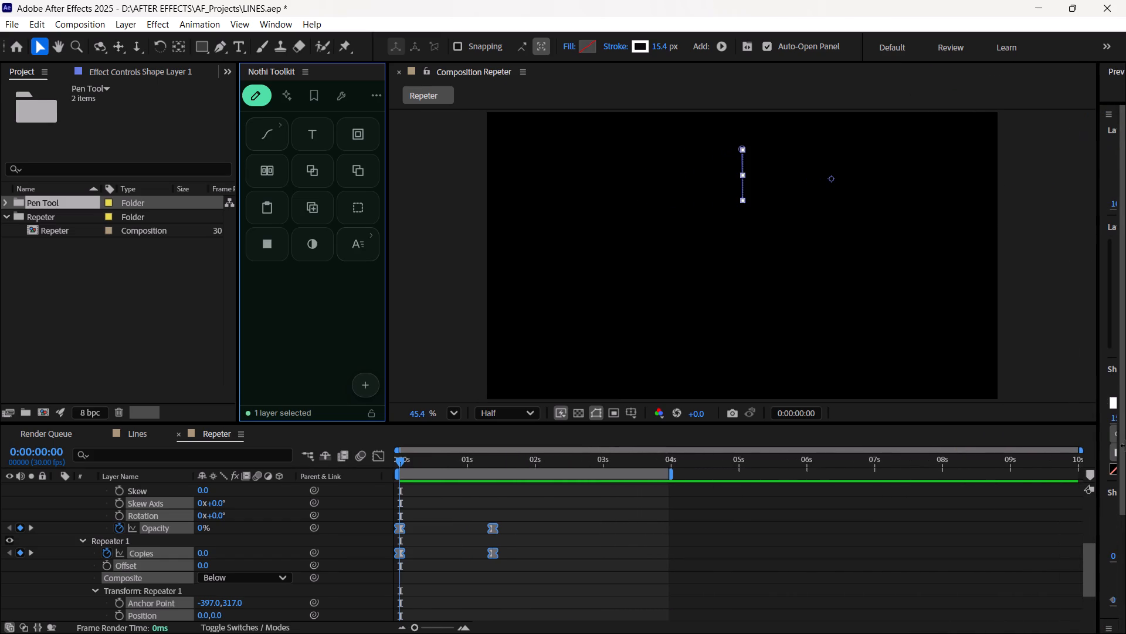
drag(1125, 445, 964, 457)
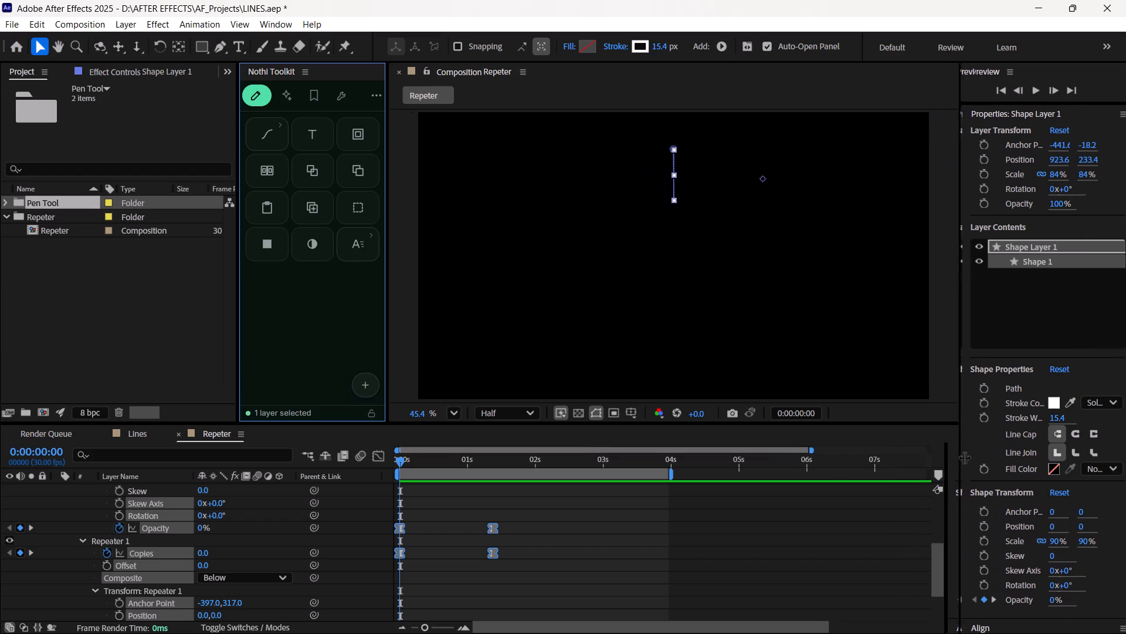
drag(964, 457, 893, 464)
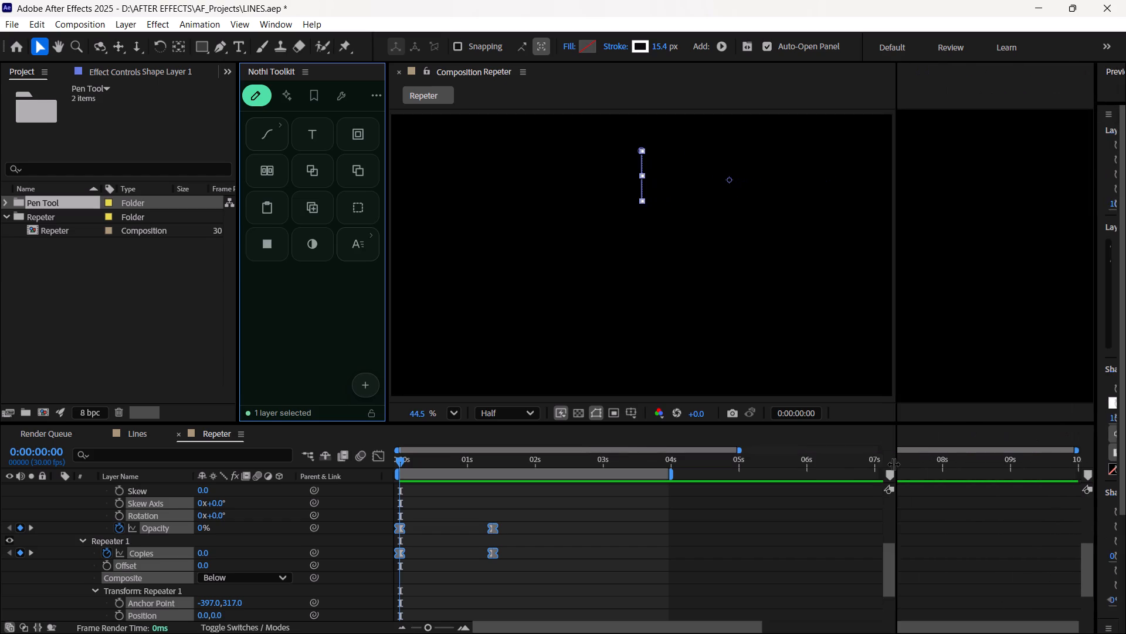
drag(893, 464, 968, 454)
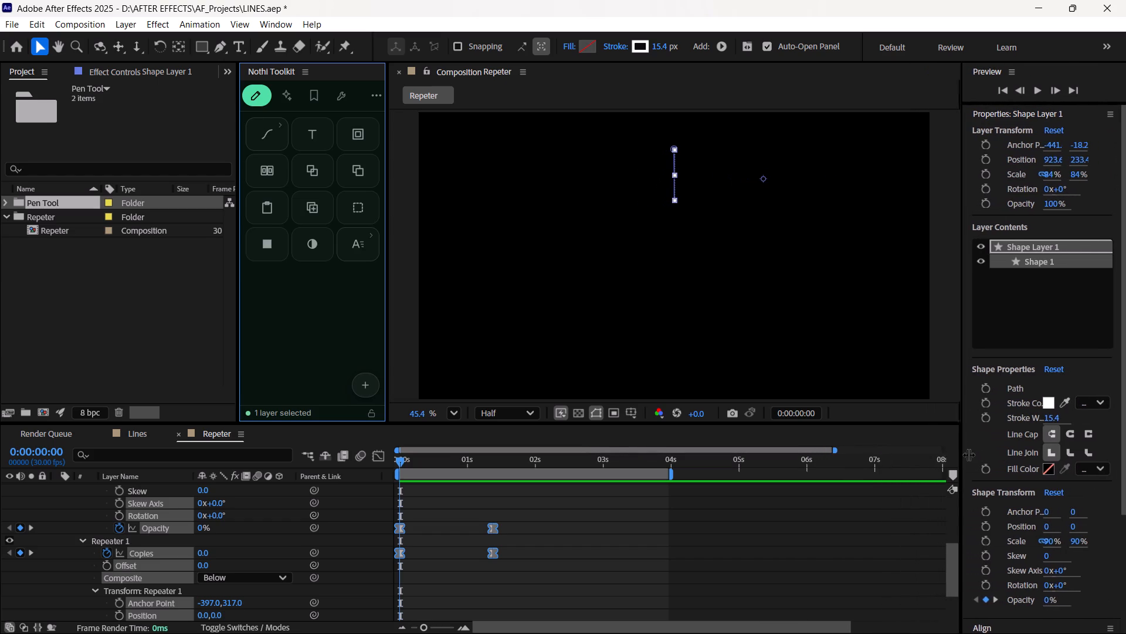
drag(968, 454, 970, 454)
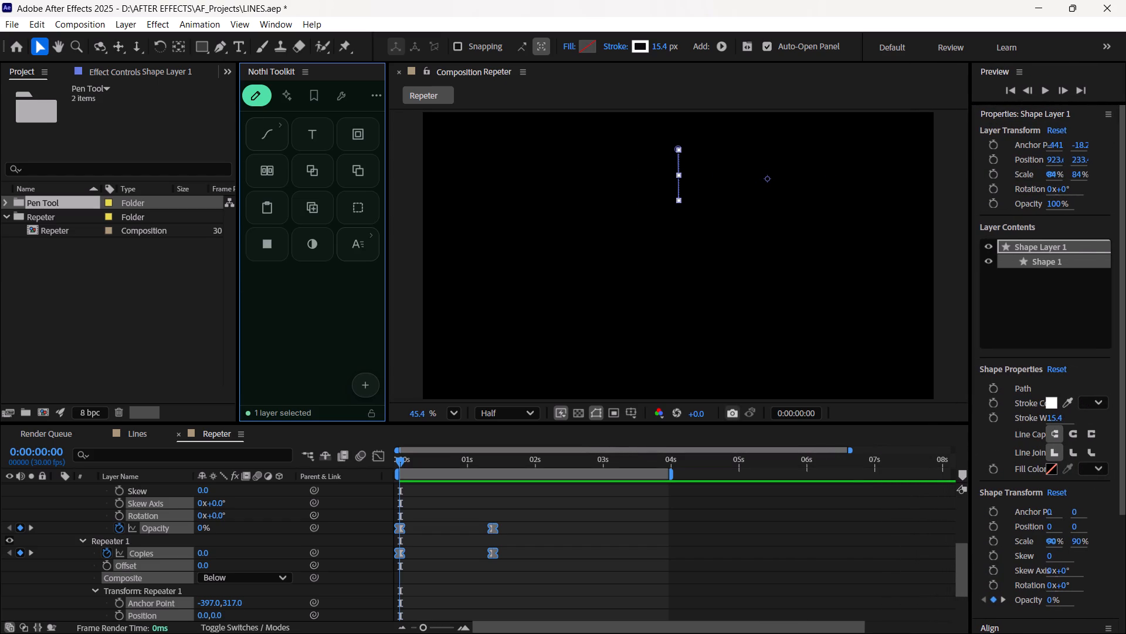
Widen the Nothi Toolkit panel into the Project panel's space until its tool labels show in four columns.
drag(237, 281, 197, 294)
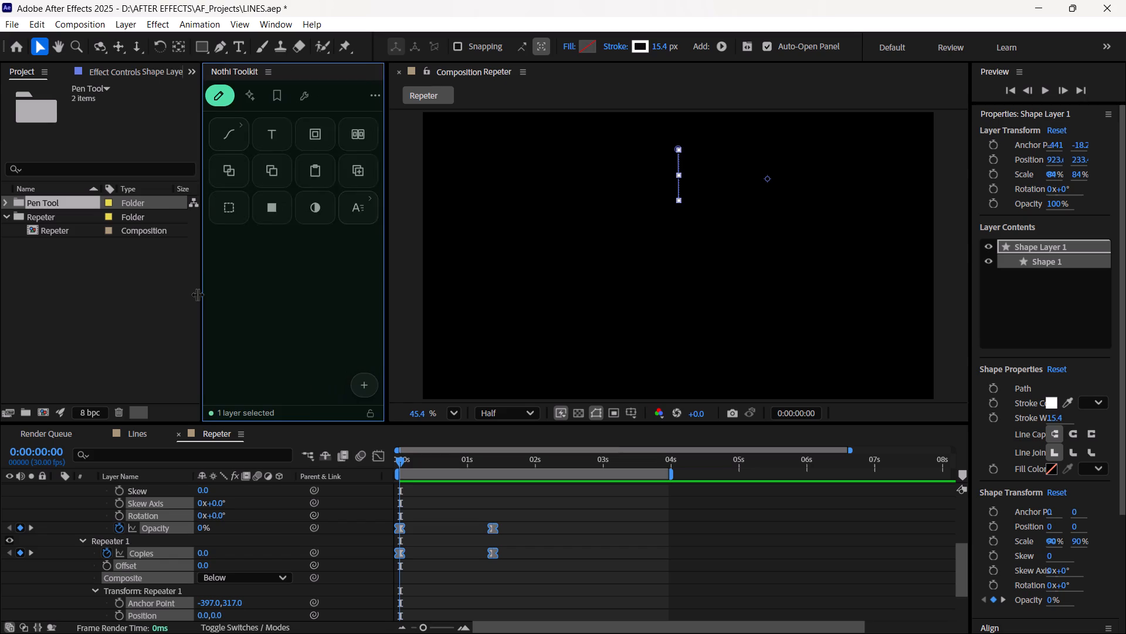
drag(197, 294, 122, 317)
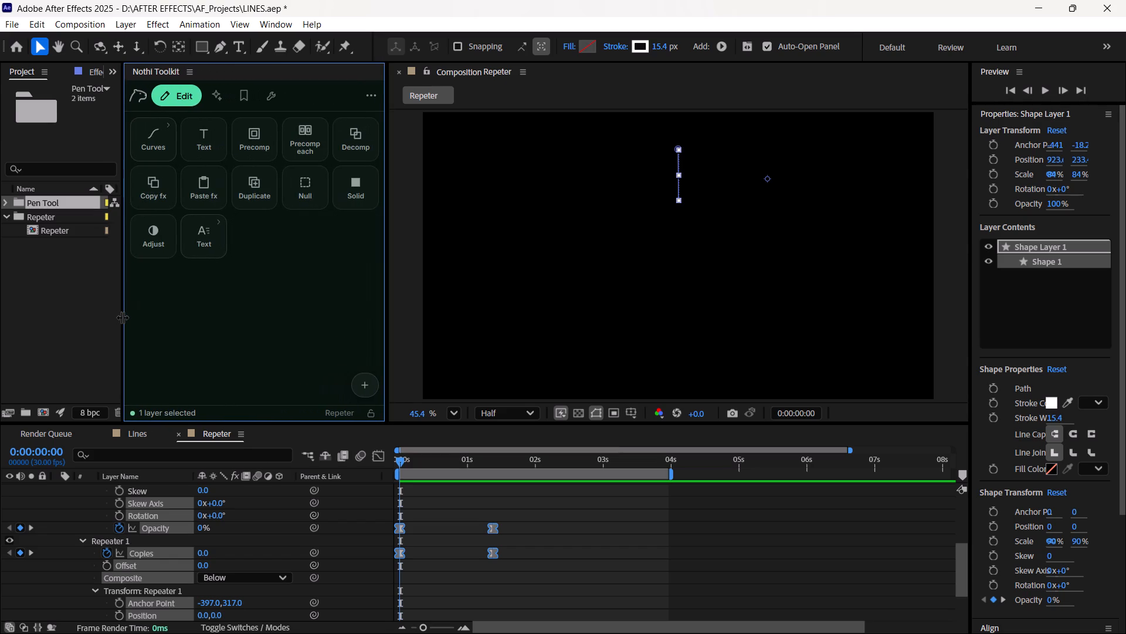
drag(122, 317, 158, 311)
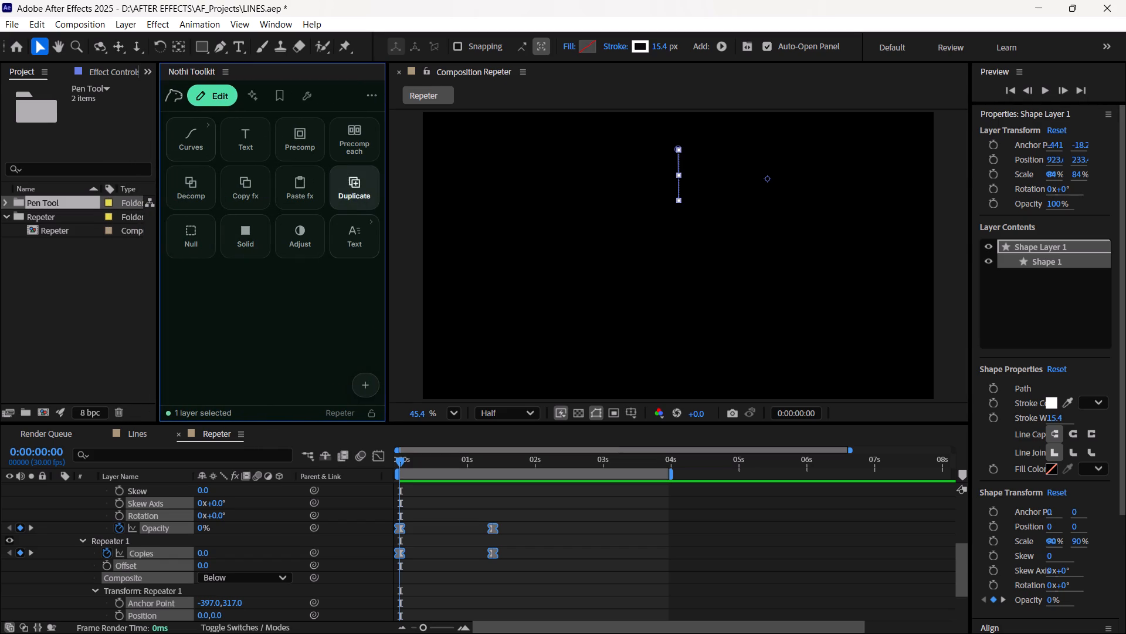
Add the Anchor center tool to the Nothi Toolkit's Edit page and finish customizing the page.
click(364, 391)
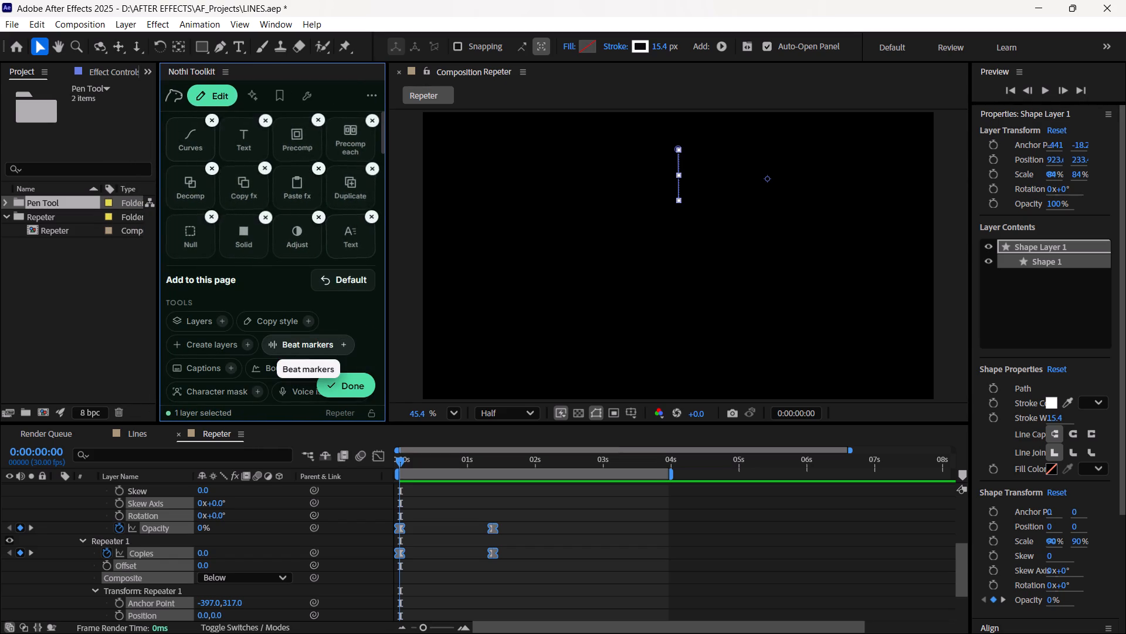
scroll(280, 350, down, 1)
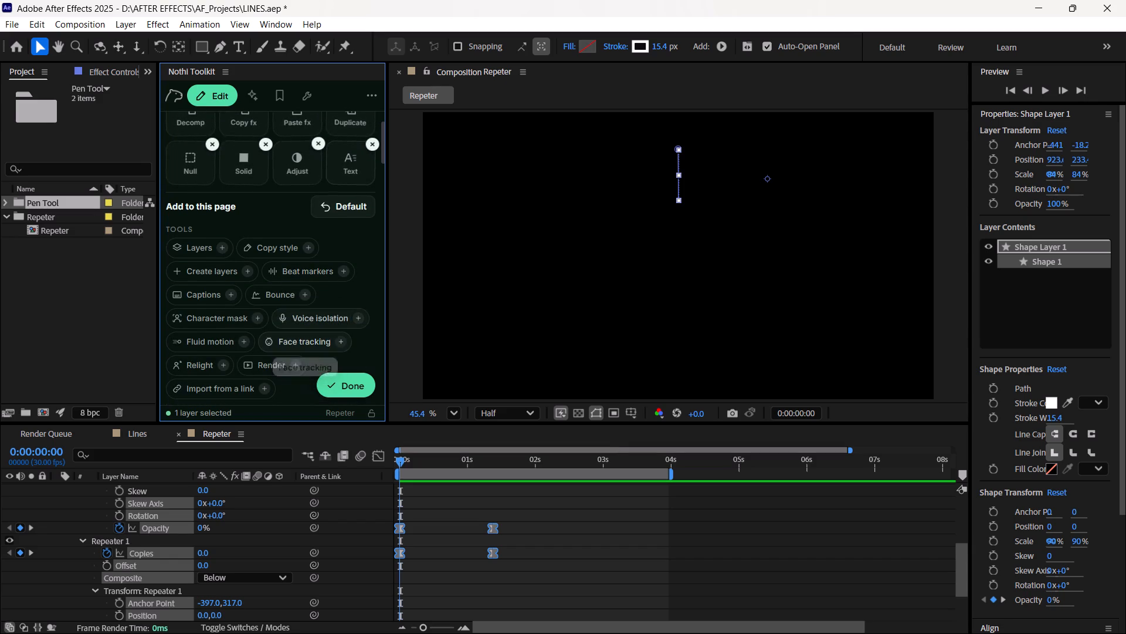
scroll(317, 315, down, 1)
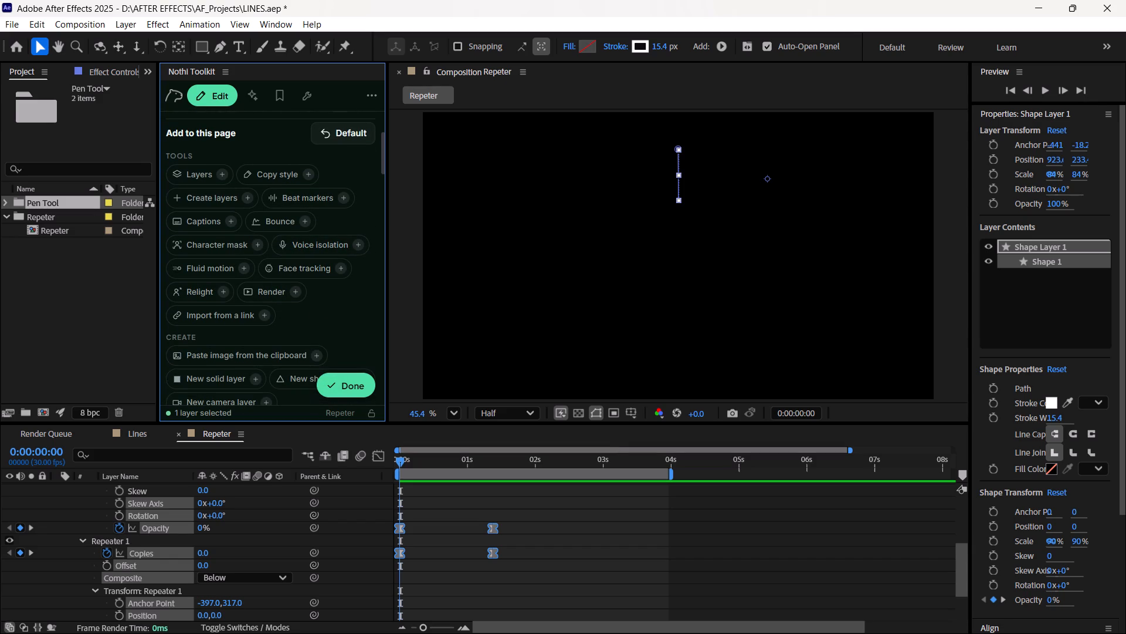
scroll(317, 315, down, 2)
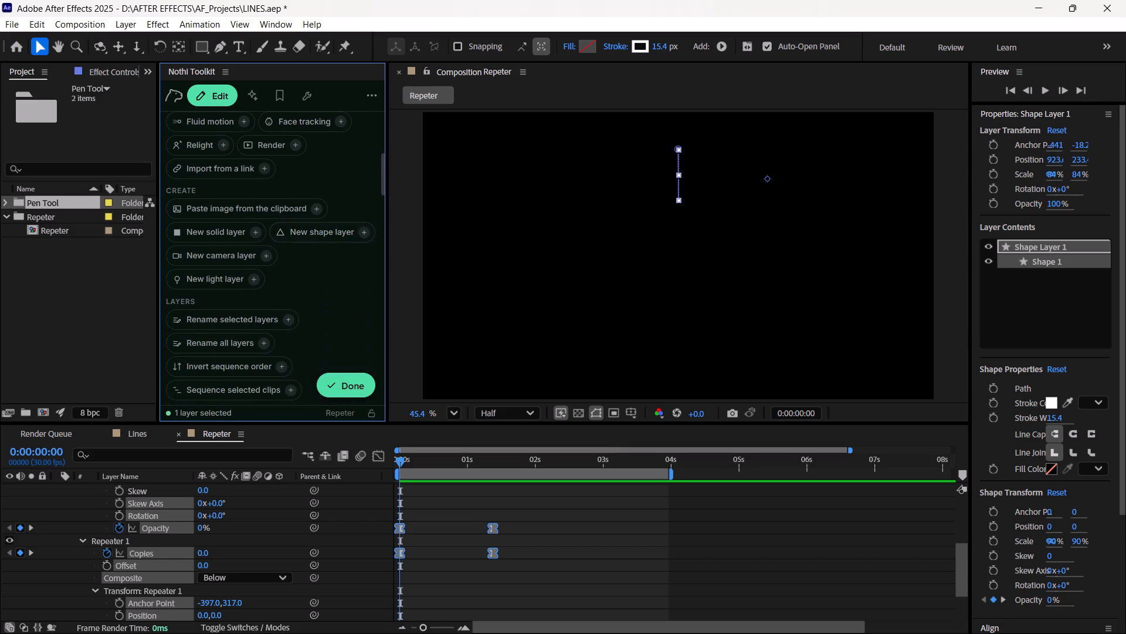
scroll(317, 315, down, 5)
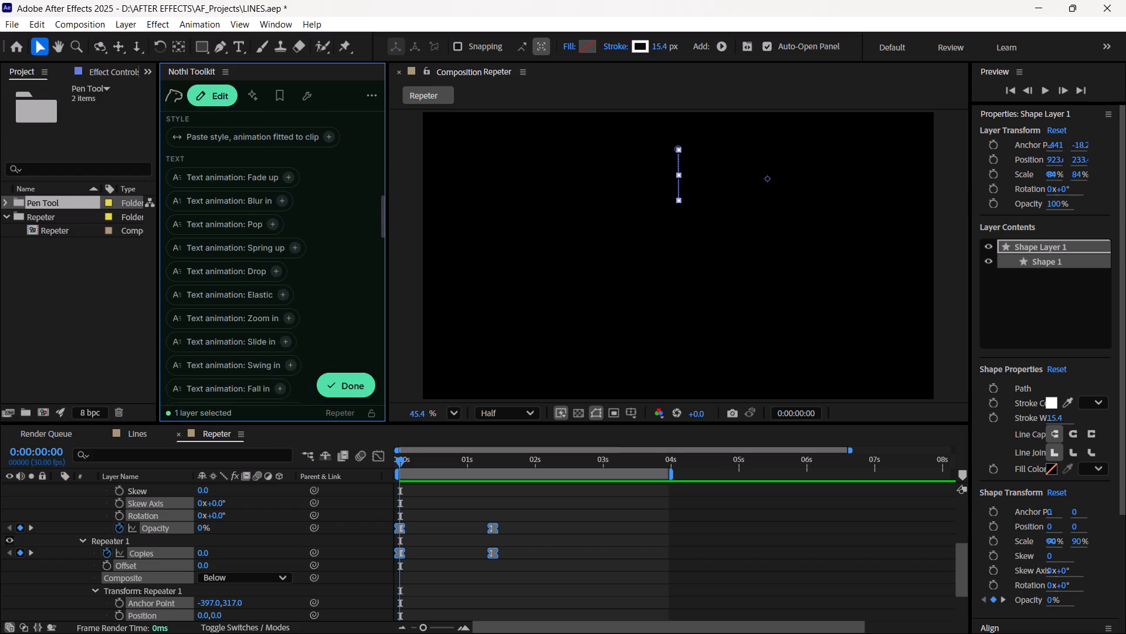
scroll(317, 315, down, 7)
scroll(317, 315, up, 2)
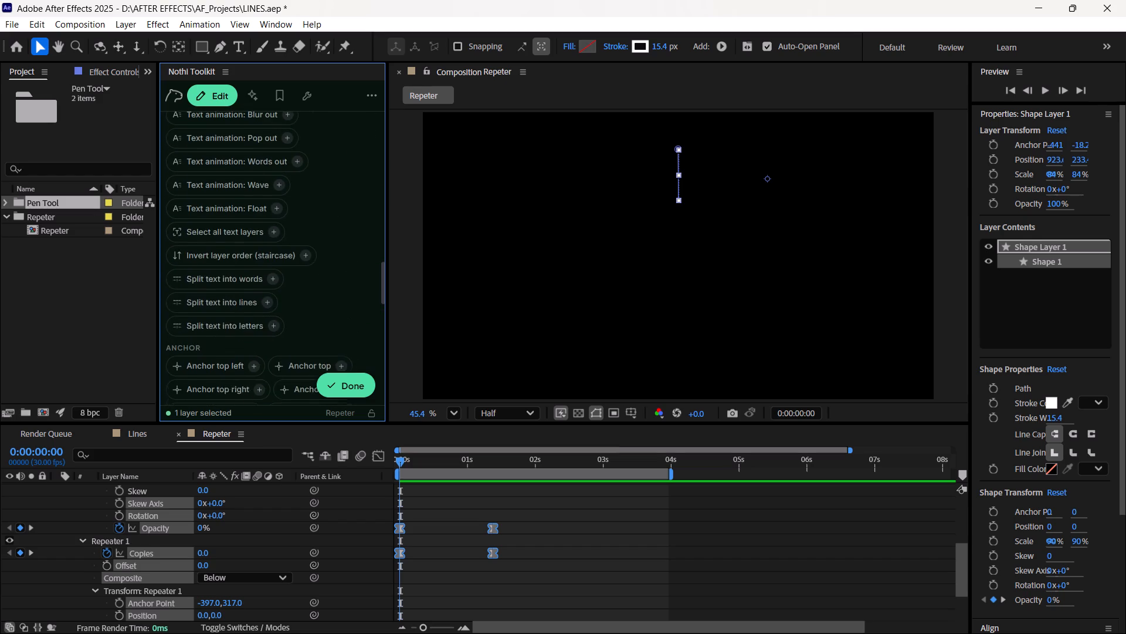
scroll(317, 315, down, 1)
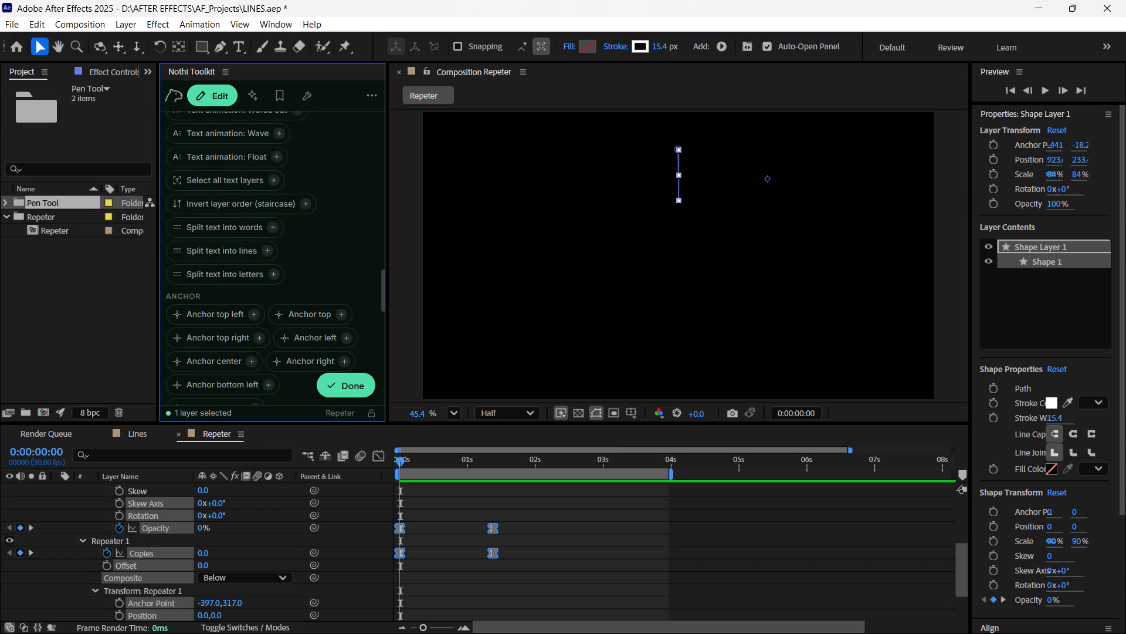
scroll(331, 297, down, 1)
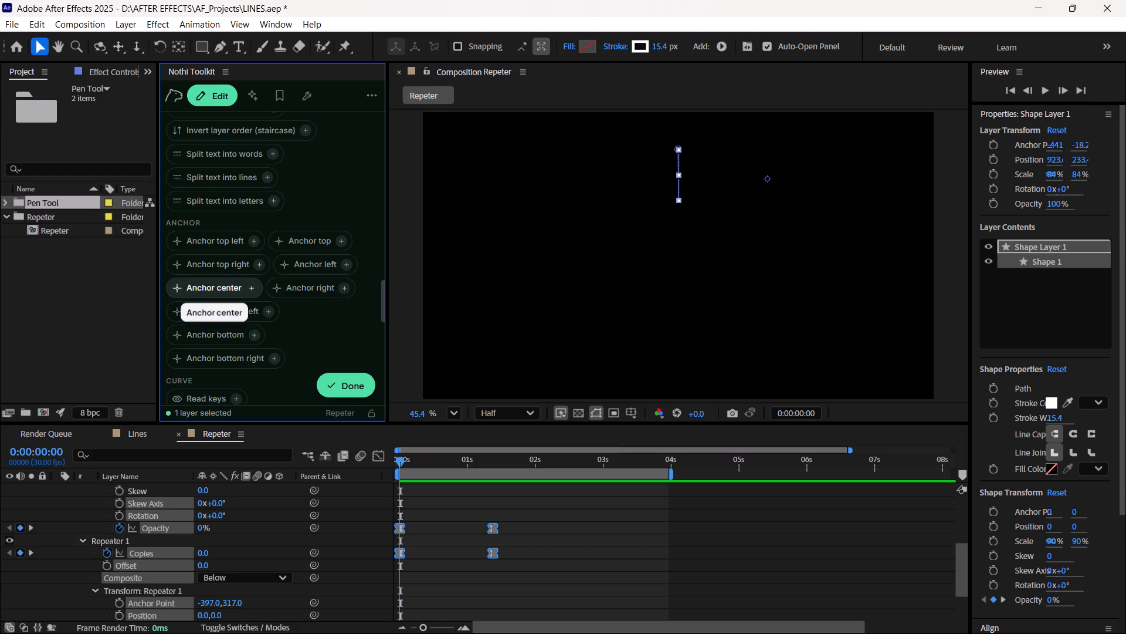
click(179, 284)
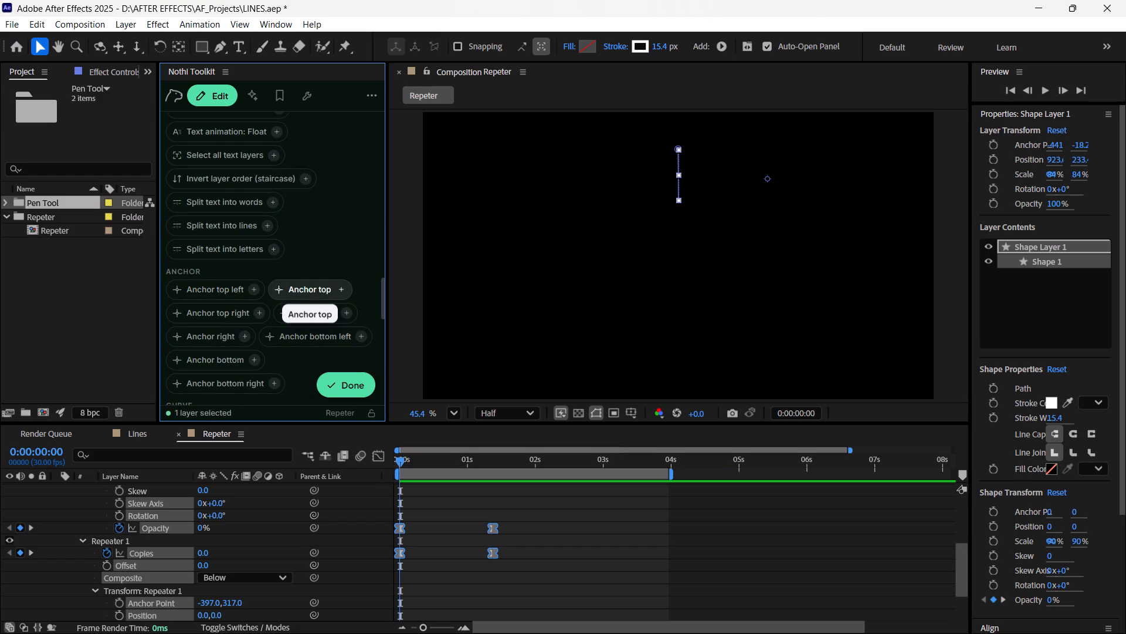
click(357, 383)
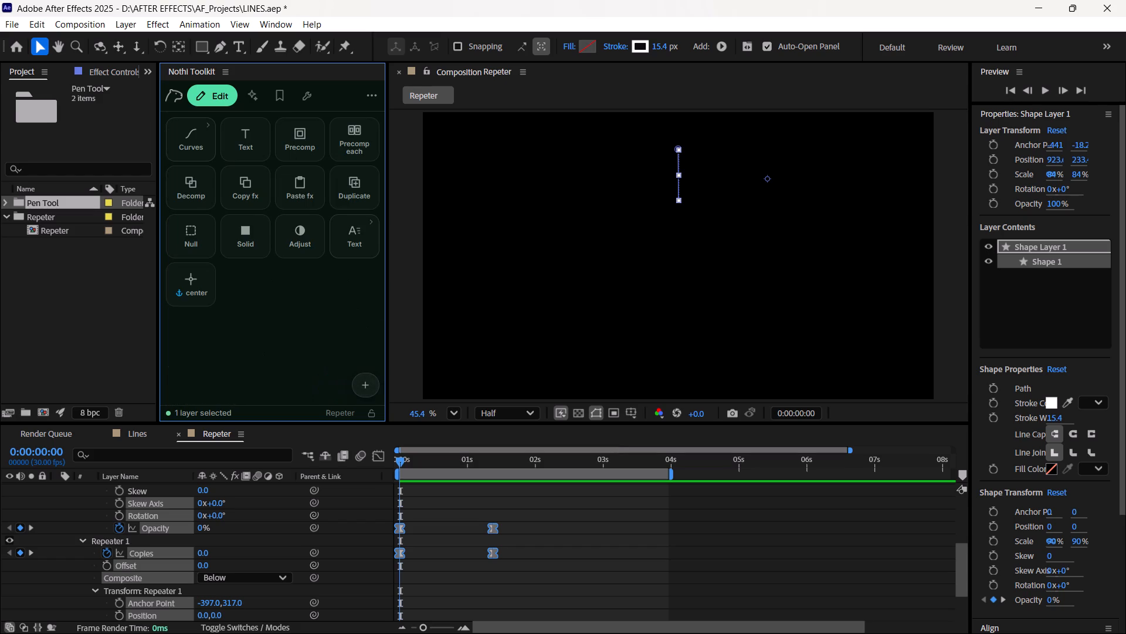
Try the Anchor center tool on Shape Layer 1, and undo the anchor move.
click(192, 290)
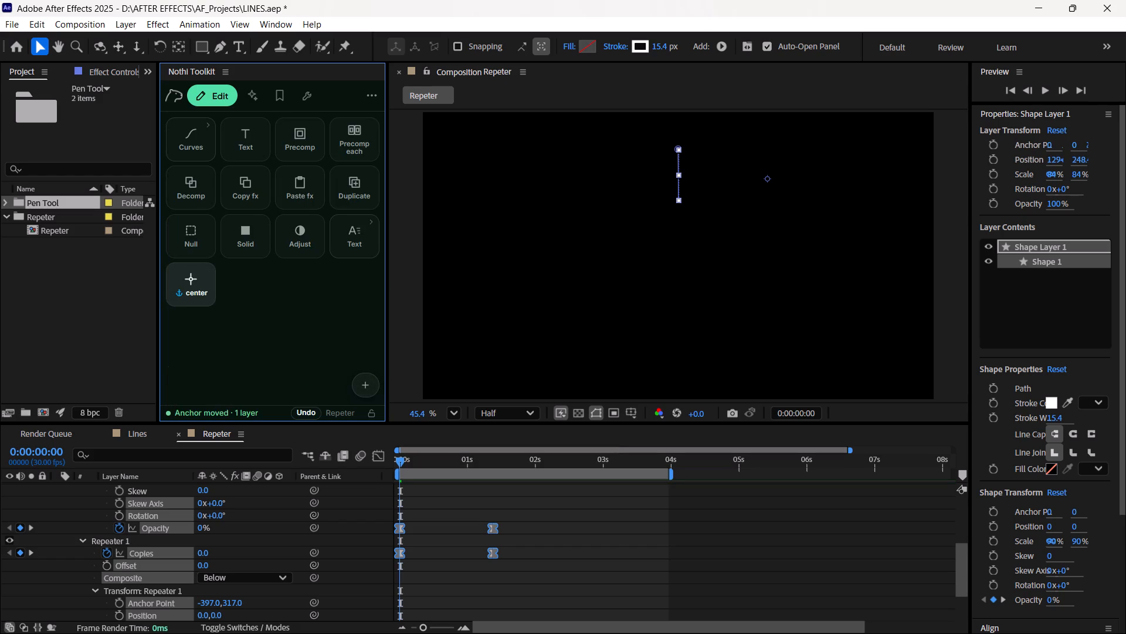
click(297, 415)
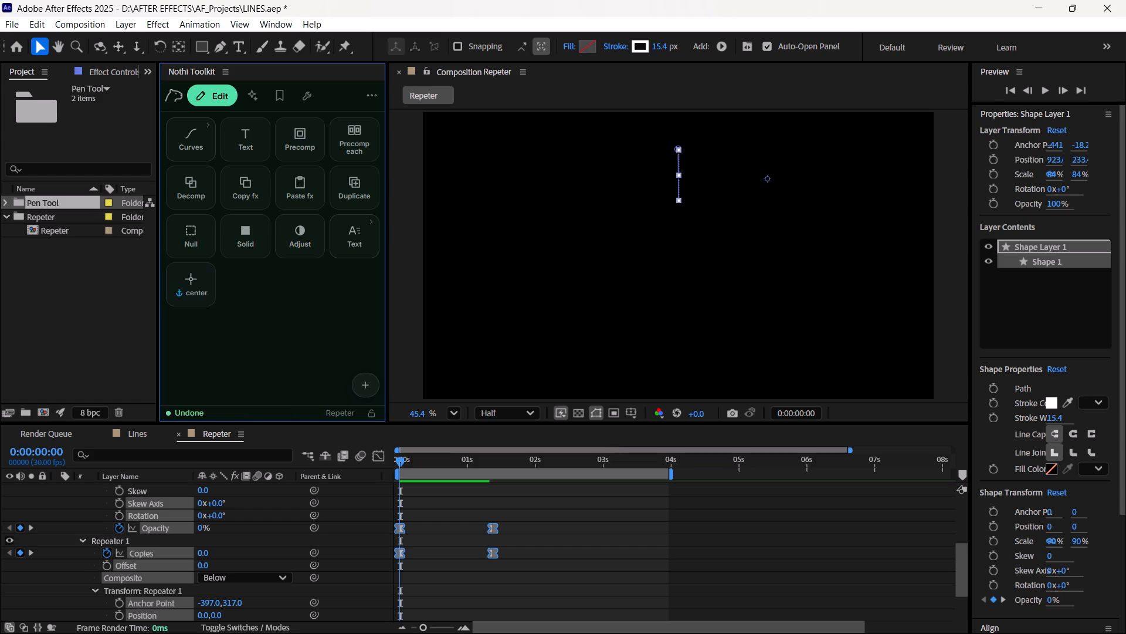
Preview the radial line animation in the Repeter composition, replaying it from the first frame.
key(space)
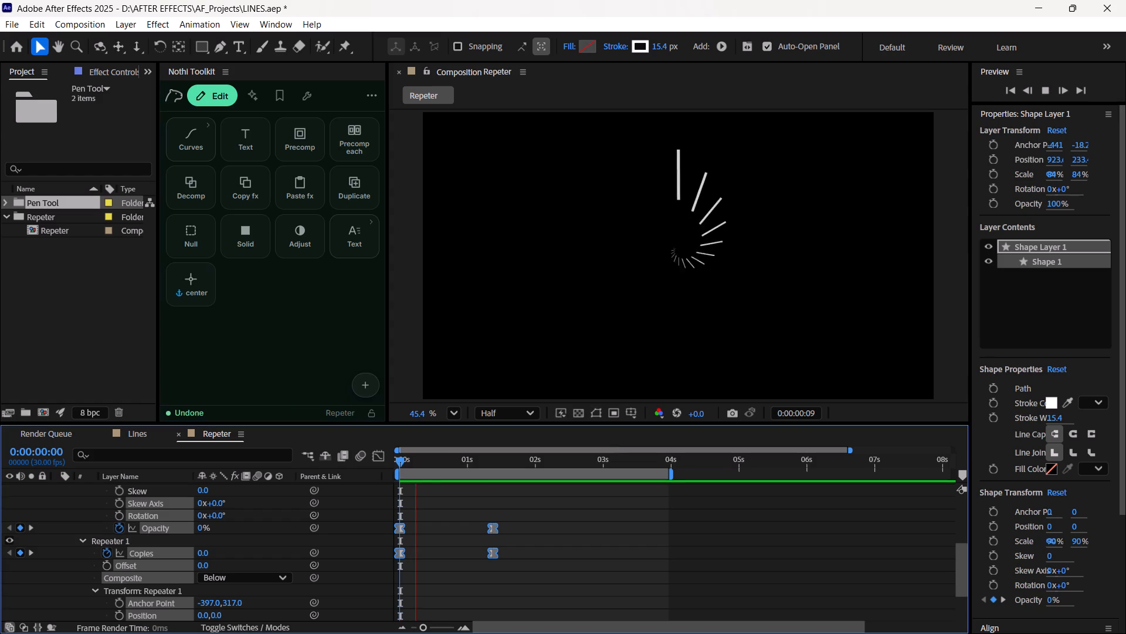
key(space)
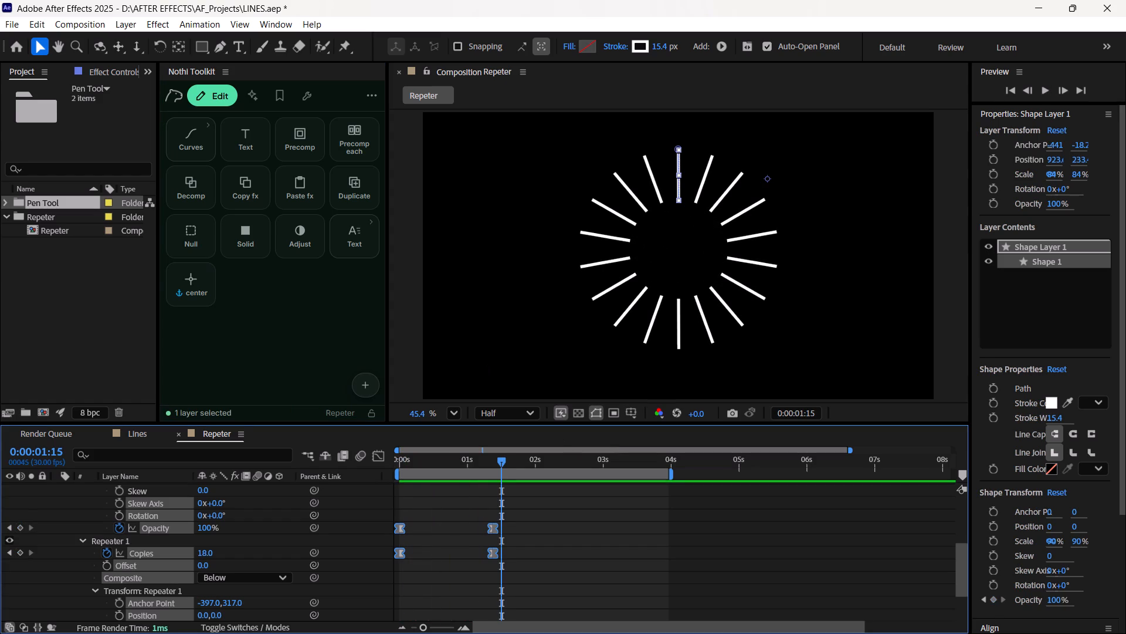
drag(501, 464, 357, 483)
key(space)
key(space)
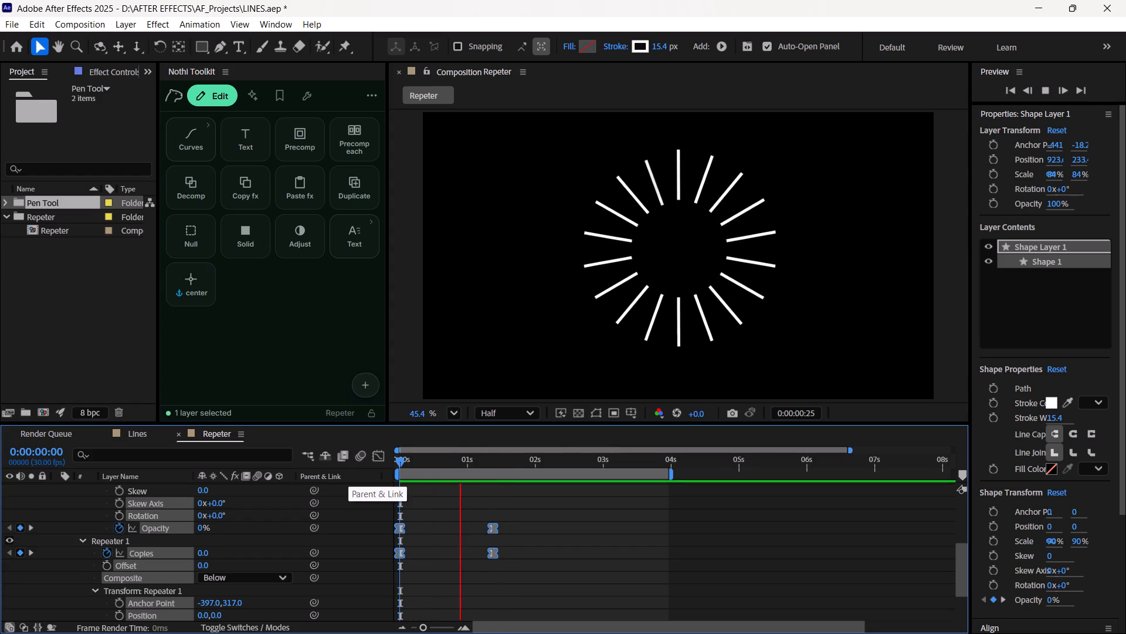
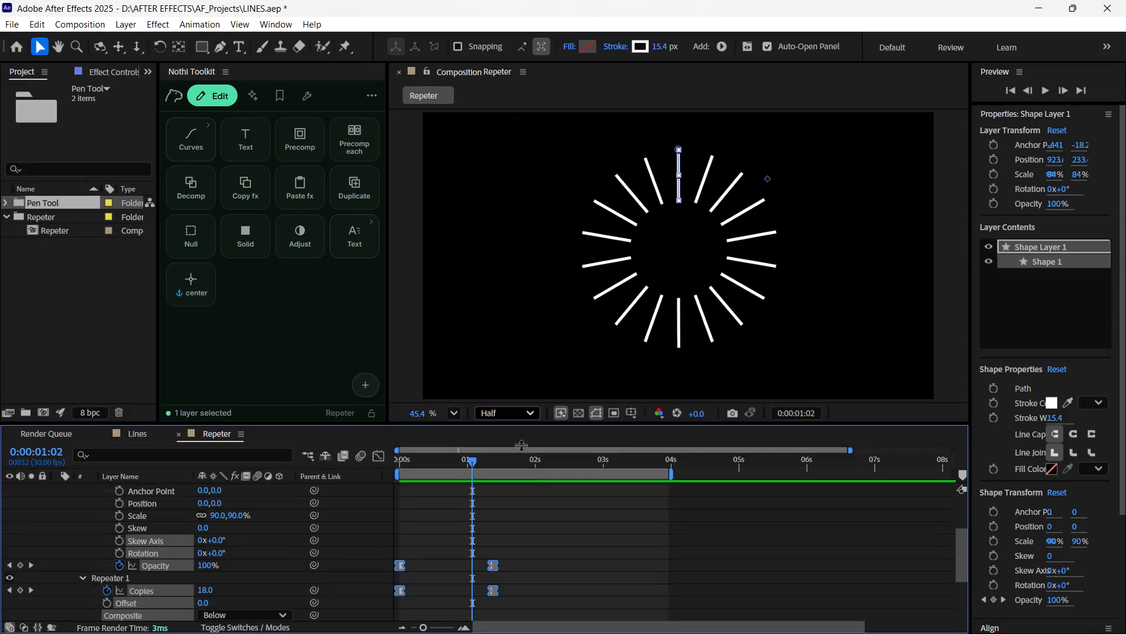
Review Shape Layer 1's Opacity and Repeater keyframes, clear the selection, and scrub the Repeter animation back to the first frame.
scroll(515, 507, down, 4)
scroll(514, 506, up, 4)
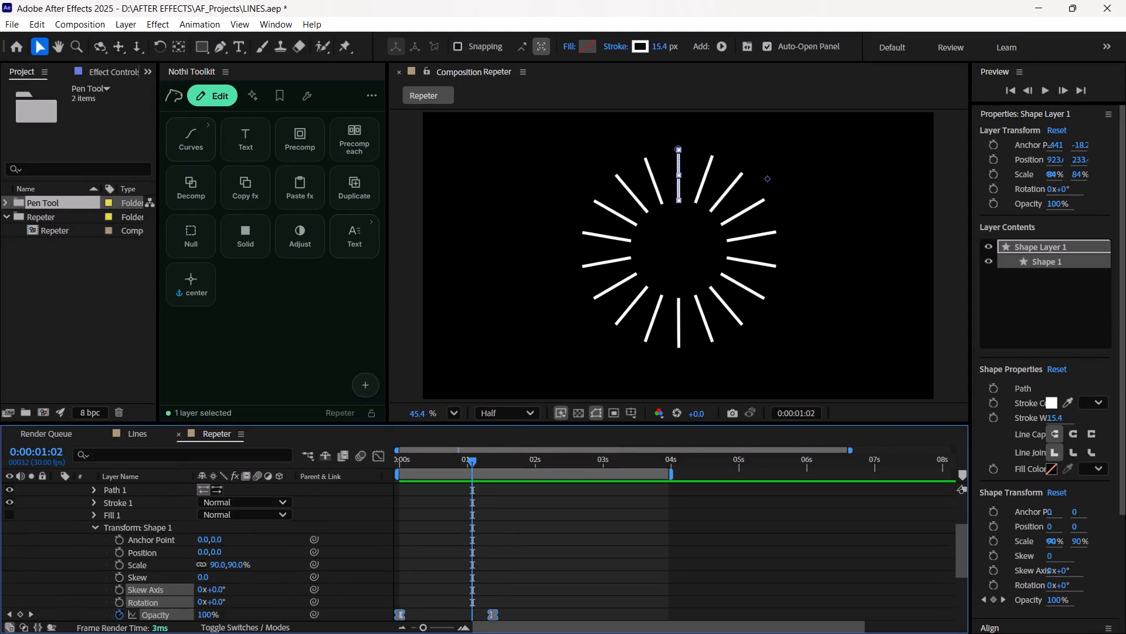
scroll(483, 493, down, 3)
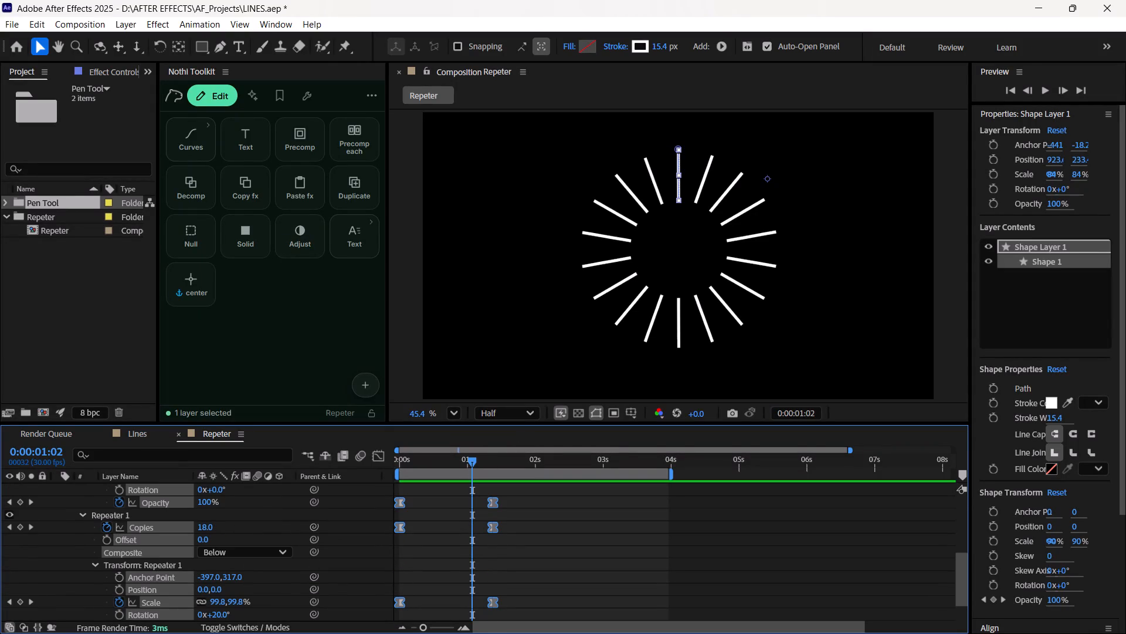
click(749, 507)
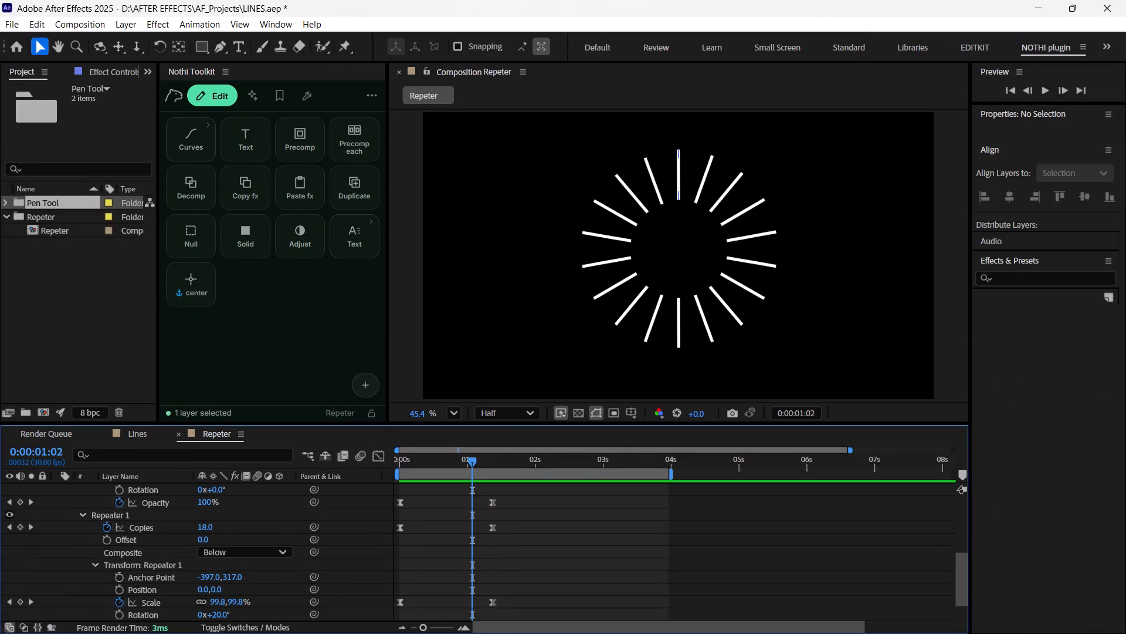
drag(472, 462, 457, 466)
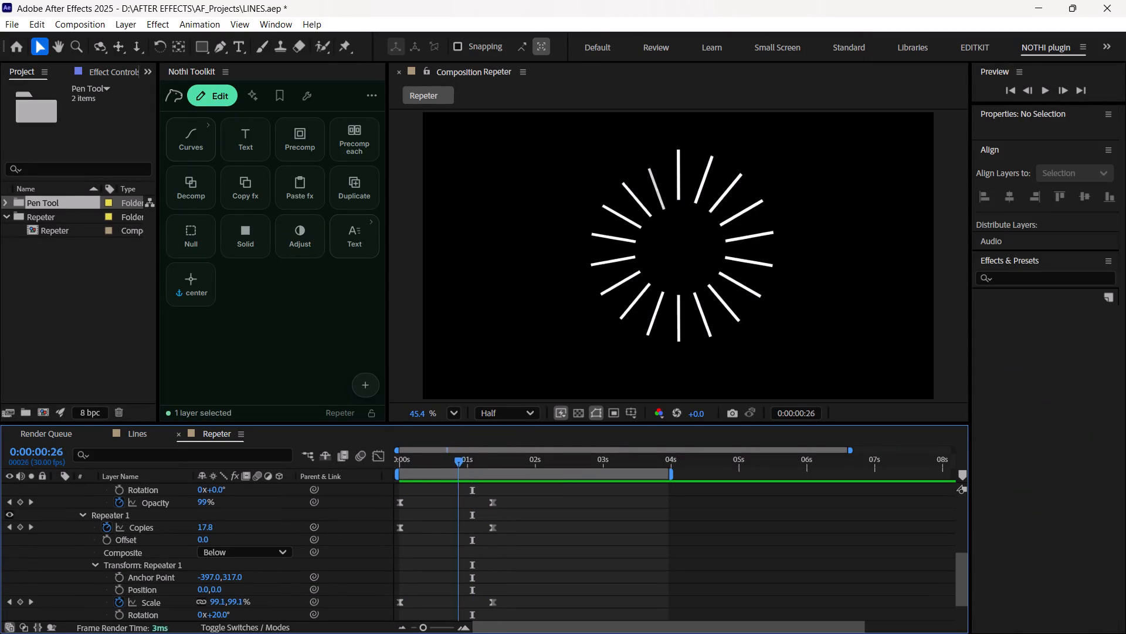
drag(457, 466, 395, 481)
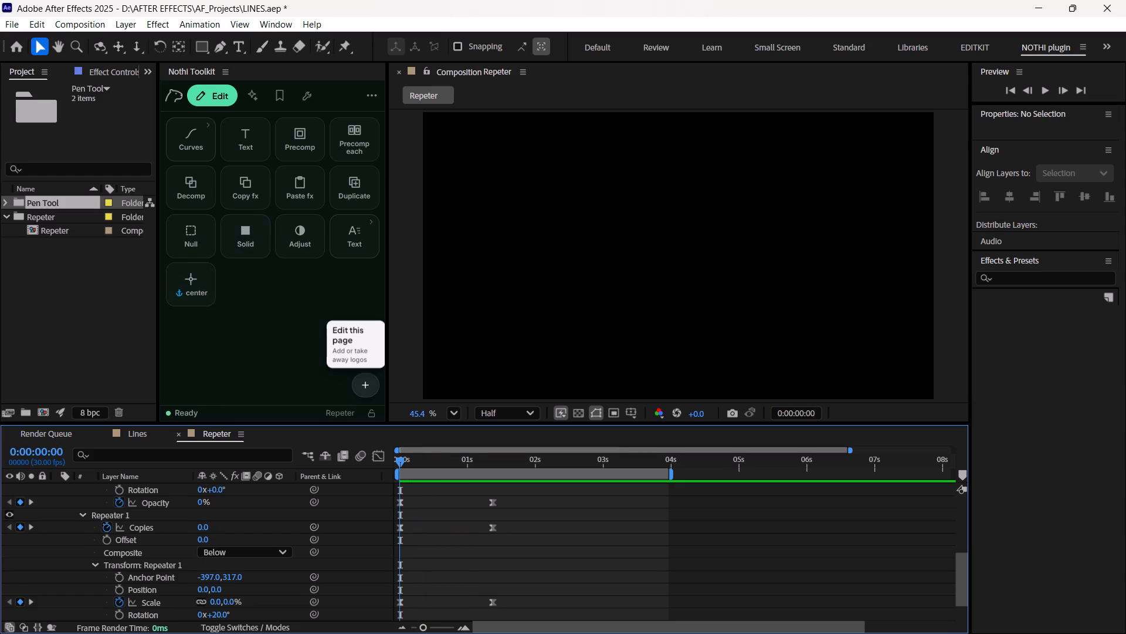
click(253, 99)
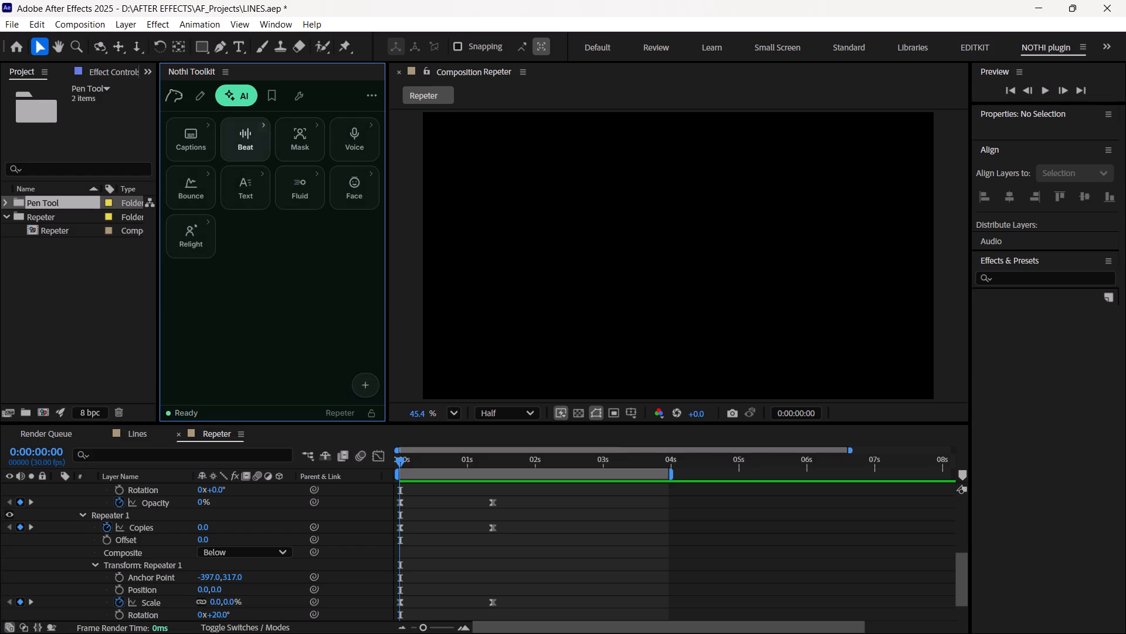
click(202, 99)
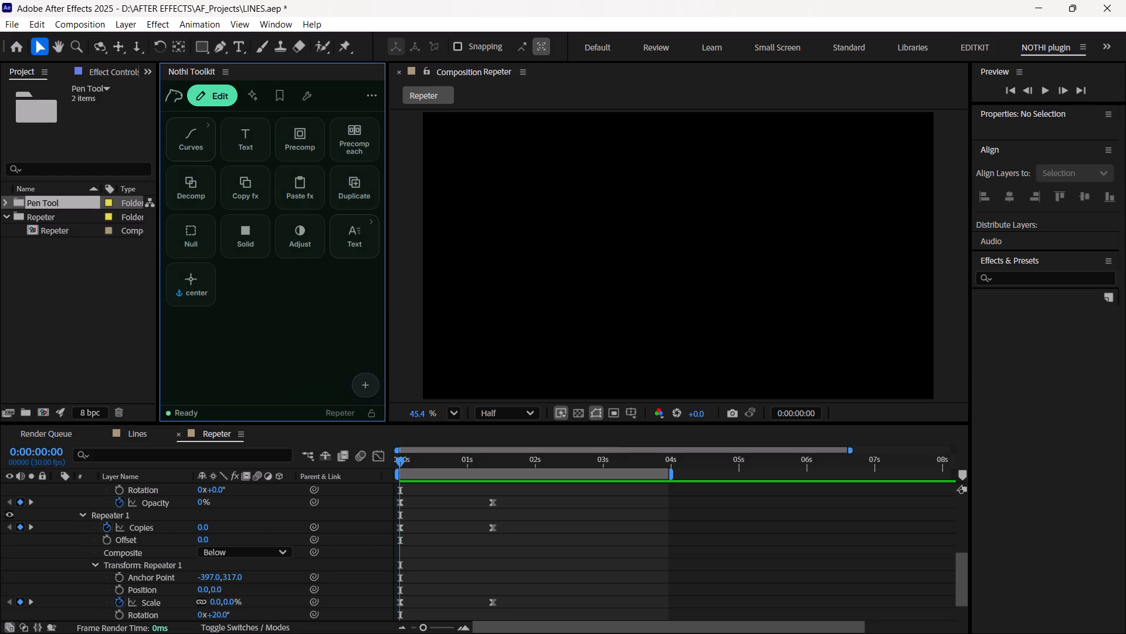
Preview the radial line animation in the Repeter composition, replaying it from the first frame.
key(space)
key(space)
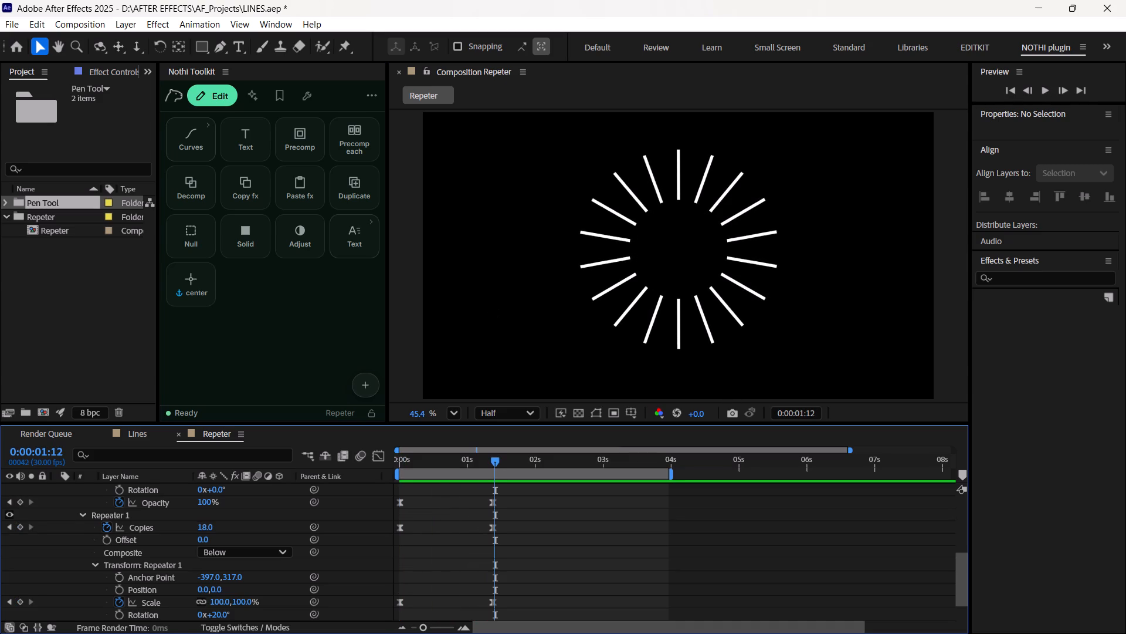
drag(494, 460, 336, 481)
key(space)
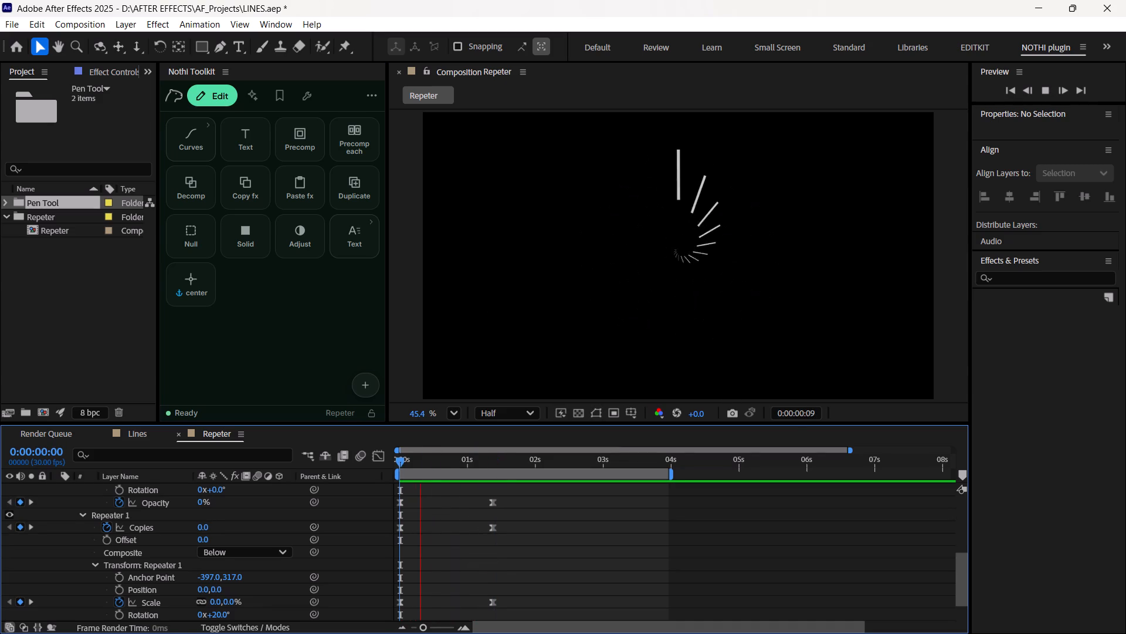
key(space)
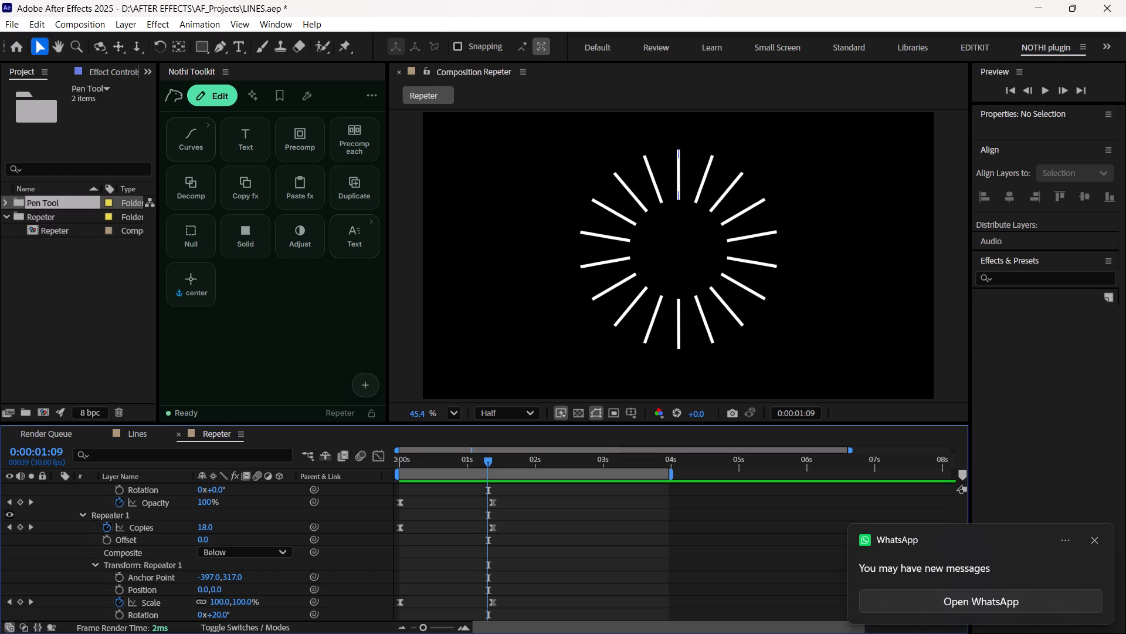
Dismiss the message notifications and replay the radial line animation from the first frame.
click(1089, 546)
scroll(571, 558, up, 2)
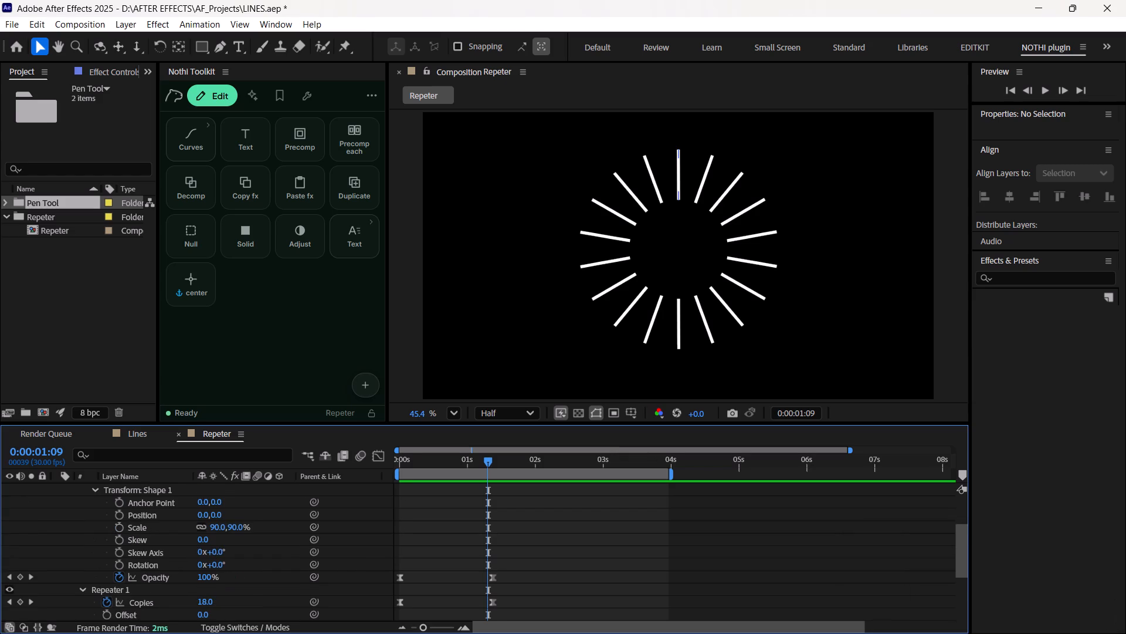
scroll(500, 552, down, 2)
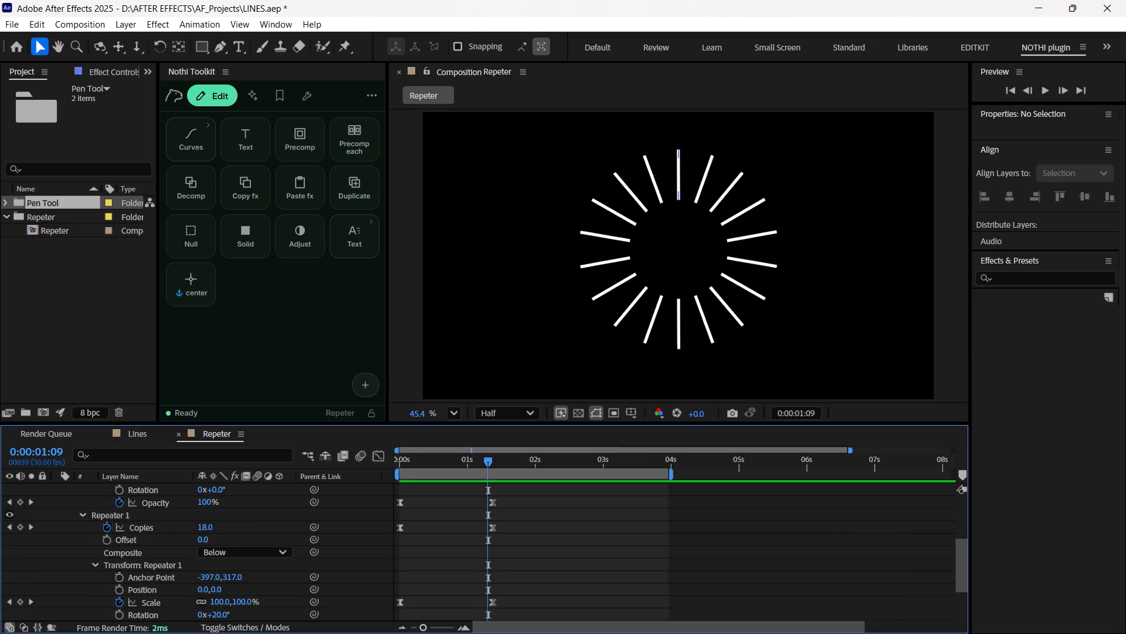
click(422, 627)
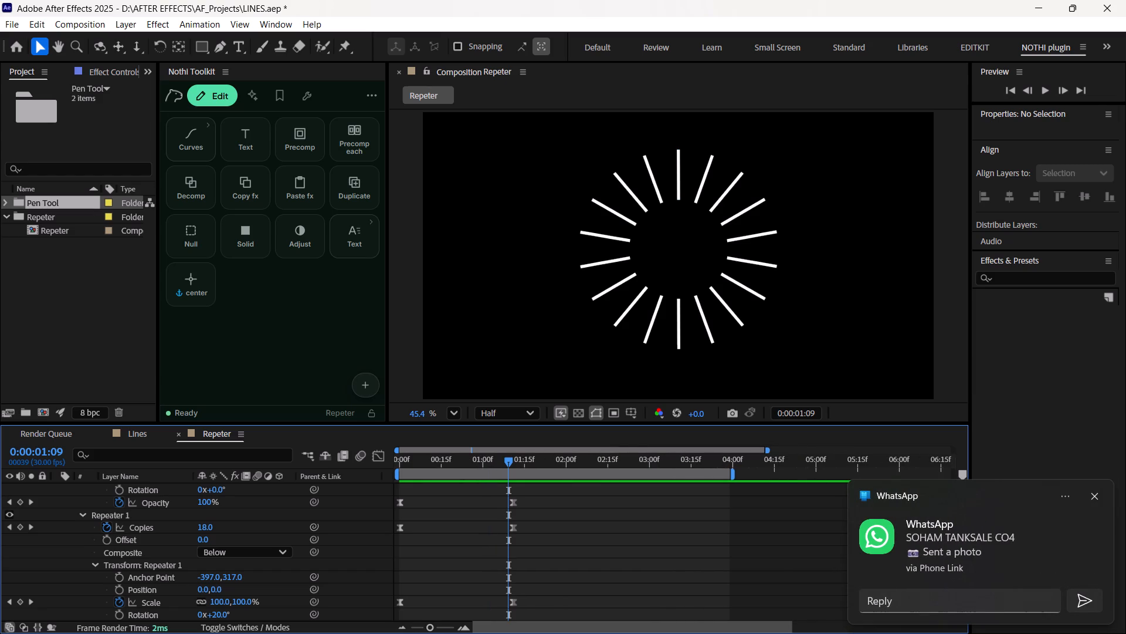
click(1094, 497)
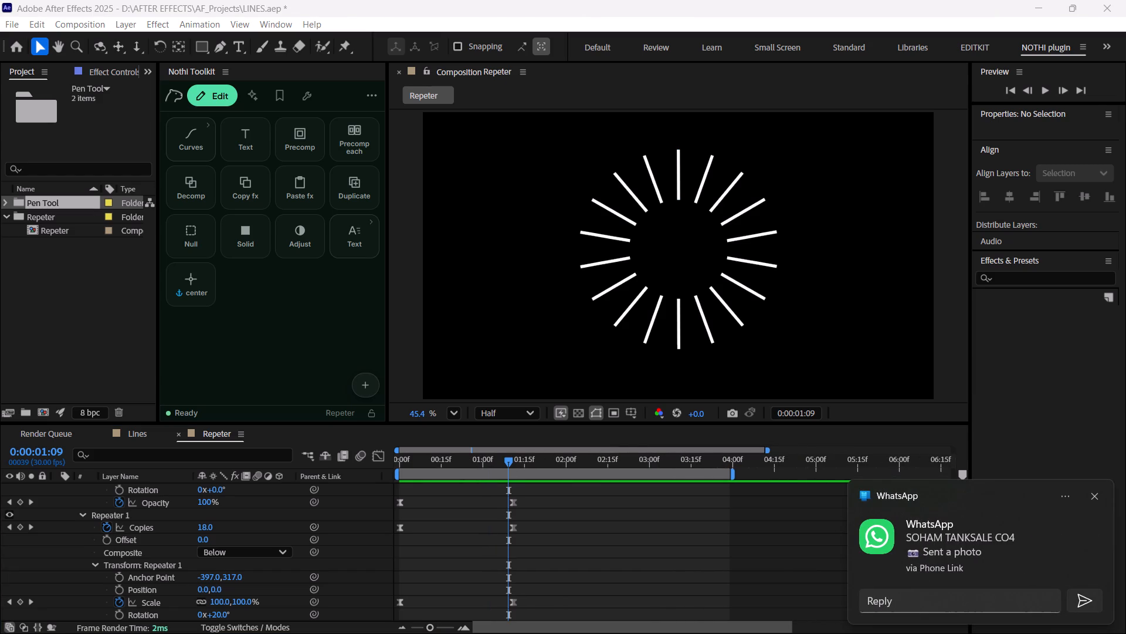
drag(509, 460, 362, 507)
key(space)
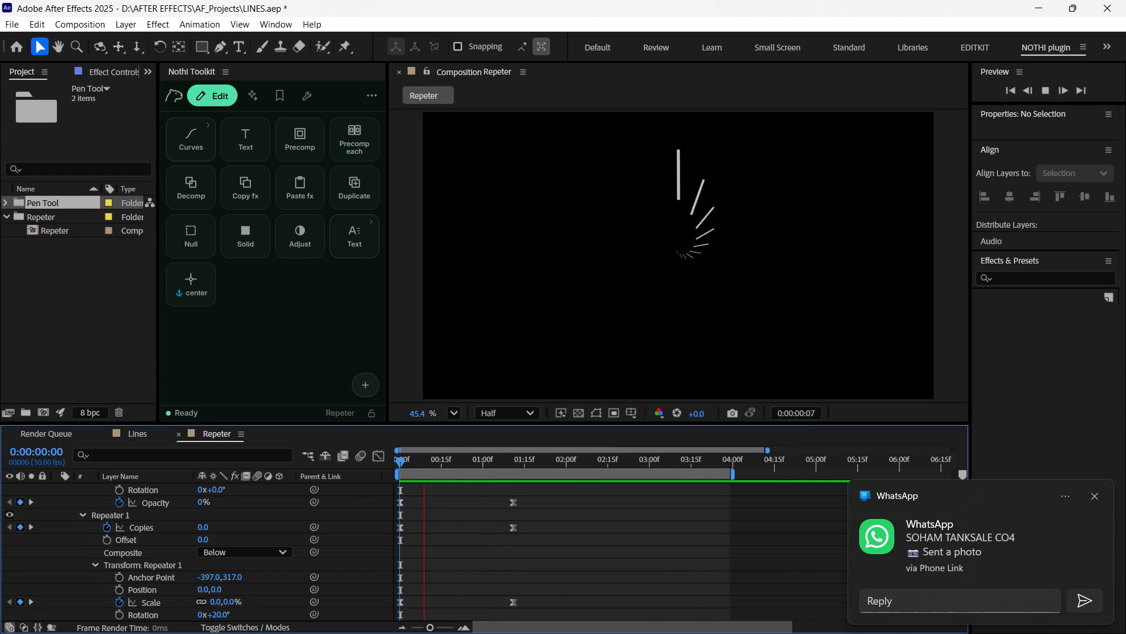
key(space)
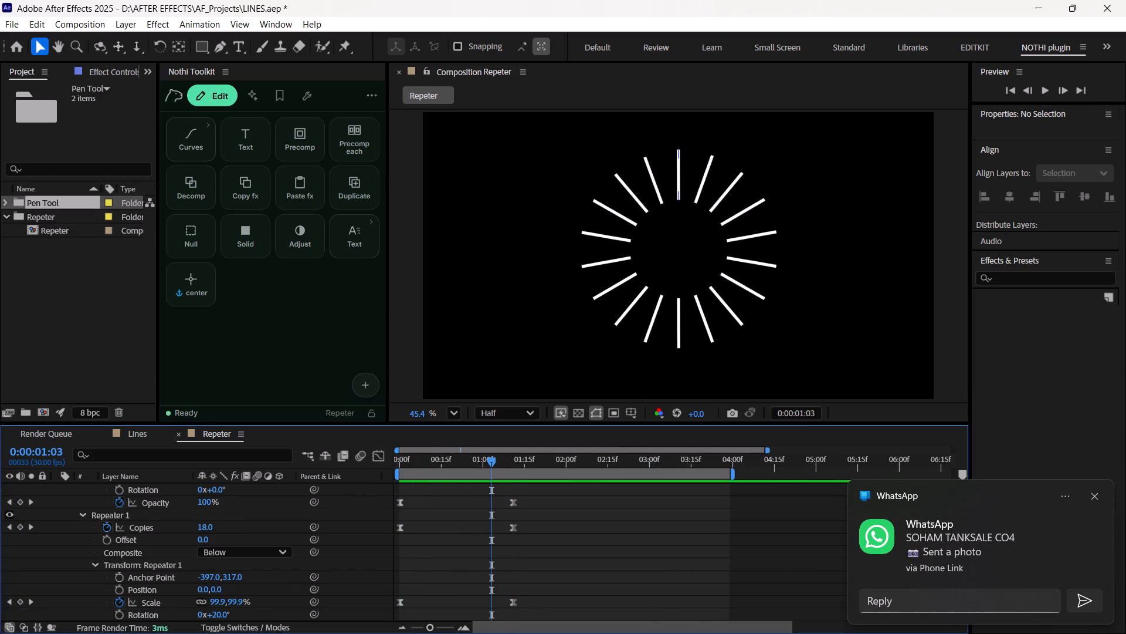
Apply the Easy Ease curve preset to both Opacity keyframes of Shape 1's transform in Shape Layer 1.
scroll(492, 524, up, 1)
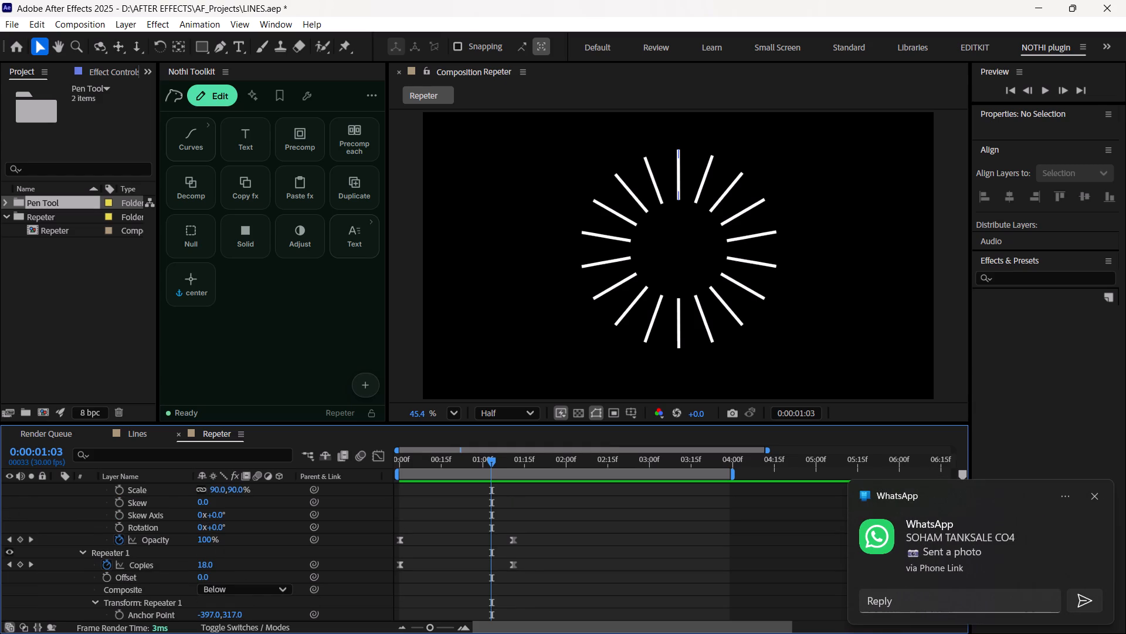
drag(527, 537, 399, 540)
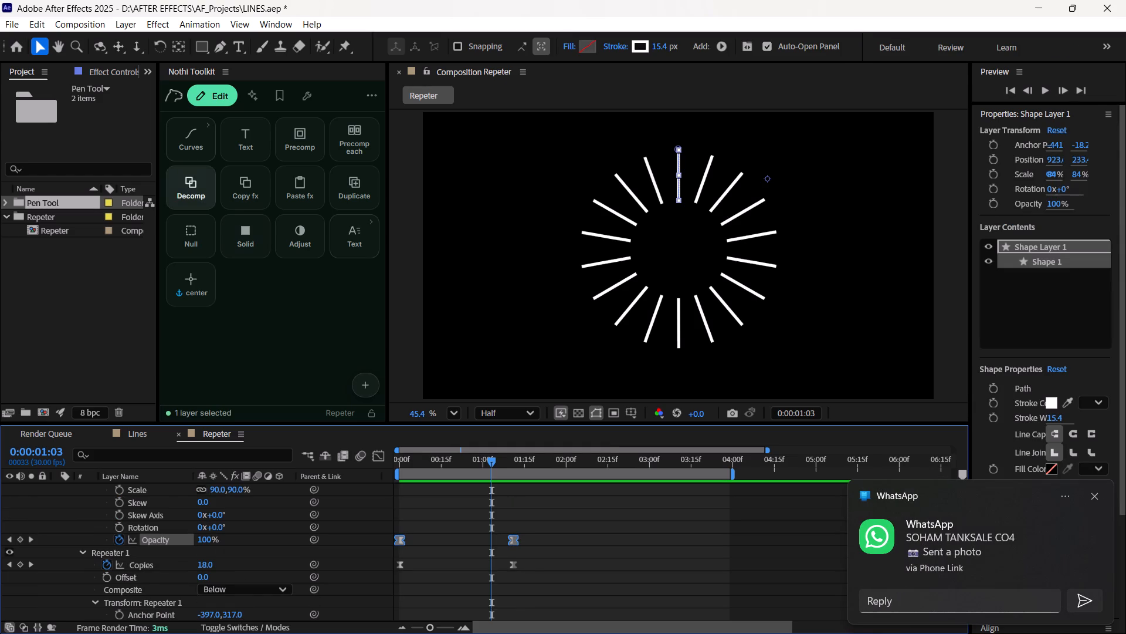
click(203, 143)
scroll(301, 304, down, 1)
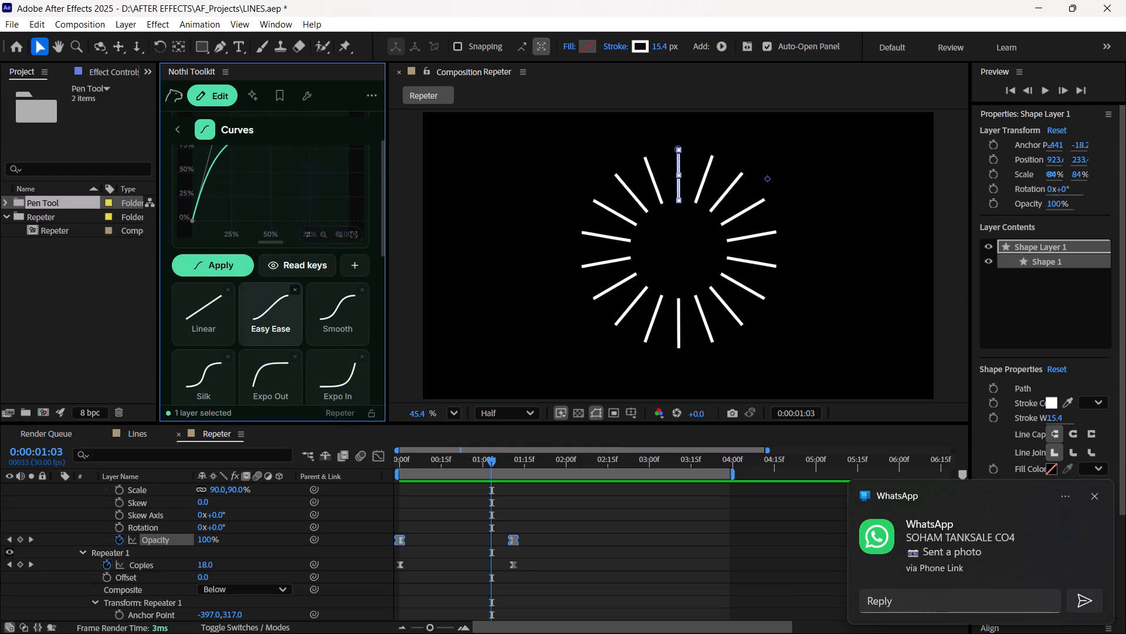
click(270, 314)
click(227, 267)
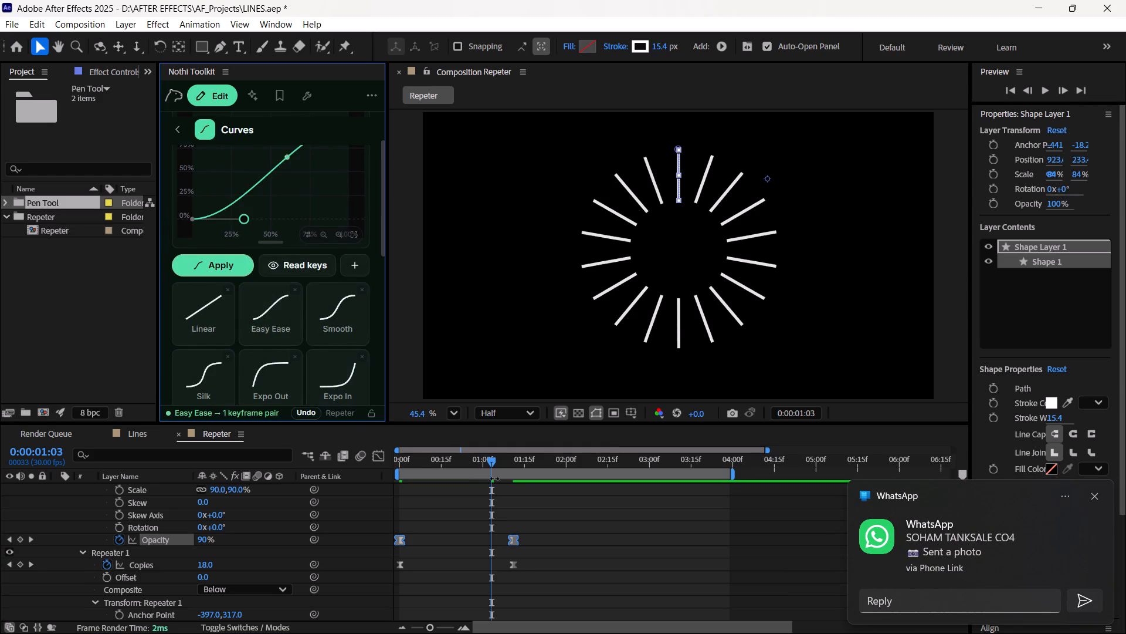
Preview the Repeter animation from the first frame with the eased Opacity keyframes.
drag(493, 458, 357, 504)
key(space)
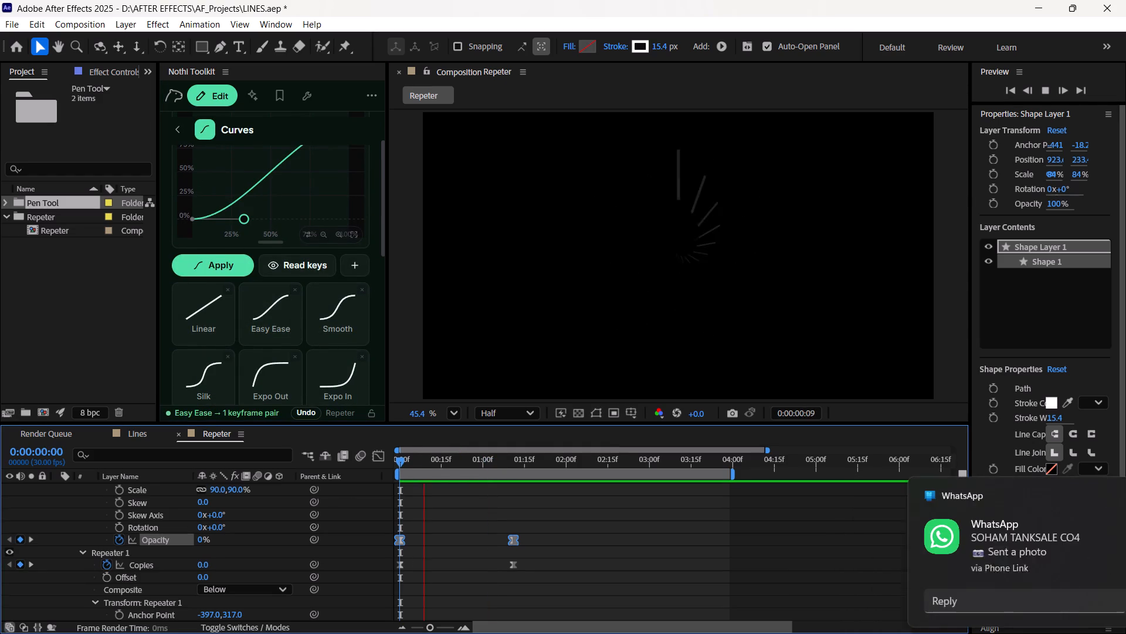
Replay the radial line animation from the first frame several times to check the Easy Ease timing on Opacity.
key(space)
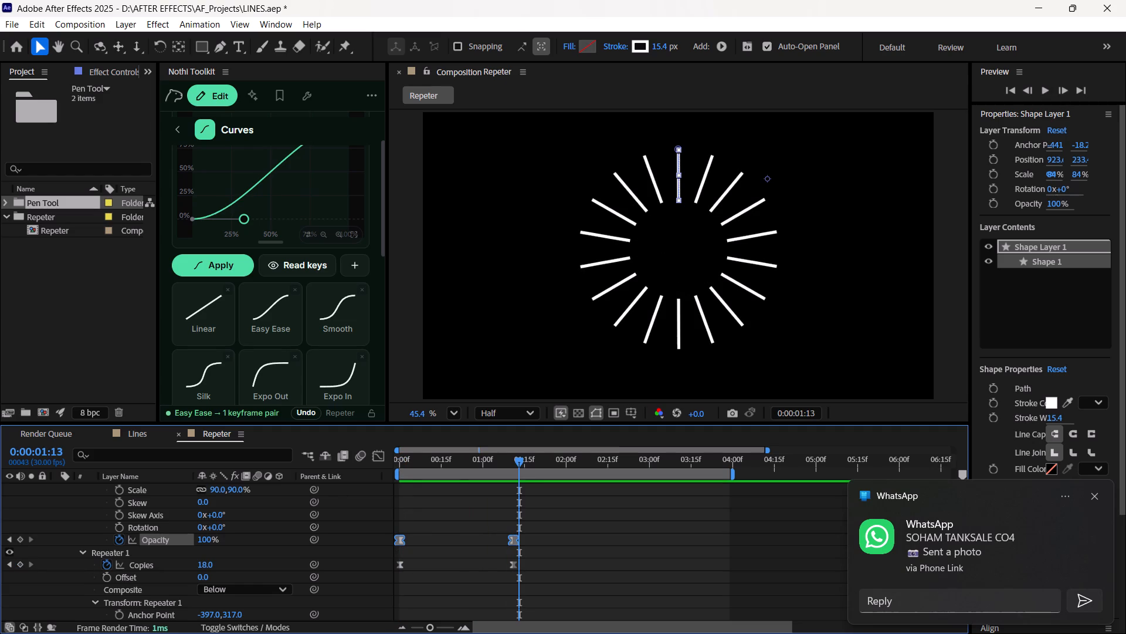
drag(521, 464, 335, 508)
key(space)
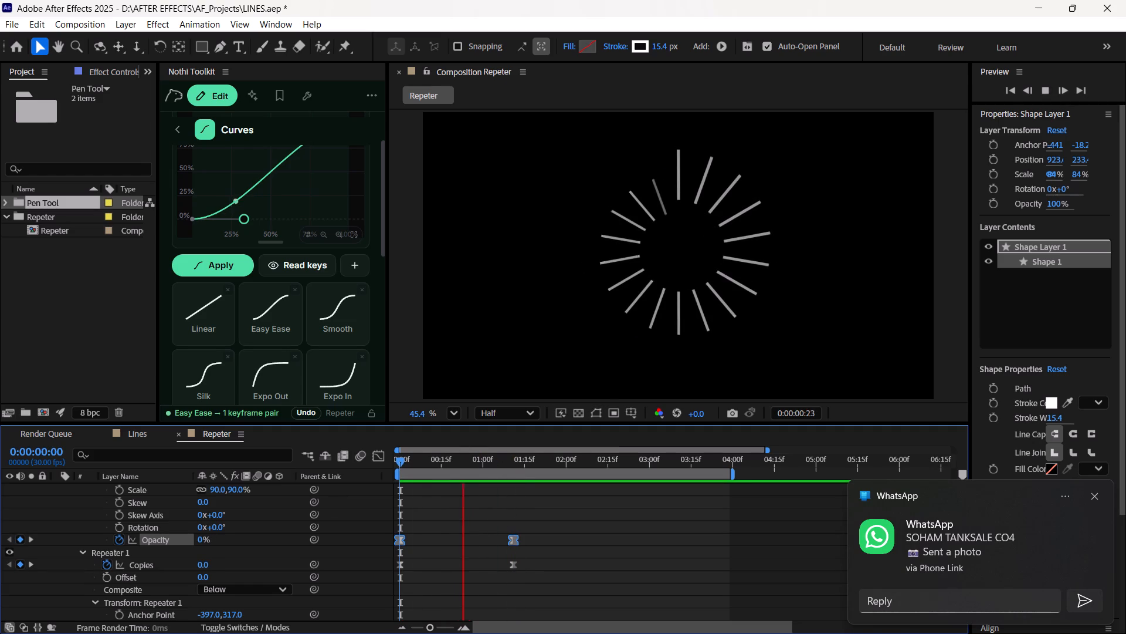
key(space)
drag(523, 461, 428, 487)
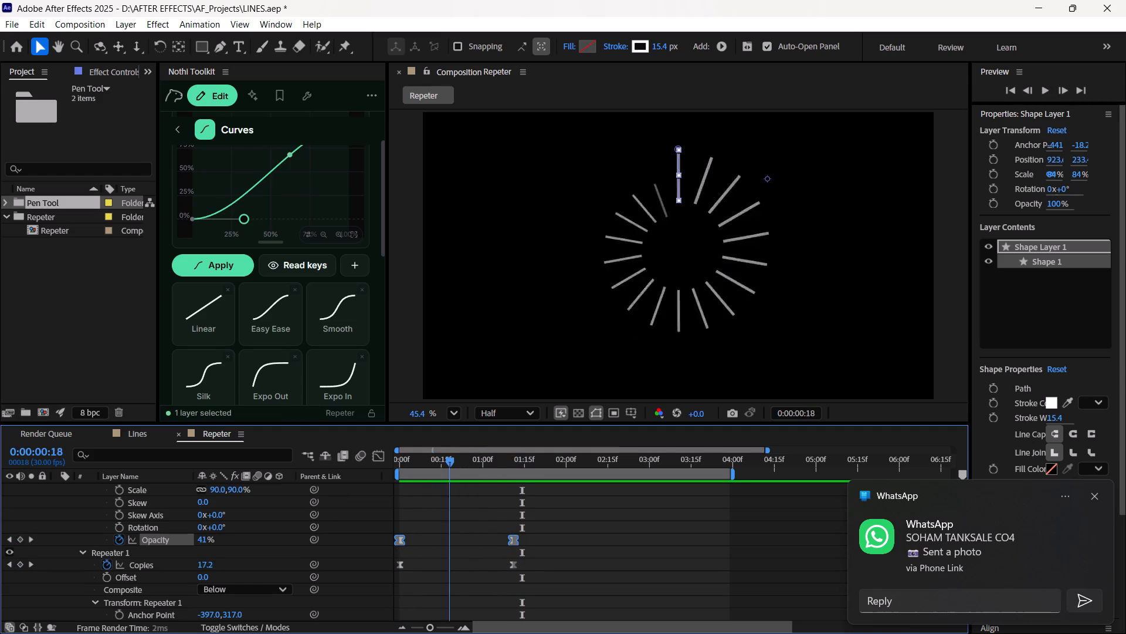
drag(428, 487, 341, 507)
key(space)
key(space)
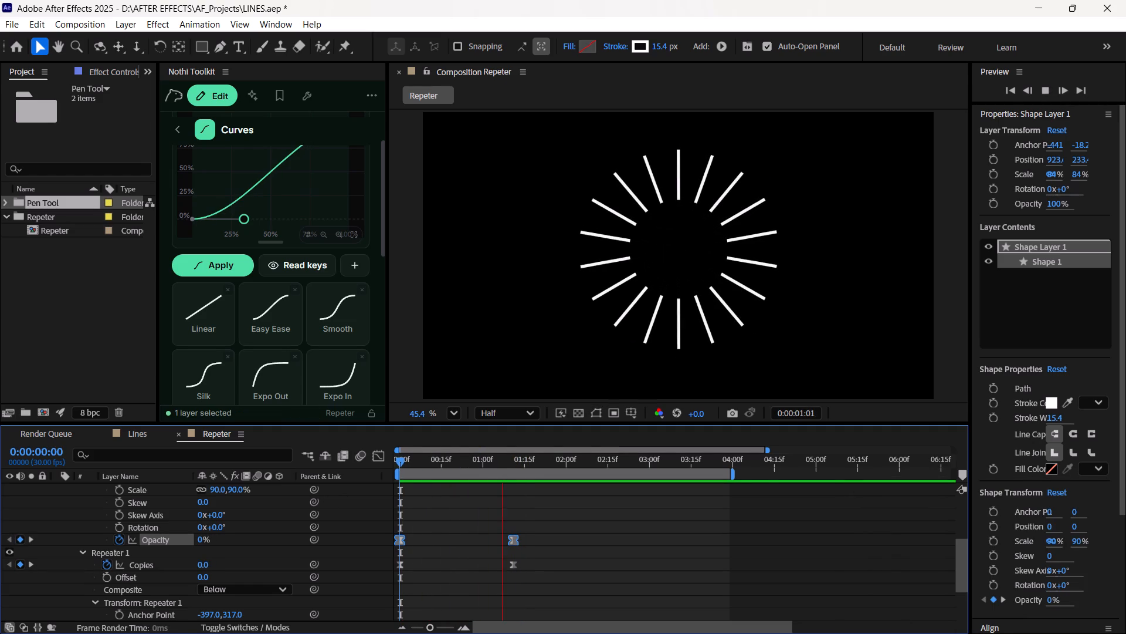
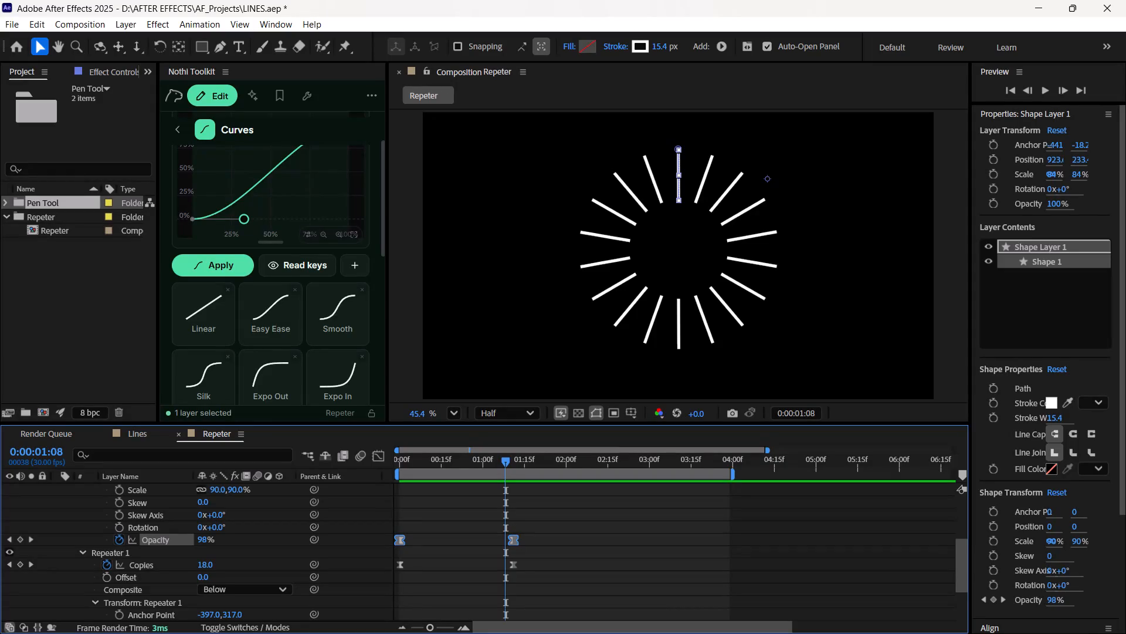
Play the radial line animation once more from the first frame through the second Opacity keyframe to check its easing.
drag(505, 465, 325, 493)
key(space)
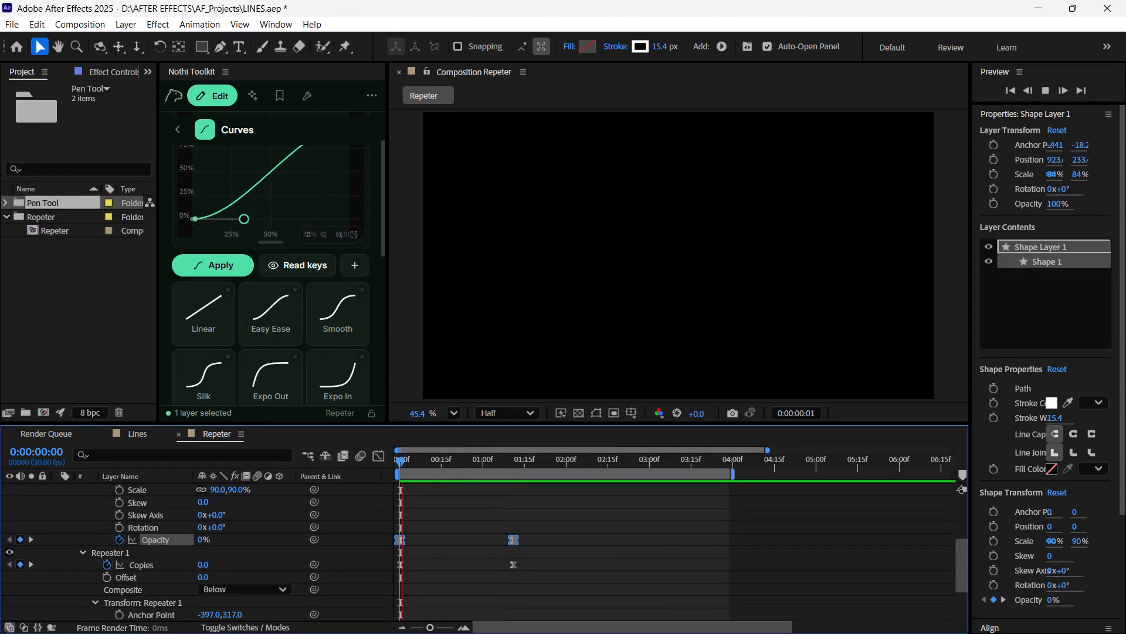
key(space)
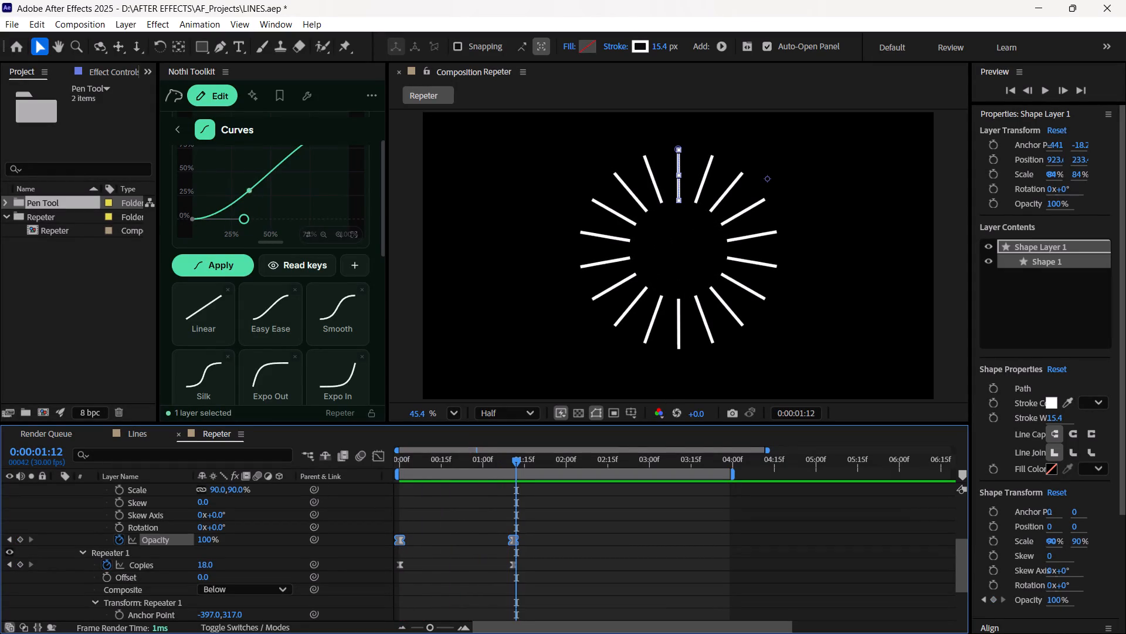
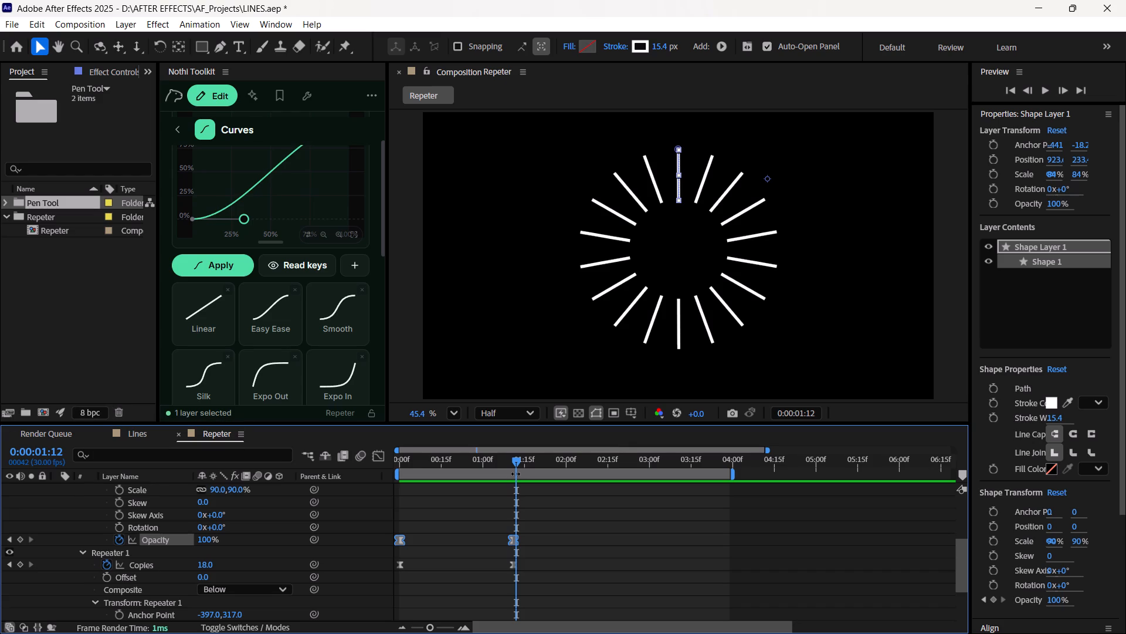
Replay the radial line animation several times from the first frame past the second Opacity keyframe to review its eased timing.
drag(517, 461, 300, 492)
key(space)
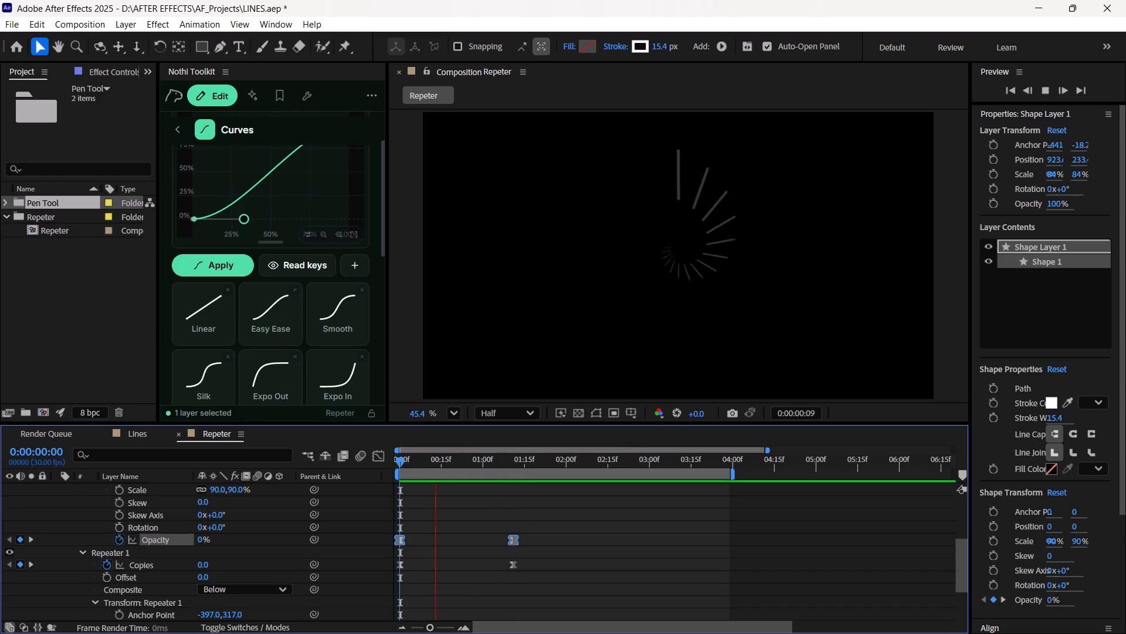
key(space)
drag(515, 461, 316, 502)
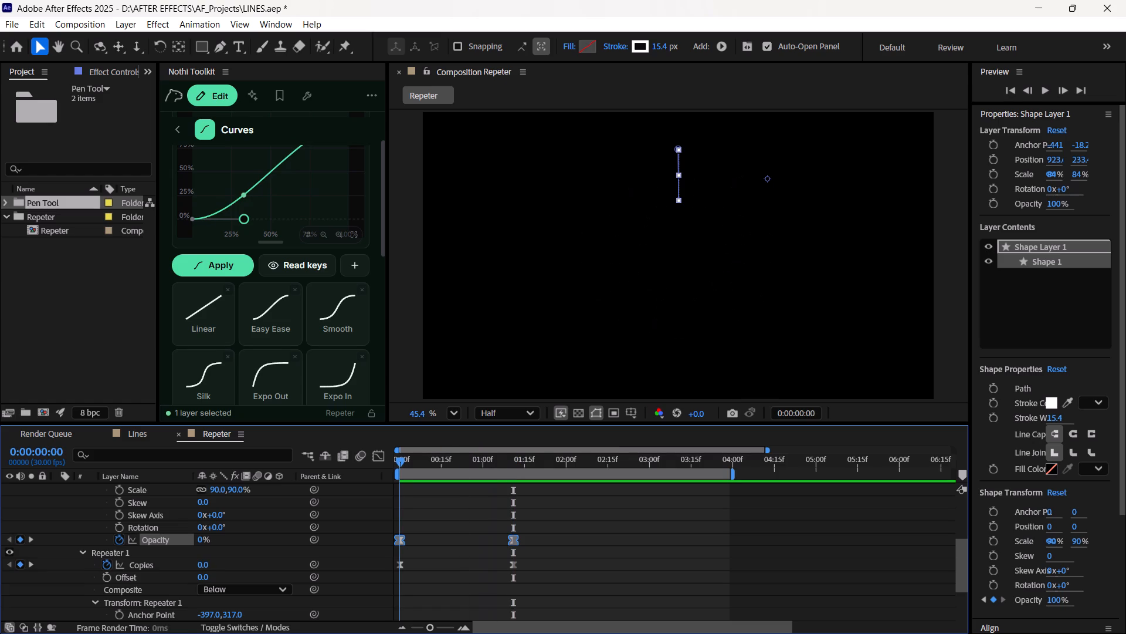
drag(316, 502, 316, 502)
key(space)
key(space)
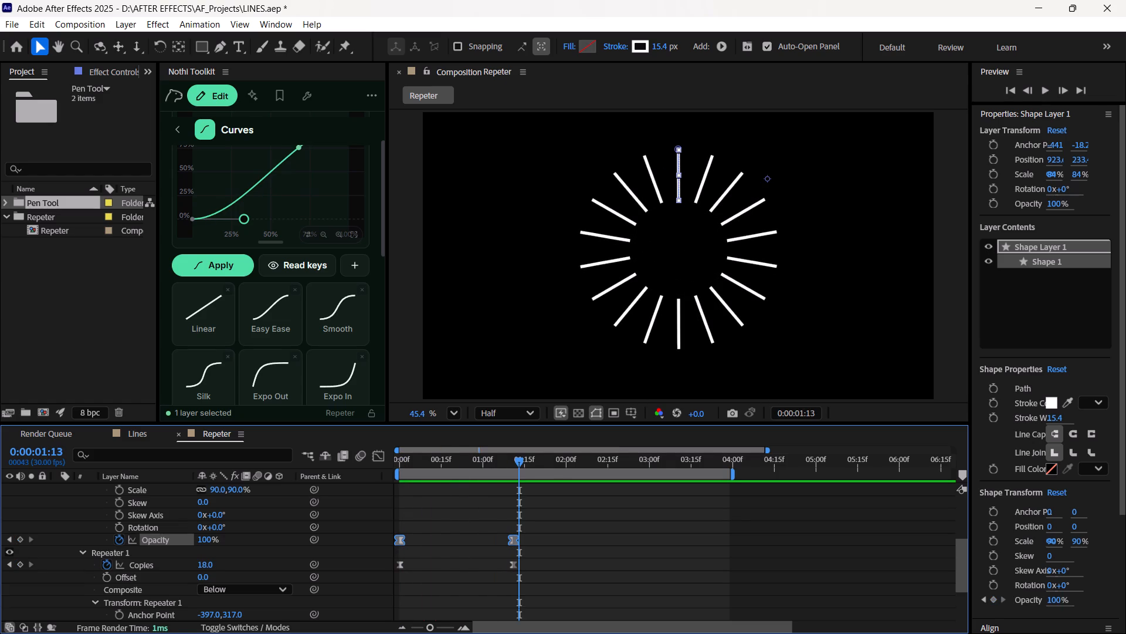
drag(521, 463, 319, 501)
key(space)
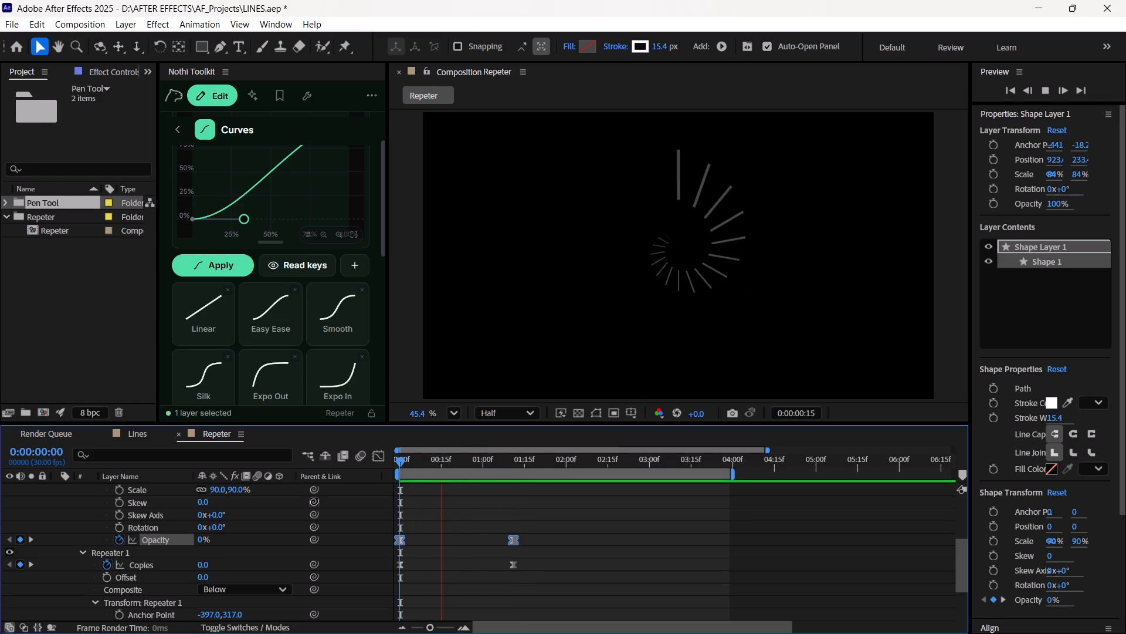
key(space)
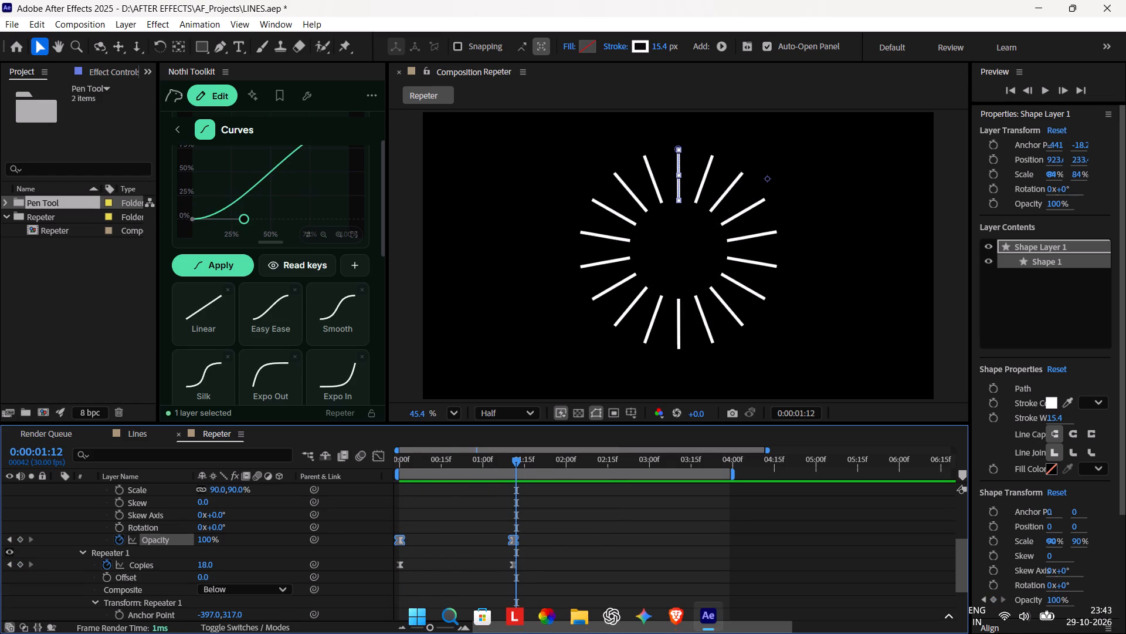
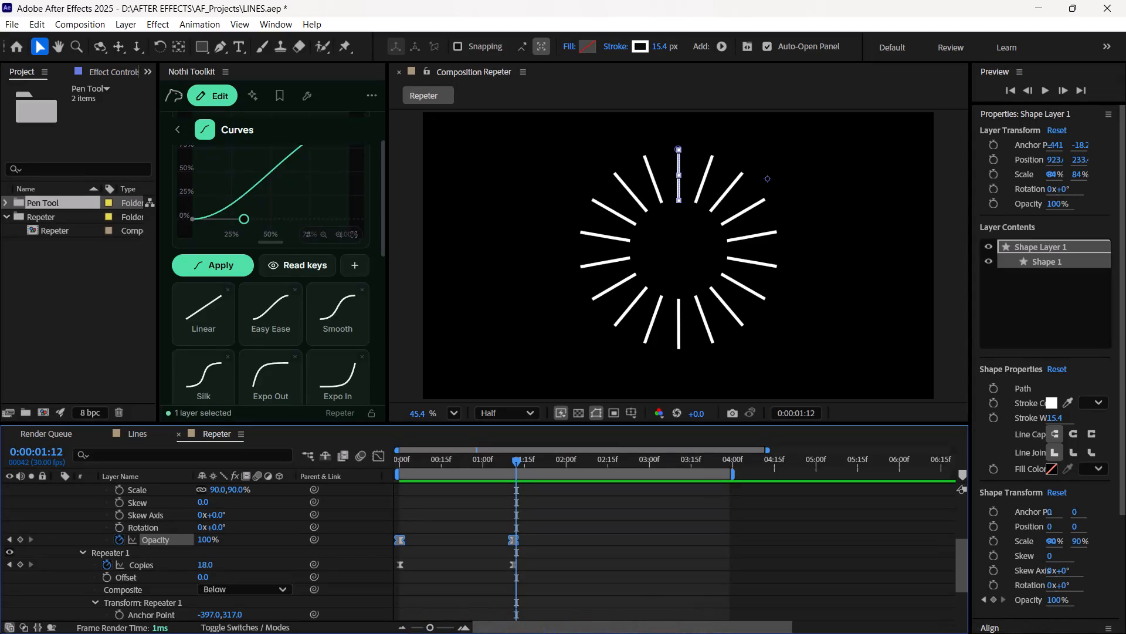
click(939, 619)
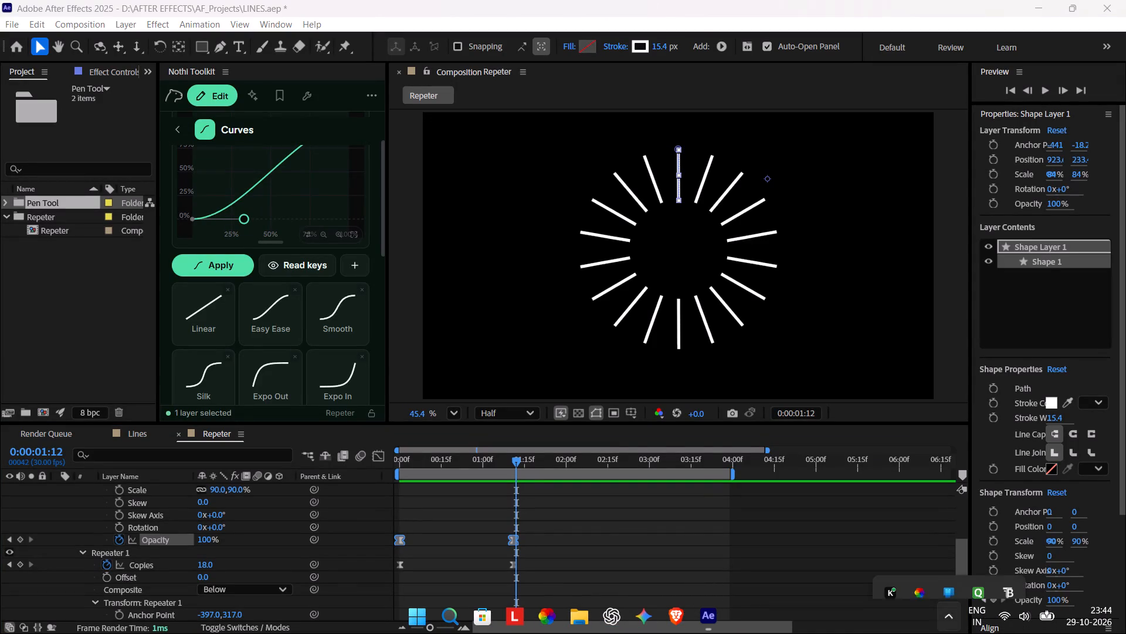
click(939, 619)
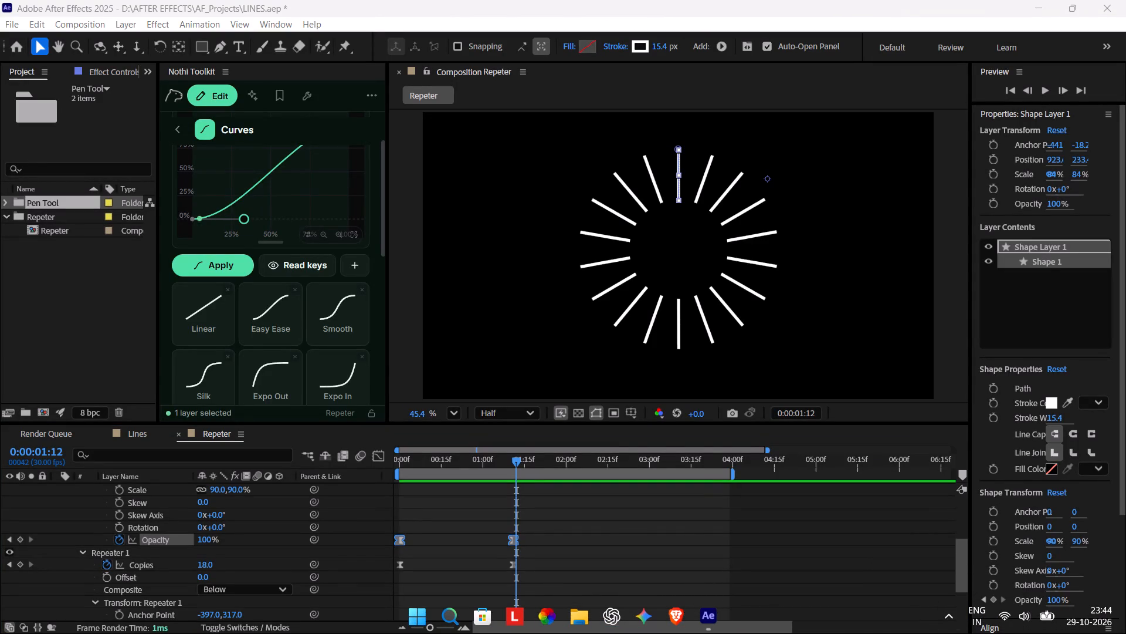
Return to the first frame and examine the Easy Ease graph and the easing presets in the Nothi Toolkit's Curves.
drag(517, 455, 332, 475)
scroll(338, 253, up, 5)
scroll(337, 254, down, 5)
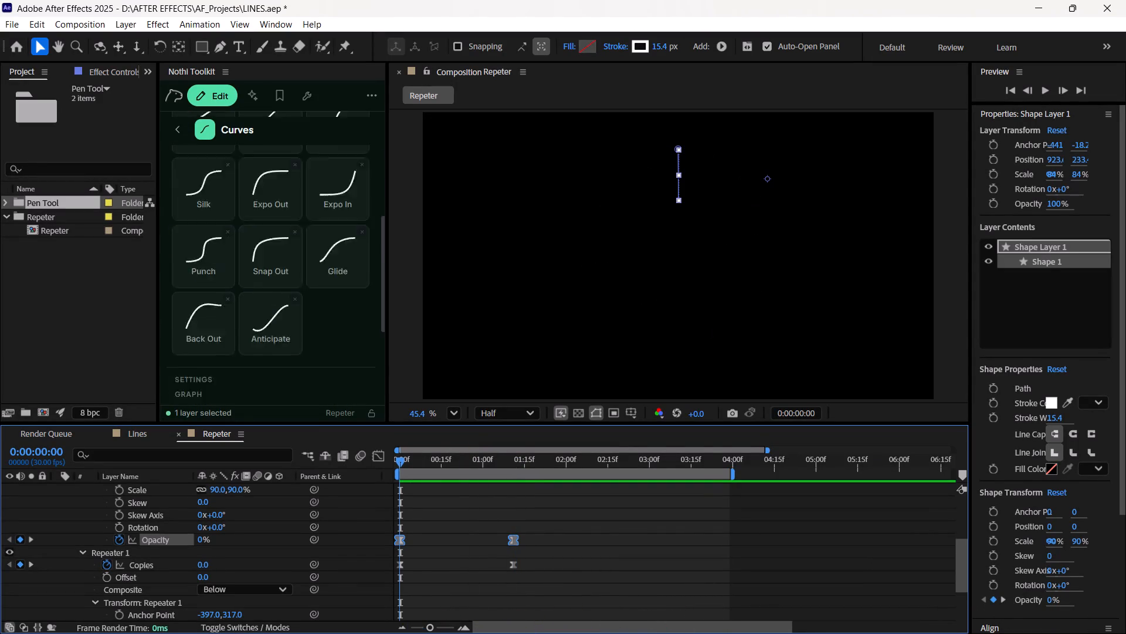
scroll(337, 254, up, 5)
scroll(300, 228, down, 2)
scroll(300, 228, up, 2)
scroll(300, 228, down, 2)
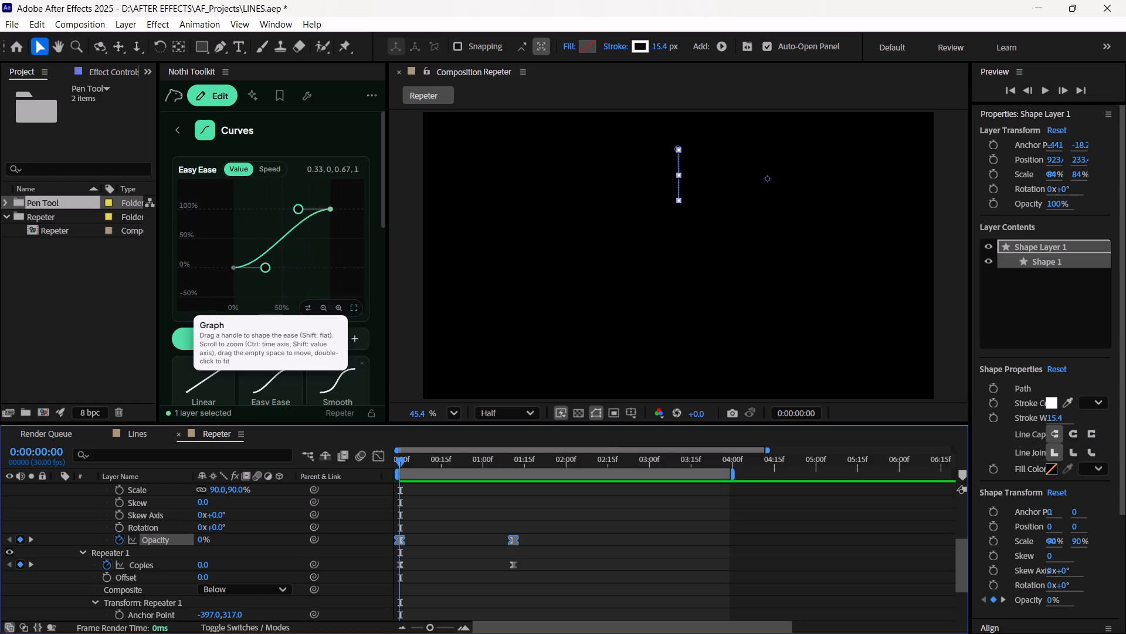
scroll(300, 228, up, 2)
scroll(338, 158, down, 2)
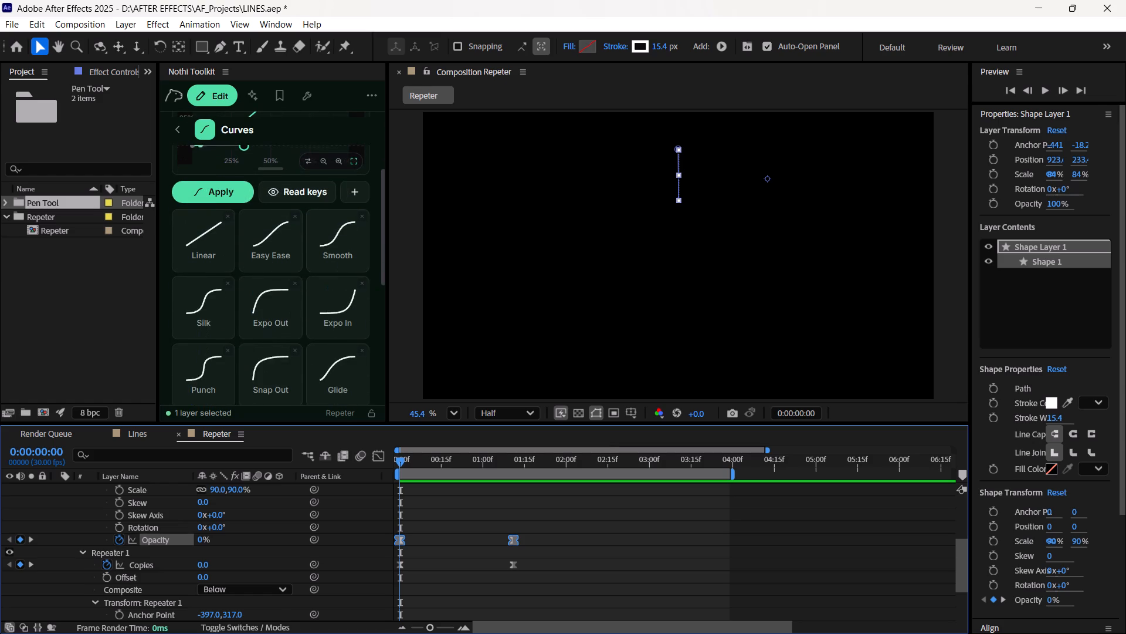
scroll(314, 238, up, 5)
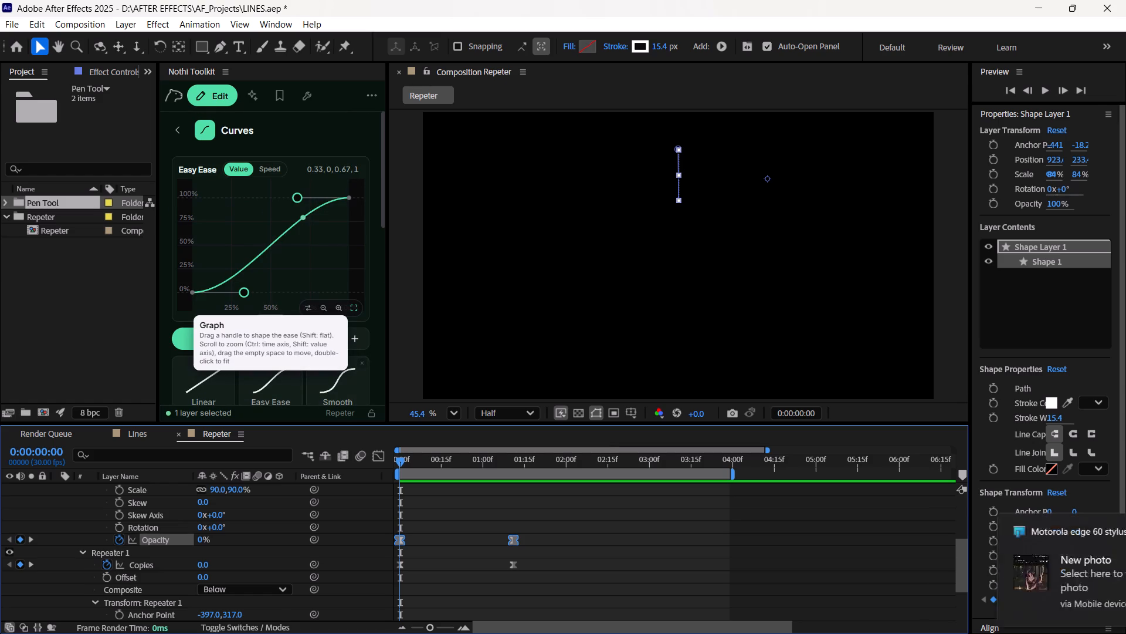
Nudge Shape Layer 1 slightly to the right at the first frame.
key(Right)
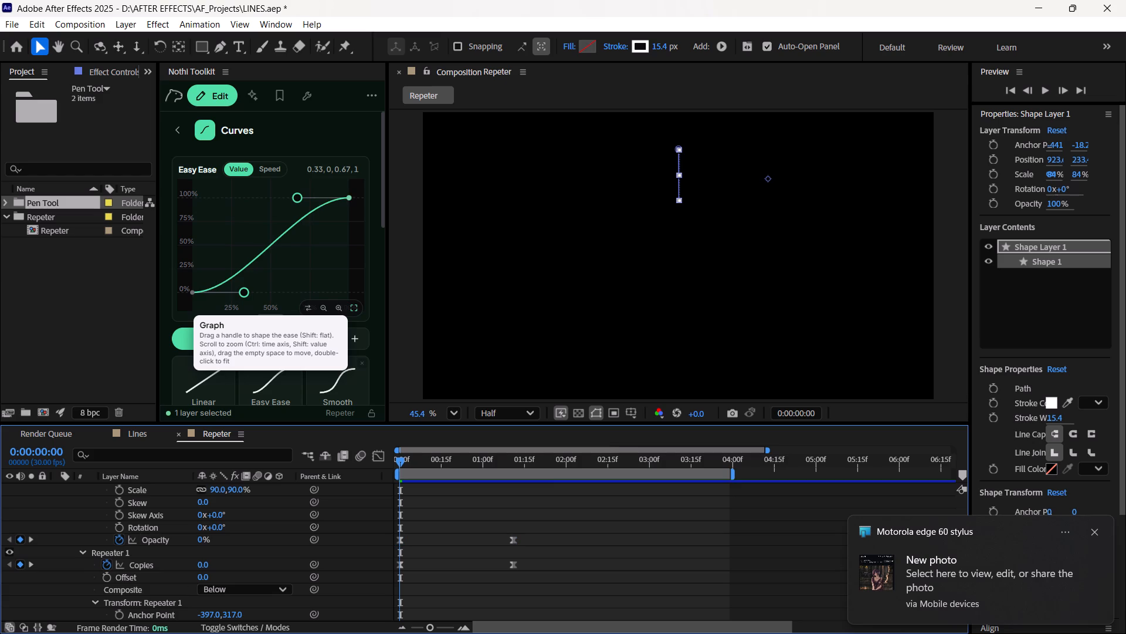
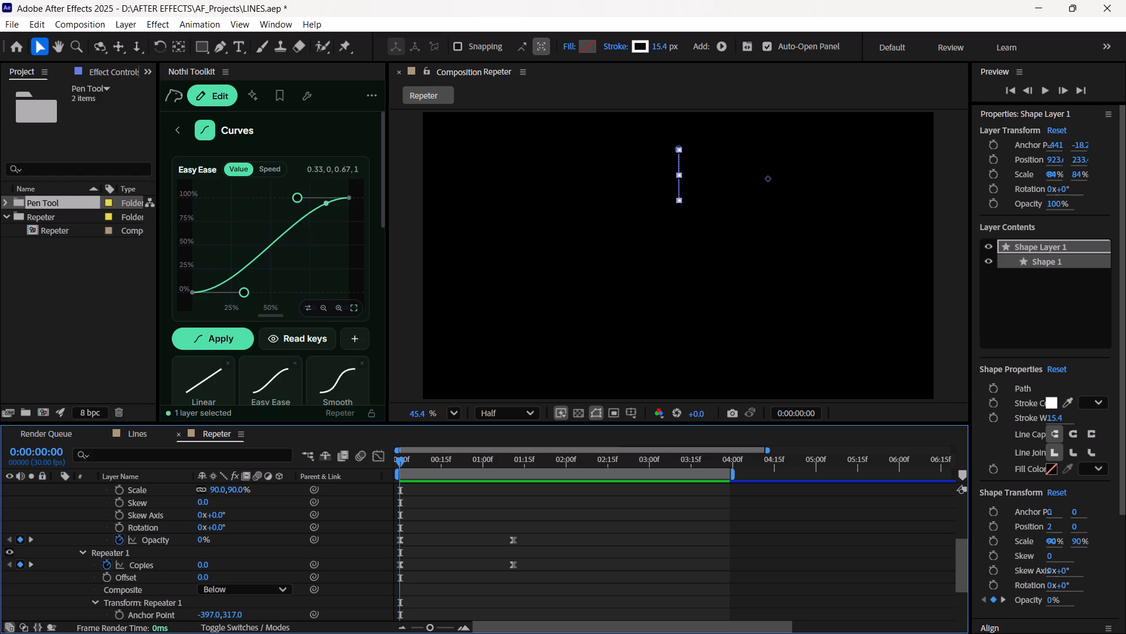
Examine the Shape 1 and Repeater 1 properties, the opening frames of the animation and the easing presets in Curves.
scroll(156, 592, down, 1)
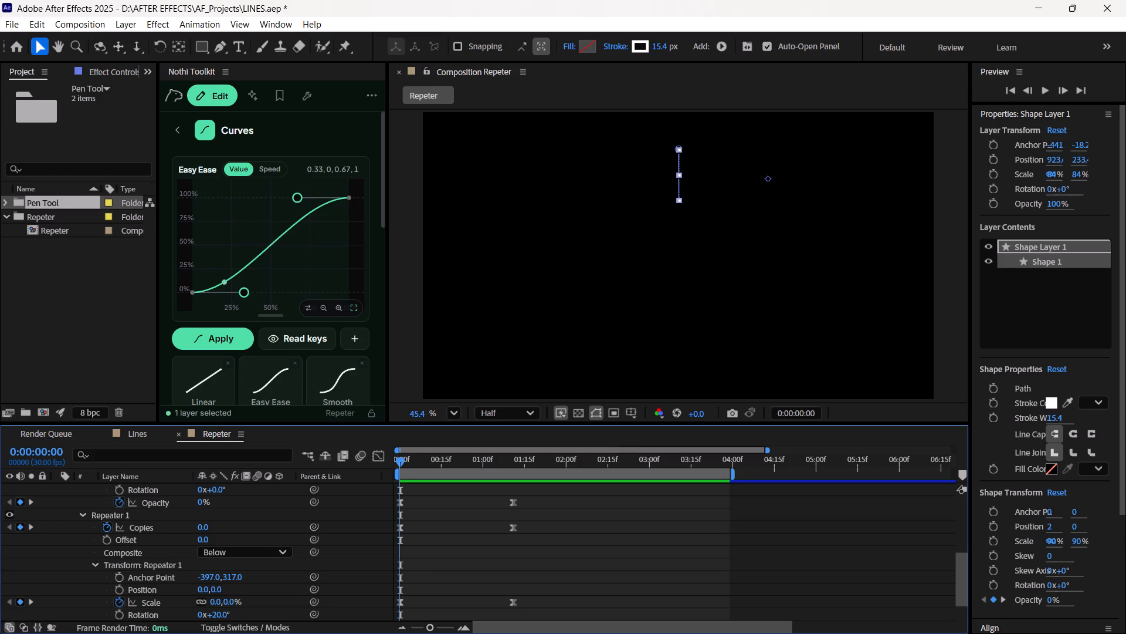
scroll(630, 547, up, 4)
scroll(630, 547, down, 3)
scroll(487, 551, up, 5)
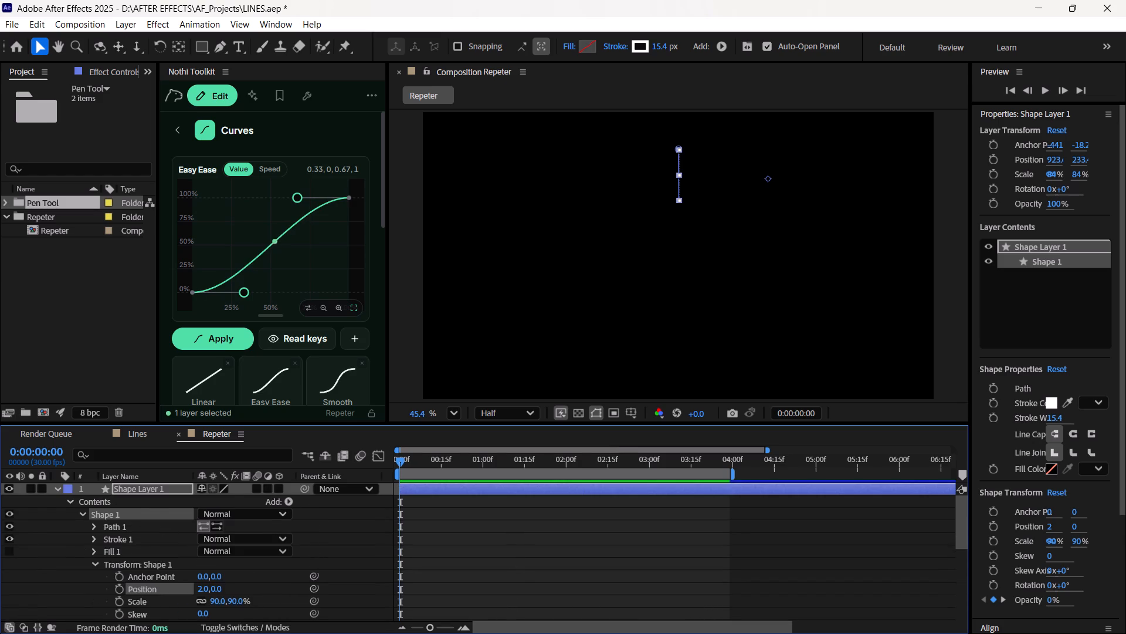
scroll(365, 555, down, 3)
scroll(433, 522, down, 3)
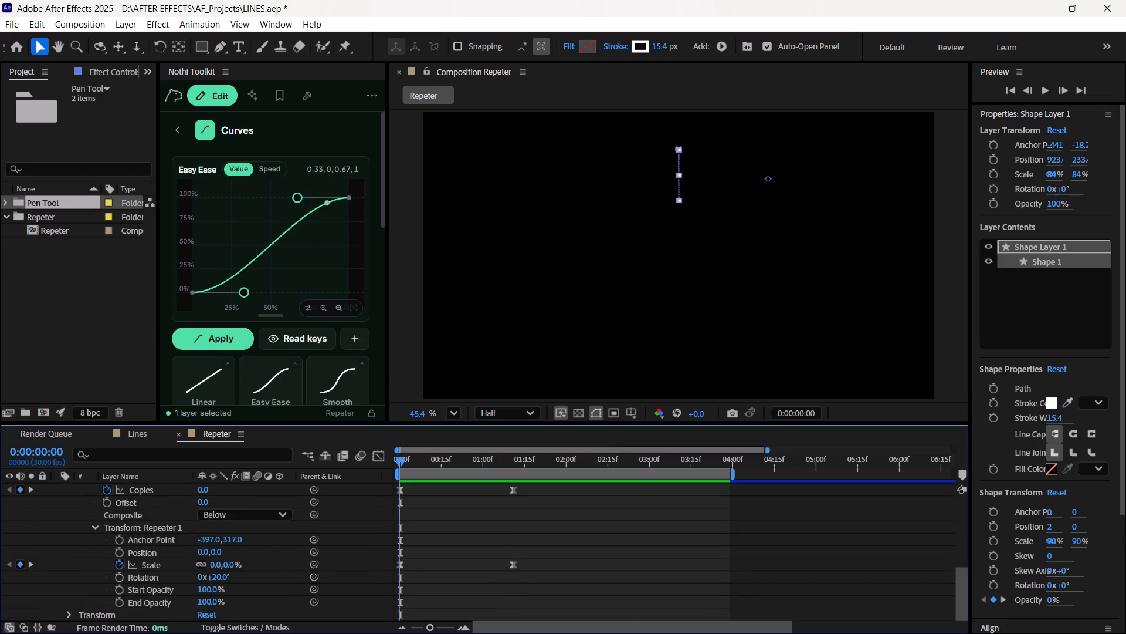
drag(399, 460, 423, 468)
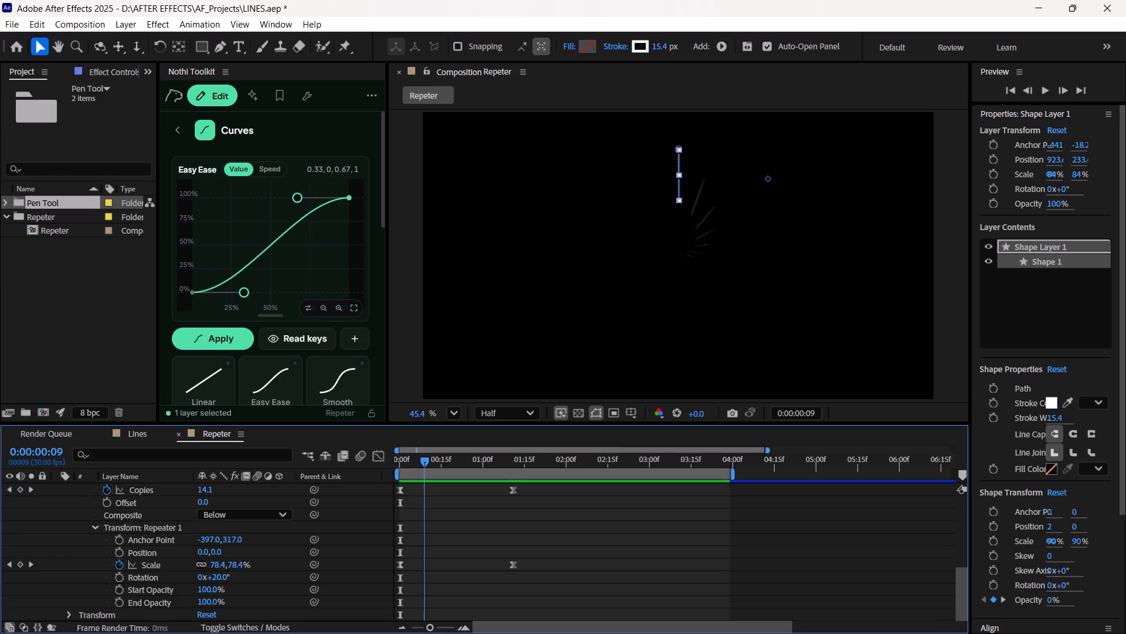
drag(423, 468, 426, 469)
scroll(479, 565, up, 2)
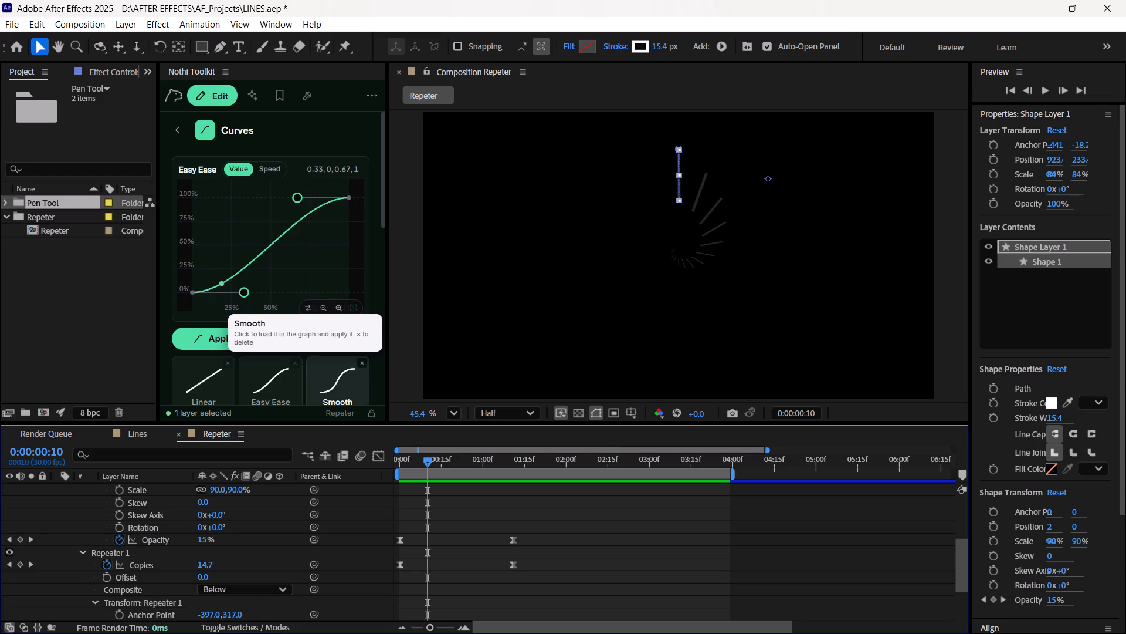
scroll(324, 377, down, 1)
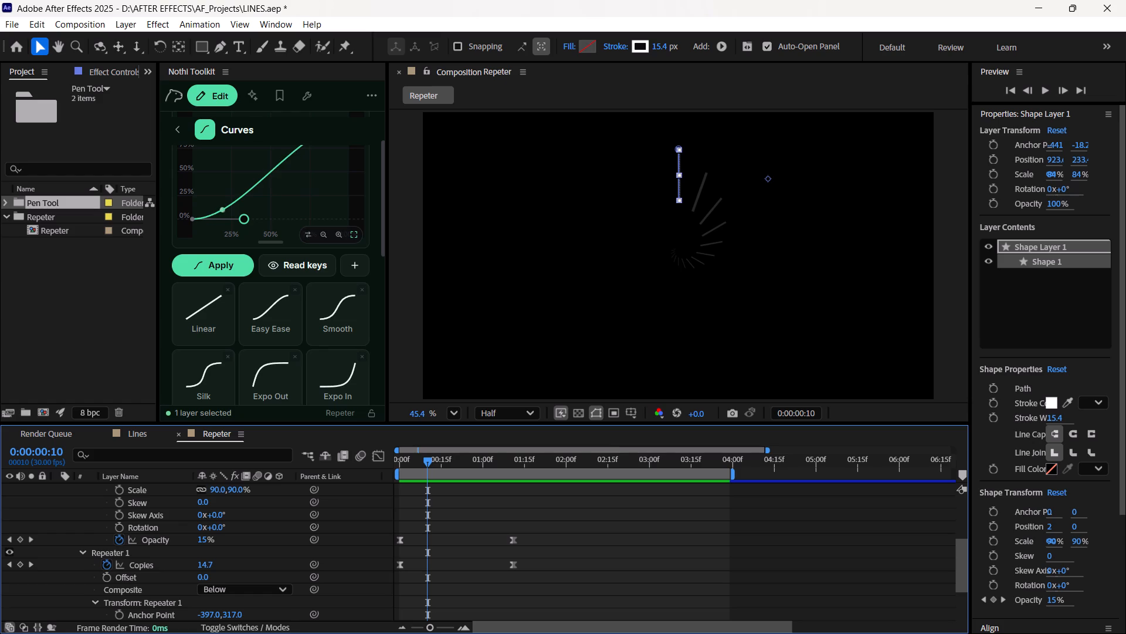
scroll(336, 338, down, 2)
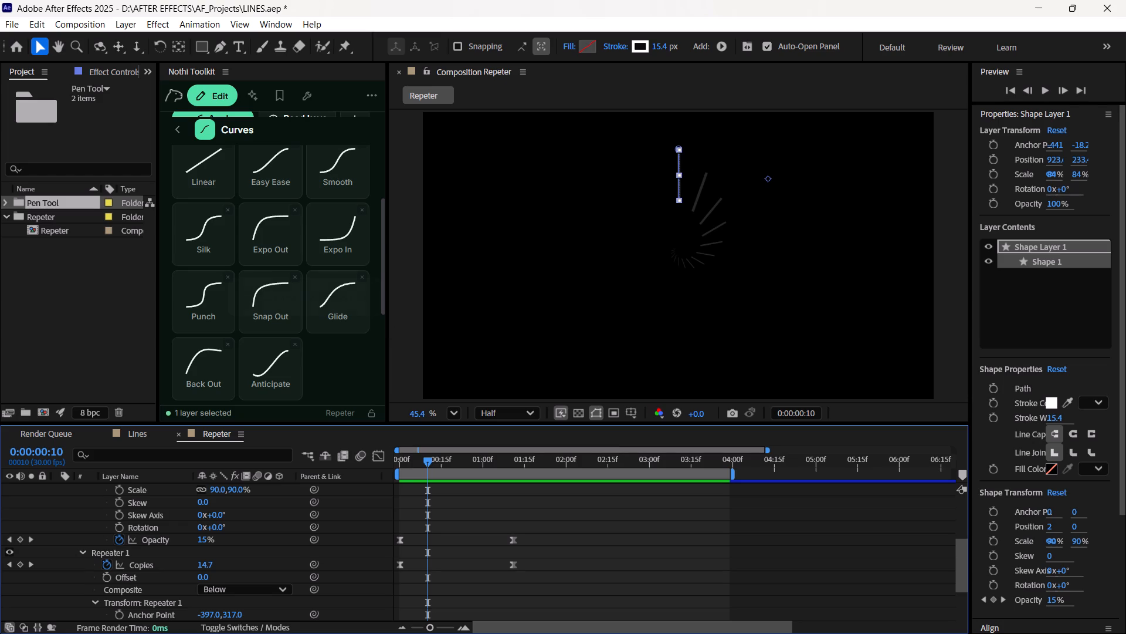
Preview the radial line animation from the first frame.
drag(428, 461, 324, 492)
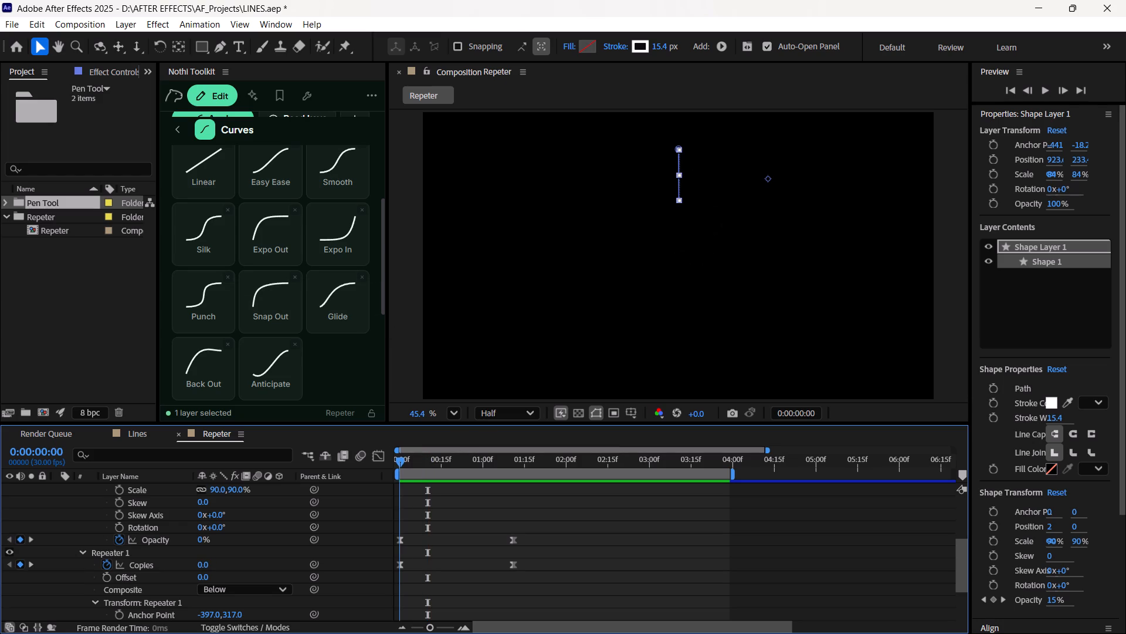
drag(324, 492, 308, 499)
key(space)
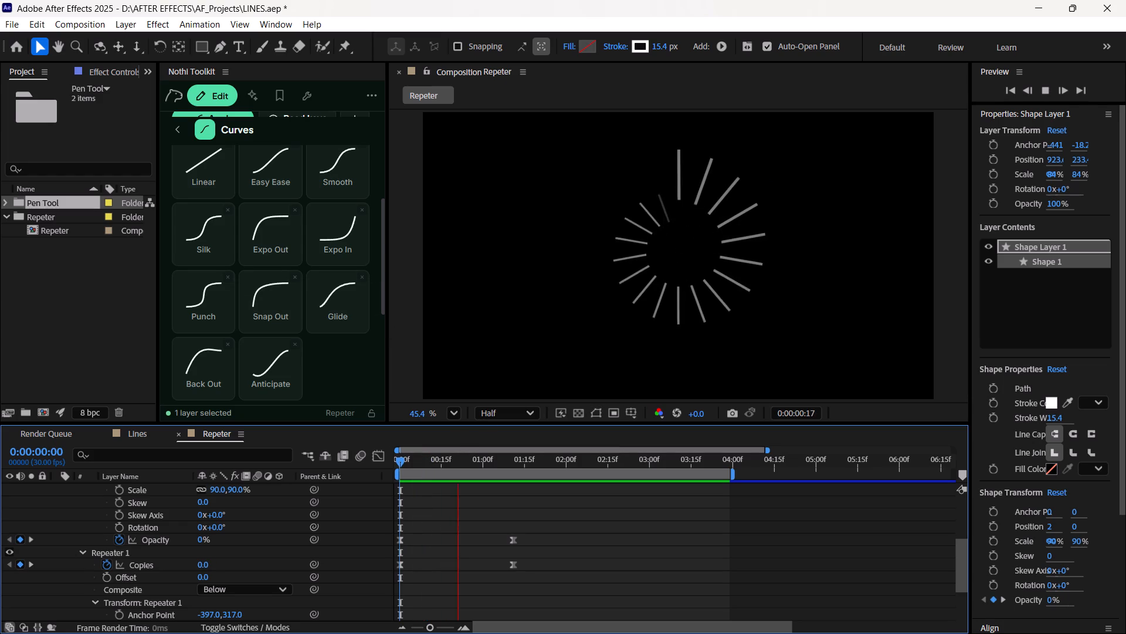
key(space)
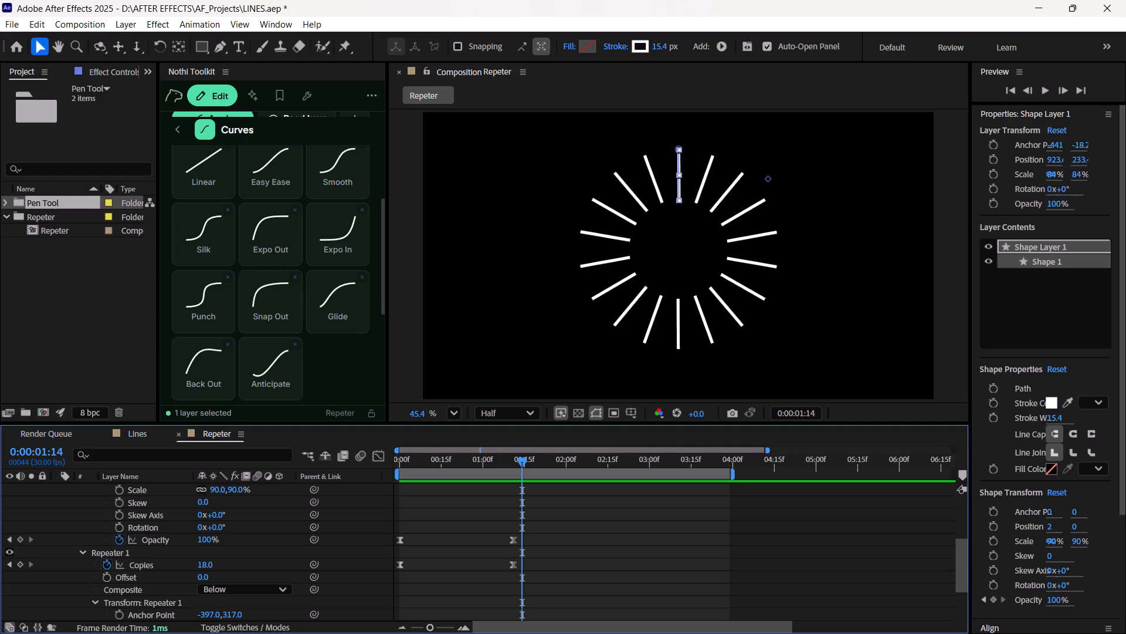
Reshape the Easy Ease graph into a custom curve of 0.33, 0, 0.1378, 1 with a longer ease-out.
scroll(289, 316, up, 5)
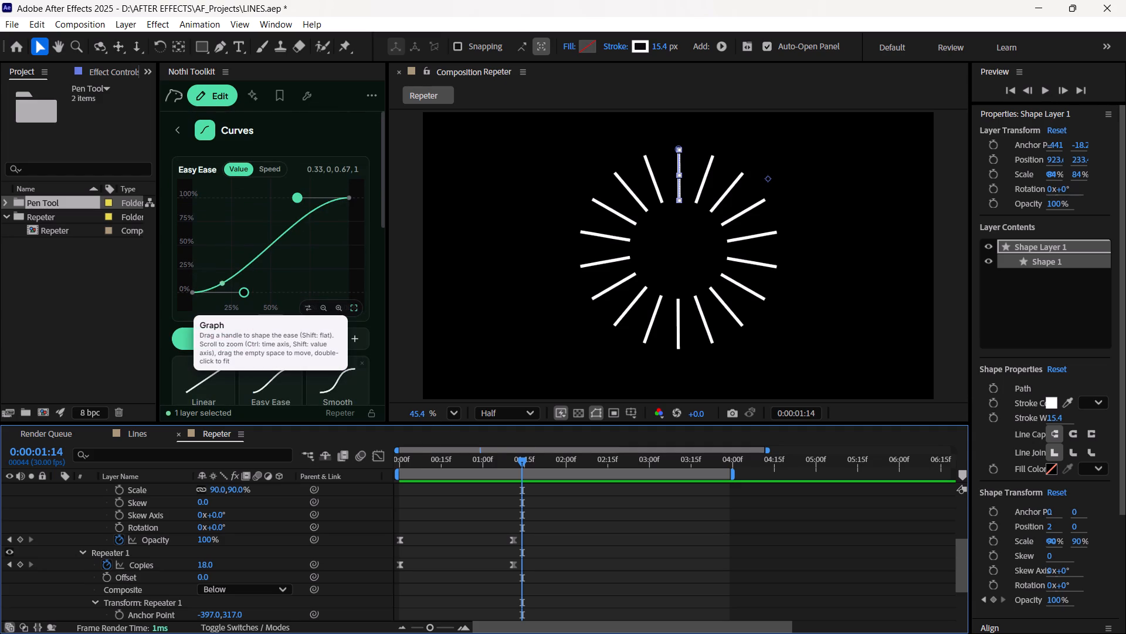
drag(298, 202, 211, 201)
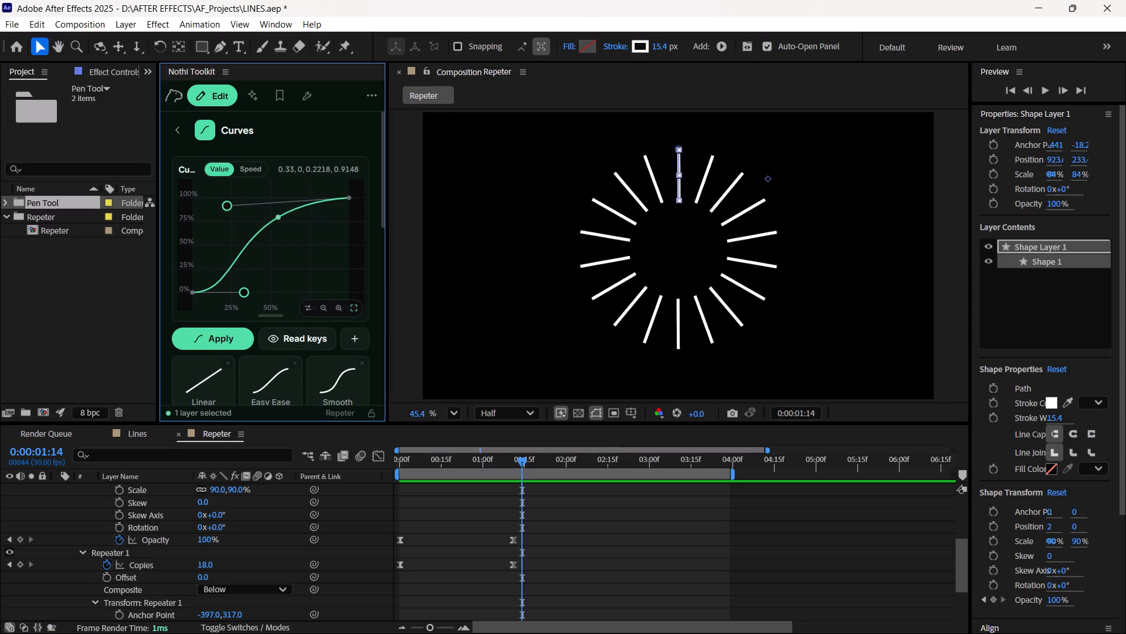
drag(211, 201, 209, 195)
drag(230, 210, 225, 203)
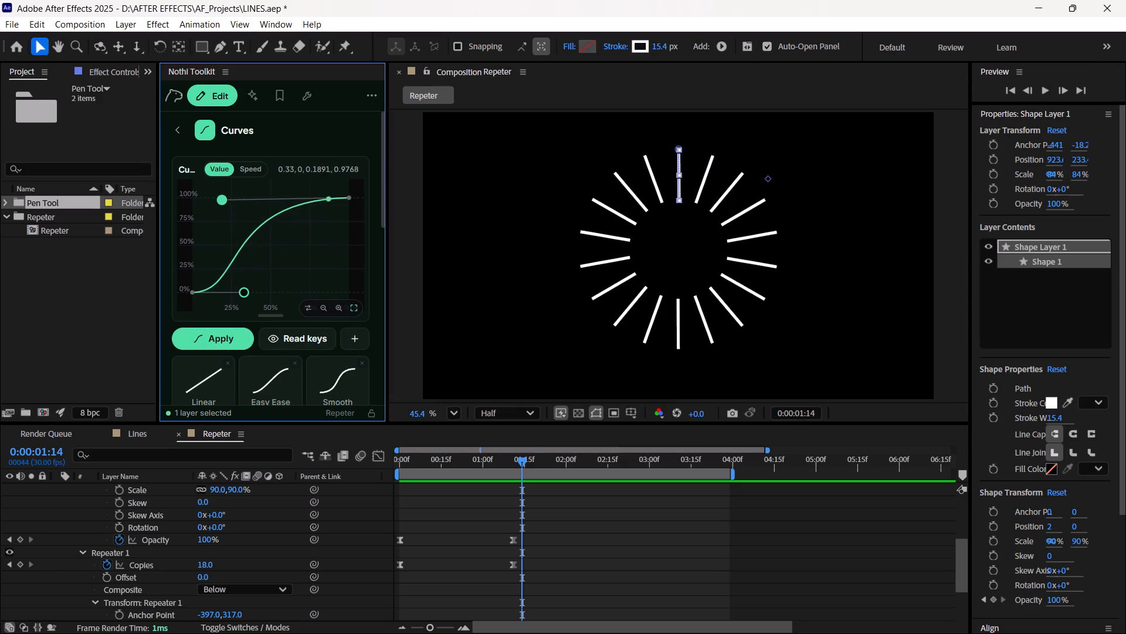
drag(225, 203, 217, 202)
click(223, 339)
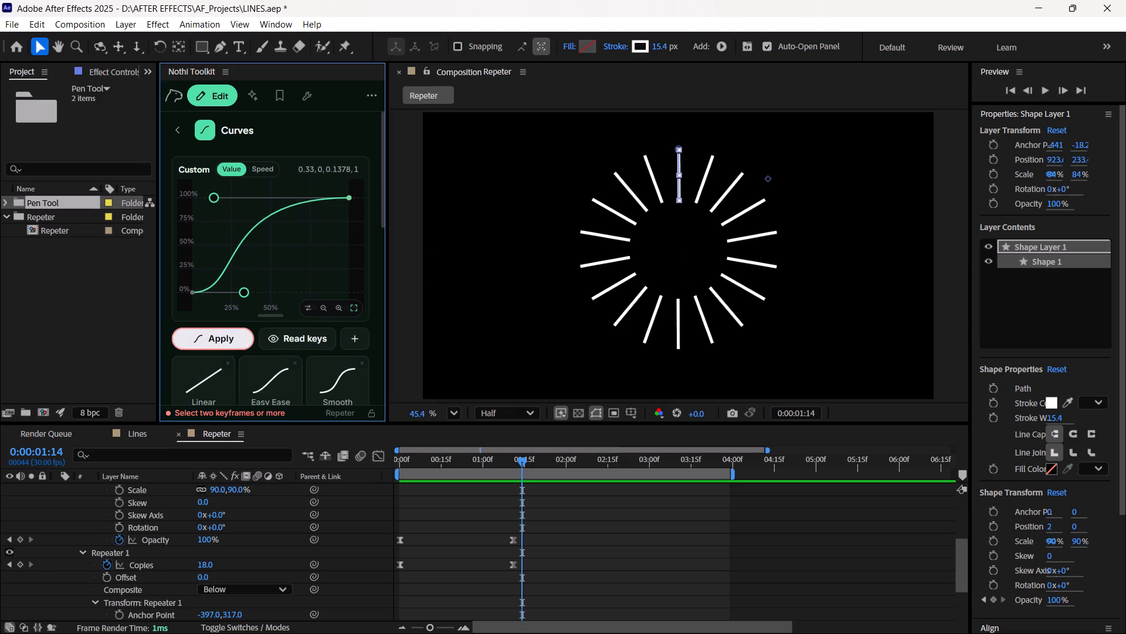
Apply the custom curve to Repeater 1's Copies and Scale keyframe pairs.
scroll(453, 510, down, 4)
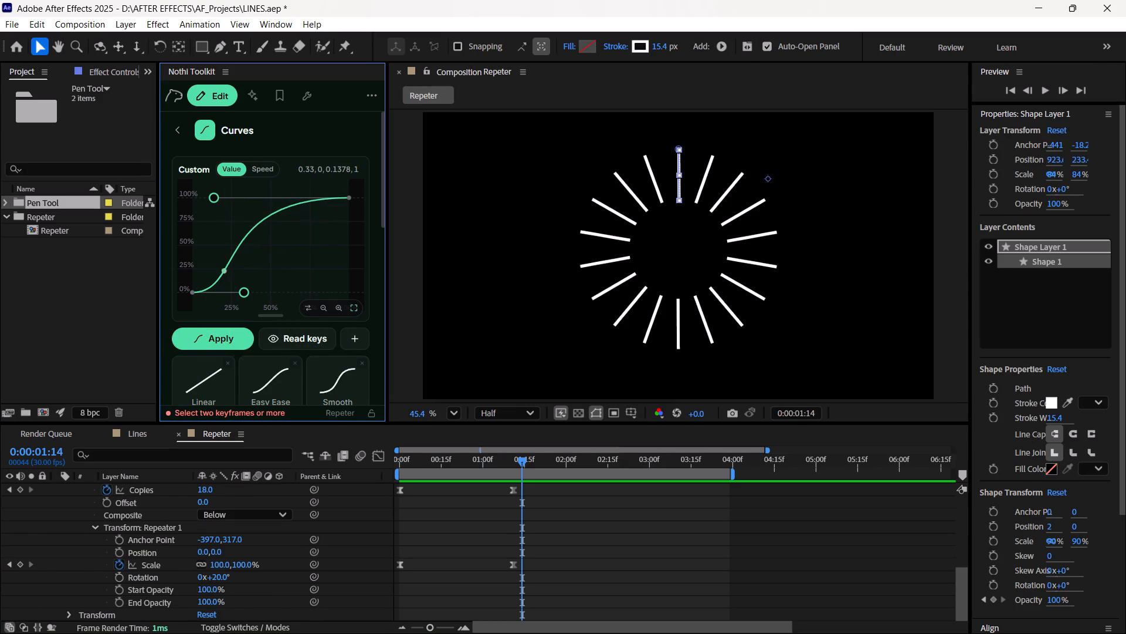
drag(542, 576, 385, 503)
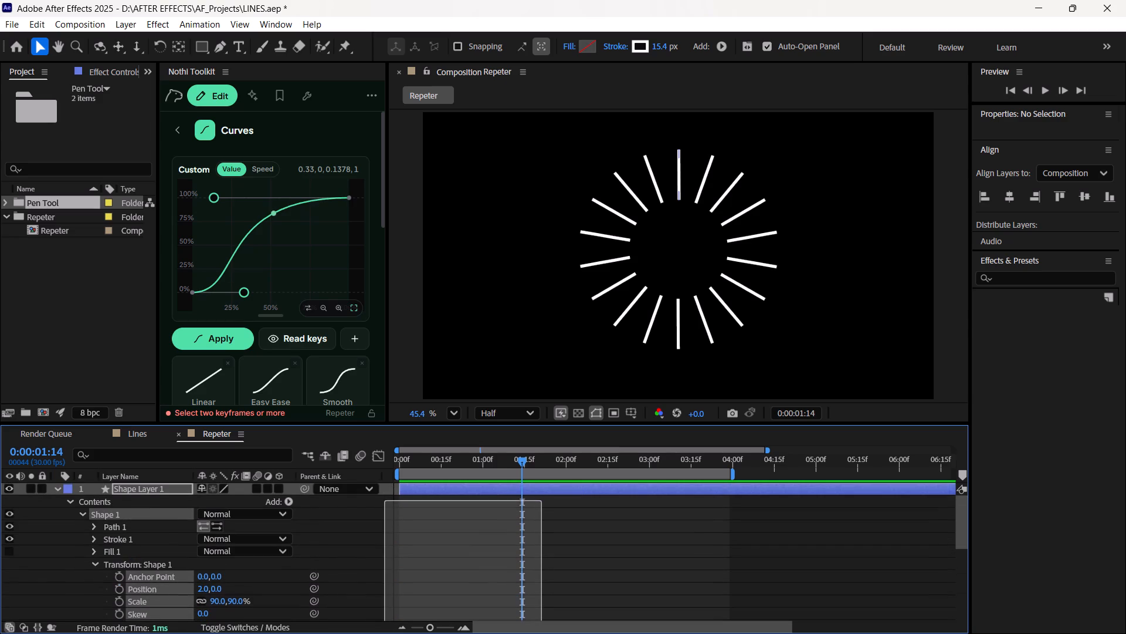
drag(385, 503, 379, 607)
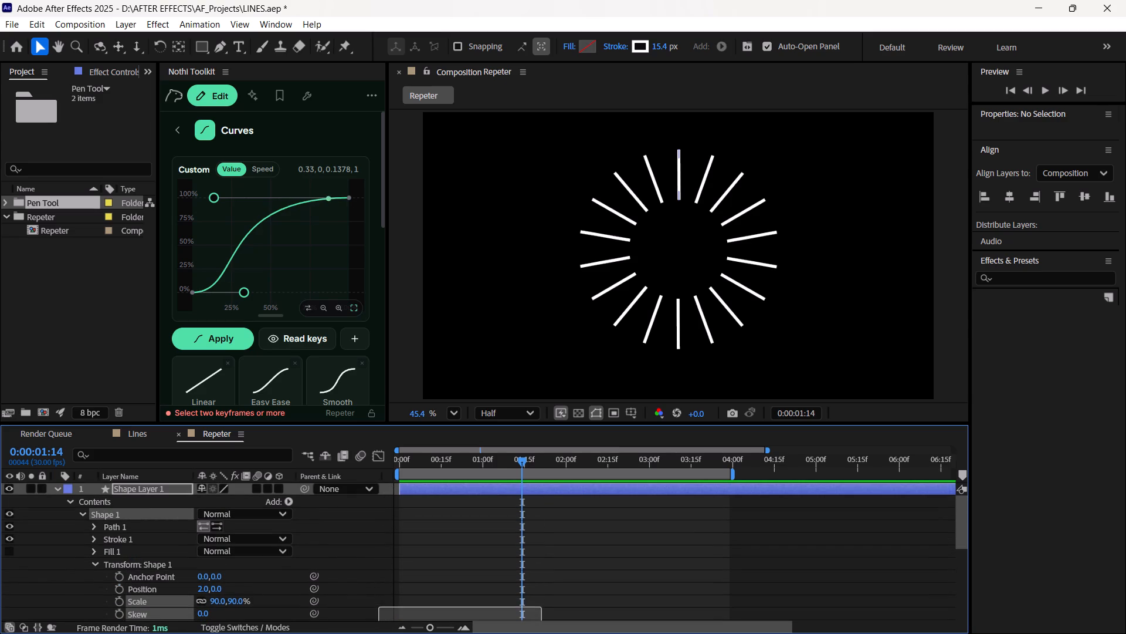
drag(379, 607, 369, 485)
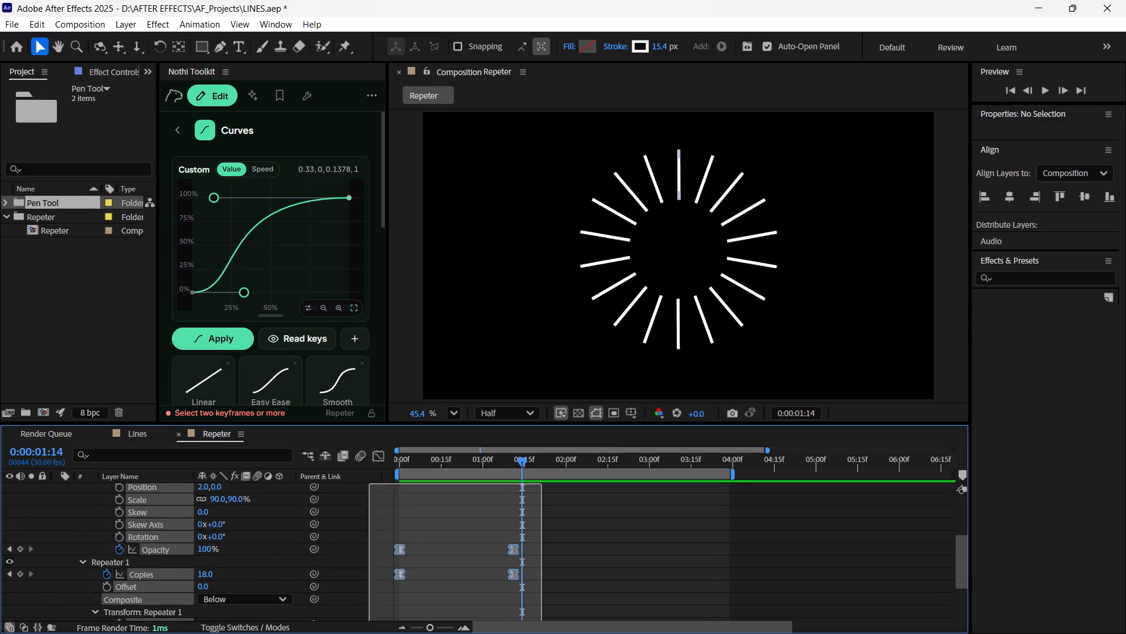
drag(369, 485, 367, 568)
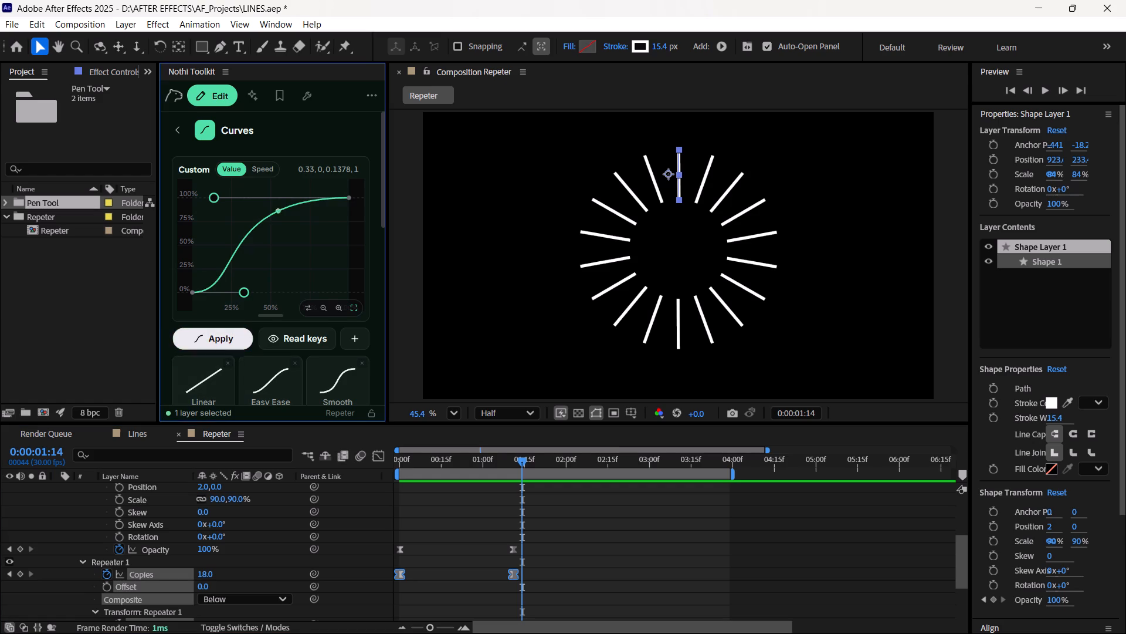
click(212, 346)
Preview the newly eased animation from the first frame, scrub through its first second, and return to the start.
drag(524, 458, 229, 521)
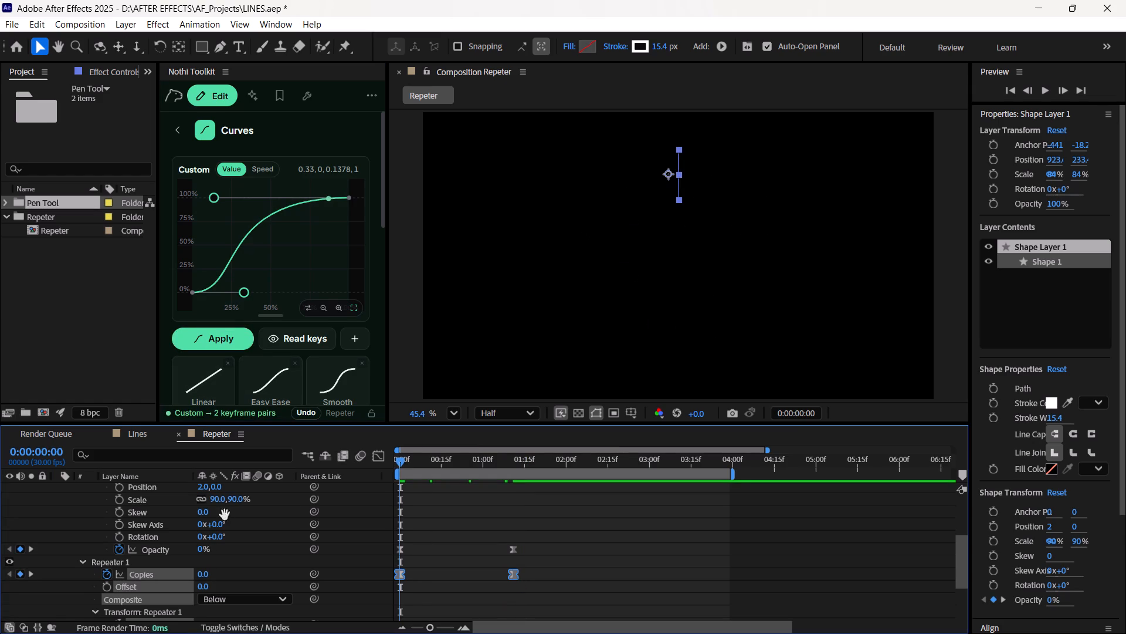
key(space)
key(space)
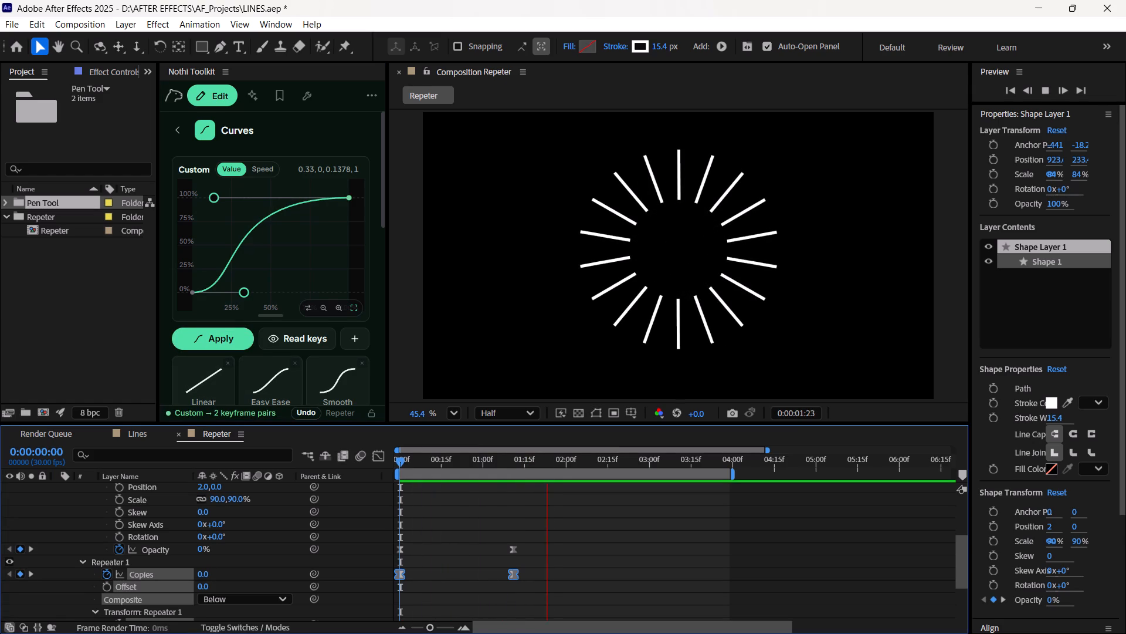
drag(548, 463, 287, 502)
key(space)
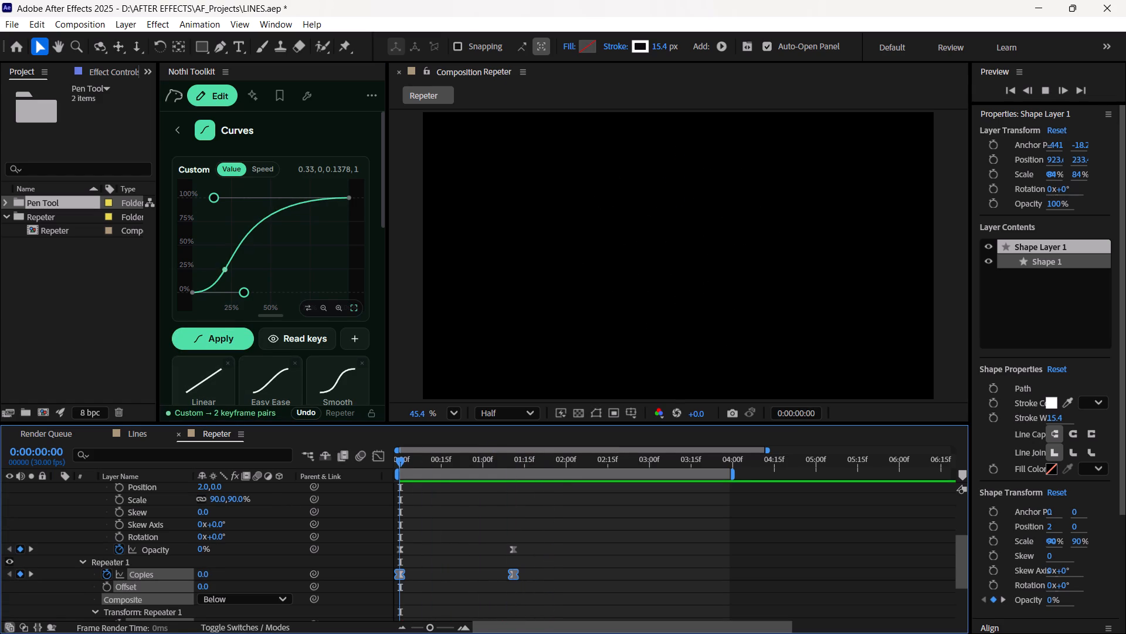
key(space)
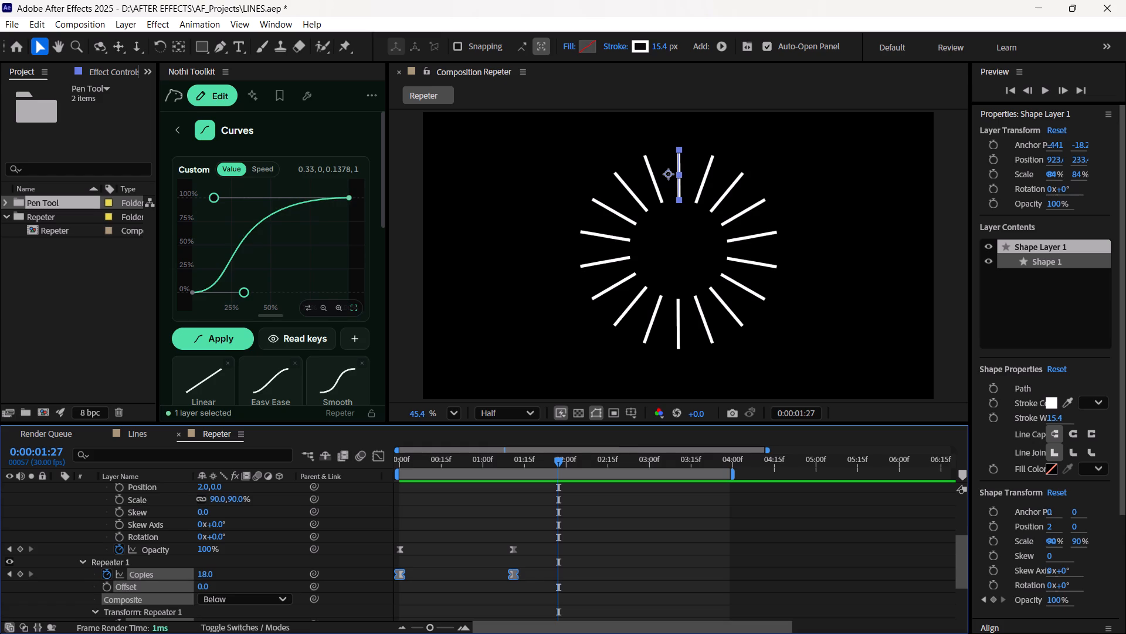
drag(558, 461, 344, 520)
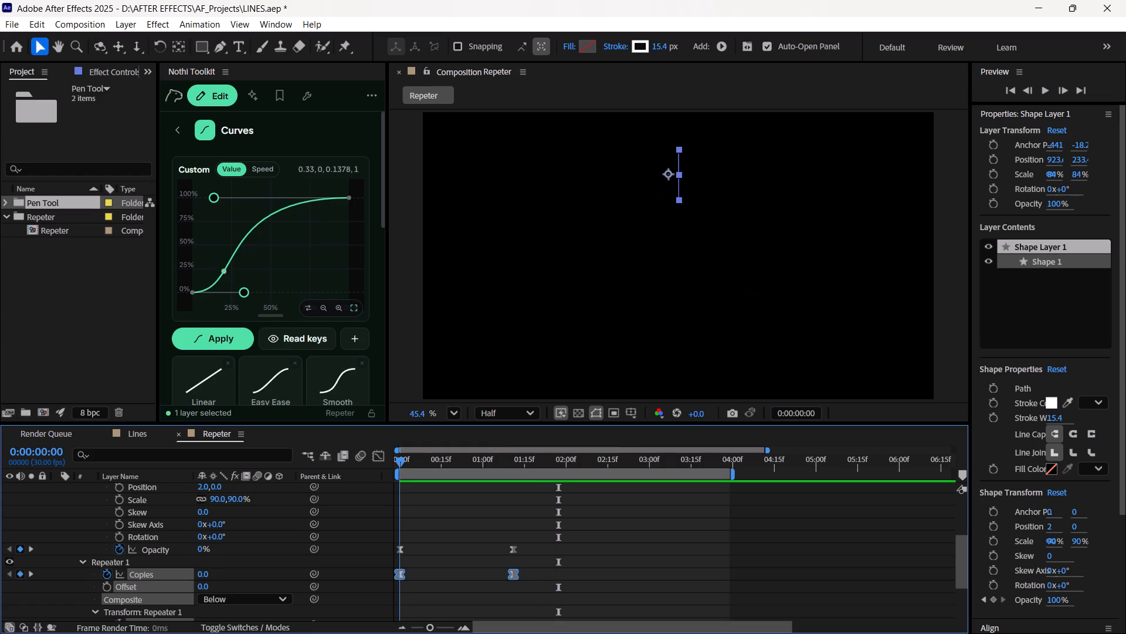
drag(344, 520, 463, 522)
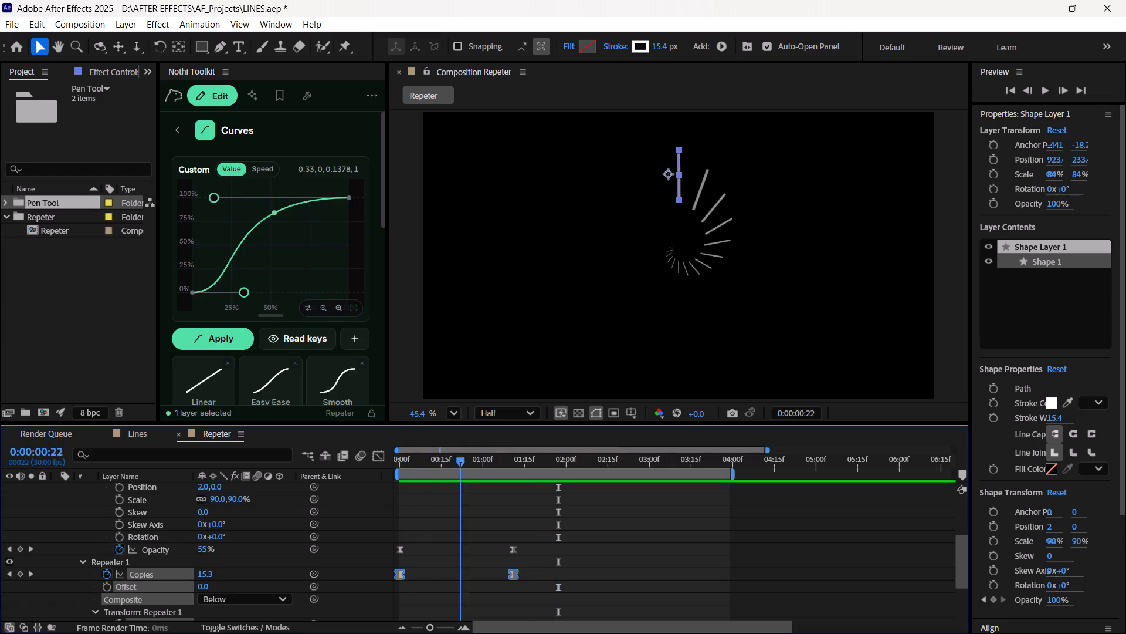
drag(463, 522, 476, 521)
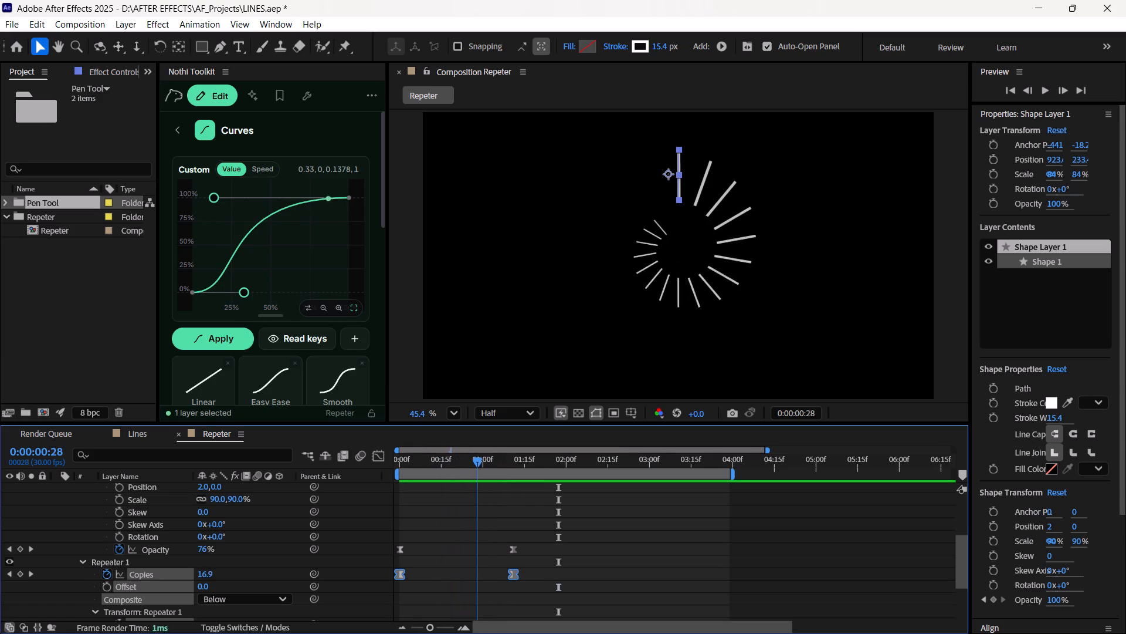
drag(476, 521, 211, 562)
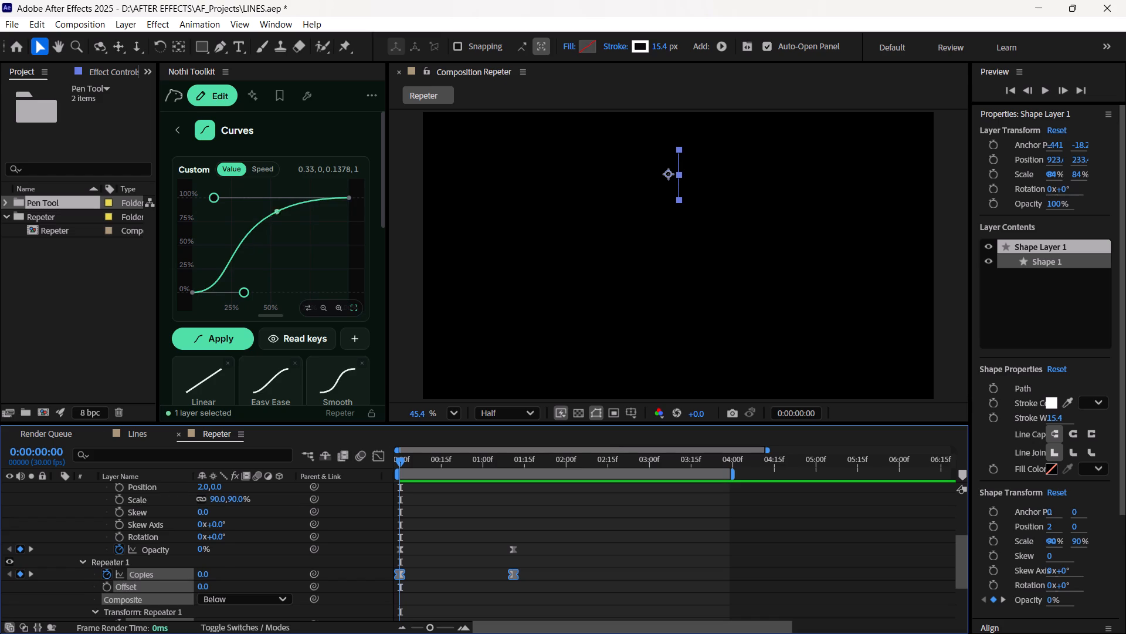
Add a Scale keyframe of 0% to Transform: Shape 1 at the first frame.
scroll(212, 537, up, 1)
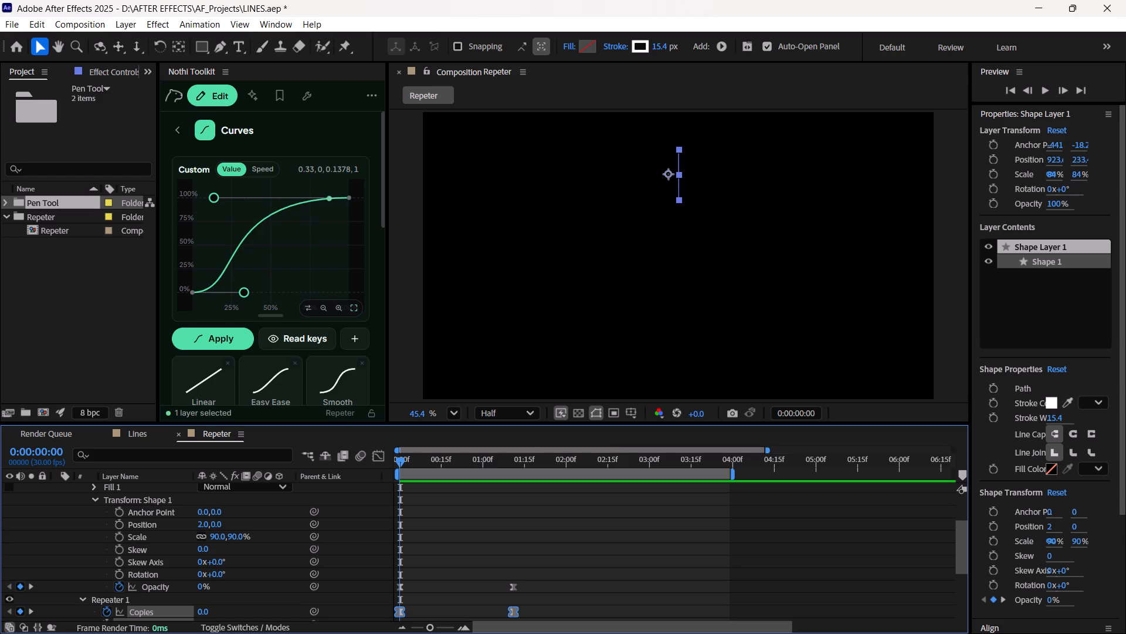
click(333, 550)
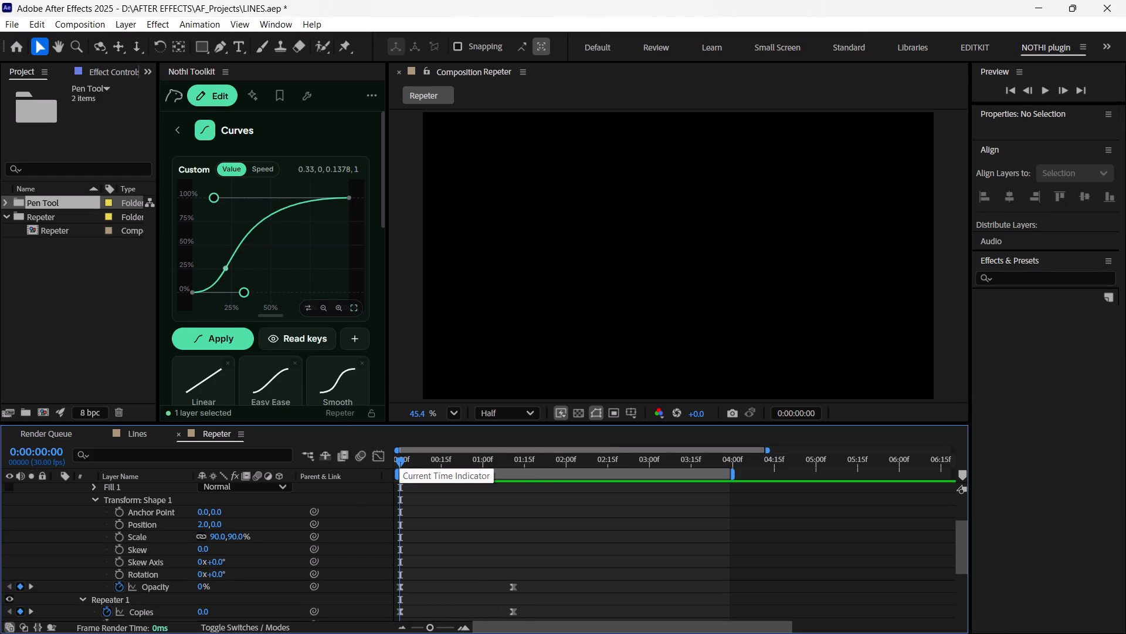
drag(399, 457, 374, 463)
click(117, 539)
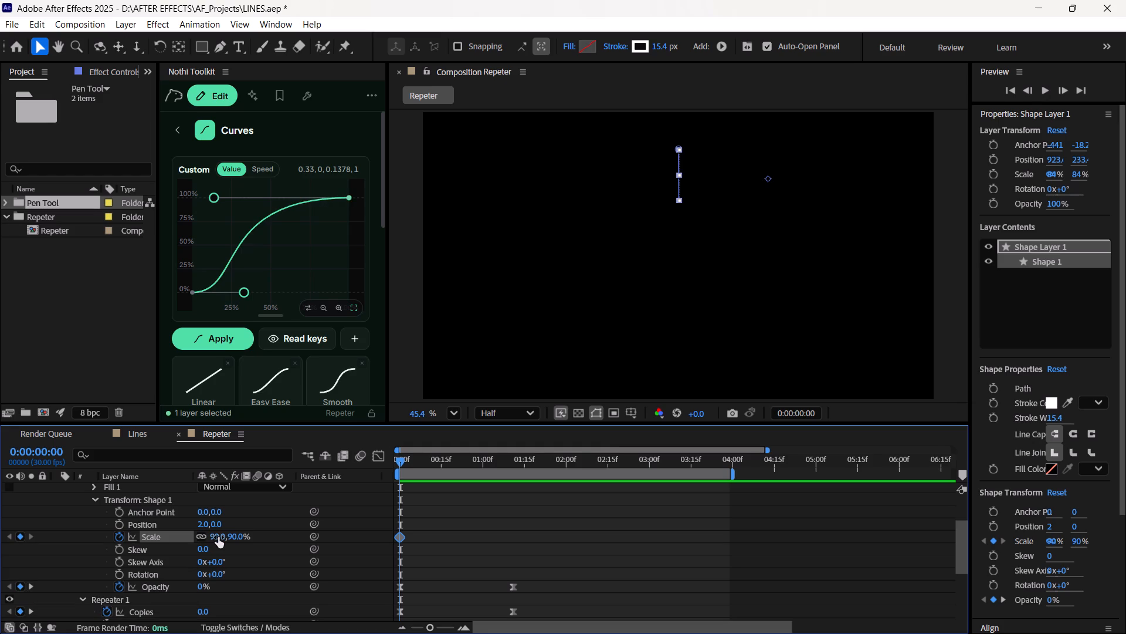
drag(218, 537, 114, 559)
key(ctrl+z)
click(214, 534)
key(BackSpace)
key(0)
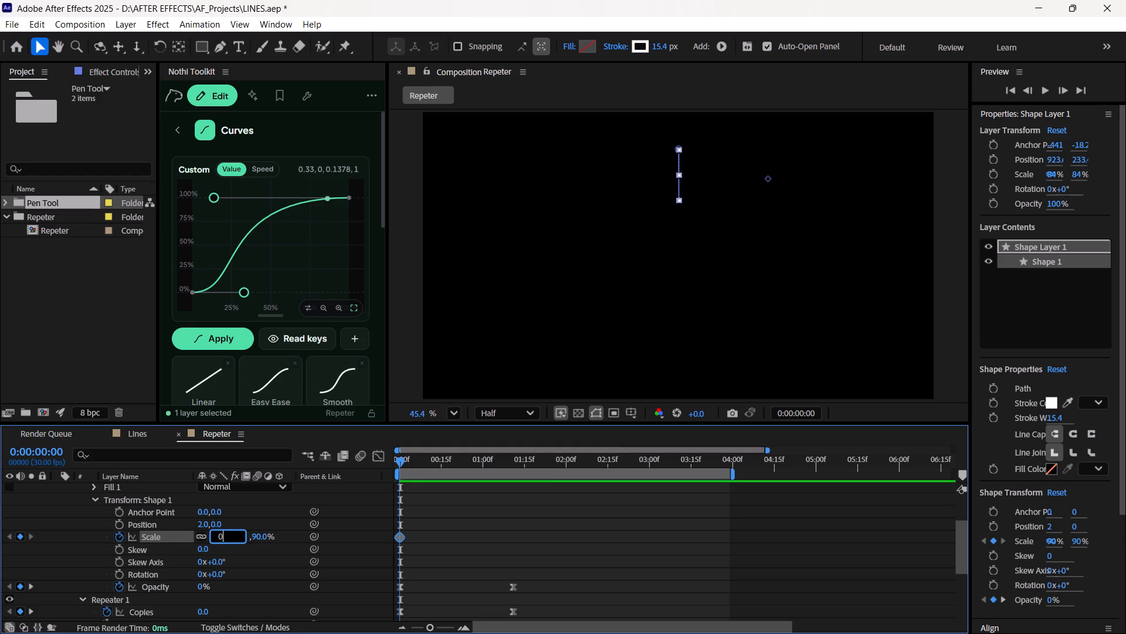
key(Return)
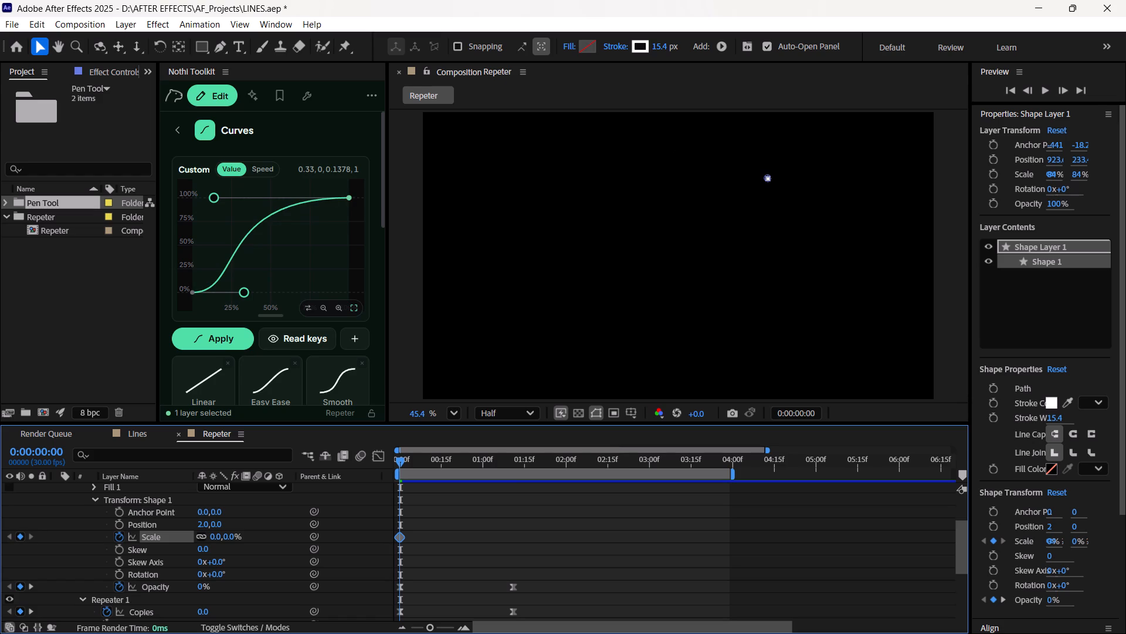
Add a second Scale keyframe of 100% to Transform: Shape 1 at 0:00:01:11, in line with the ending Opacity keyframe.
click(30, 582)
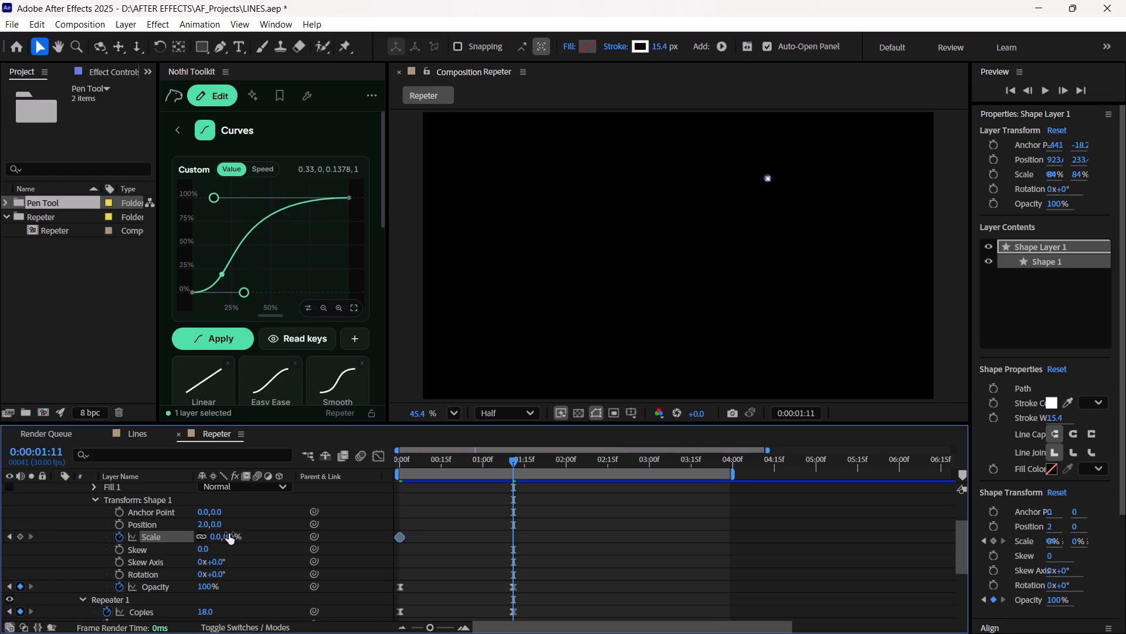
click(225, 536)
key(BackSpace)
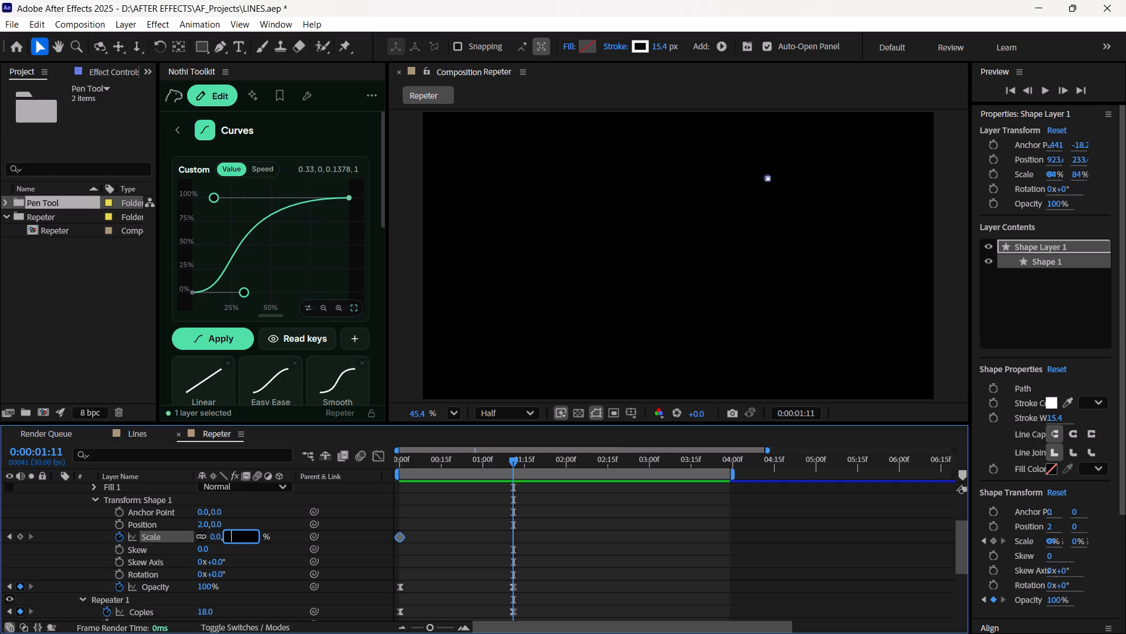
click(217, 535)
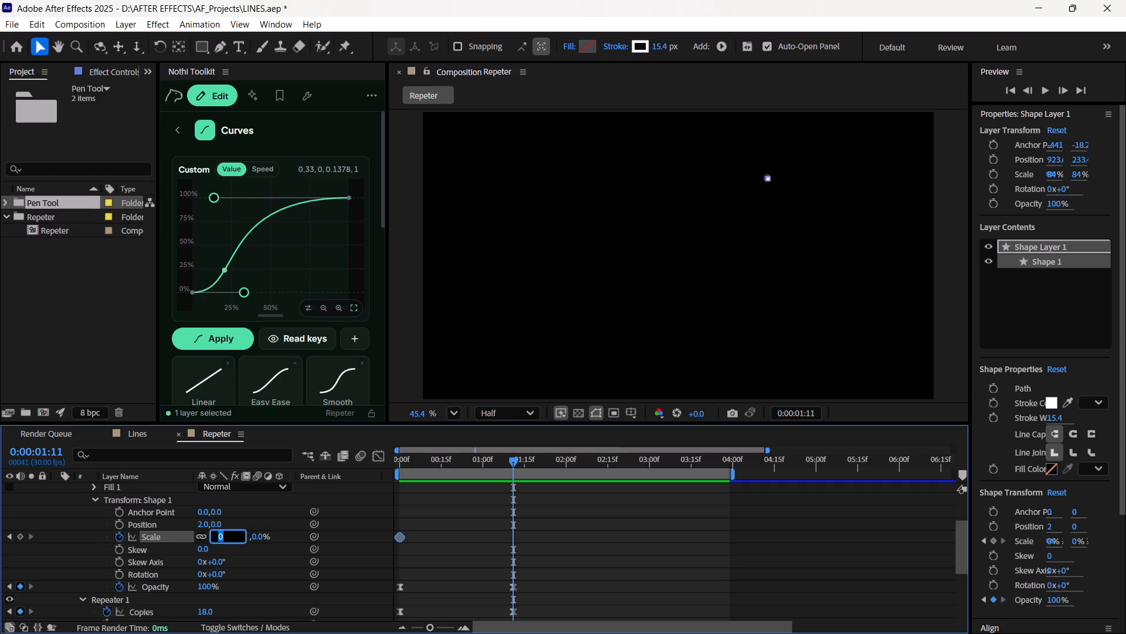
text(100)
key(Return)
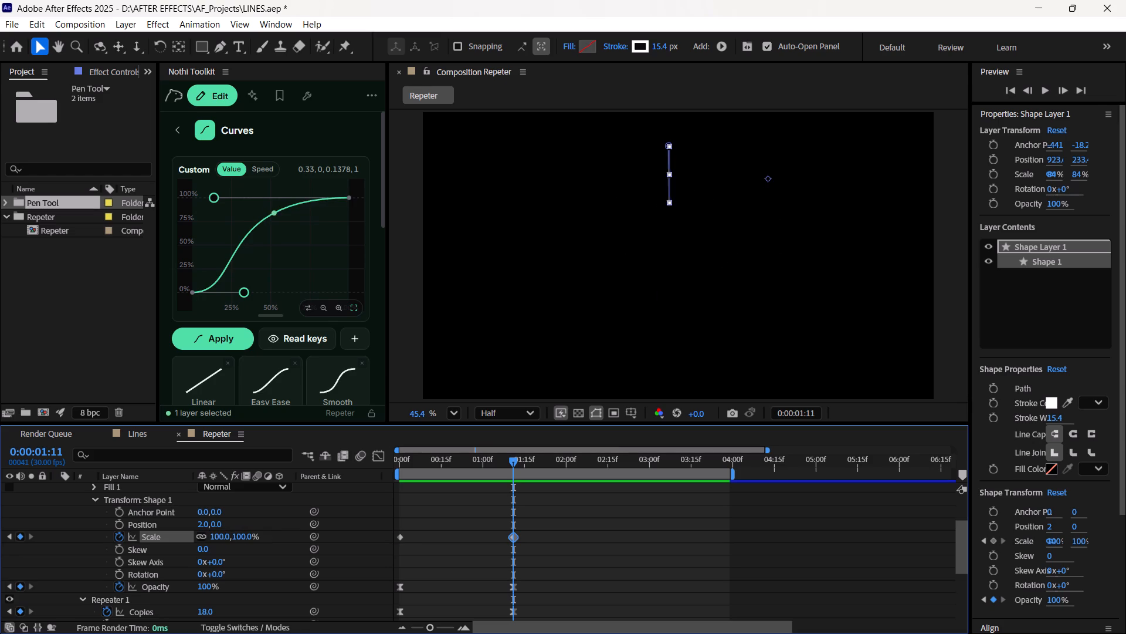
Scrub through the new scale-up between the first frame and 0:00:01:11, and play it back from the start.
drag(513, 461, 496, 467)
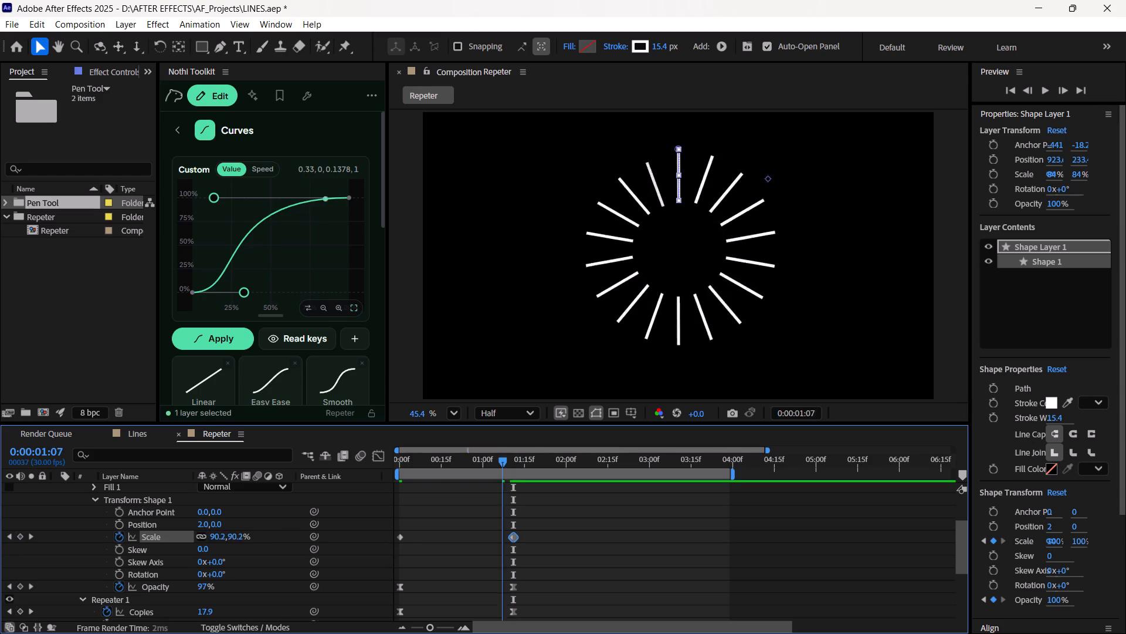
drag(496, 467, 469, 494)
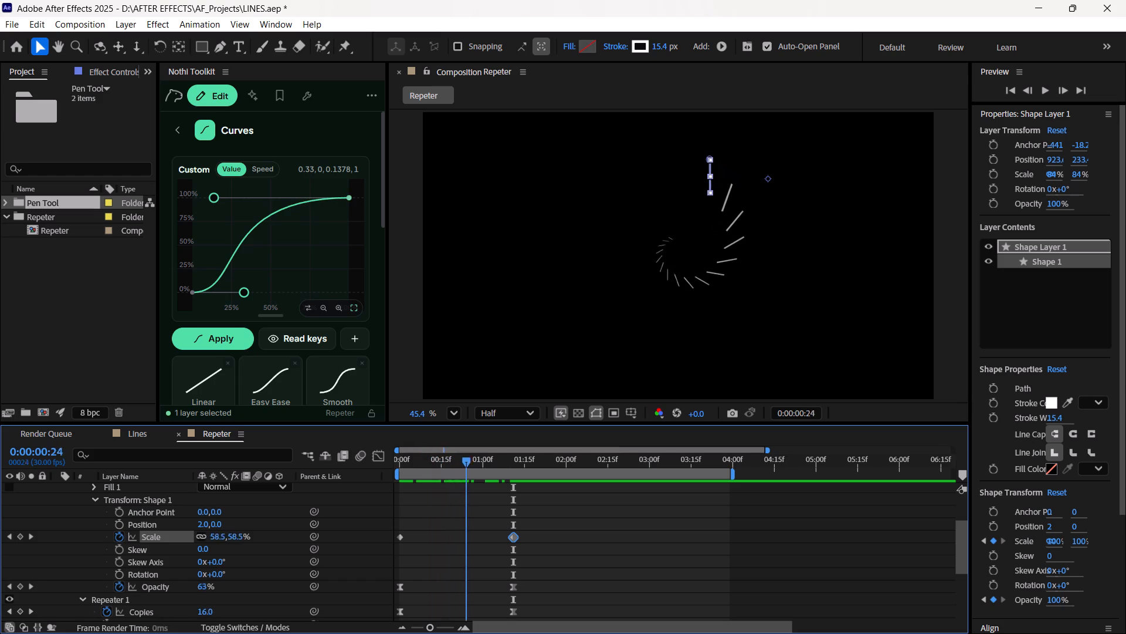
drag(469, 494, 503, 496)
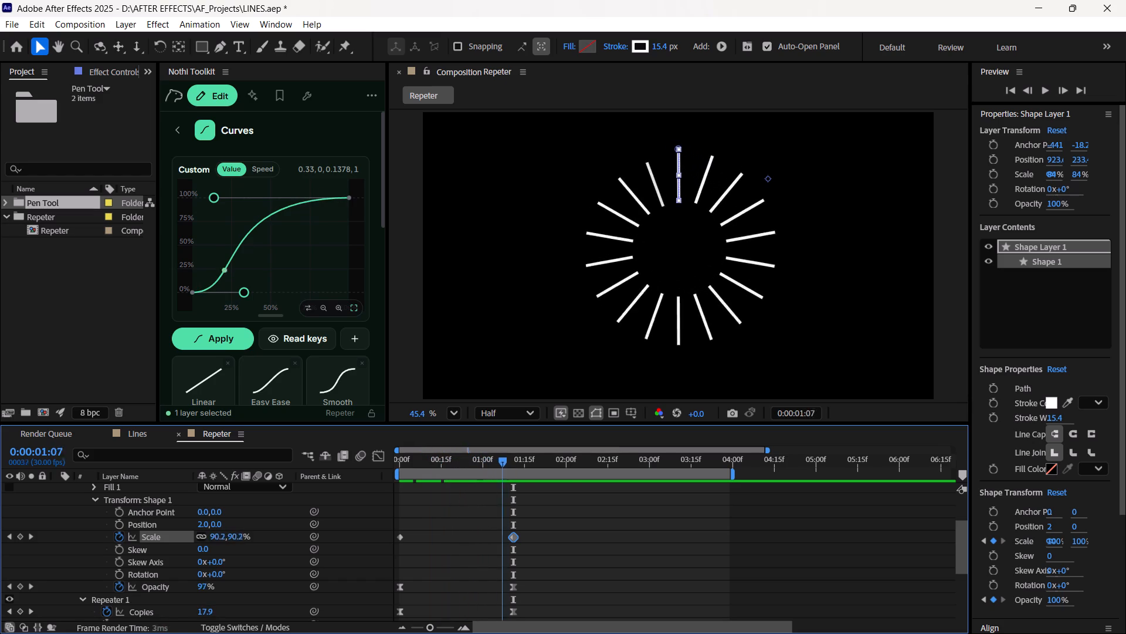
drag(503, 496, 303, 510)
key(space)
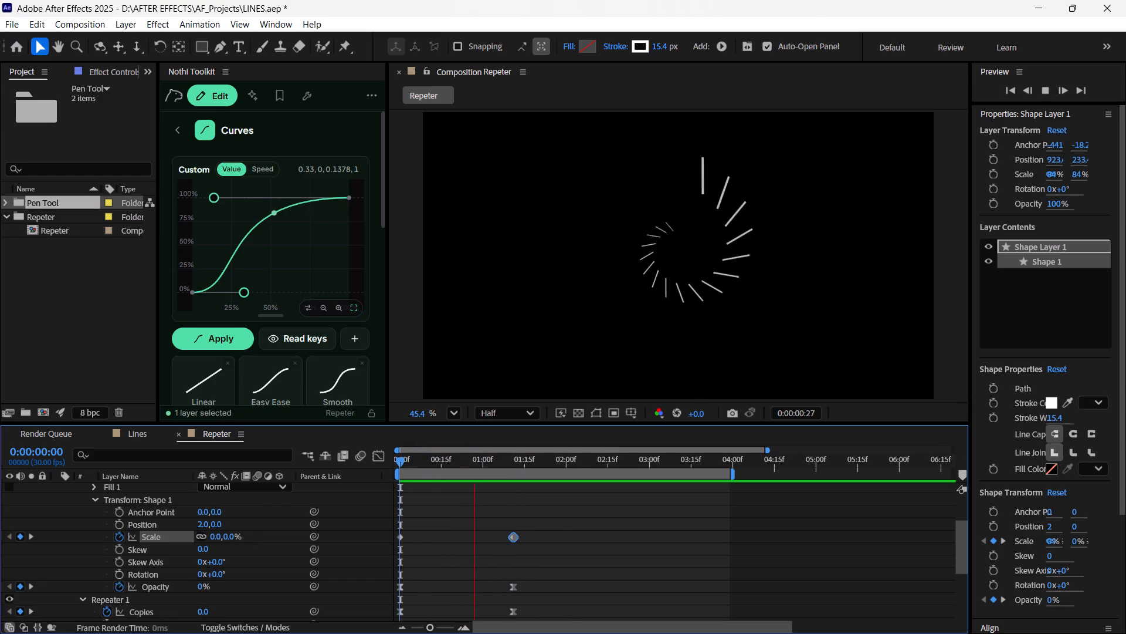
key(space)
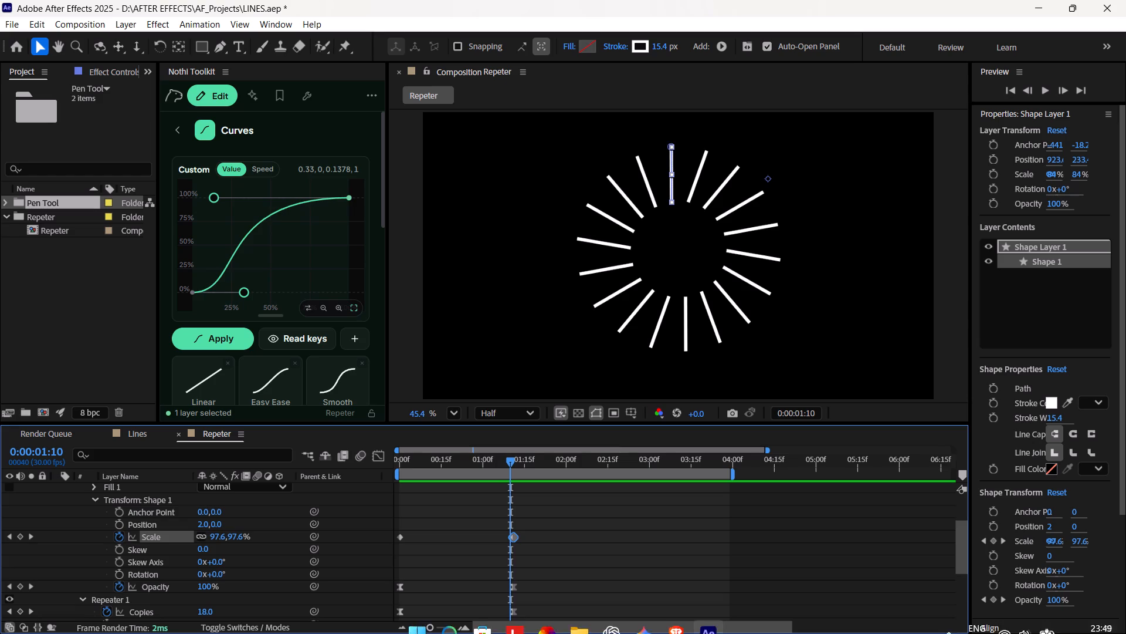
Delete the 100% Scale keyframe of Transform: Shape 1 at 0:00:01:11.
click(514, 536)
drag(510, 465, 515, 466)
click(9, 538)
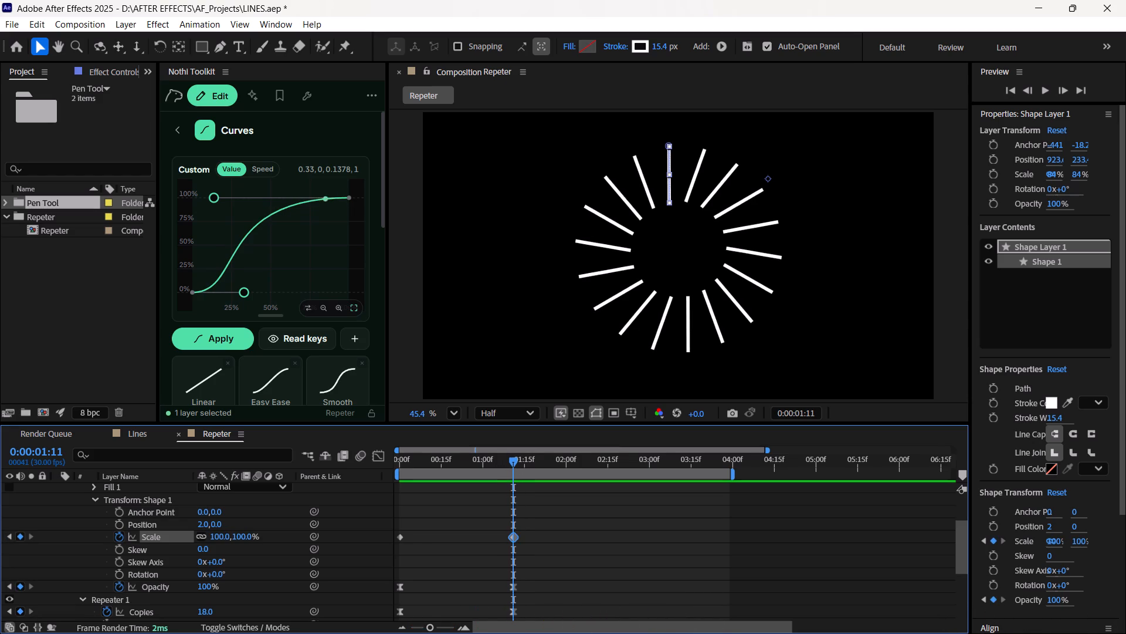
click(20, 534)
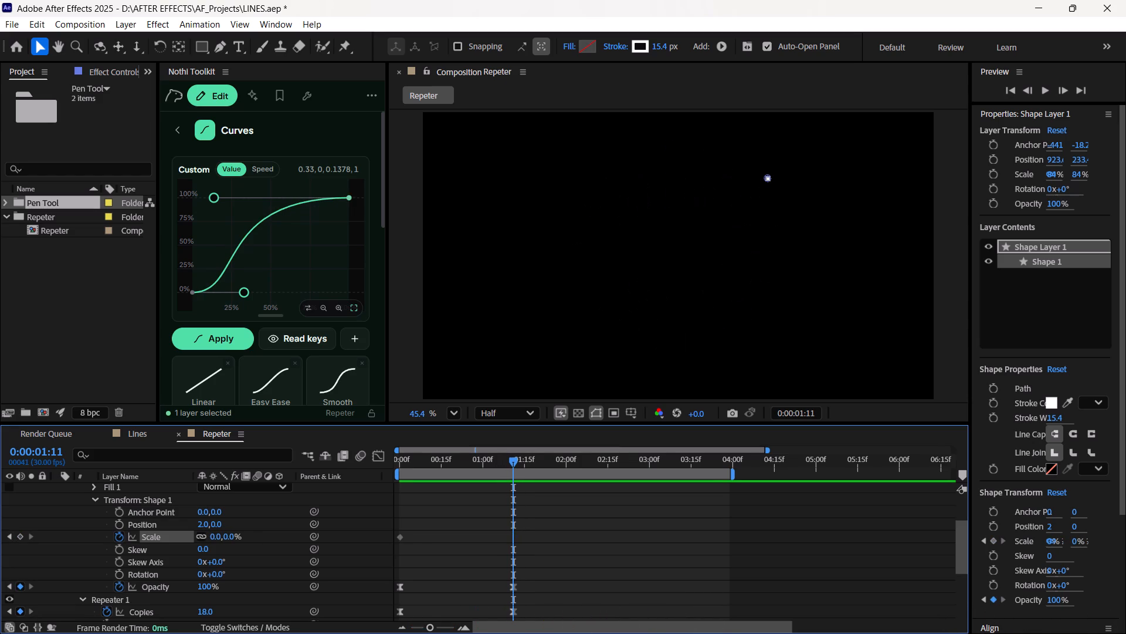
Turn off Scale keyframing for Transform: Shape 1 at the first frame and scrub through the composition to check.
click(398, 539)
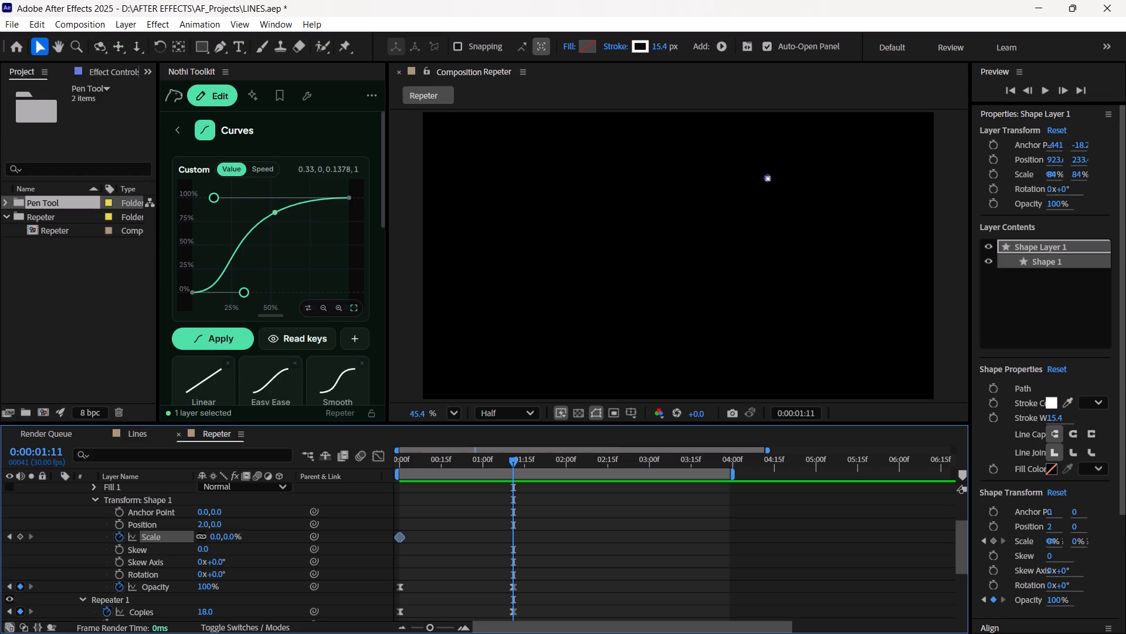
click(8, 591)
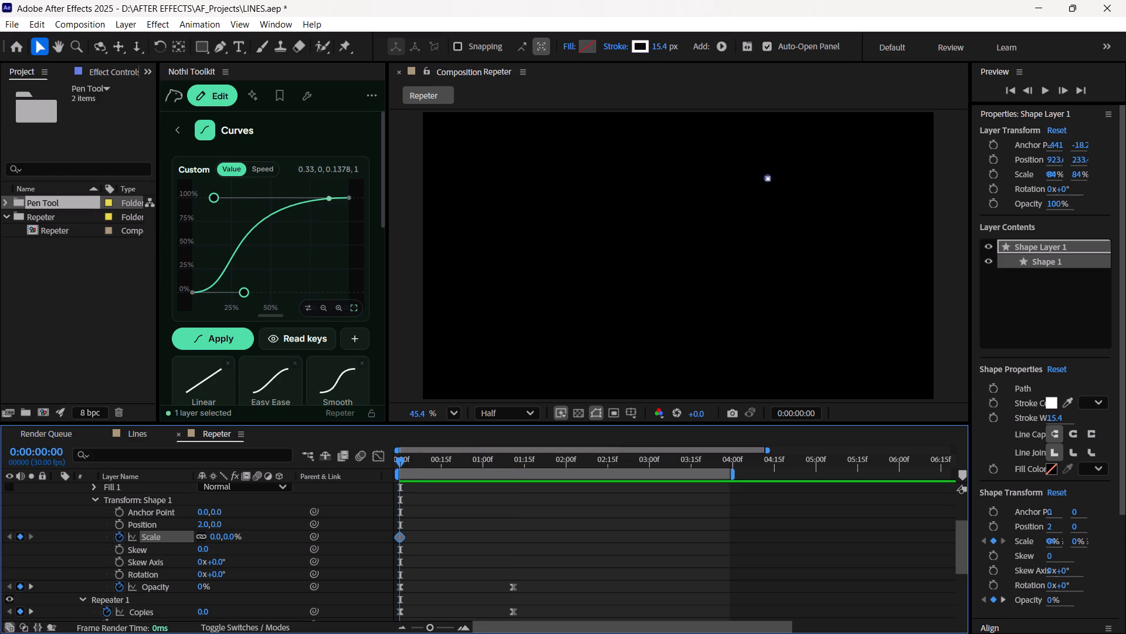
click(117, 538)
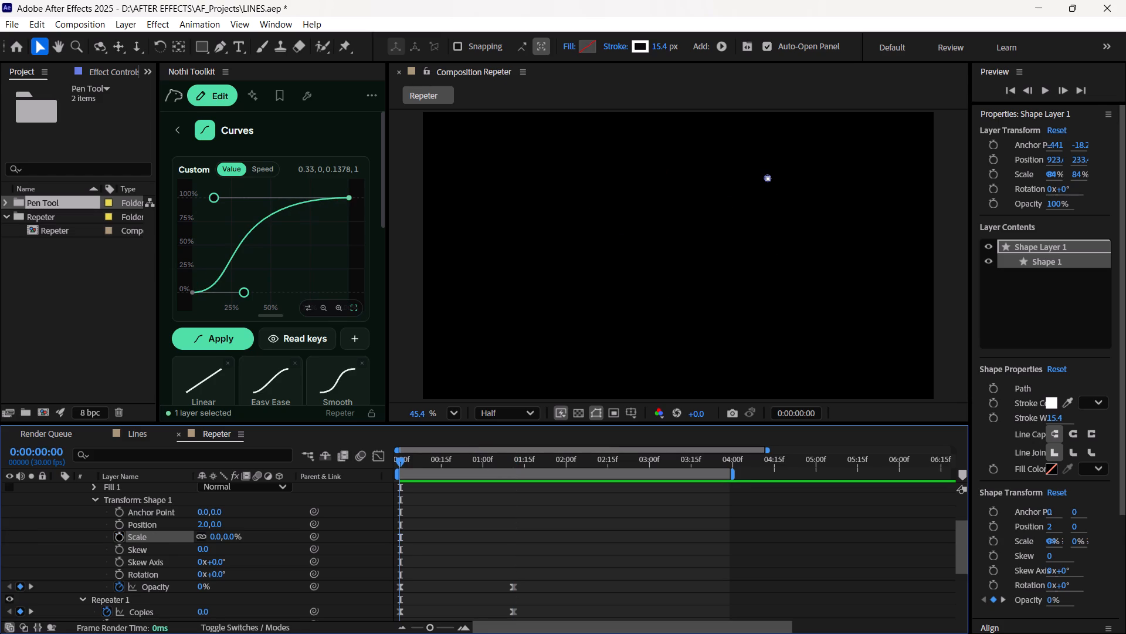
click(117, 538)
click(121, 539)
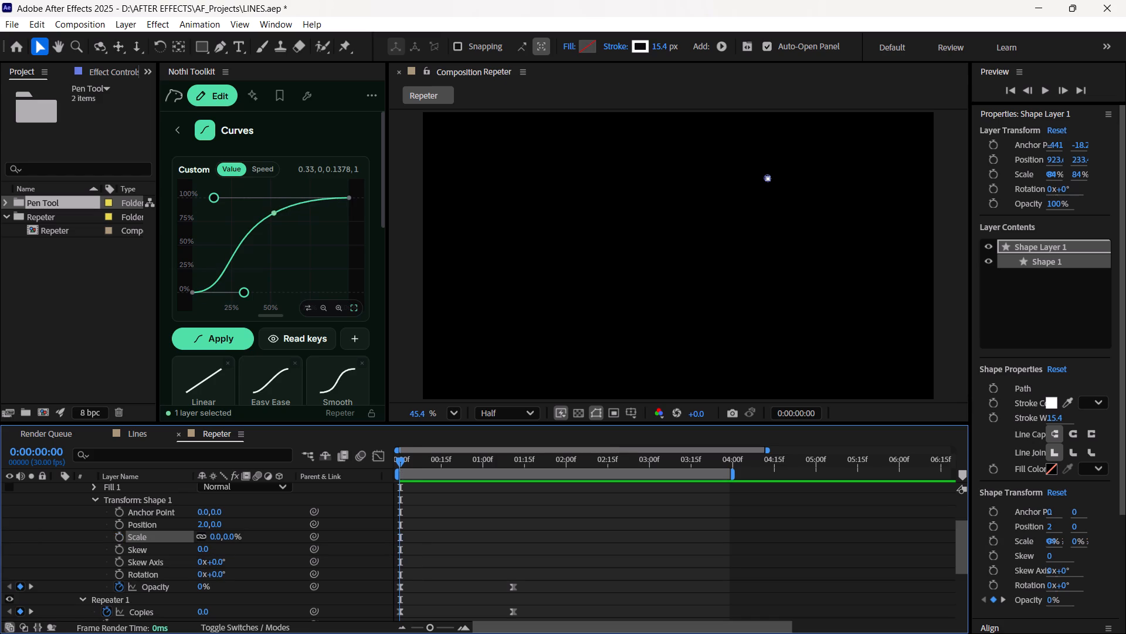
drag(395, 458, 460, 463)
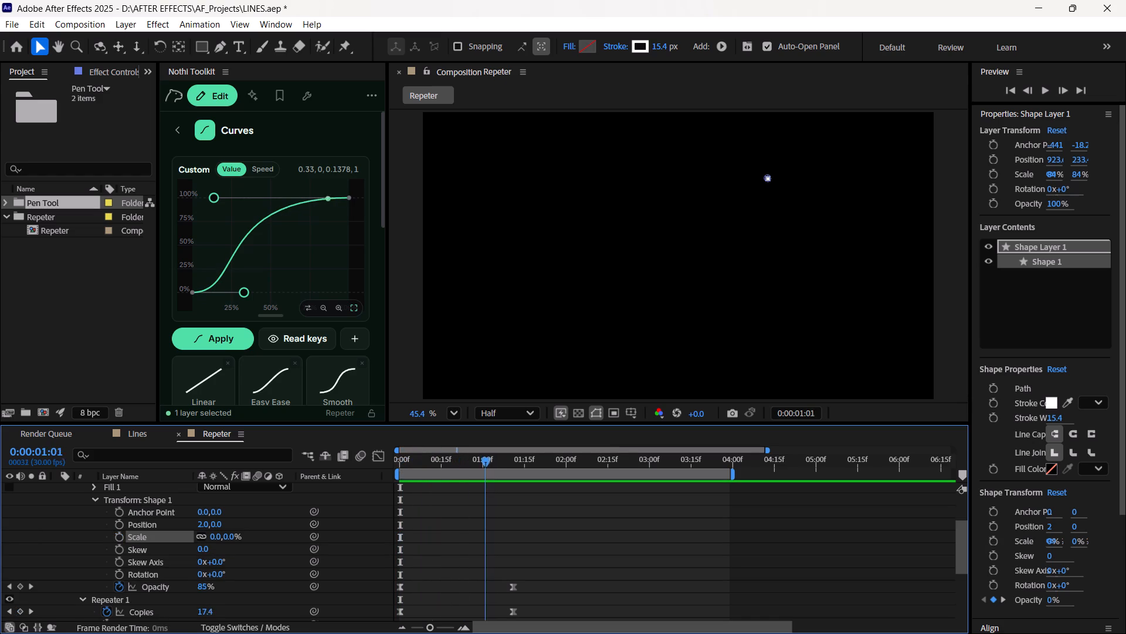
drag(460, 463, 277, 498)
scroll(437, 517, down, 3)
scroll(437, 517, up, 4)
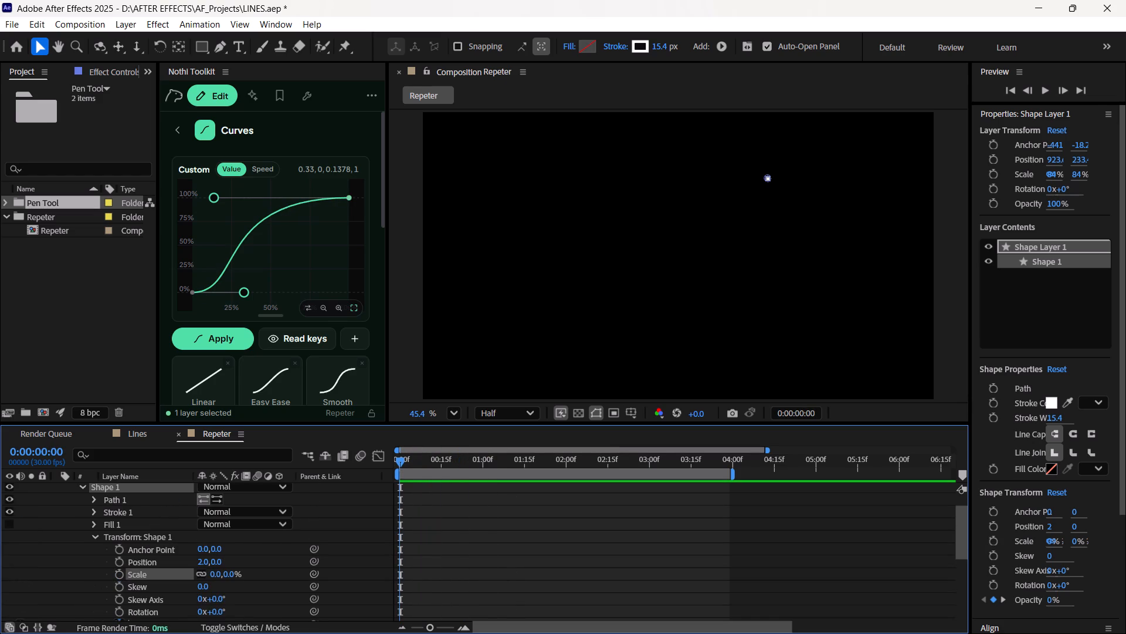
Undo the Scale edits on Transform: Shape 1 back to its original 90% value without keyframes.
key(ctrl+z)
key(ctrl+z)
key(ctrl+z)
key(ctrl+z)
key(ctrl+z)
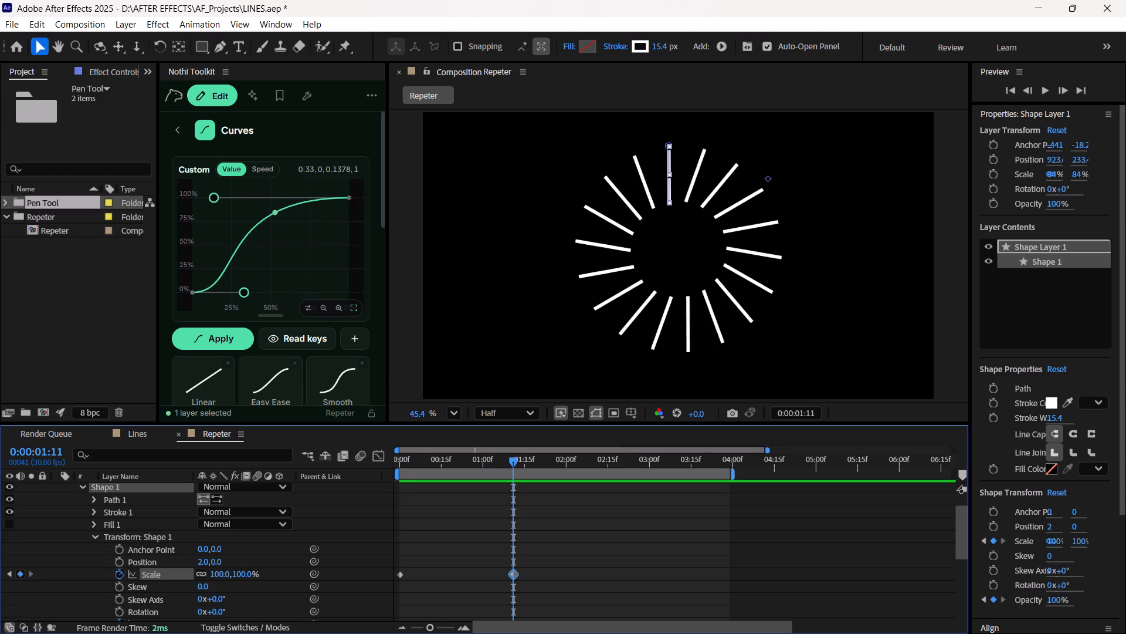
key(ctrl+z)
key(ctrl+z)
key(ctrl+z)
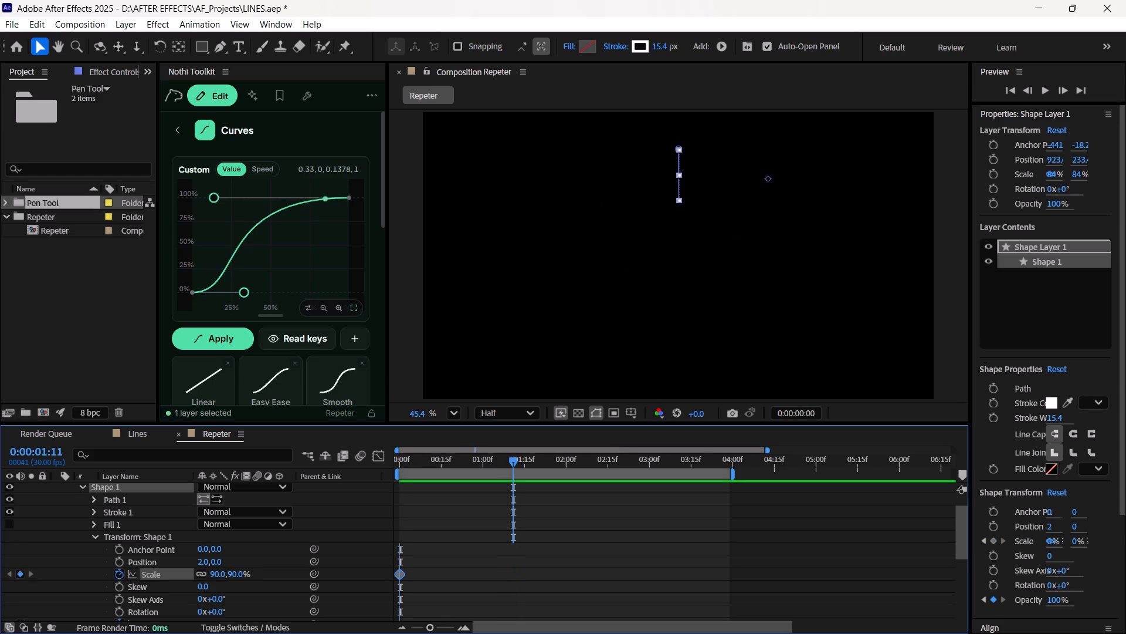
key(ctrl+z)
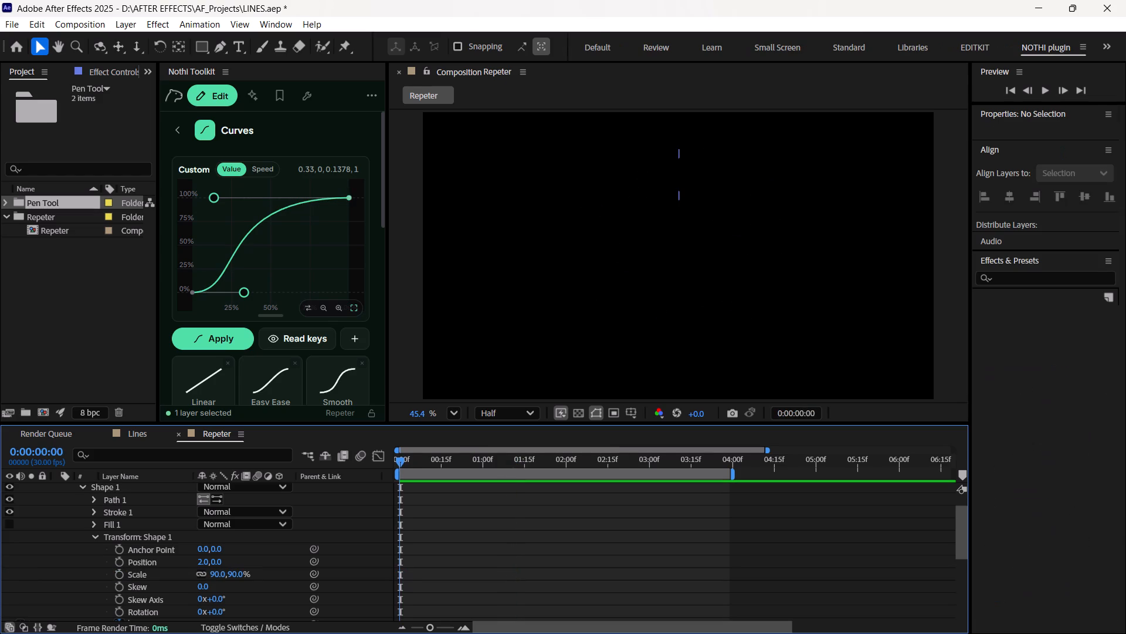
Preview the radial line animation from the first frame and return to the start.
key(space)
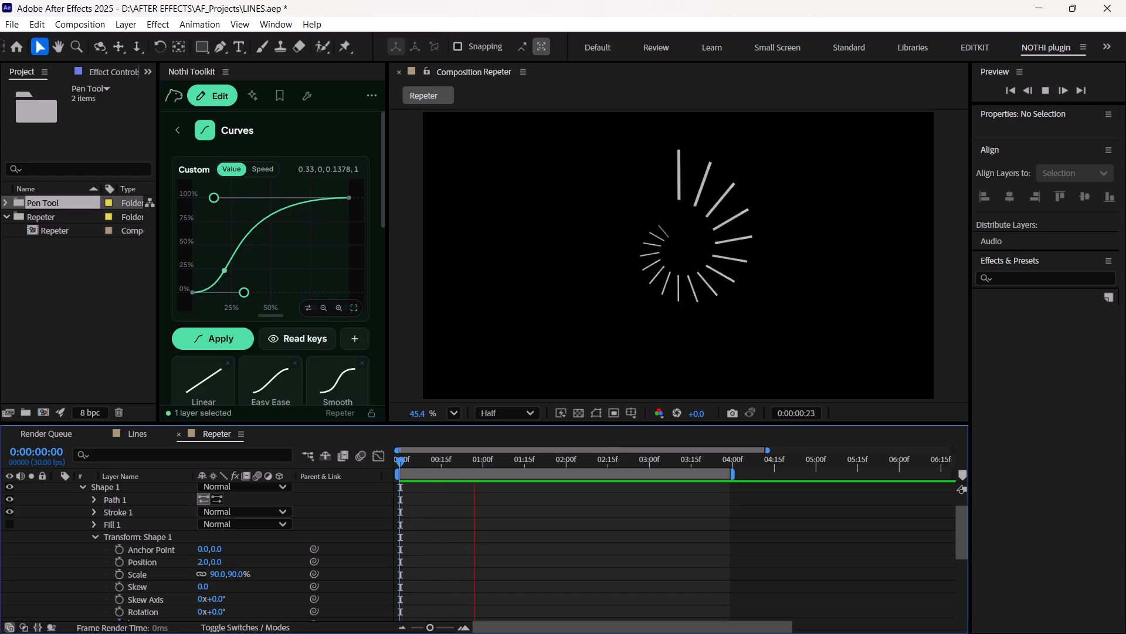
key(space)
drag(521, 464, 523, 464)
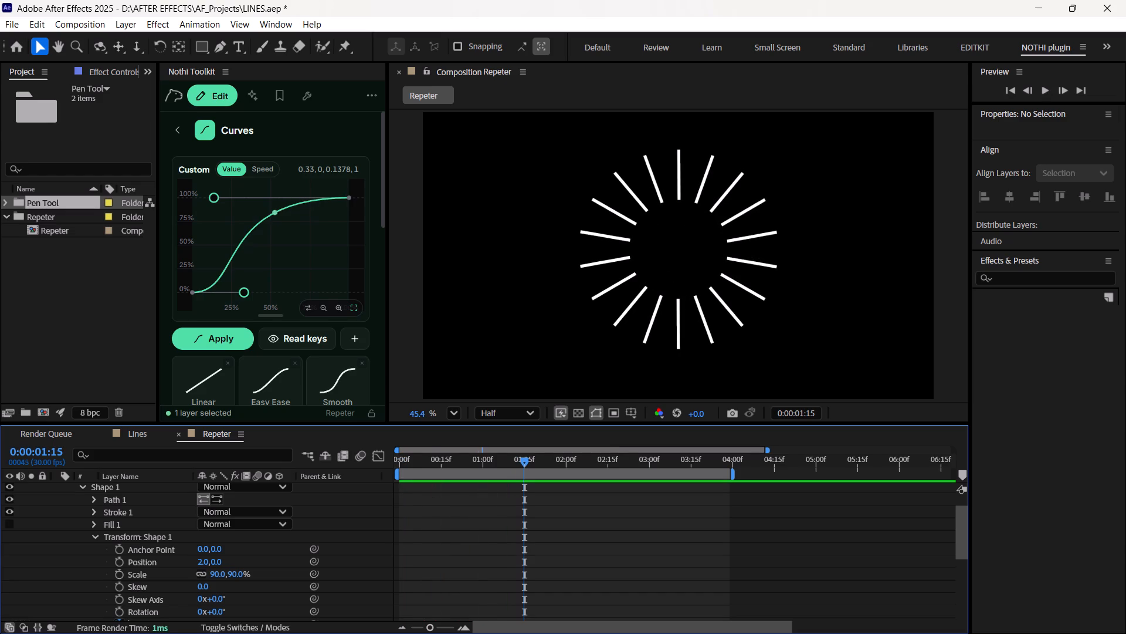
drag(523, 464, 313, 520)
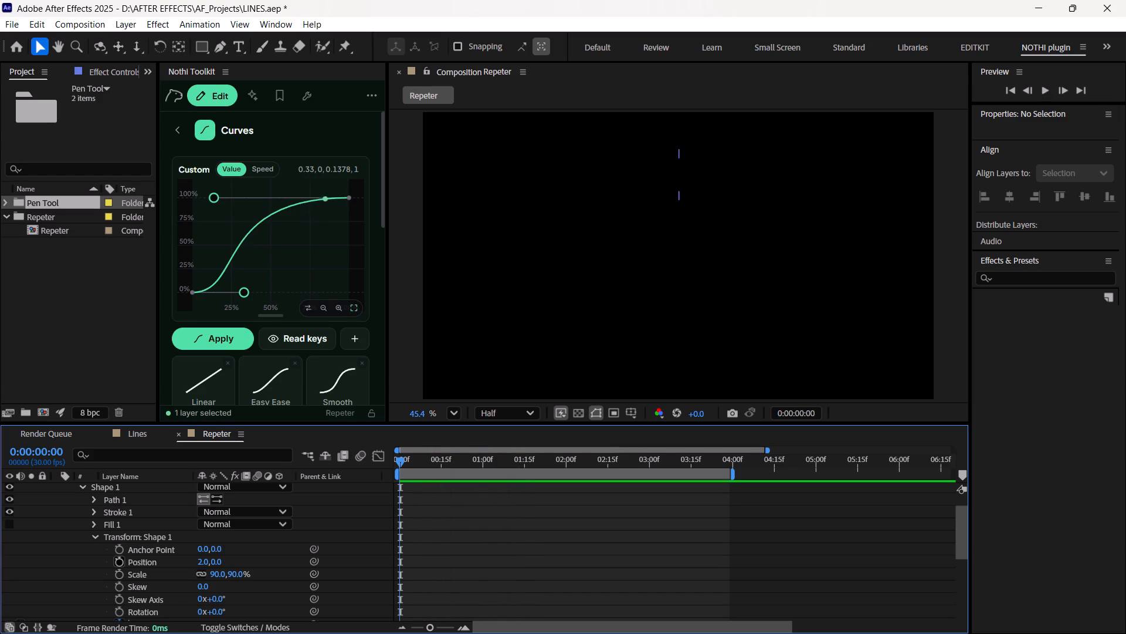
Add a Scale keyframe to Transform: Shape 1 at the first frame, keeping its current value.
scroll(120, 575, down, 1)
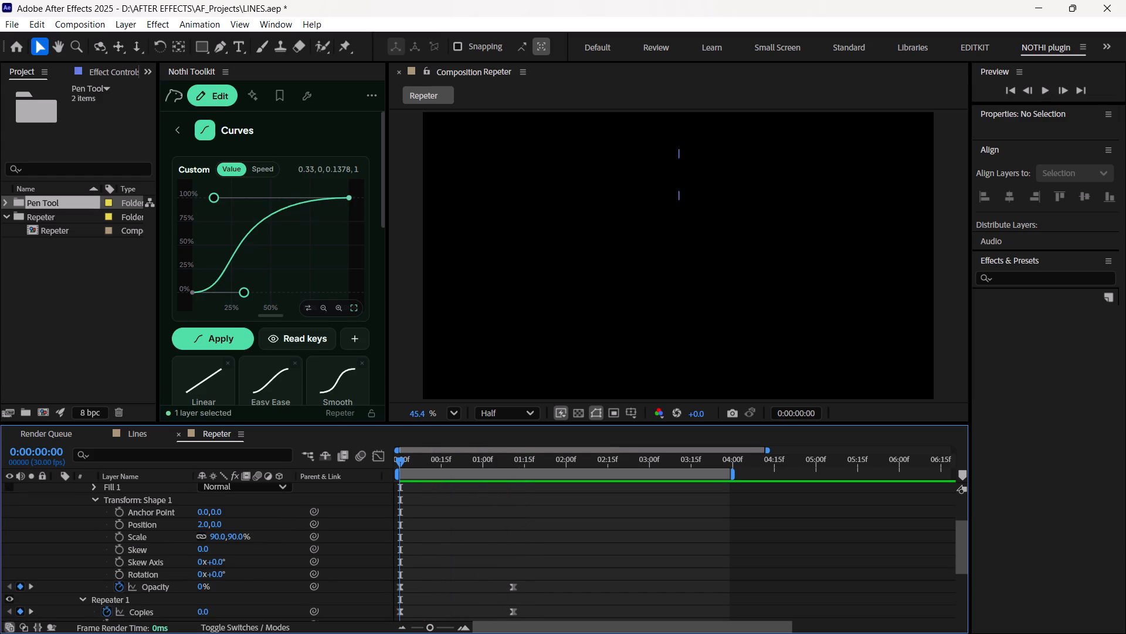
click(116, 535)
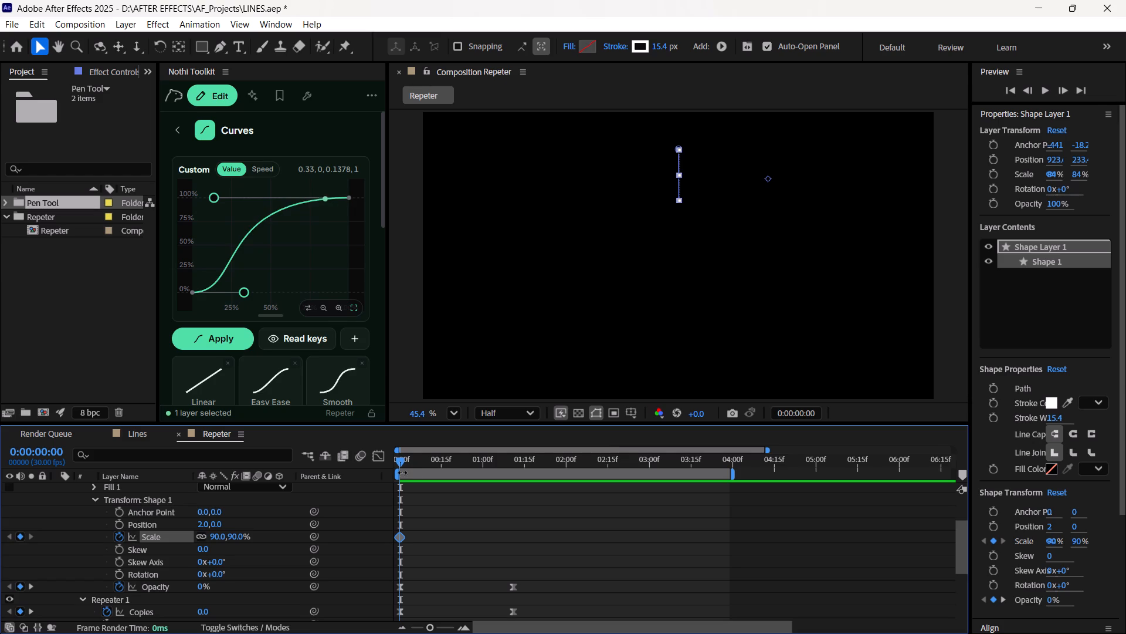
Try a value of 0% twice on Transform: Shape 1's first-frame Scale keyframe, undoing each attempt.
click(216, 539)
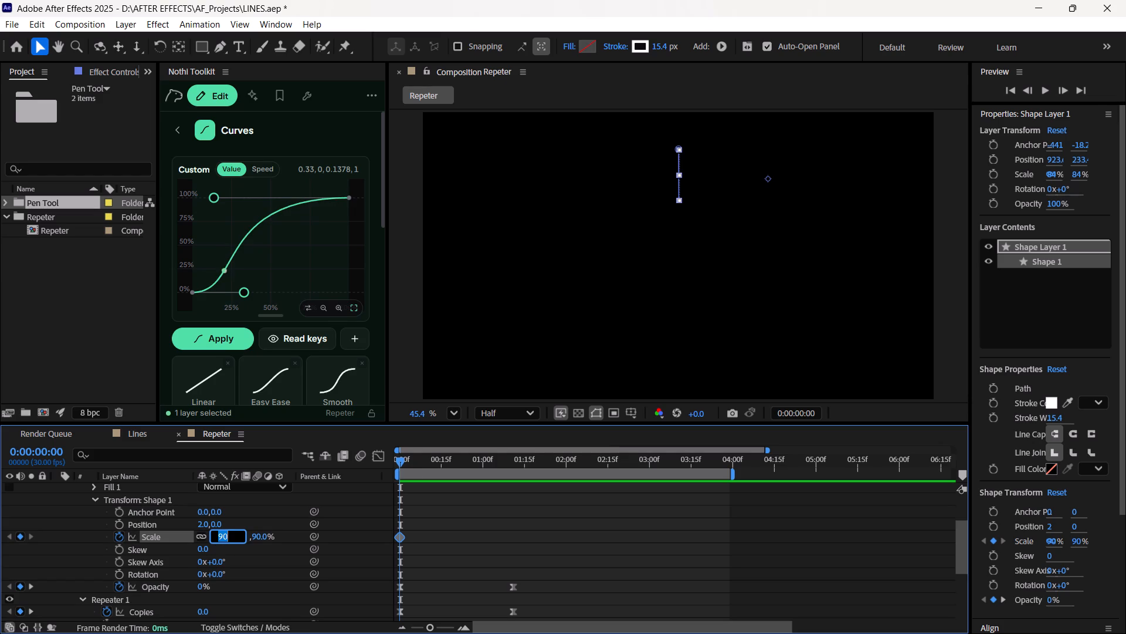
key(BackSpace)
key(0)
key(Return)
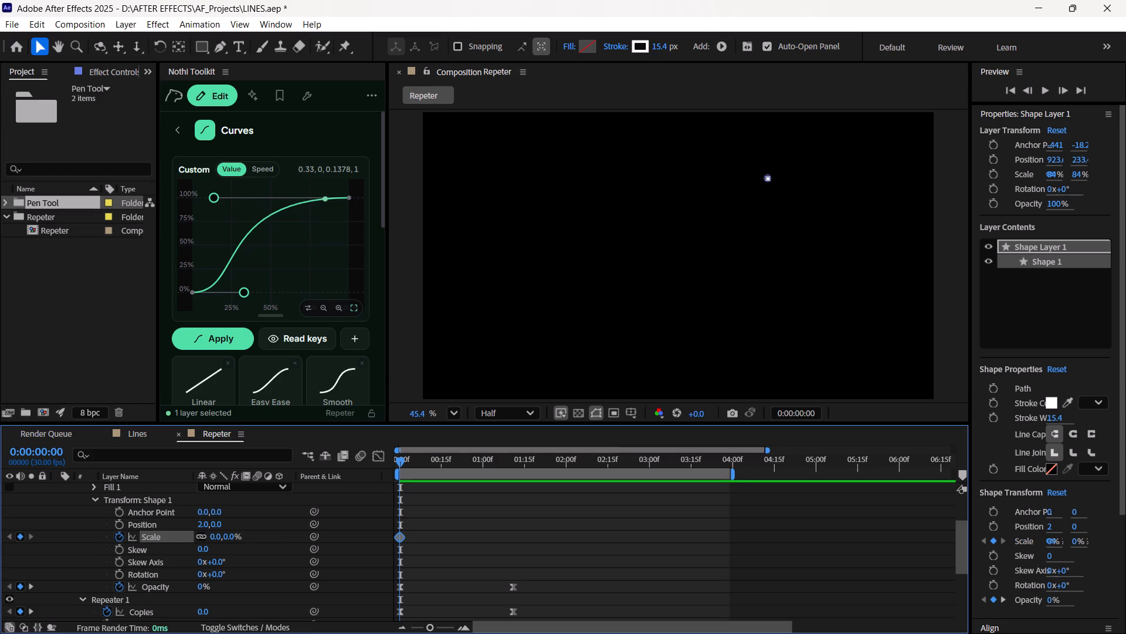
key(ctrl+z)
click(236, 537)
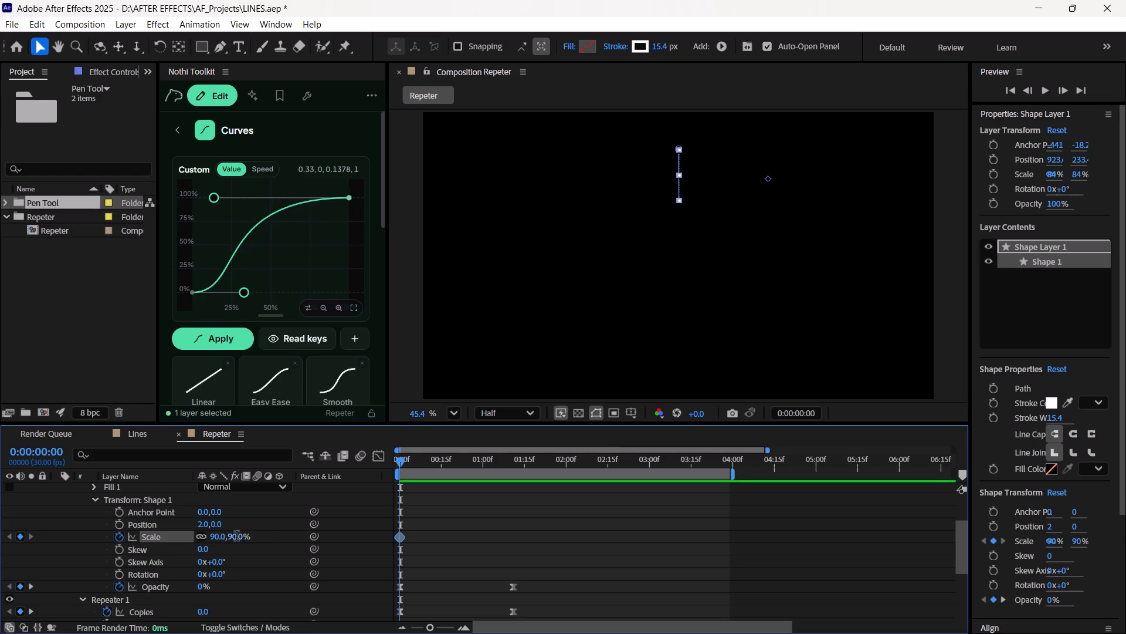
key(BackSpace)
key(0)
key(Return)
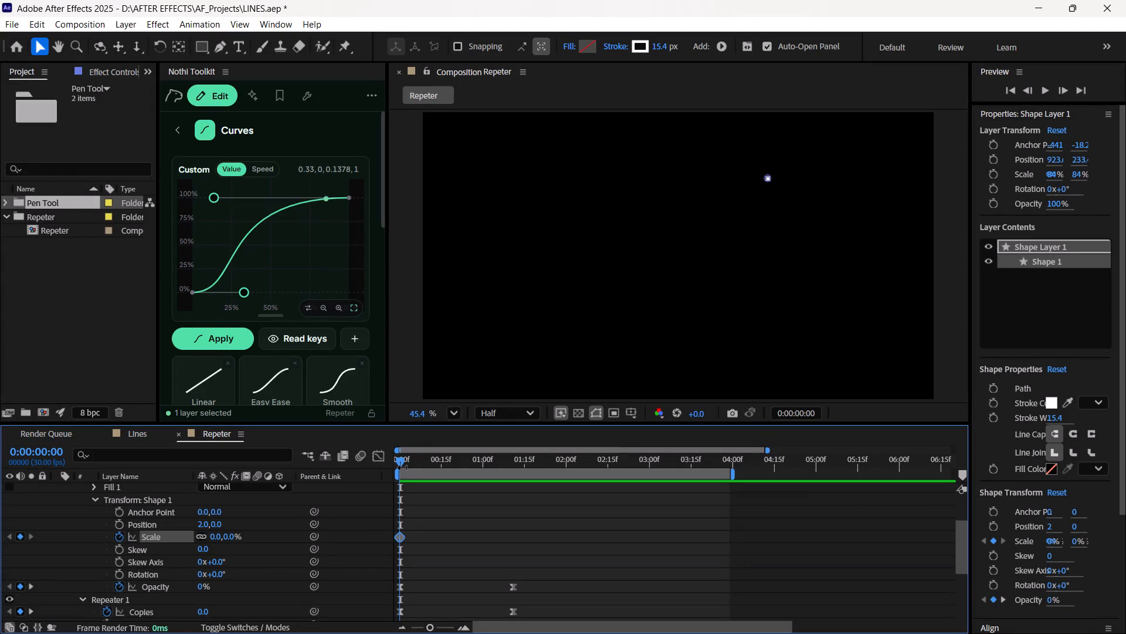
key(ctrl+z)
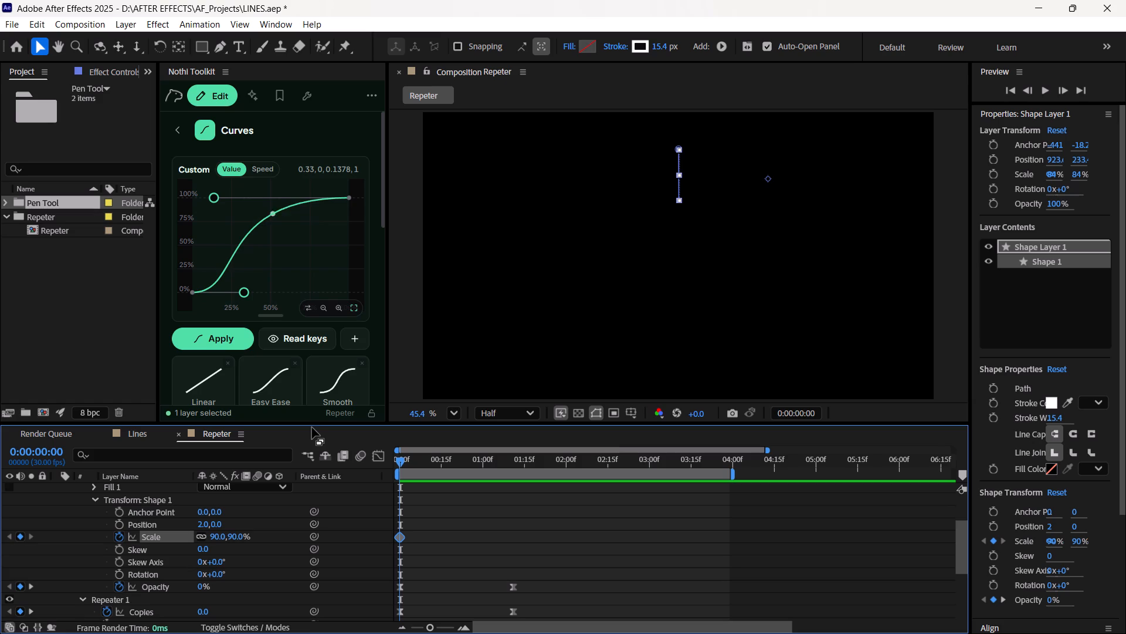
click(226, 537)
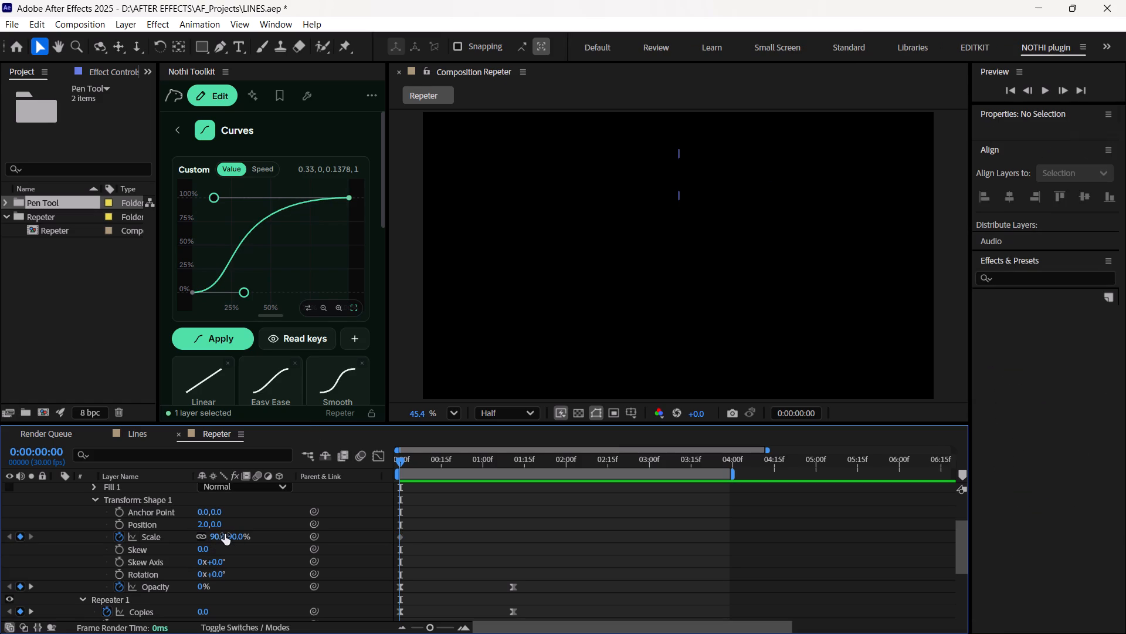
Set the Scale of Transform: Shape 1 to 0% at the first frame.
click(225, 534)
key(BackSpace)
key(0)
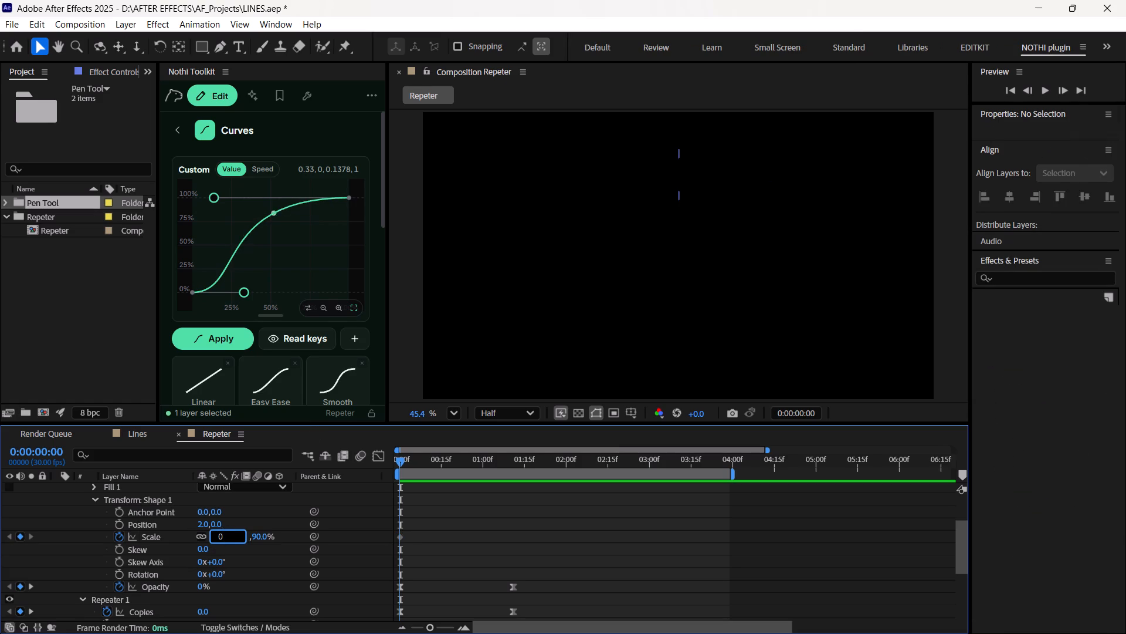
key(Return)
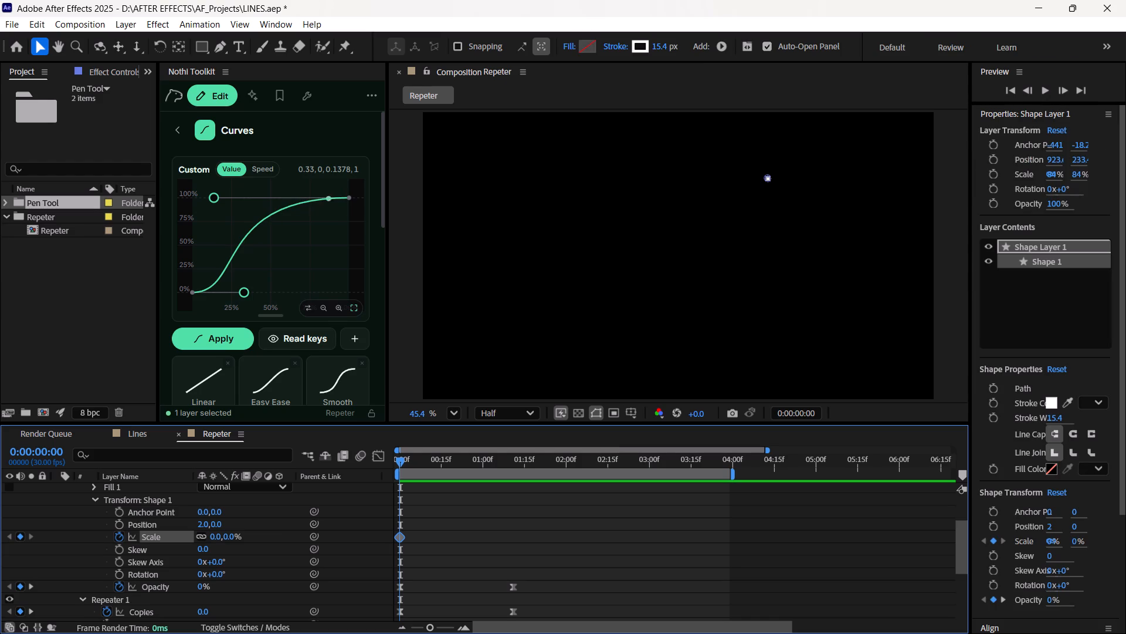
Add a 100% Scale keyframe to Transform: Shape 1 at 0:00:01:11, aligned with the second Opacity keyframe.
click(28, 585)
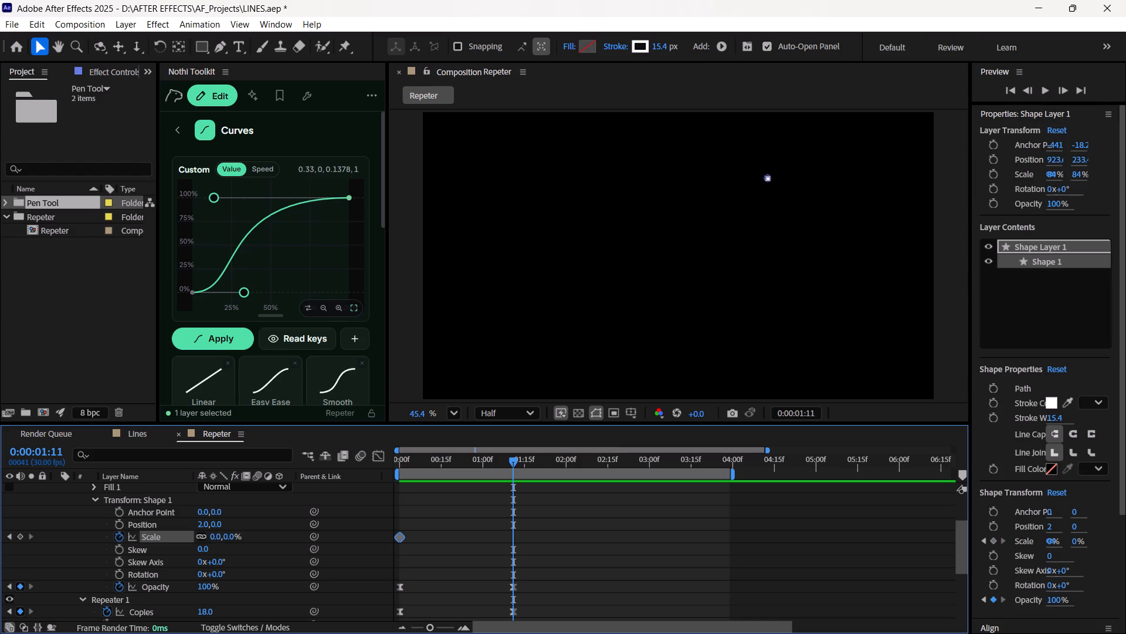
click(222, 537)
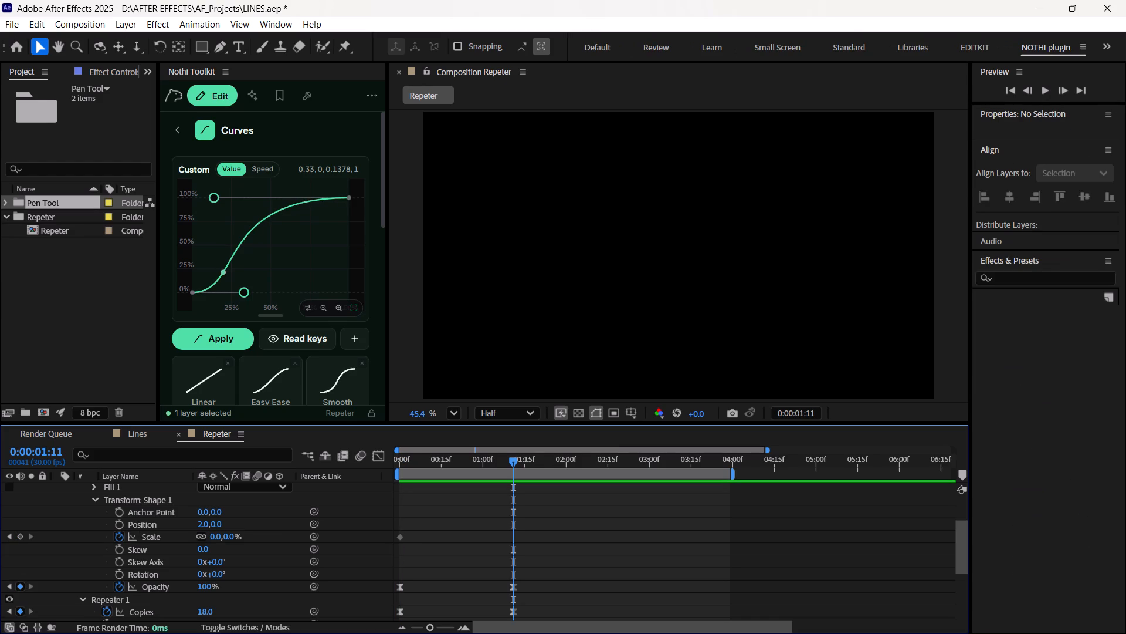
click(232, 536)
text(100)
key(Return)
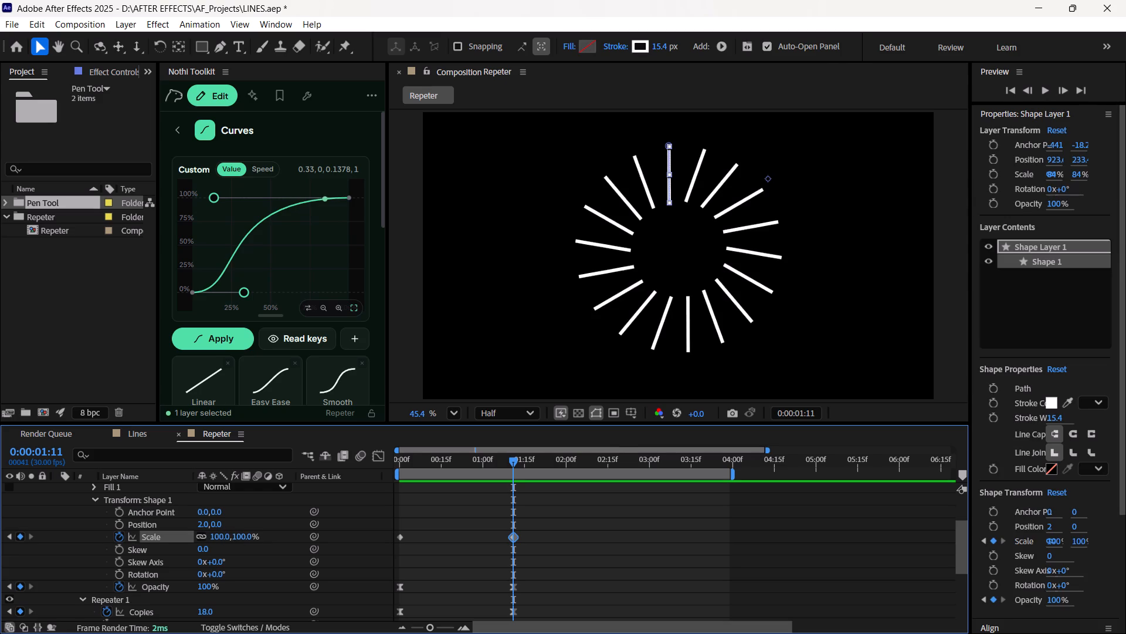
Scrub back and forth between the two Scale keyframes to examine how the radial lines grow.
drag(515, 462, 470, 481)
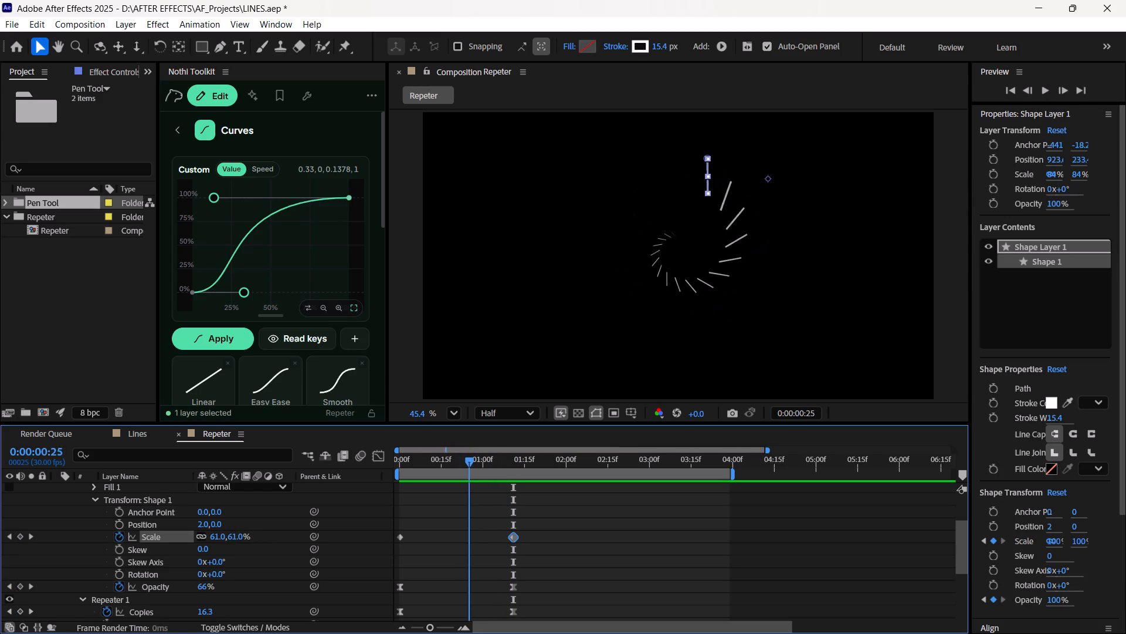
drag(470, 481, 453, 497)
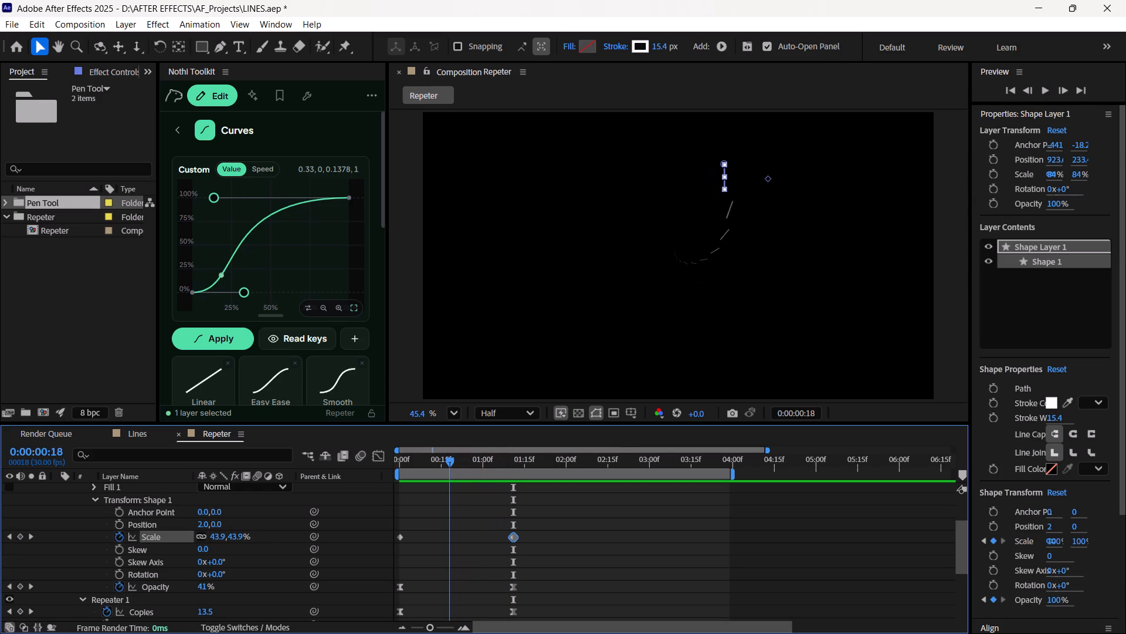
drag(453, 497, 371, 524)
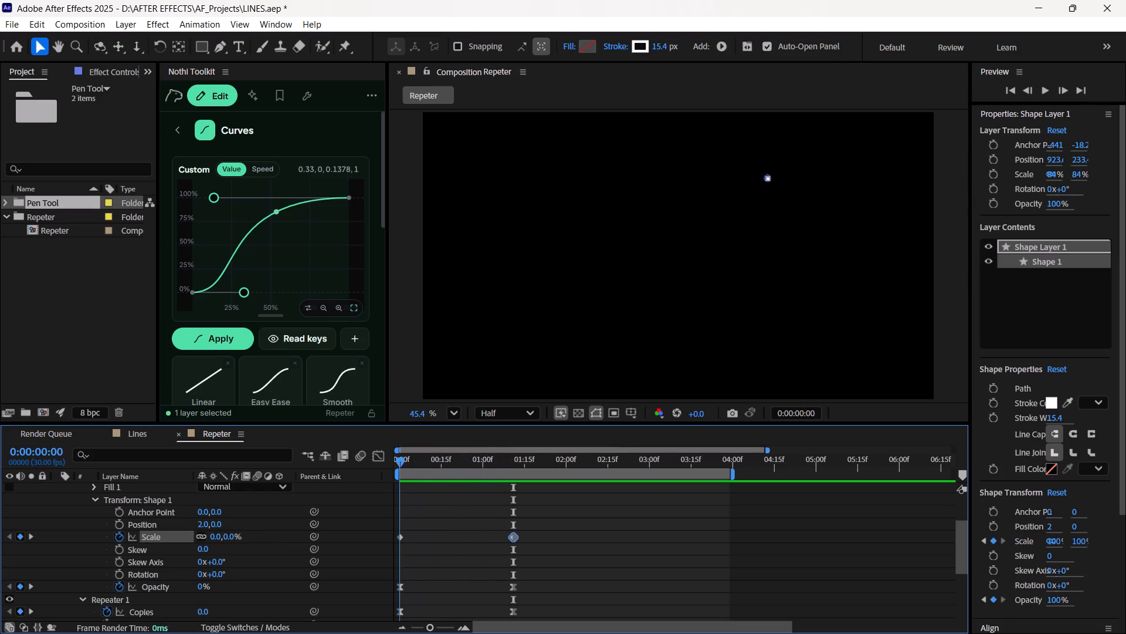
drag(371, 524, 477, 504)
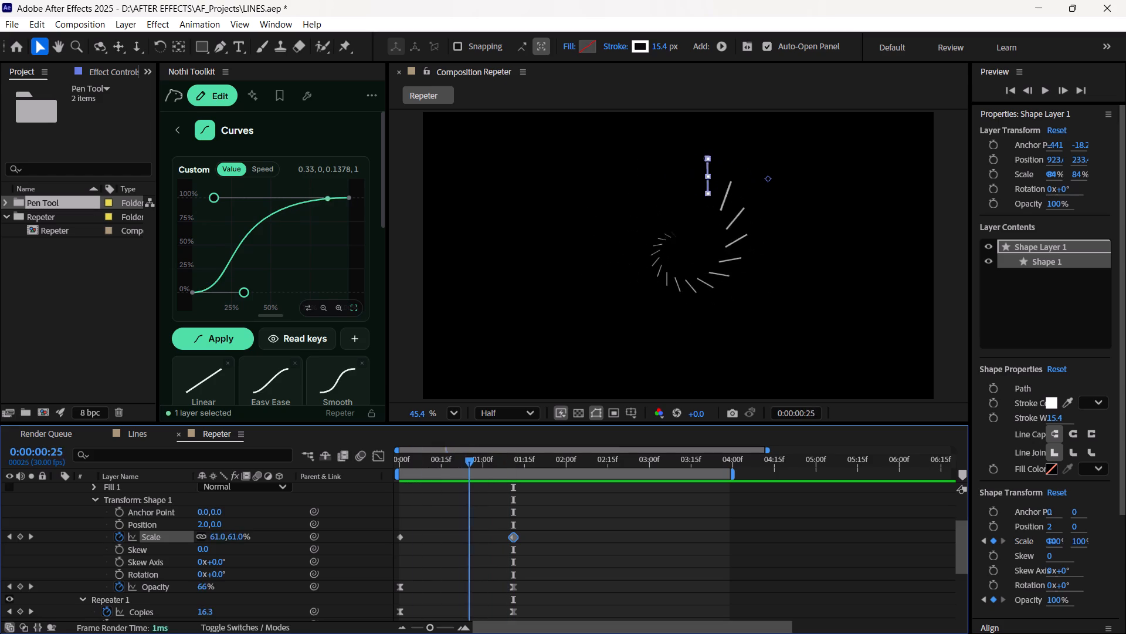
drag(477, 504, 442, 509)
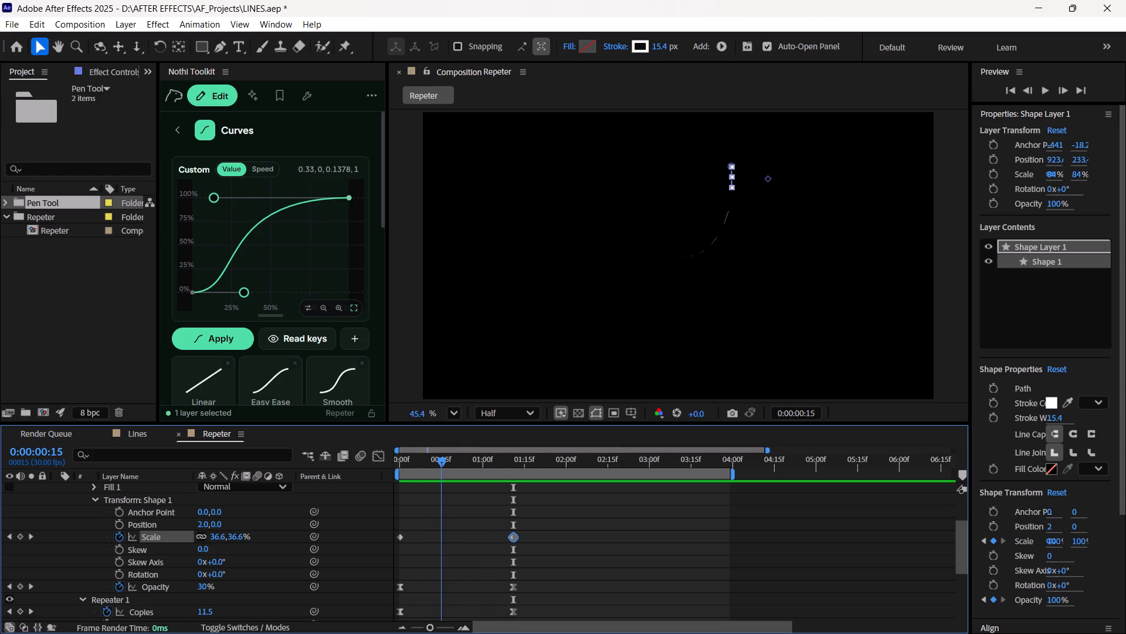
drag(442, 509, 483, 498)
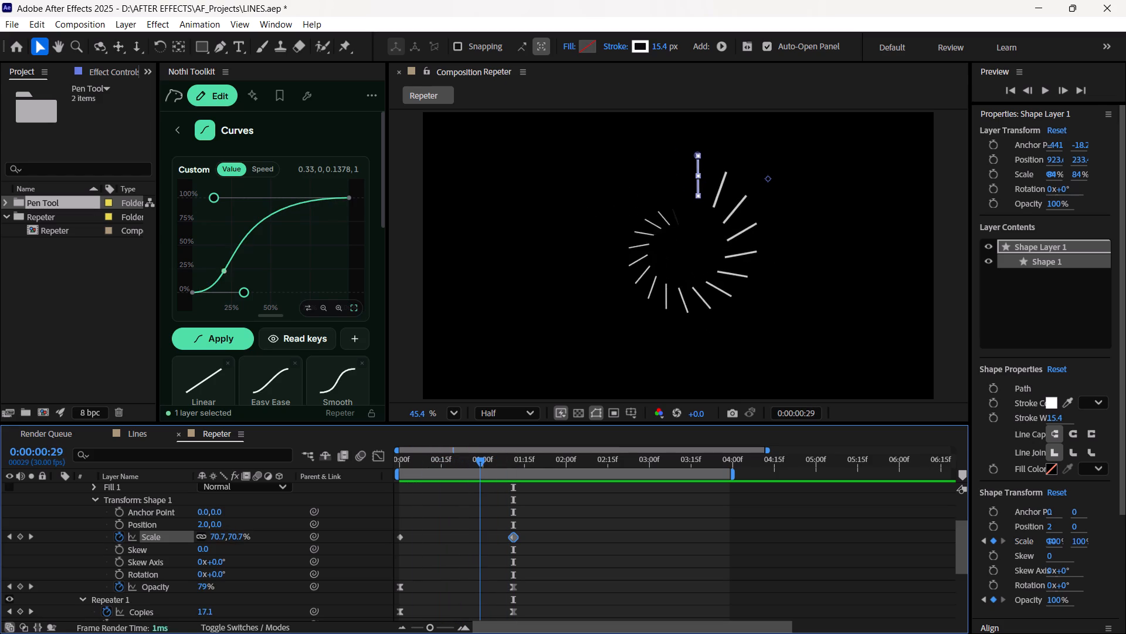
drag(483, 498, 492, 494)
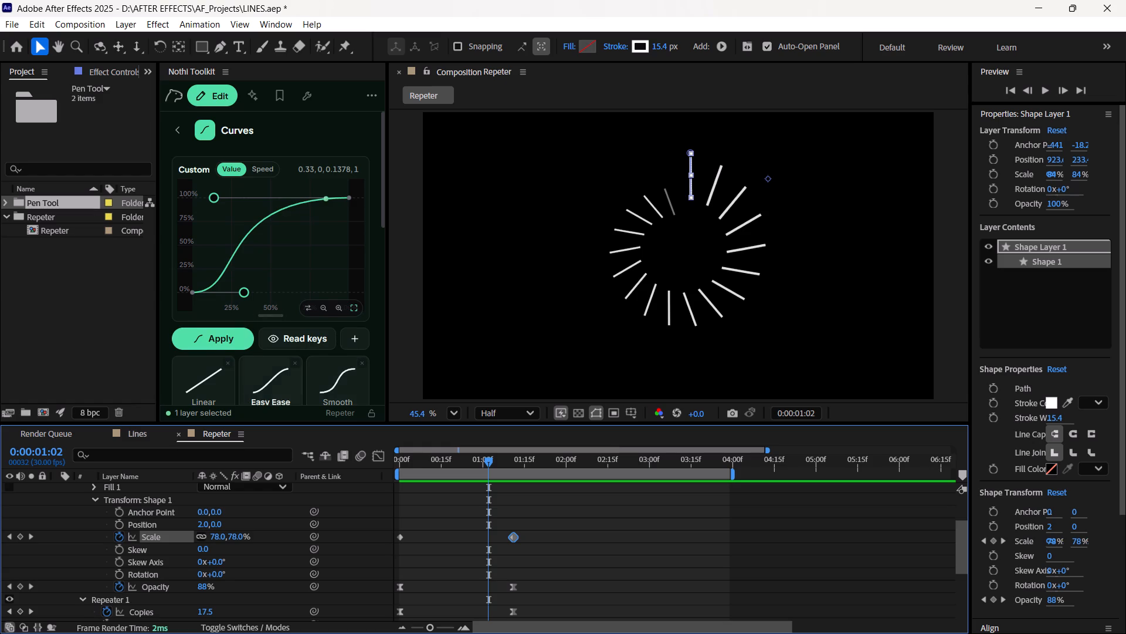
scroll(245, 322, down, 5)
scroll(245, 323, up, 5)
key(space)
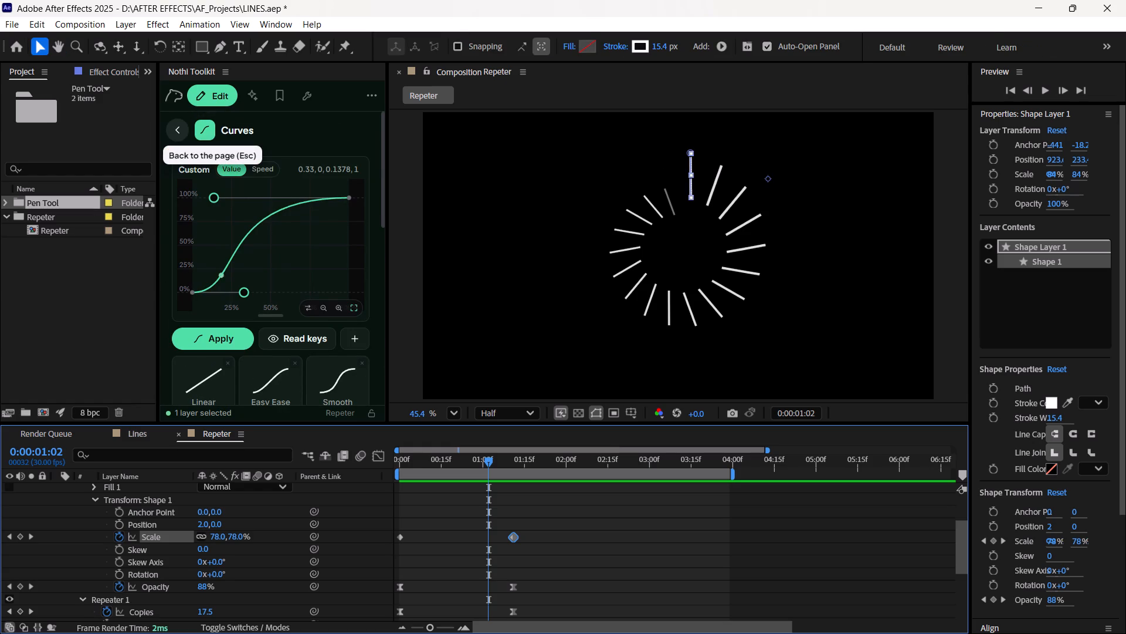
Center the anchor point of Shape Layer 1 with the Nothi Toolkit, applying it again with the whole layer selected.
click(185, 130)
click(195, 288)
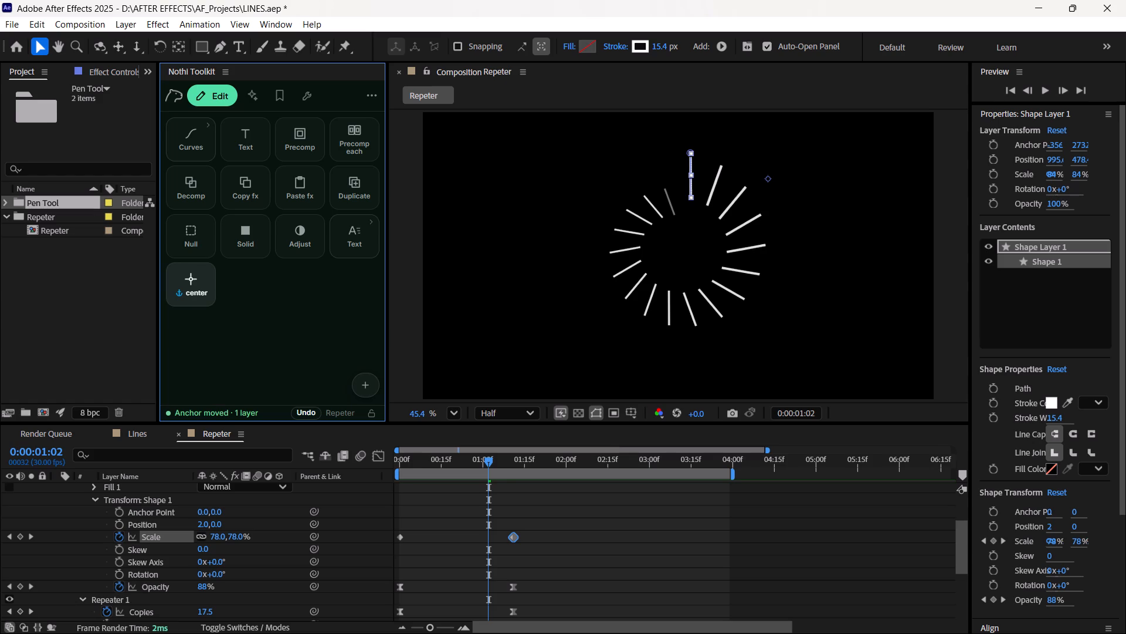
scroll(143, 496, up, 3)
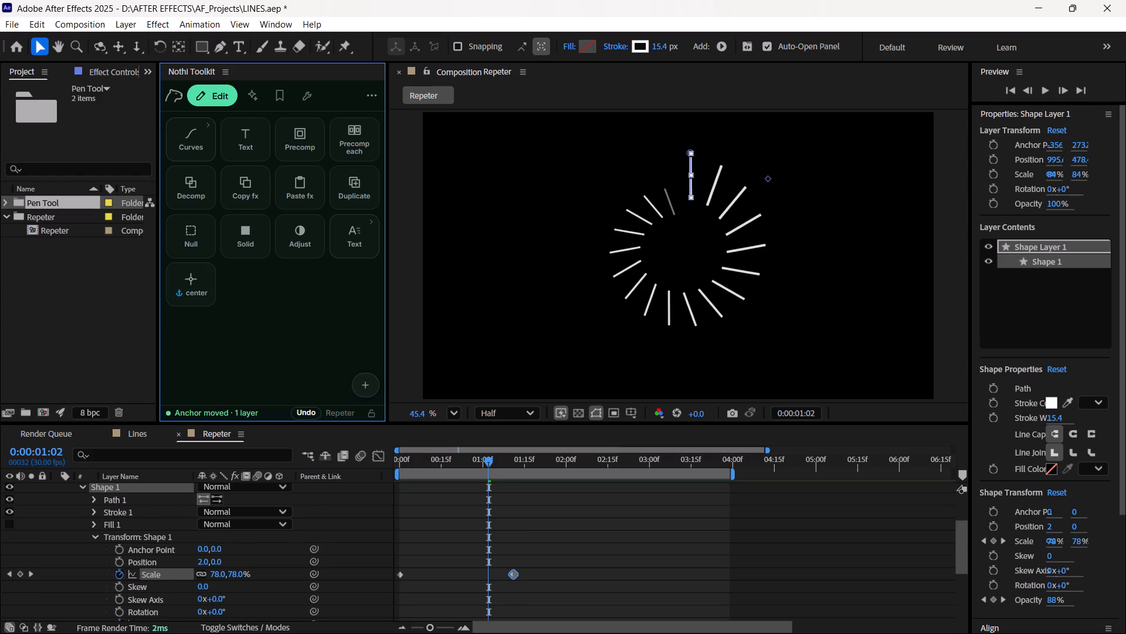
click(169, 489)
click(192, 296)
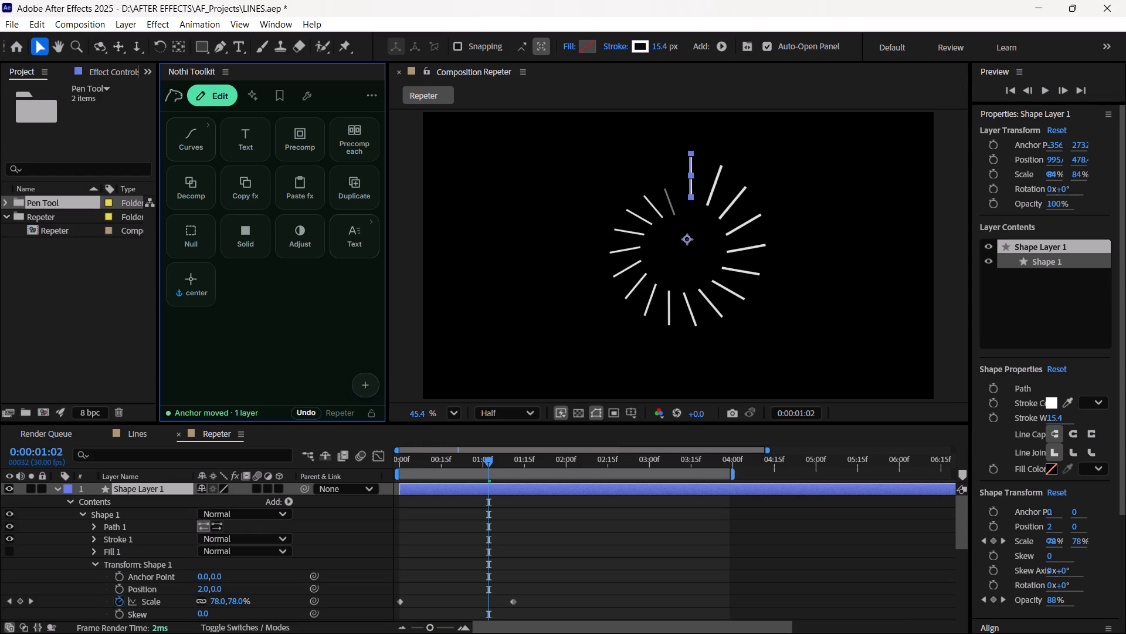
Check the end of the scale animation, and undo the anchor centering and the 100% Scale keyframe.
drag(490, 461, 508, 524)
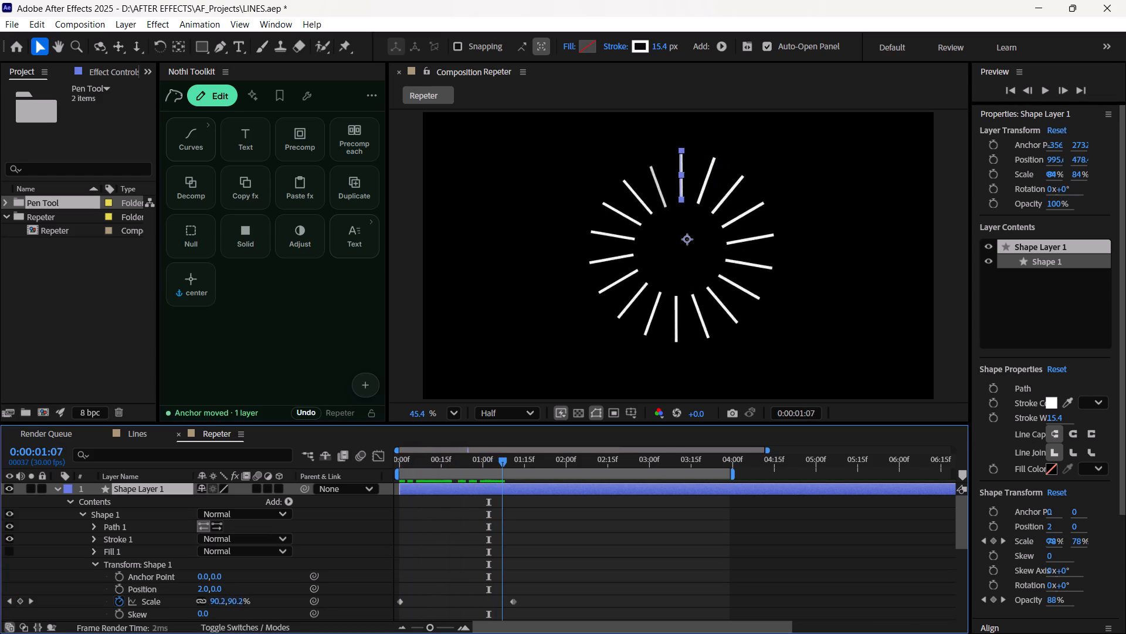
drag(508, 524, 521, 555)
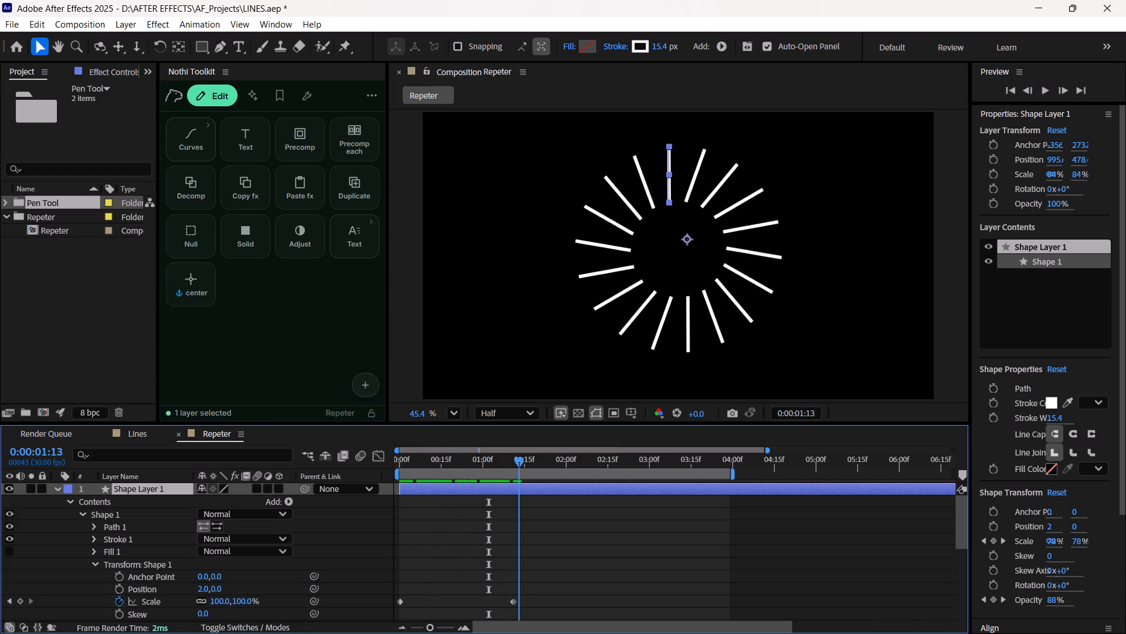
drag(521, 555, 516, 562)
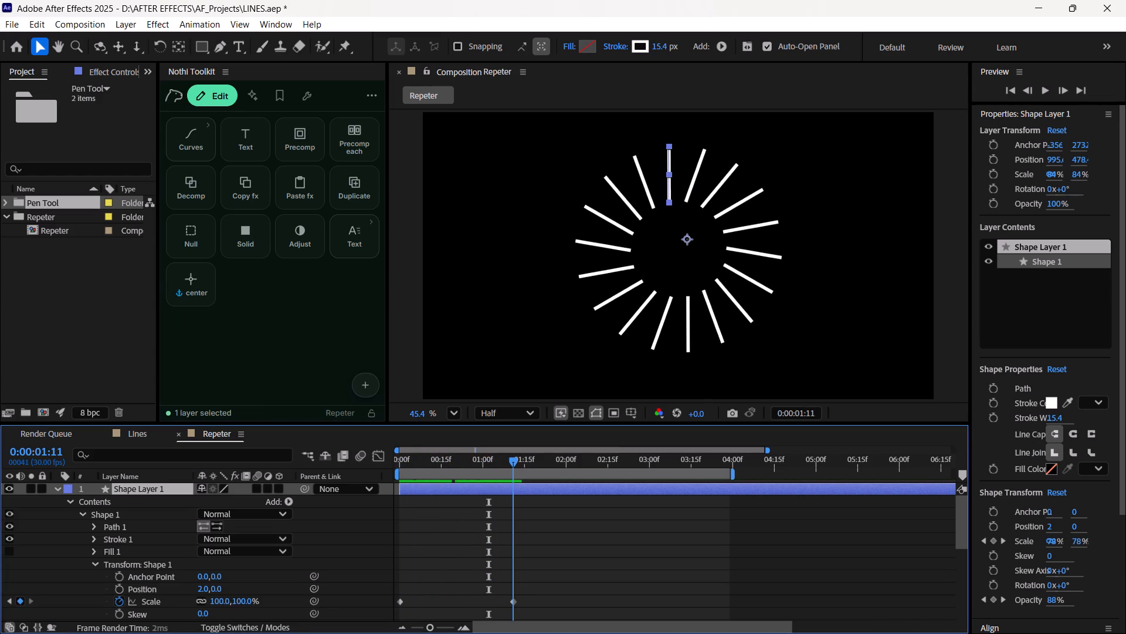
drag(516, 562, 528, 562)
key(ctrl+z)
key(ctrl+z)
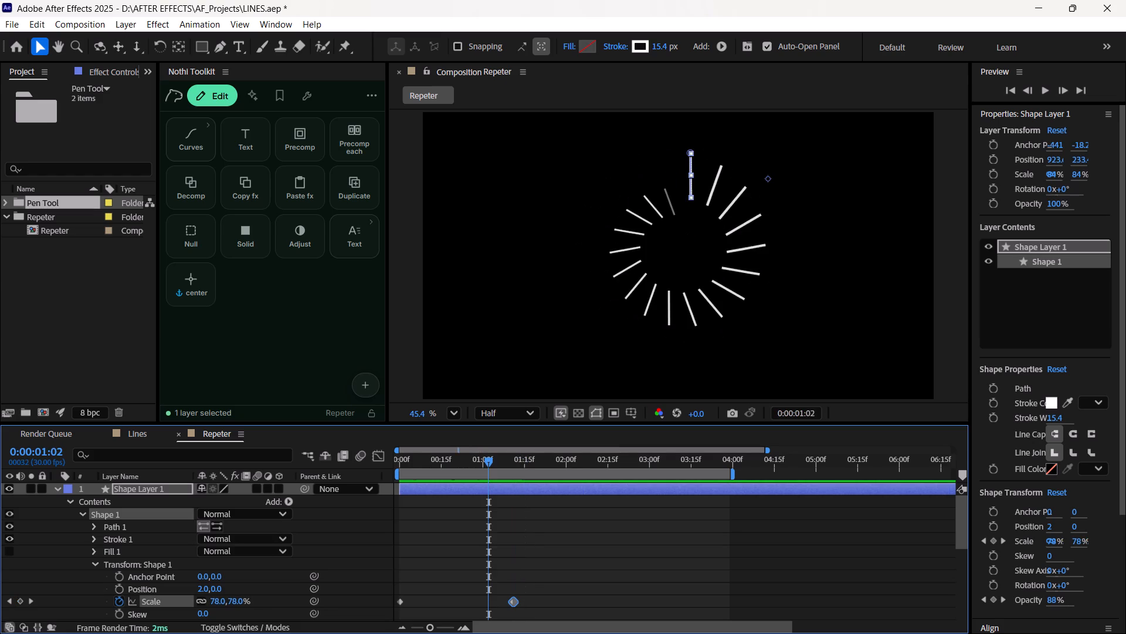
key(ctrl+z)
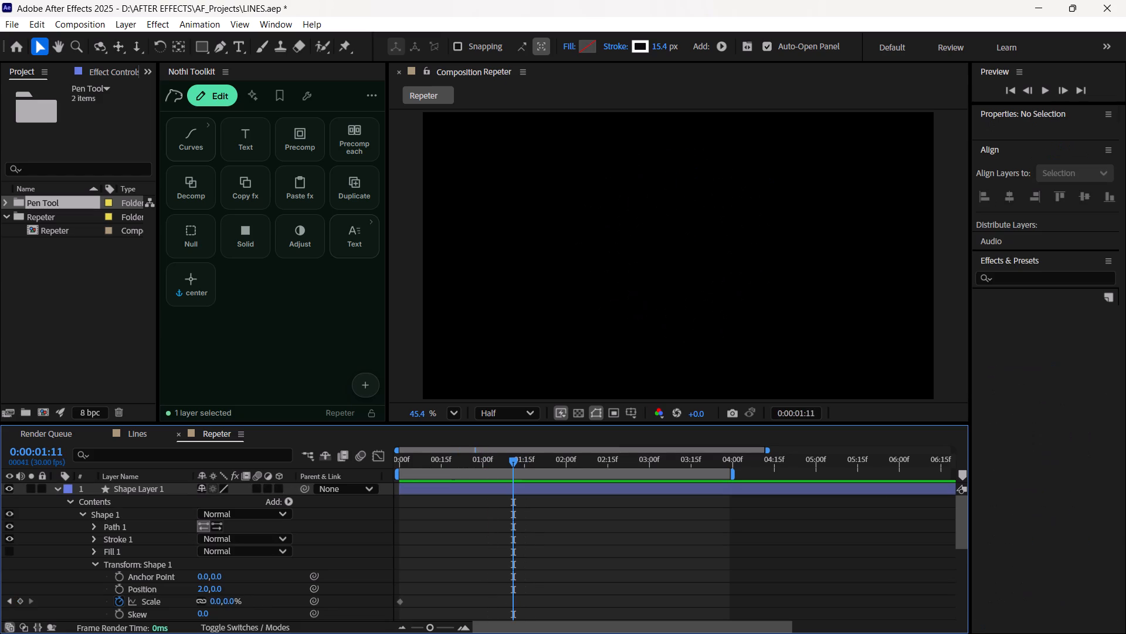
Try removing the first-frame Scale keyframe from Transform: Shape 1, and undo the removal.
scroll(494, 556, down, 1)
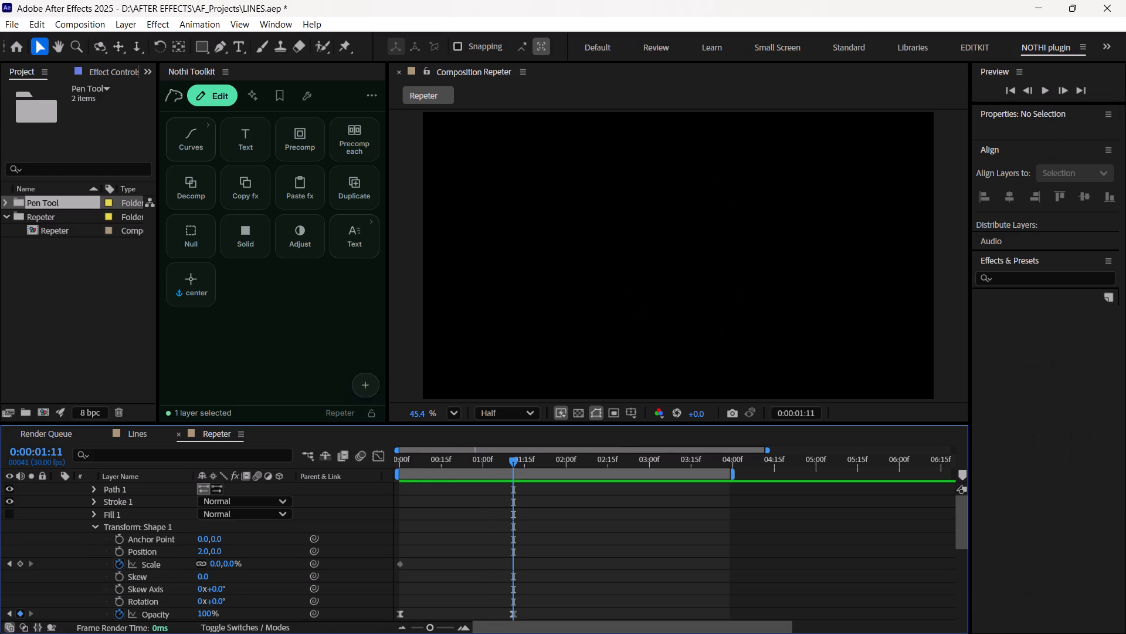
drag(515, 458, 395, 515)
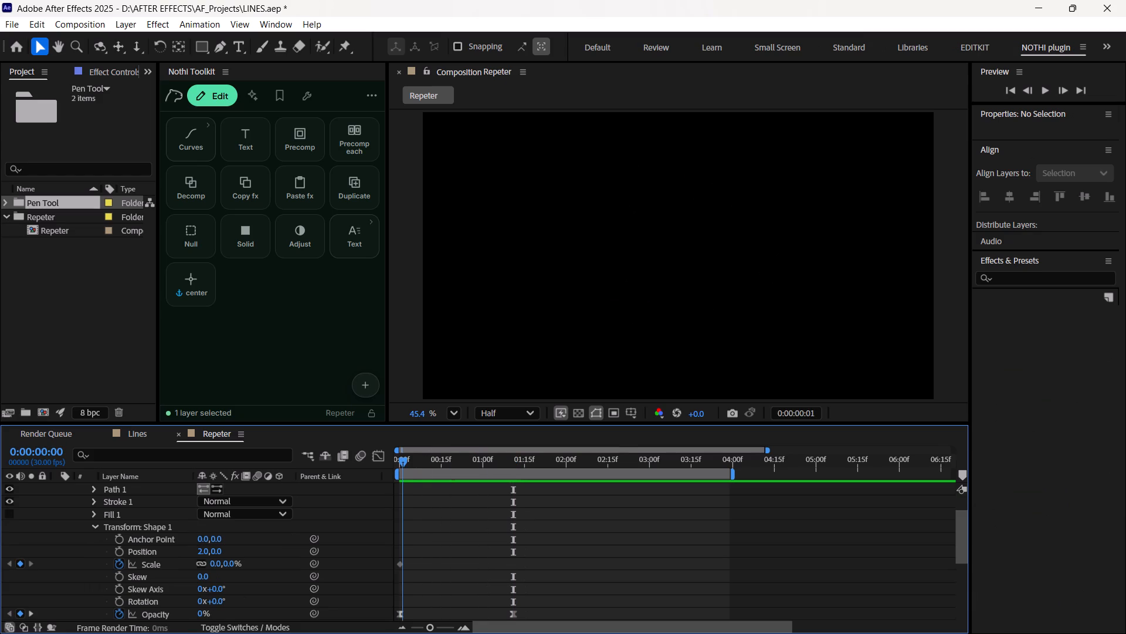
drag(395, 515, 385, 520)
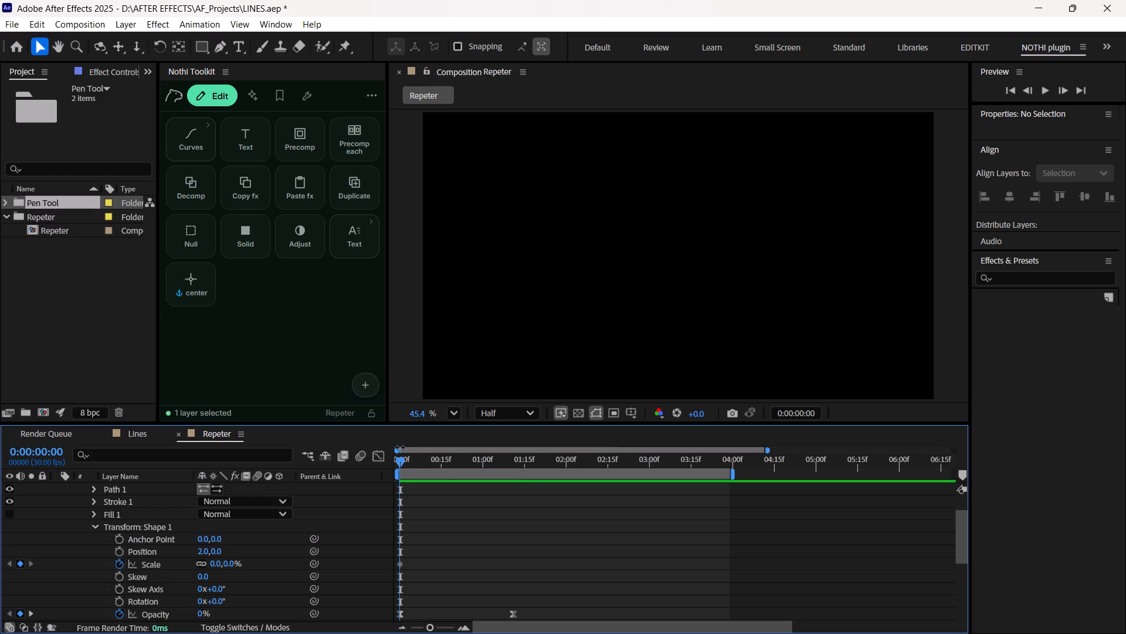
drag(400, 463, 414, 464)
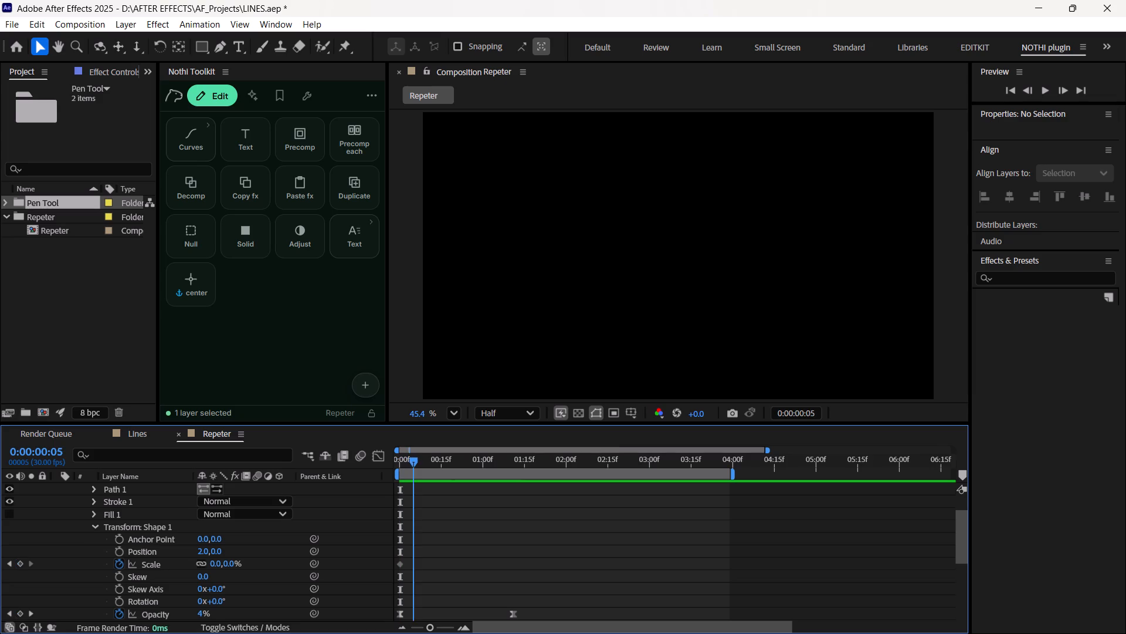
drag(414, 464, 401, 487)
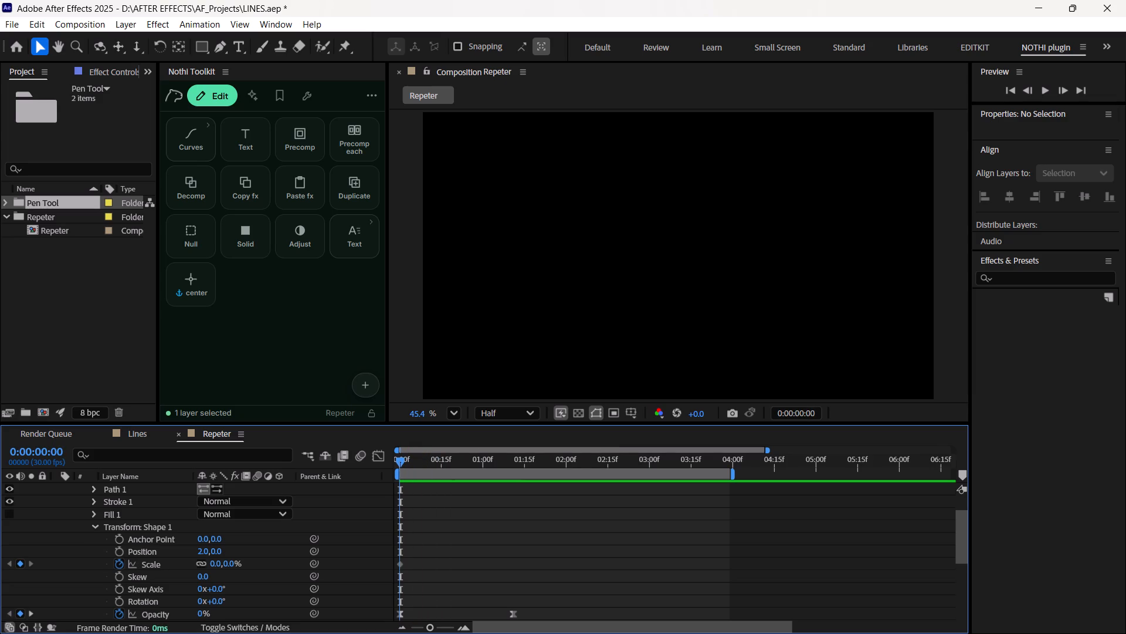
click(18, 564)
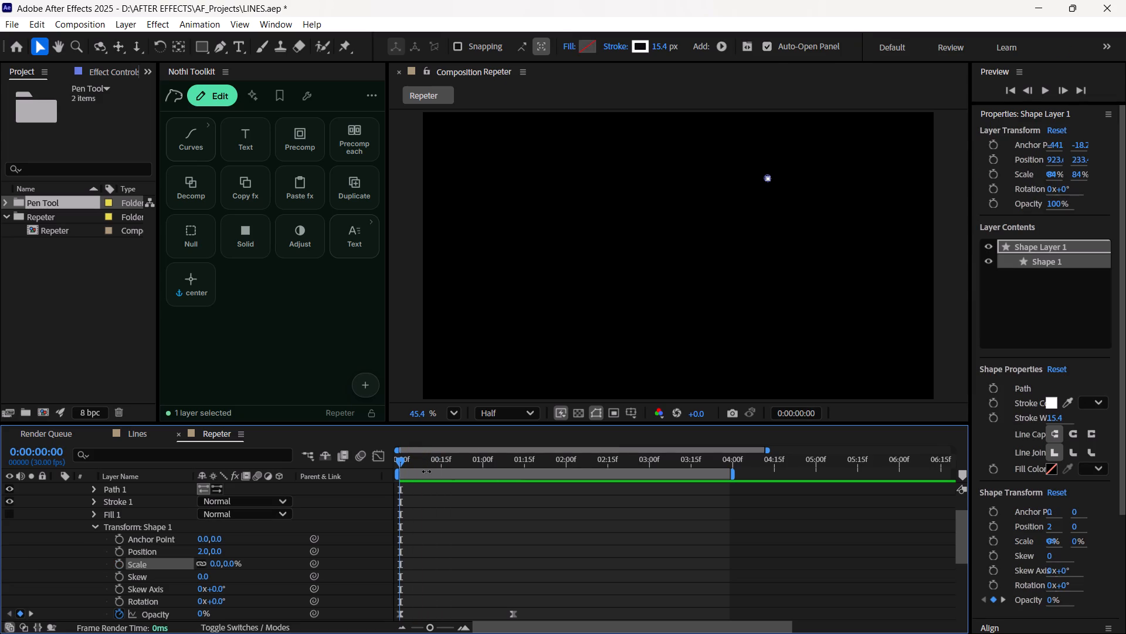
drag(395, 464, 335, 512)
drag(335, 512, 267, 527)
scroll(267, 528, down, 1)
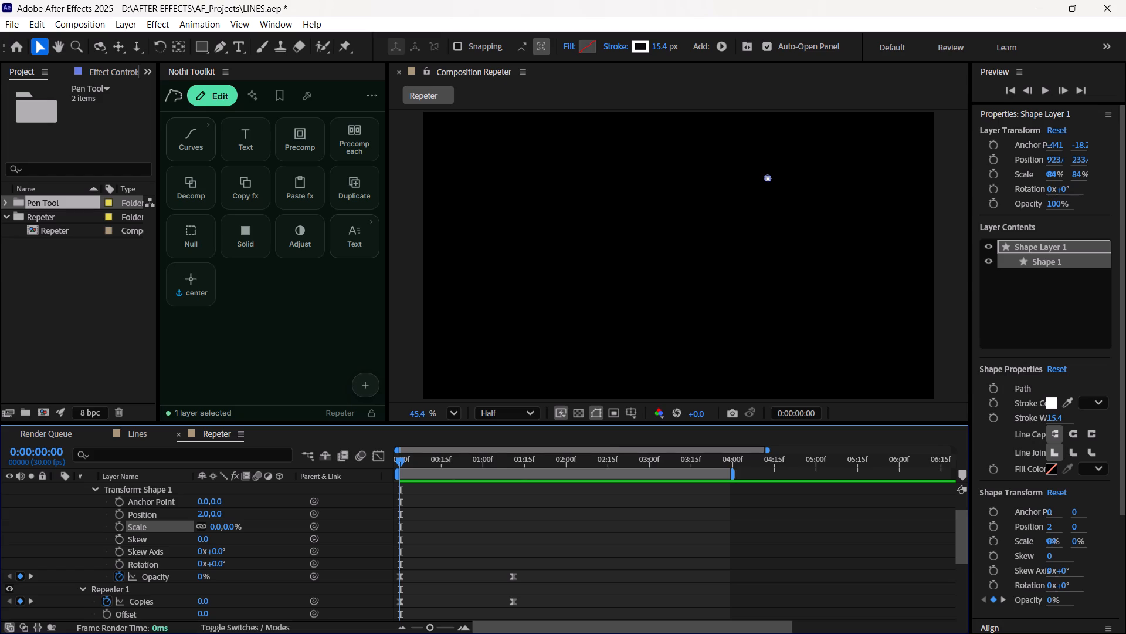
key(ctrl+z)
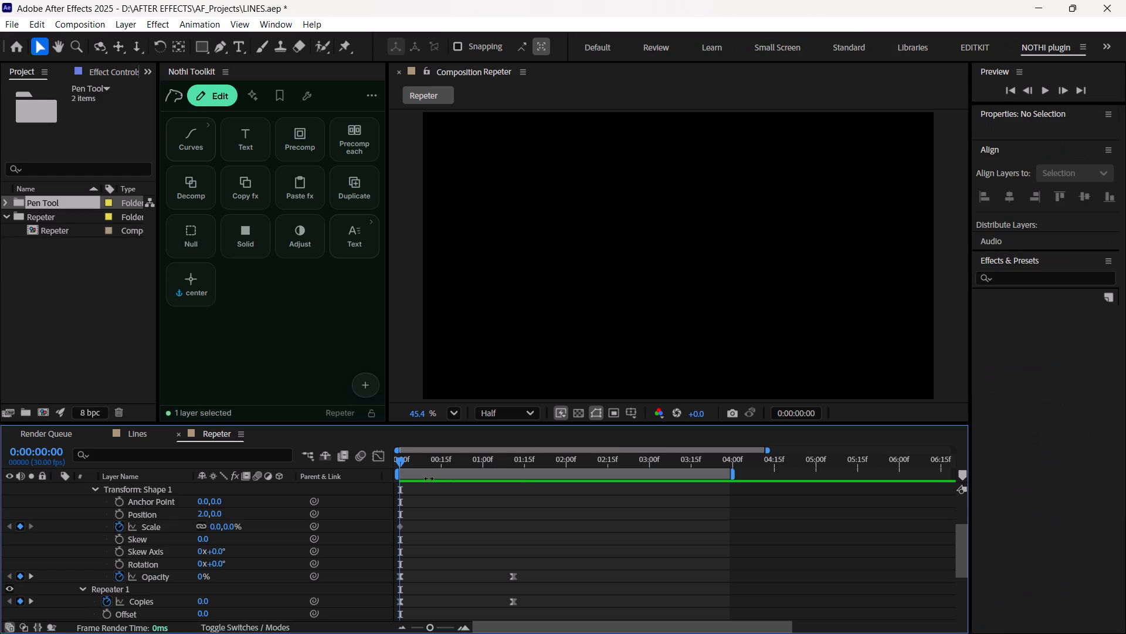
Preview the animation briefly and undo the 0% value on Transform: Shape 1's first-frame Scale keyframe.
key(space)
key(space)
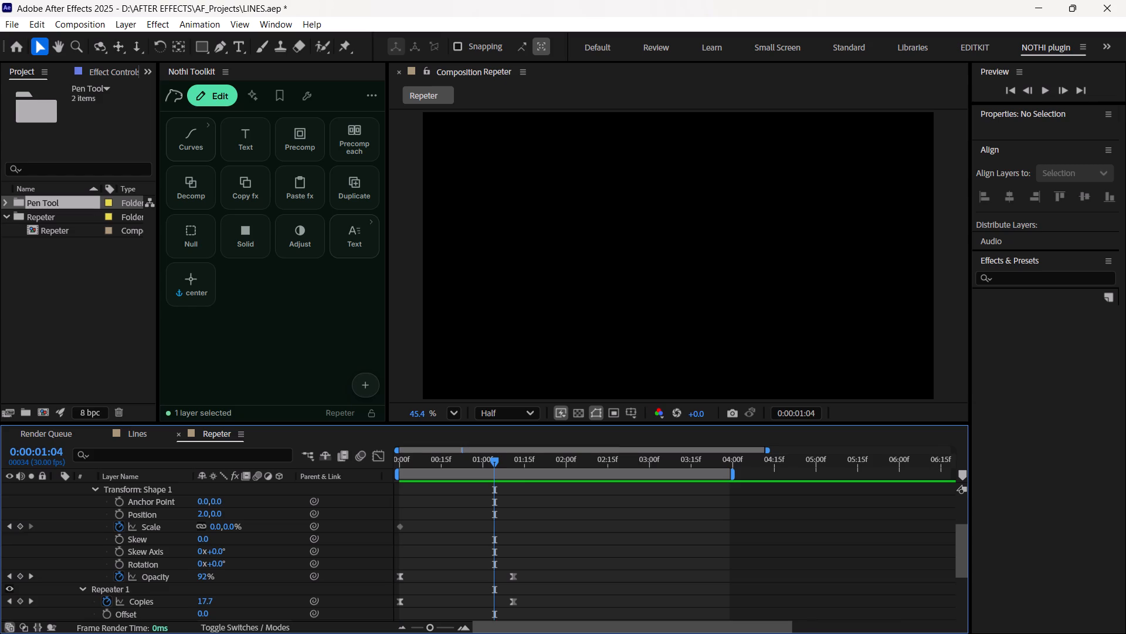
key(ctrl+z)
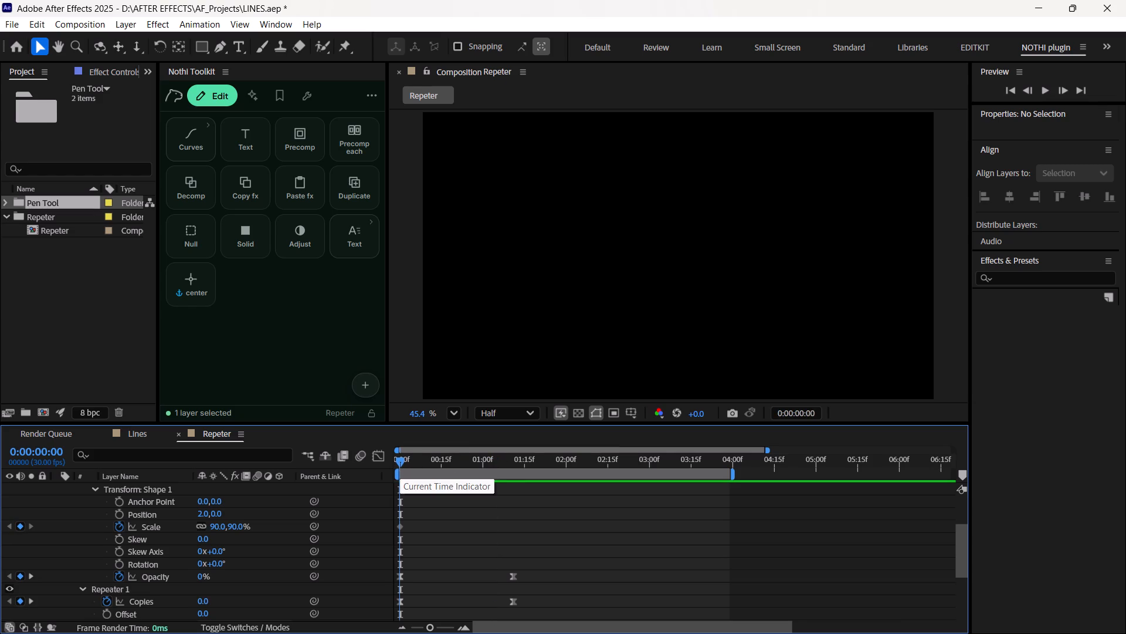
Preview the radial line animation from the first frame and check how the lines grow over the opening frames.
drag(400, 463, 342, 501)
key(space)
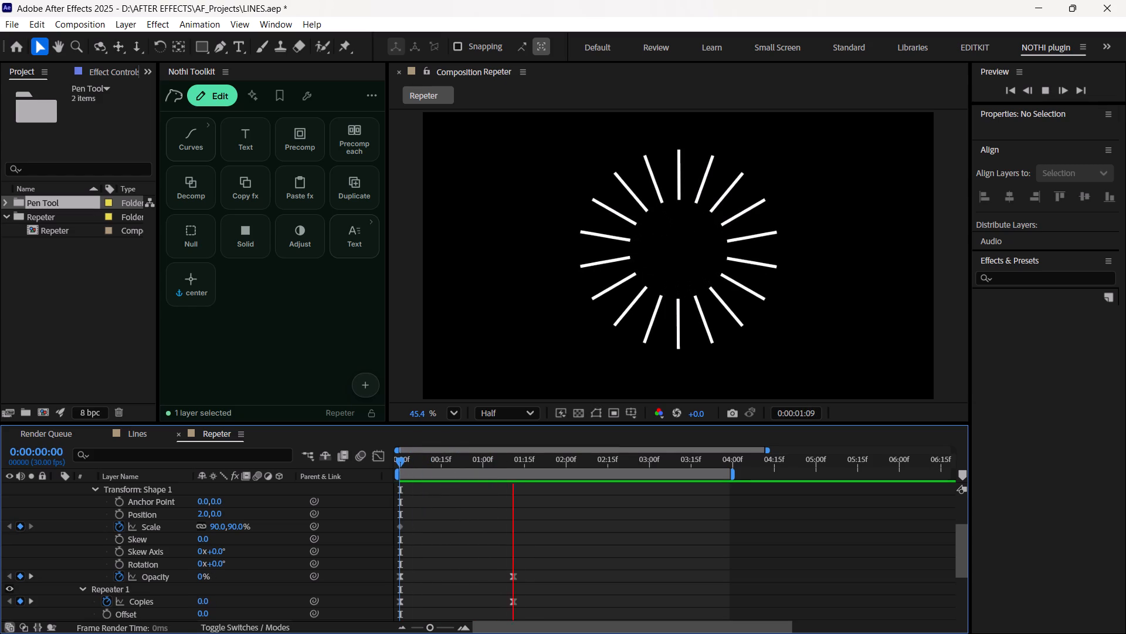
key(space)
drag(525, 459, 361, 502)
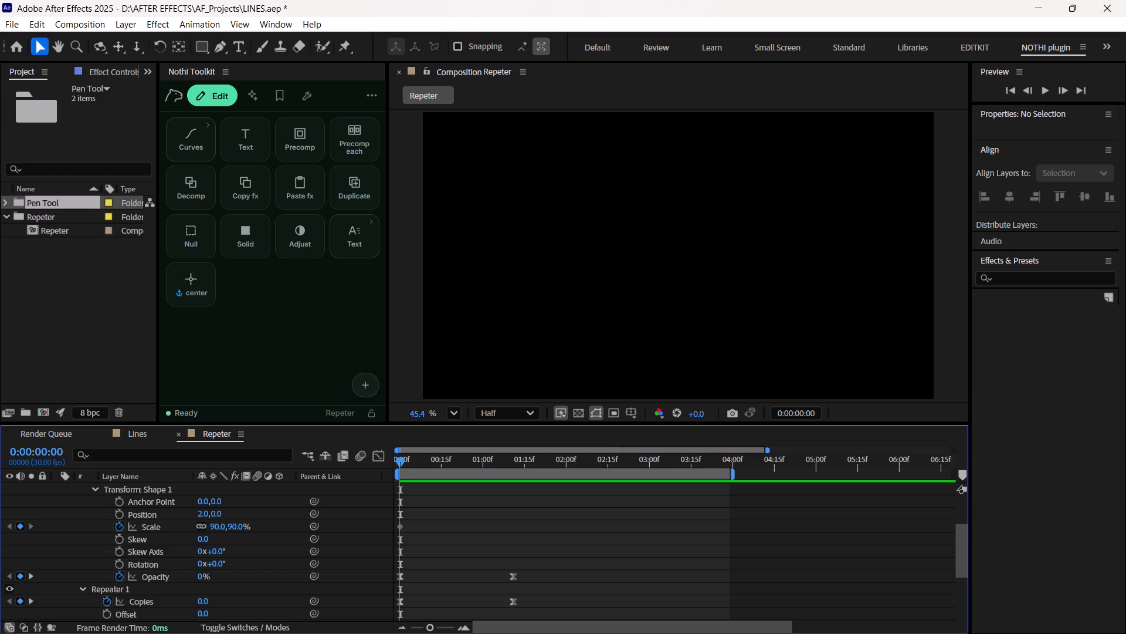
scroll(423, 528, up, 2)
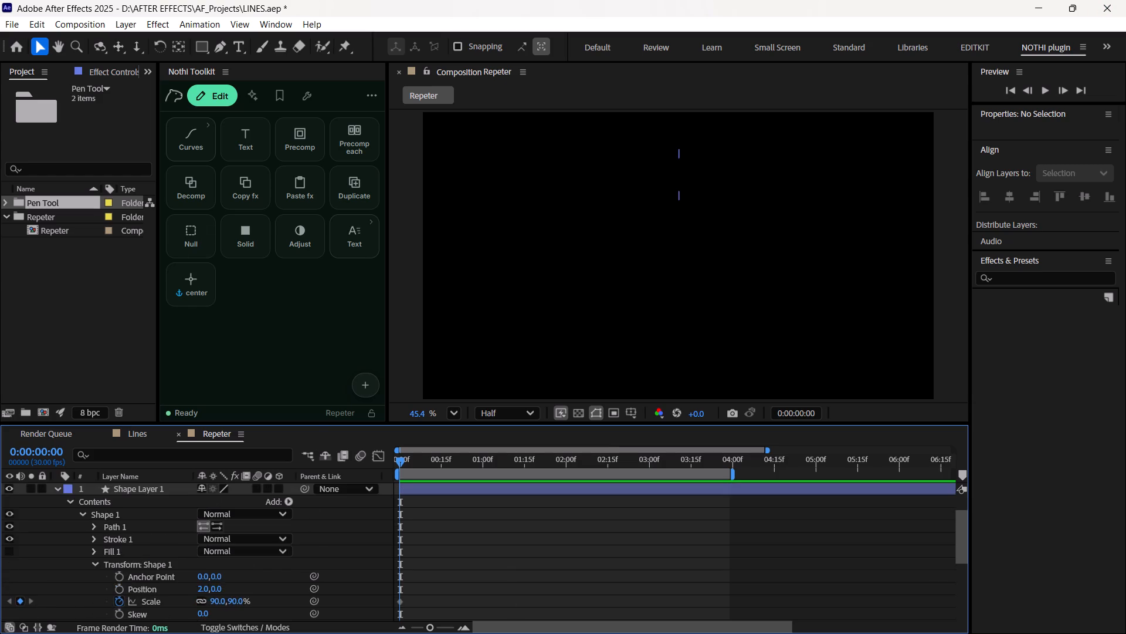
scroll(423, 528, down, 2)
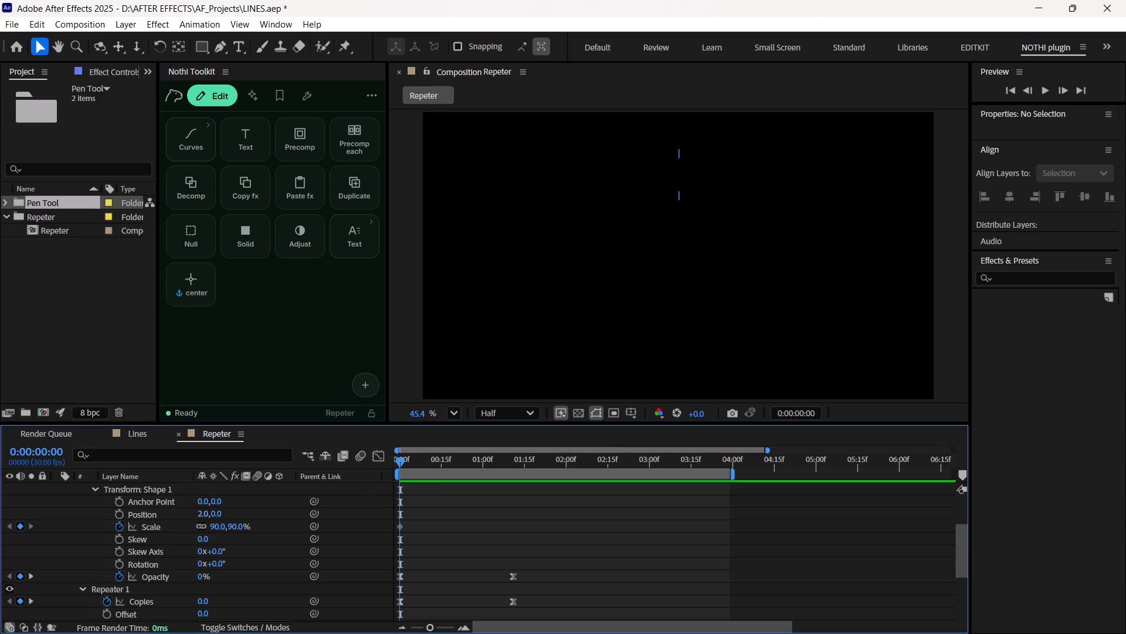
scroll(242, 548, down, 4)
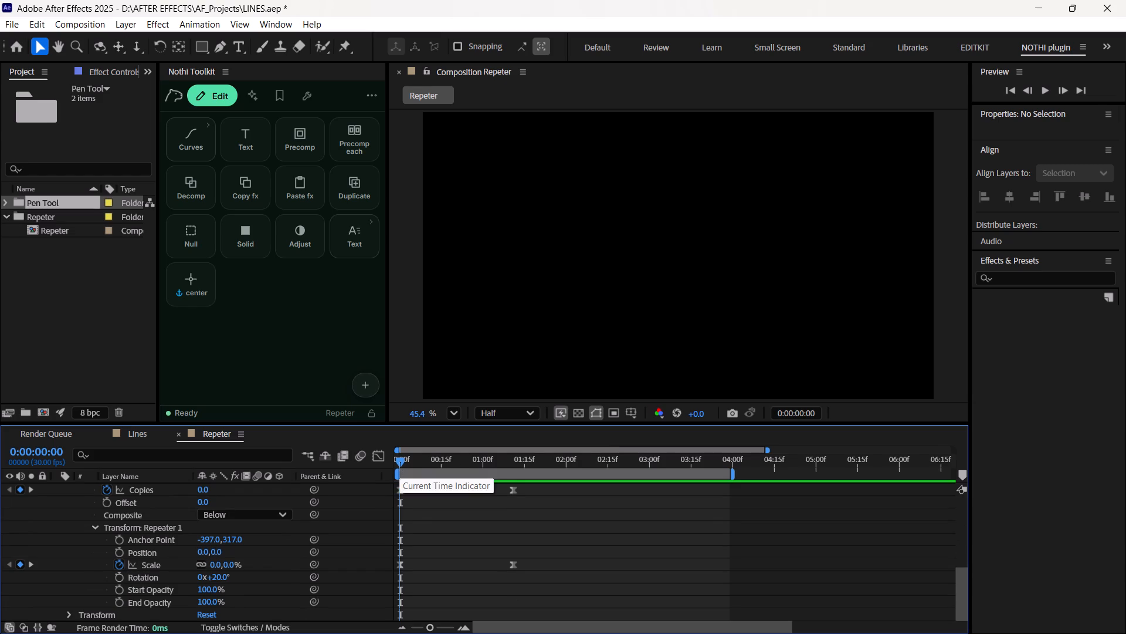
drag(397, 464, 452, 473)
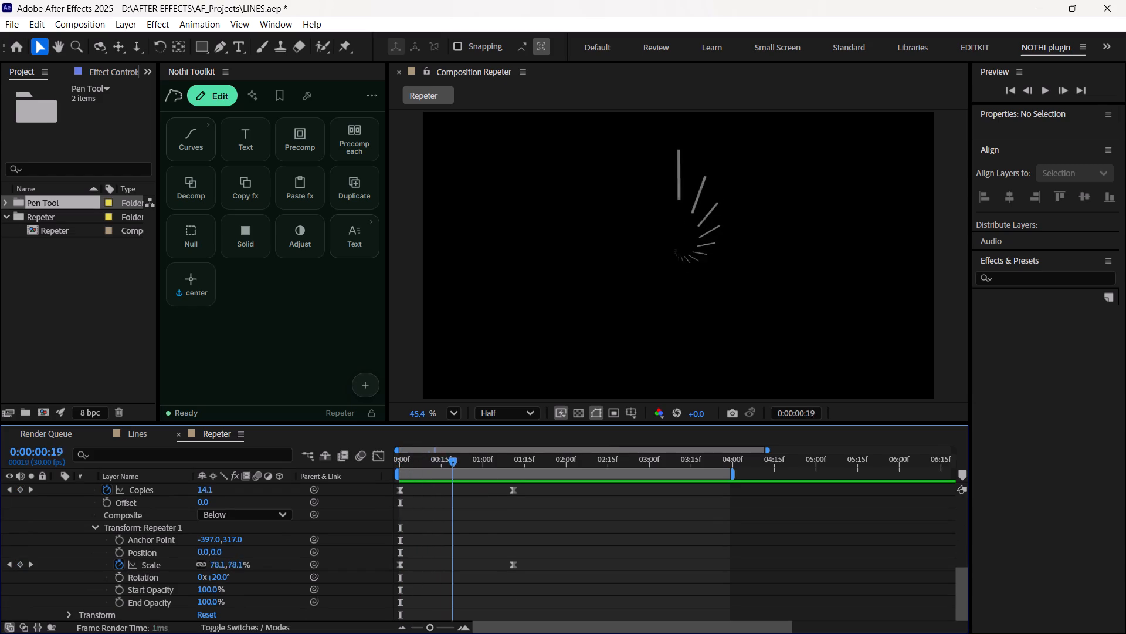
drag(452, 473, 411, 481)
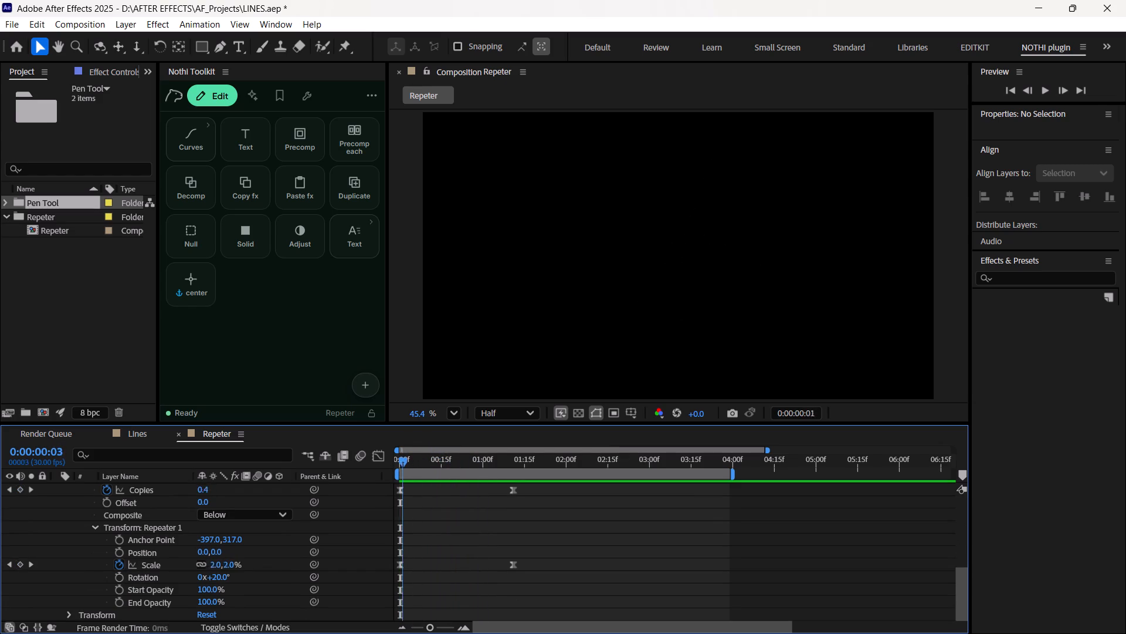
drag(411, 481, 202, 519)
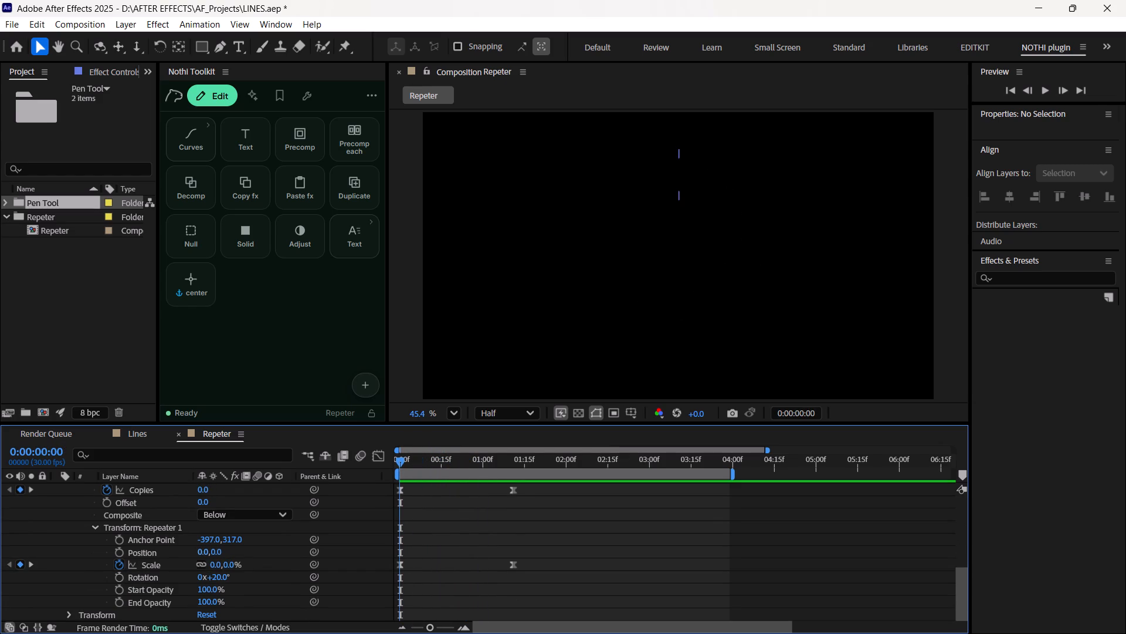
Look through Shape Layer 1's Shape 1 and Repeater 1 properties at the first frame, checking which ones are keyframed.
scroll(252, 542, up, 2)
scroll(252, 542, down, 5)
scroll(94, 572, down, 3)
scroll(169, 577, down, 3)
scroll(169, 577, up, 5)
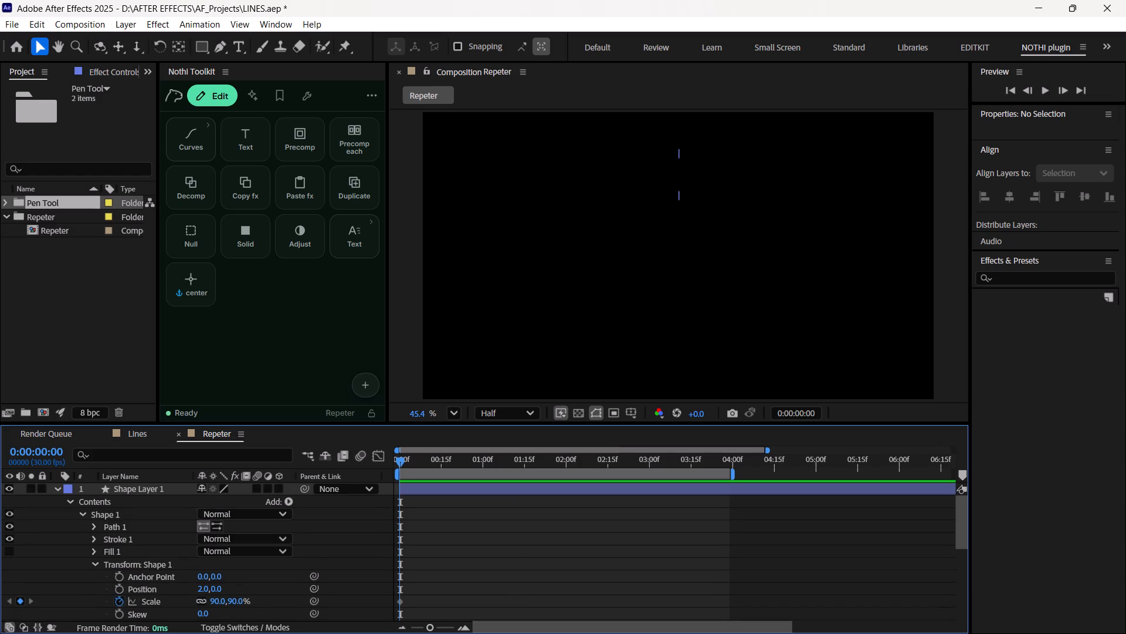
click(93, 558)
click(93, 558)
scroll(241, 554, down, 1)
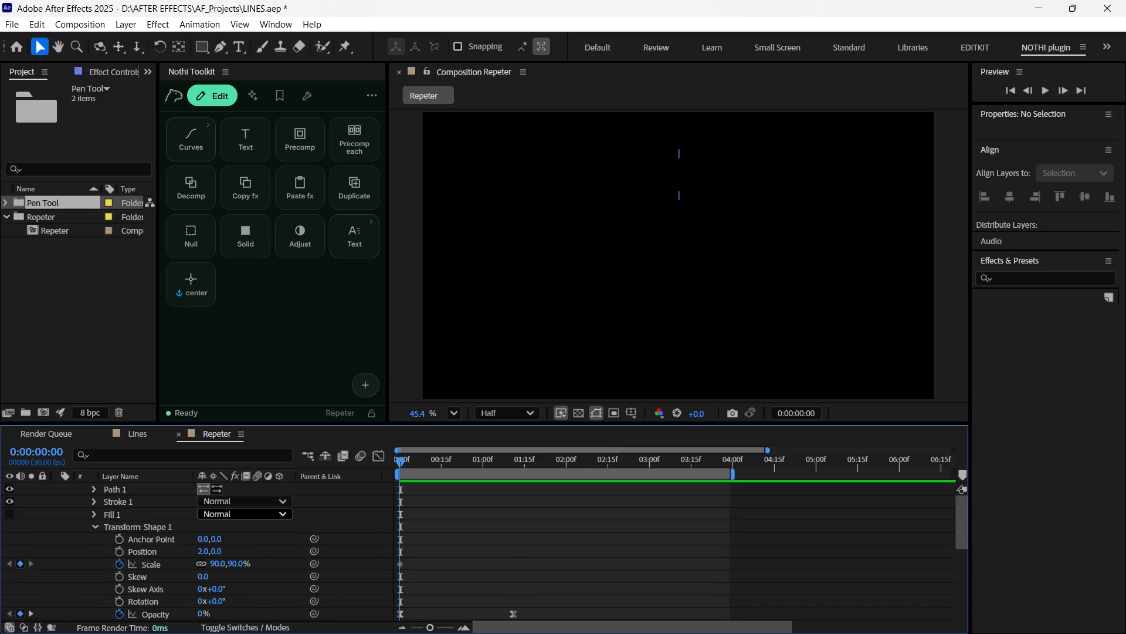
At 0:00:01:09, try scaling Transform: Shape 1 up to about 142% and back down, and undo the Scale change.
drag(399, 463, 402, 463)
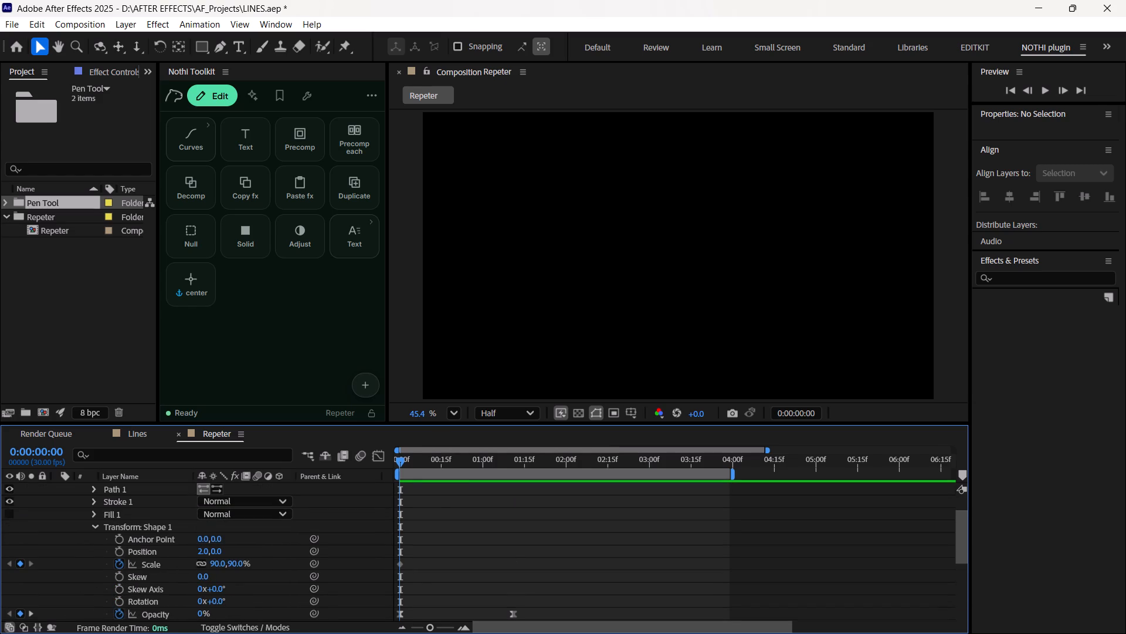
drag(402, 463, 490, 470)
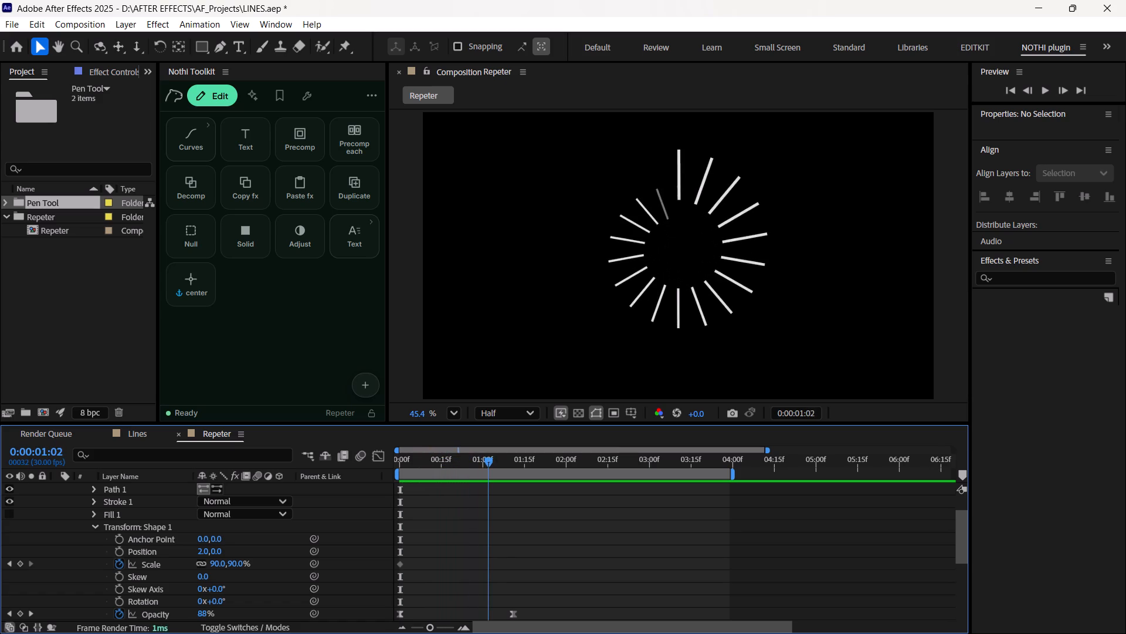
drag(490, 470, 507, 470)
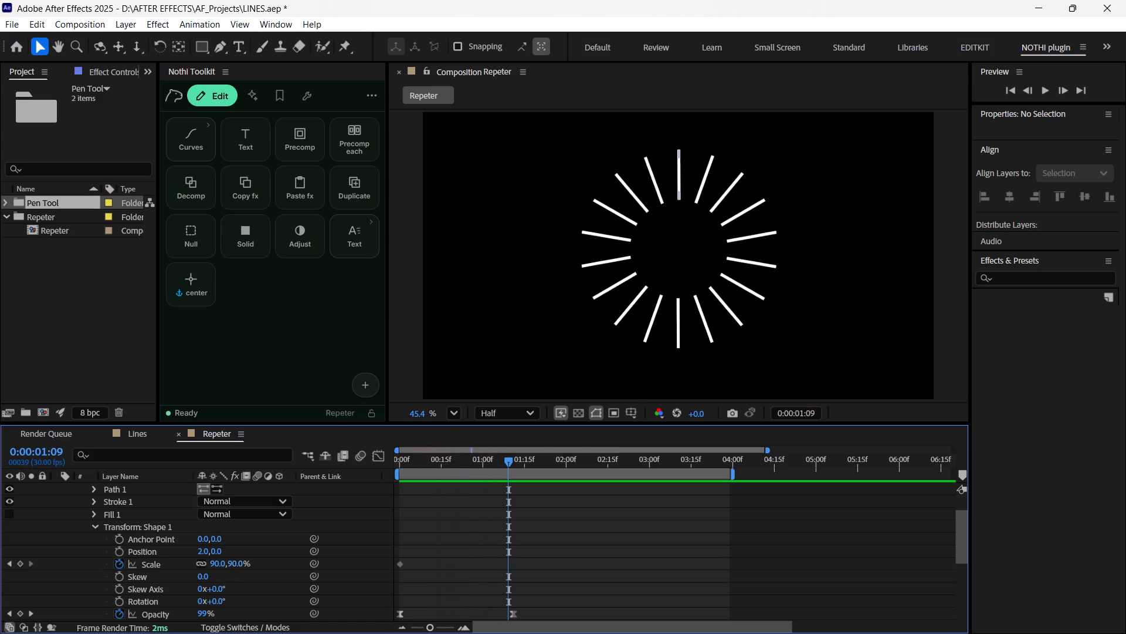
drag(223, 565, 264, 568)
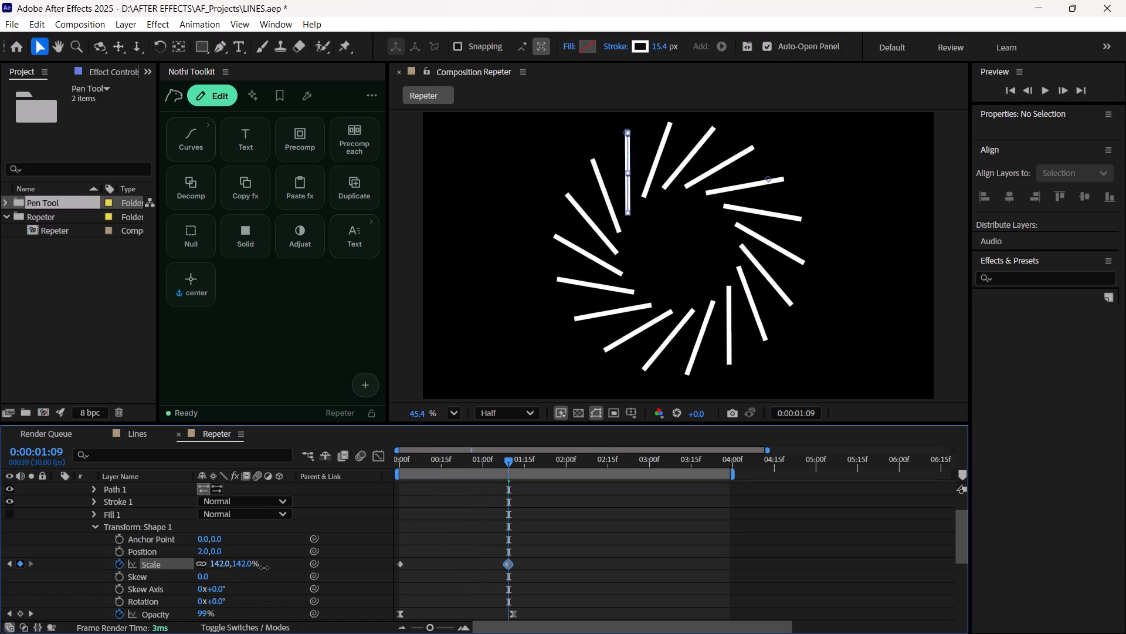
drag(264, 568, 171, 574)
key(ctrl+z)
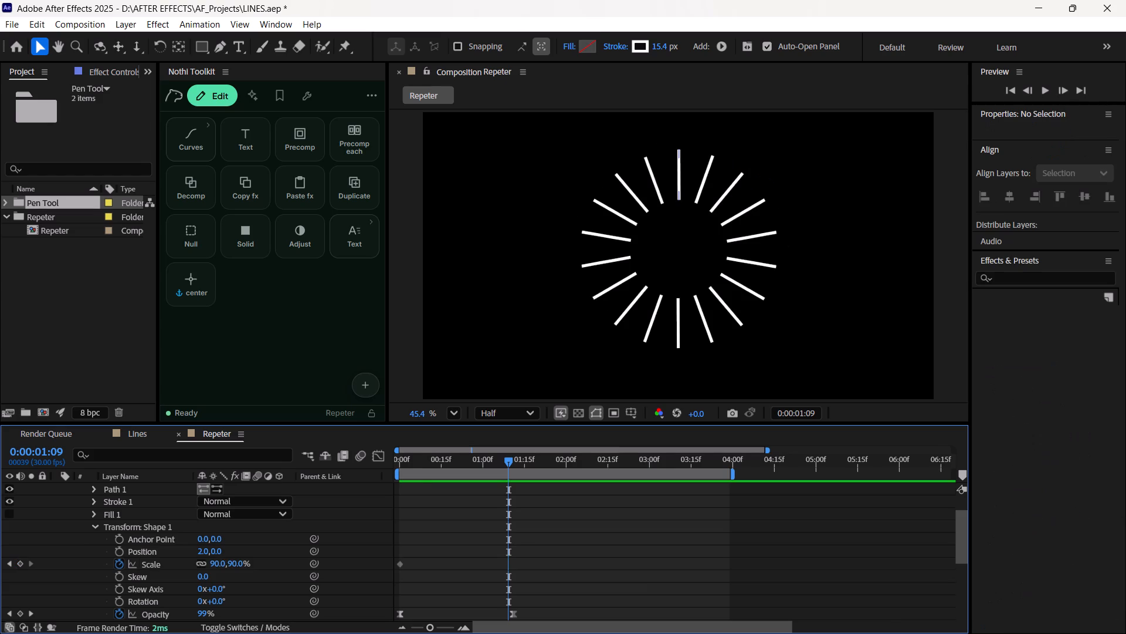
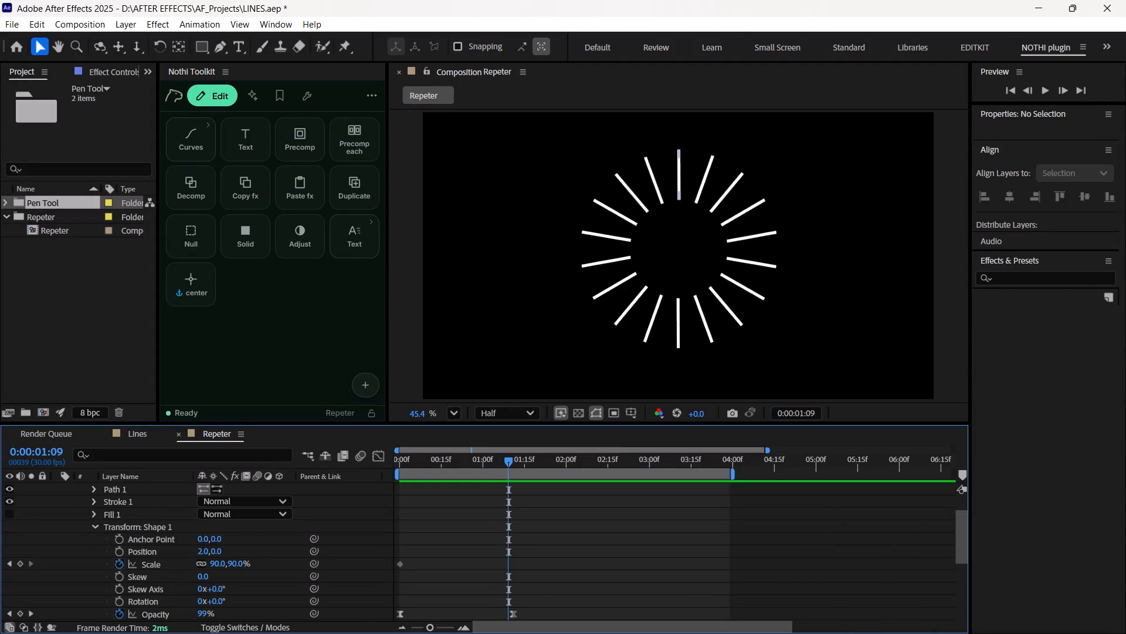
Remove the first-frame Scale keyframe from Transform: Shape 1.
click(1092, 493)
click(5, 615)
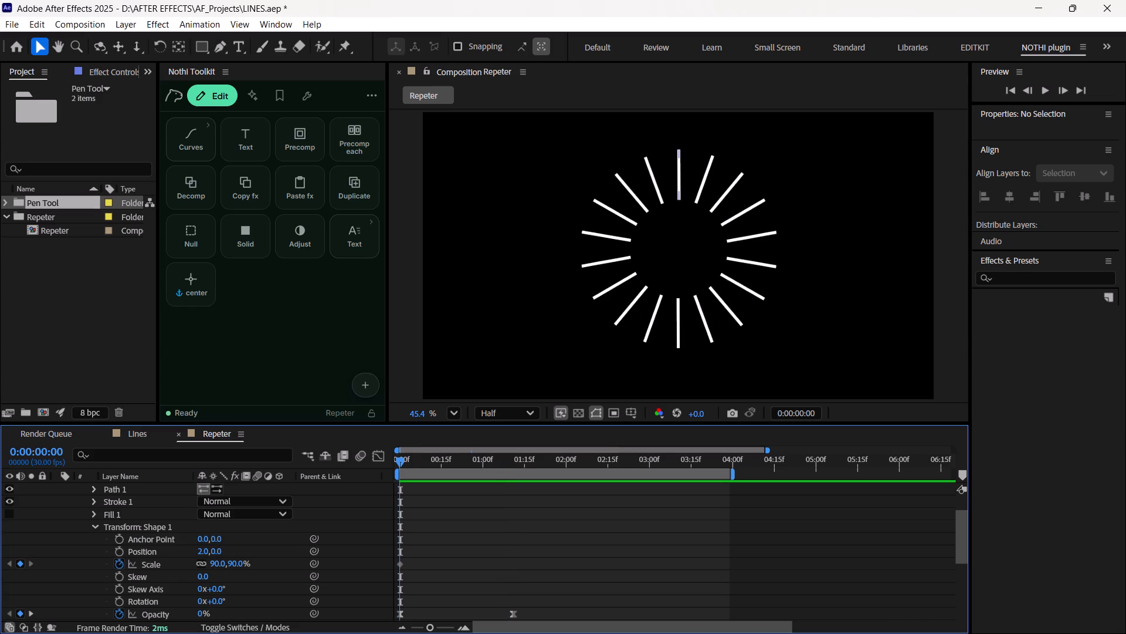
click(16, 564)
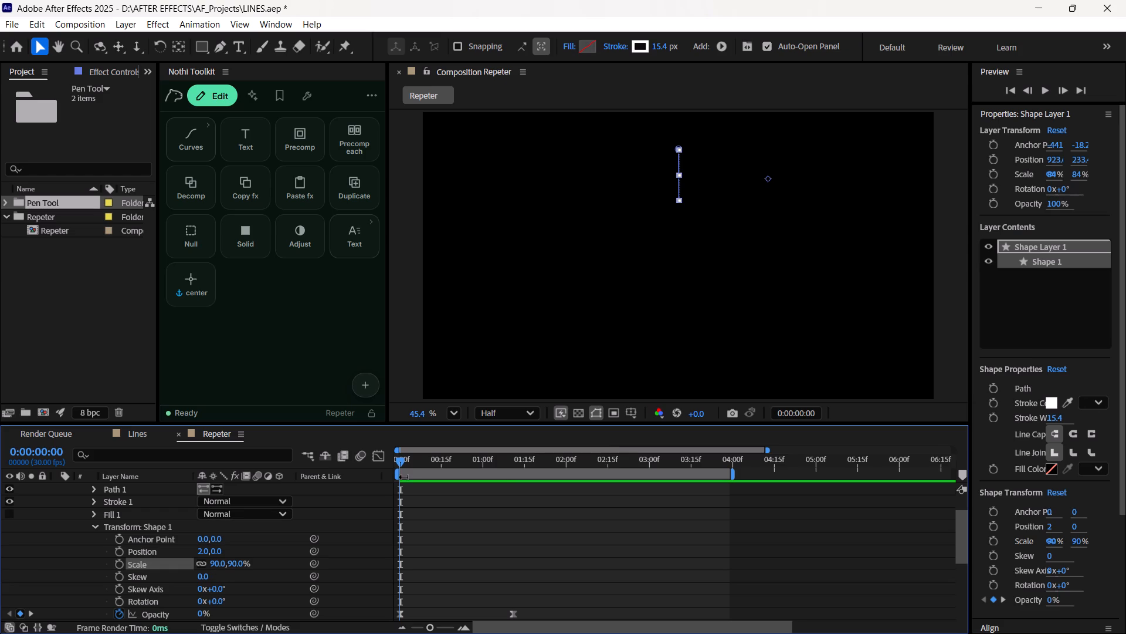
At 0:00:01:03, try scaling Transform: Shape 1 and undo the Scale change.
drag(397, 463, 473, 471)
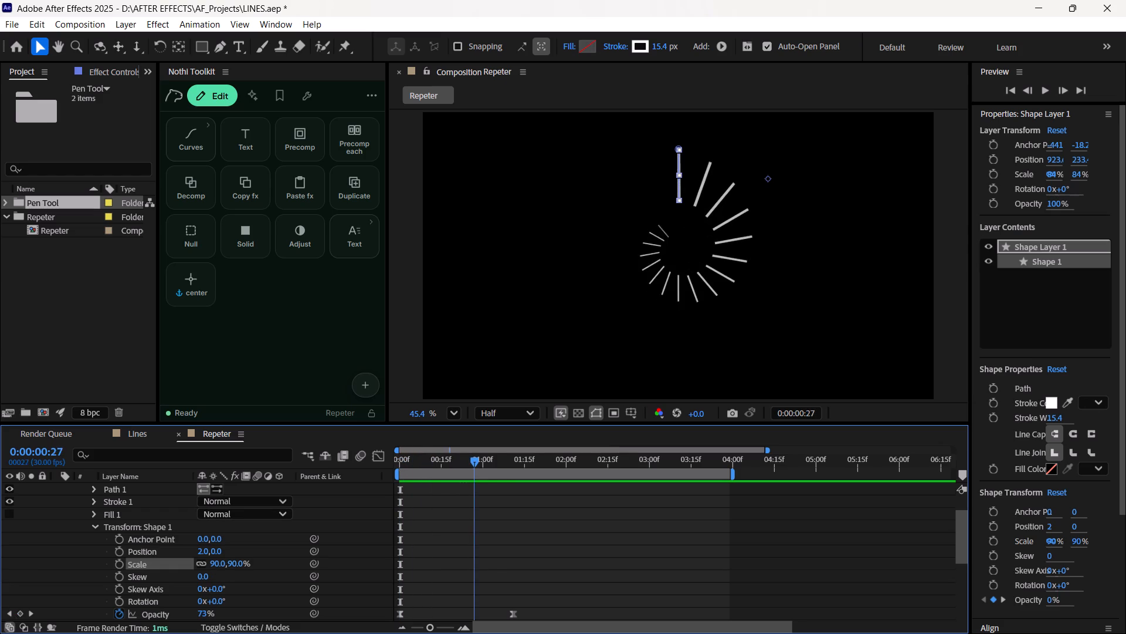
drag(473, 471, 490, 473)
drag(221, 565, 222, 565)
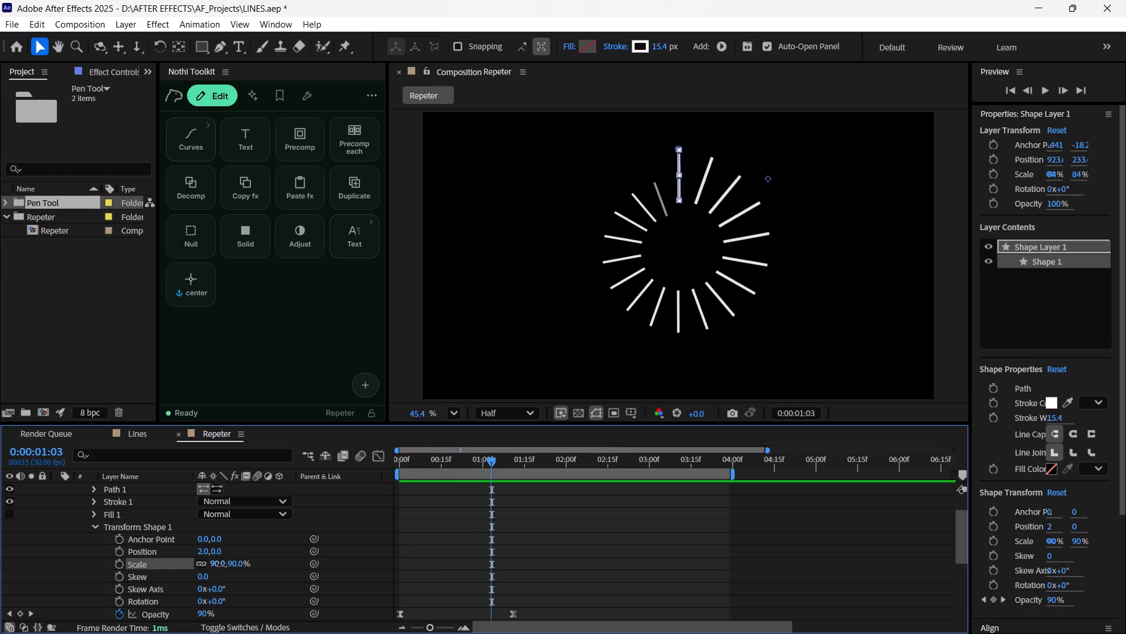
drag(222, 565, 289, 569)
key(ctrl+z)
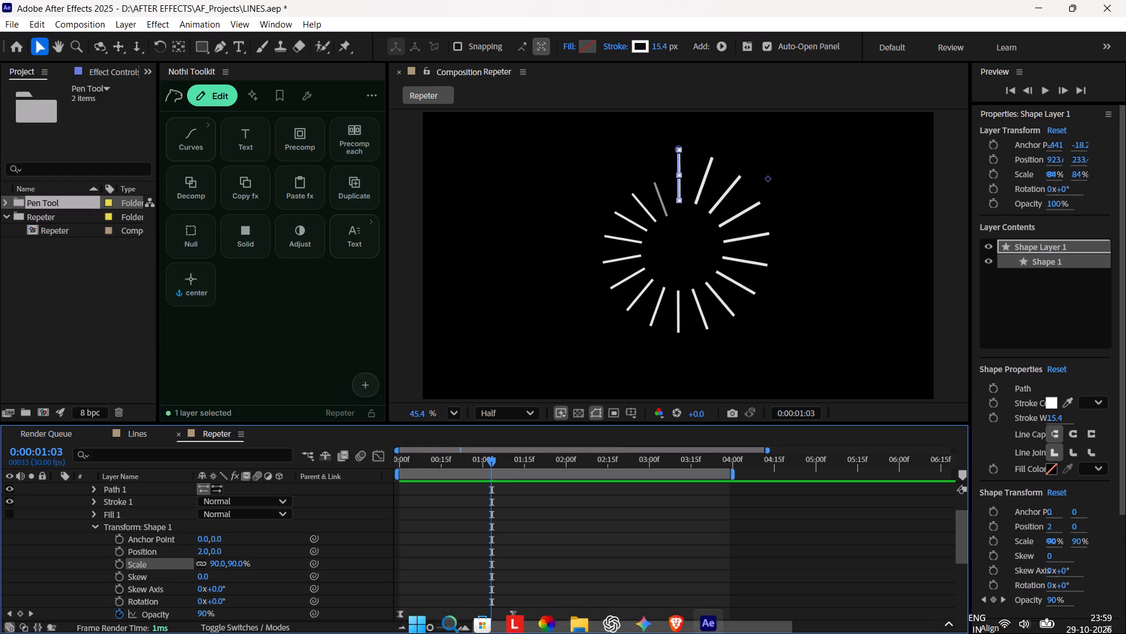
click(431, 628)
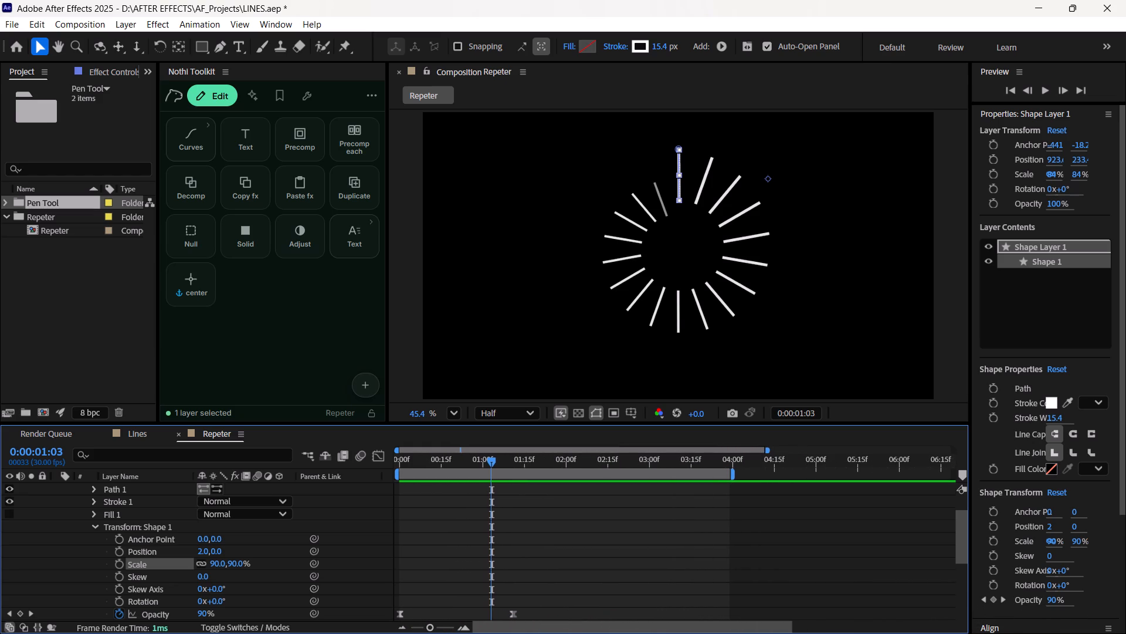
Preview the radial line animation several times from the first frame, clearing the layer selection to watch the lines unobstructed.
drag(494, 463, 242, 514)
key(space)
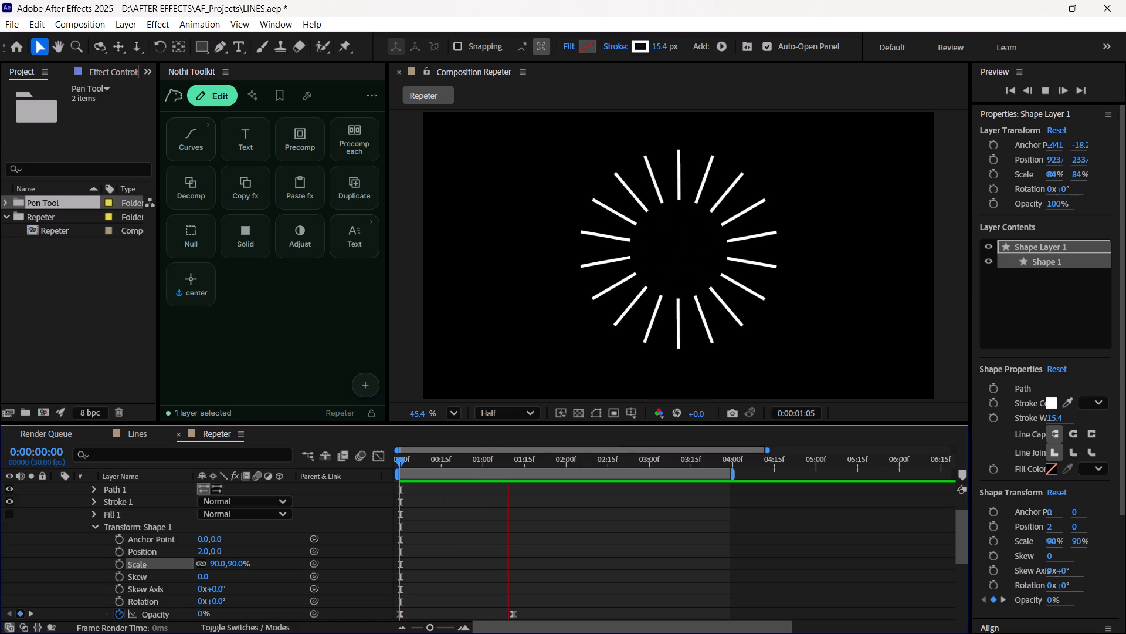
key(space)
drag(534, 462, 291, 512)
key(space)
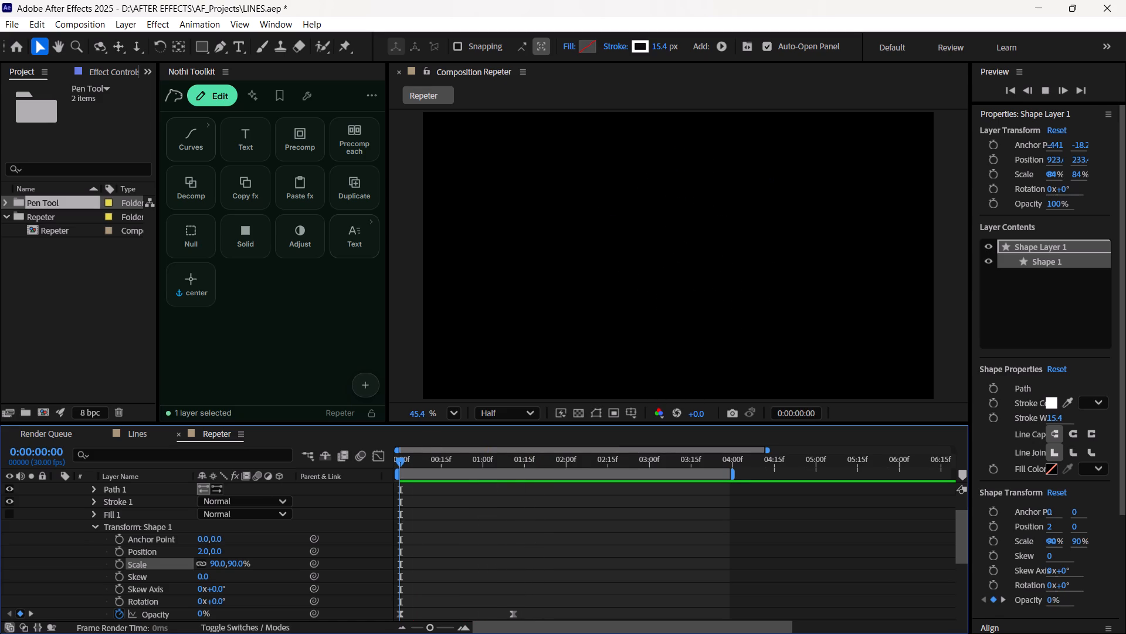
key(space)
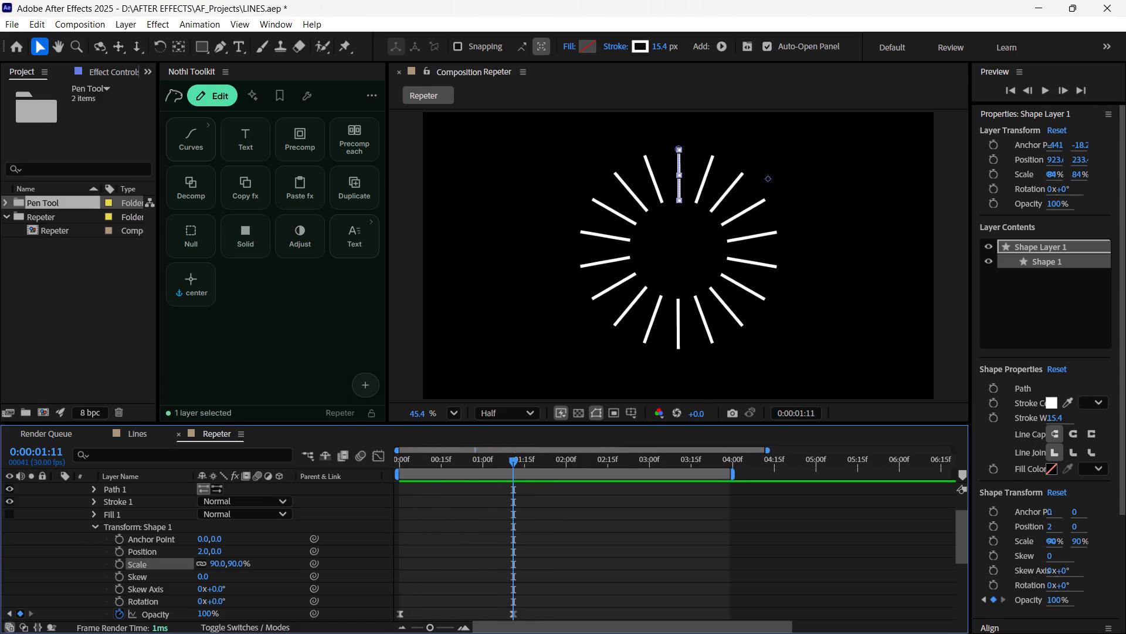
drag(518, 465, 204, 522)
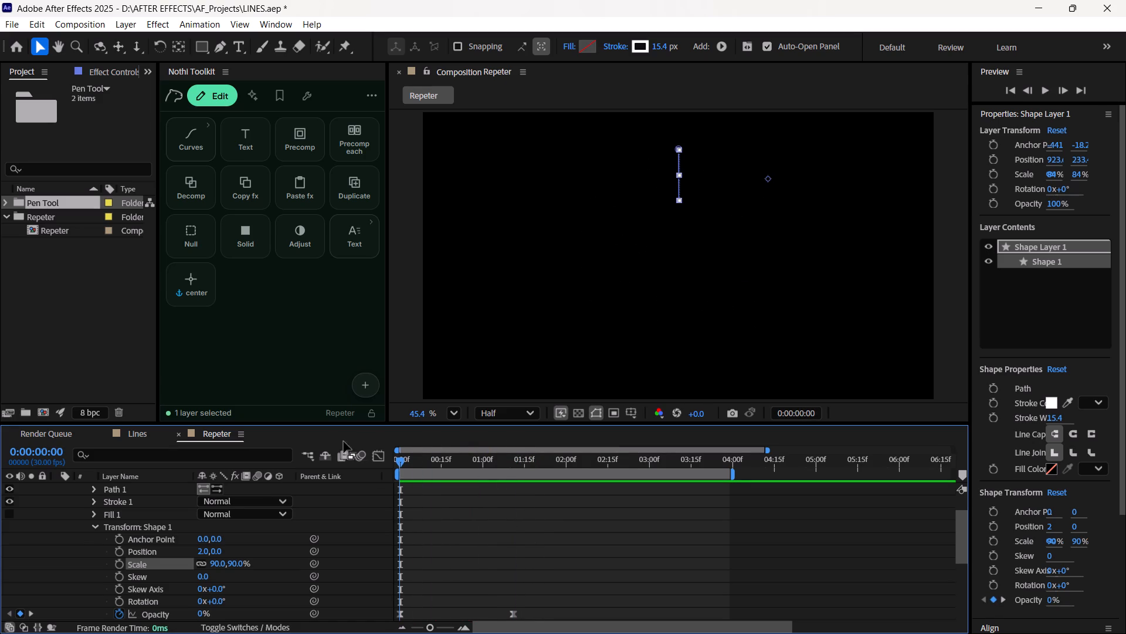
click(322, 444)
click(322, 444)
click(351, 503)
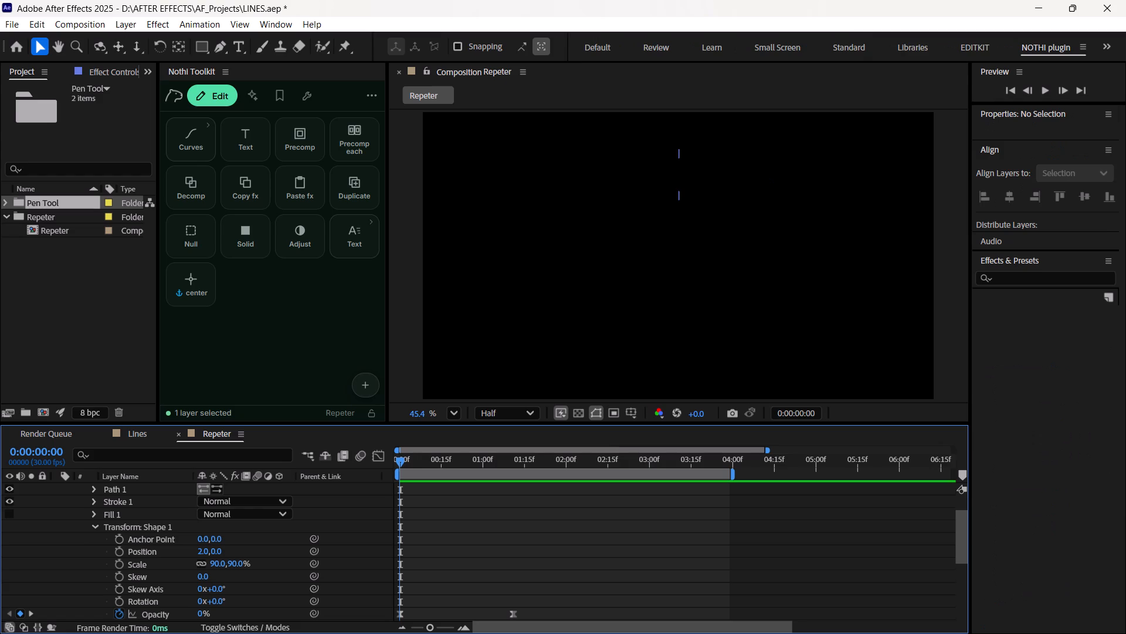
key(space)
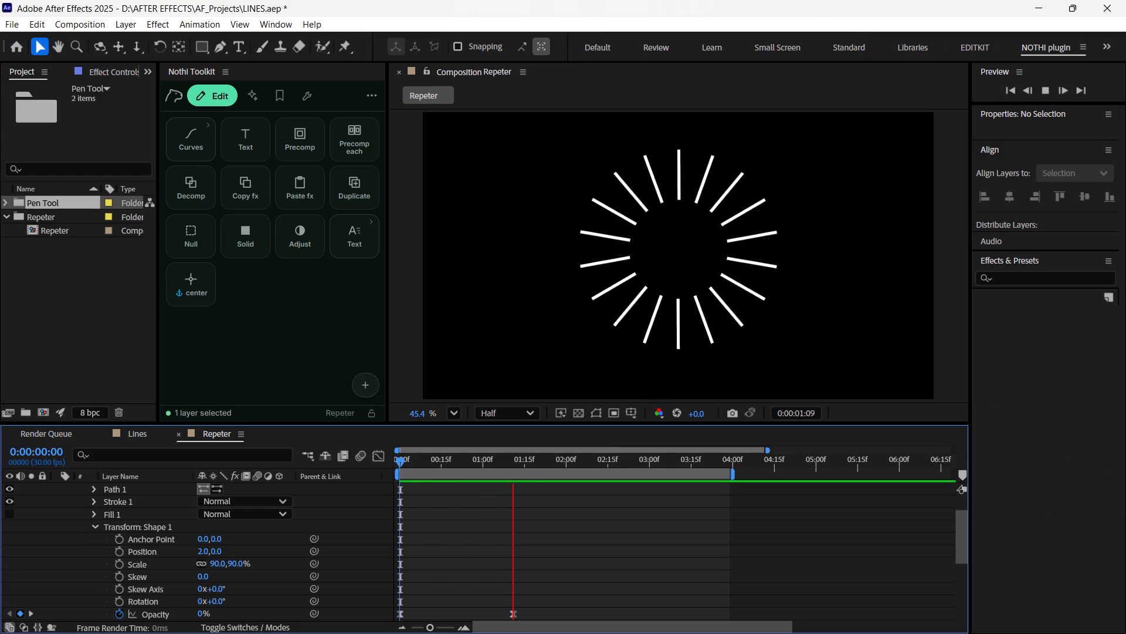
key(space)
drag(538, 460, 276, 513)
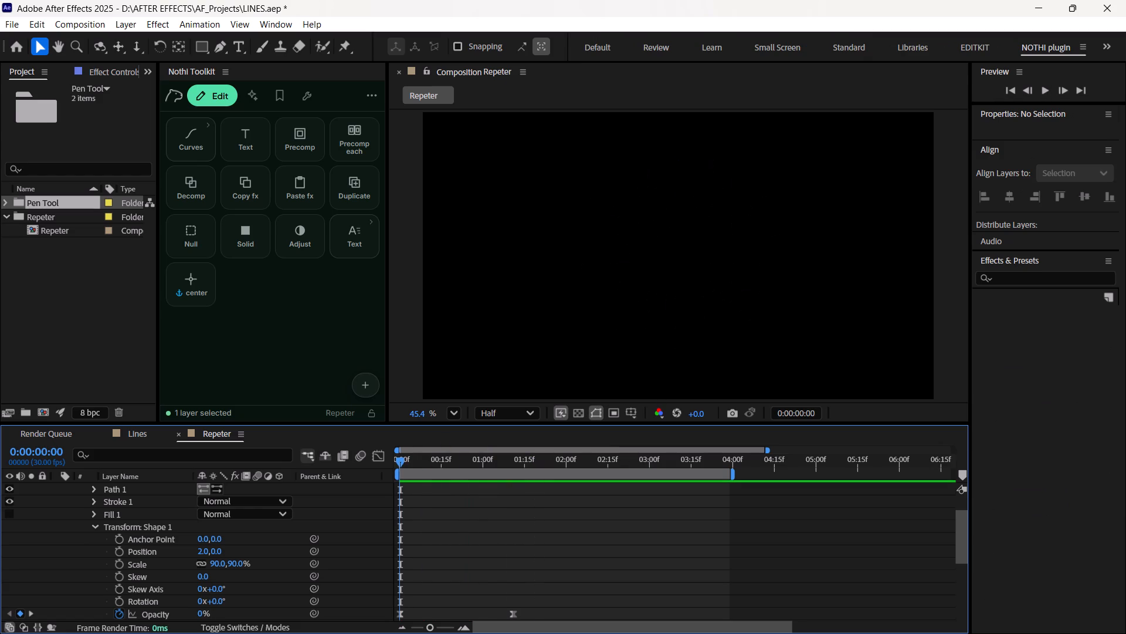
click(314, 439)
key(space)
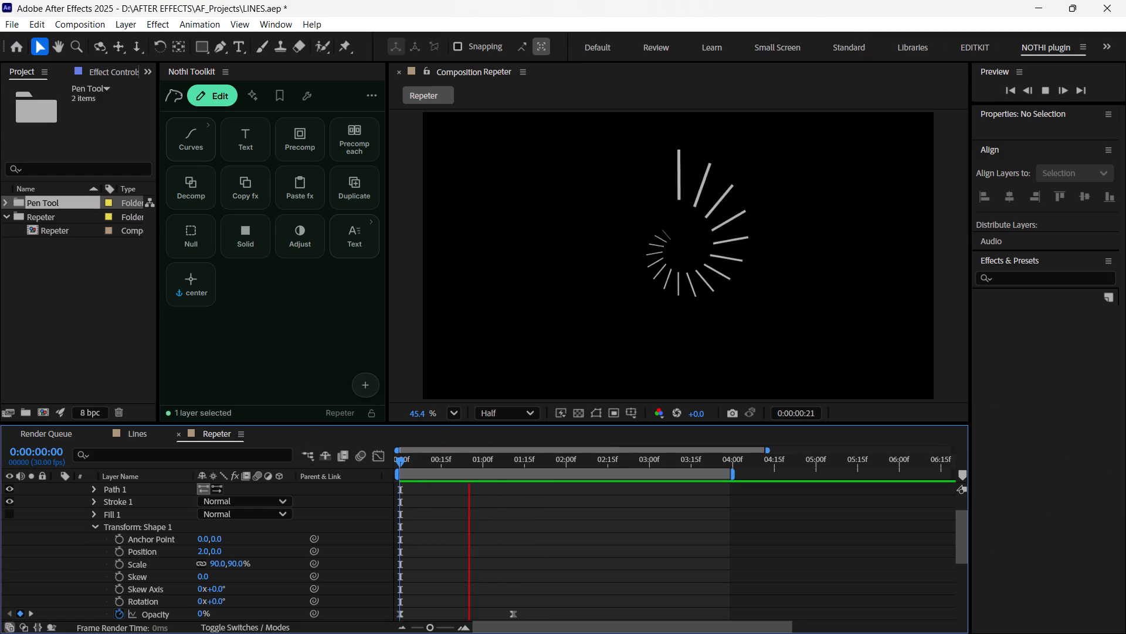
key(space)
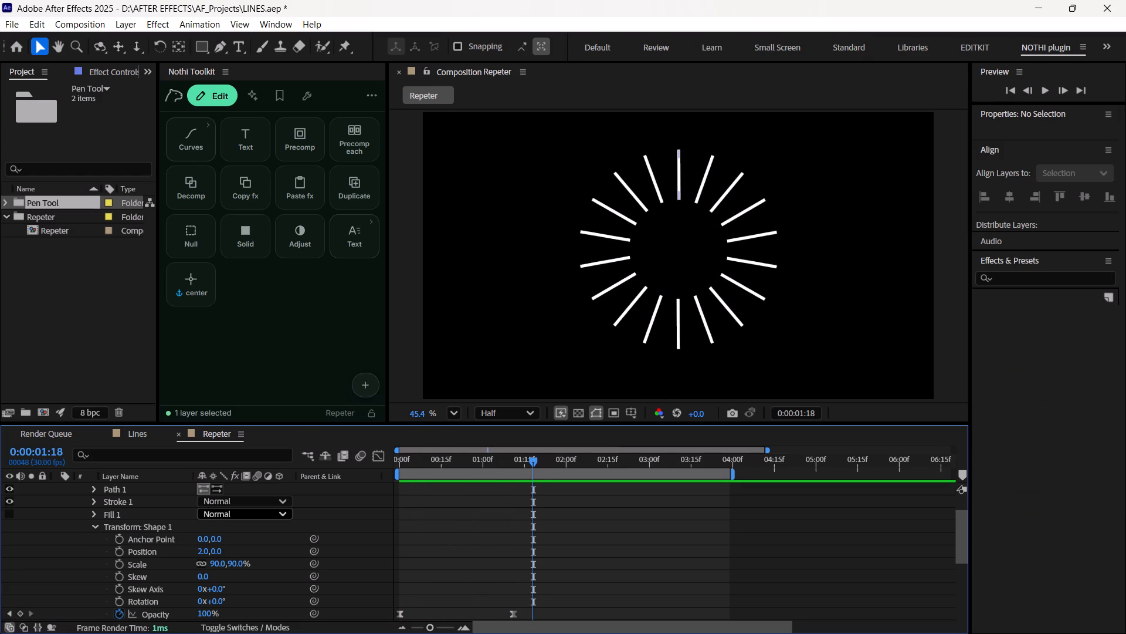
Look through the Transform: Shape 1 and Repeater 1 properties and examine how the lines grow over the opening frames.
scroll(187, 543, up, 1)
scroll(187, 543, down, 2)
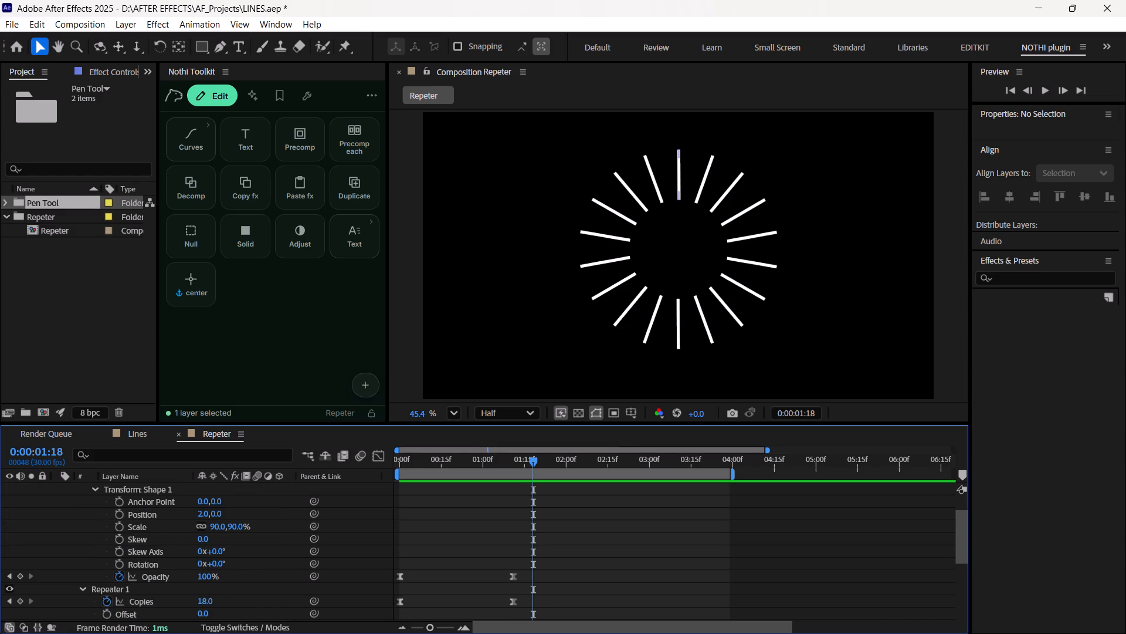
scroll(186, 542, up, 1)
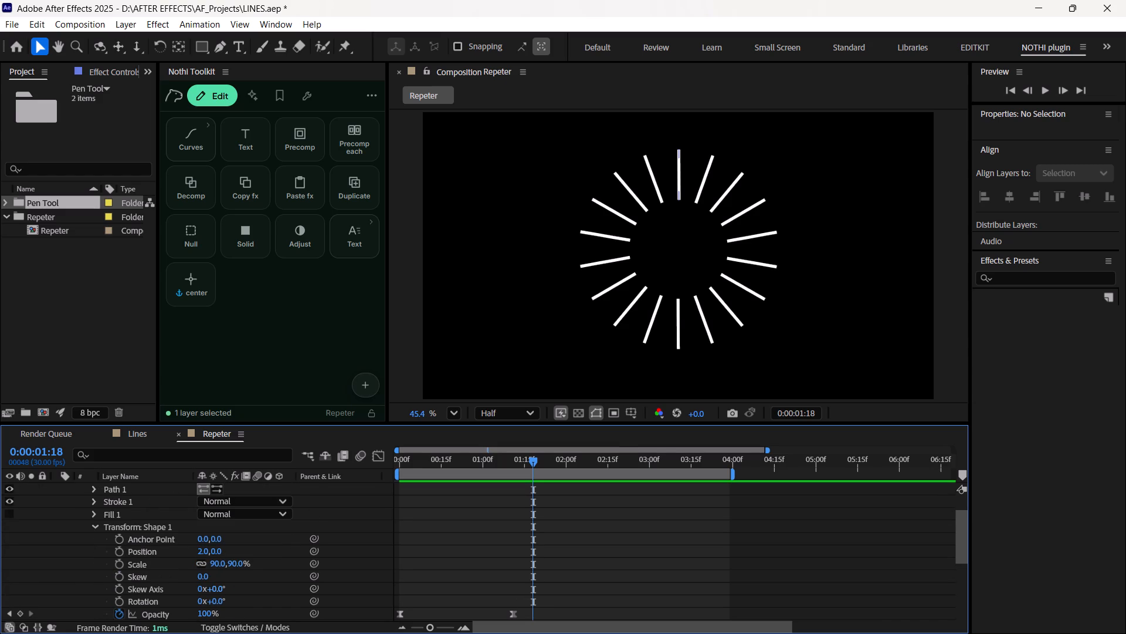
scroll(223, 561, down, 4)
scroll(215, 559, up, 4)
scroll(215, 559, down, 3)
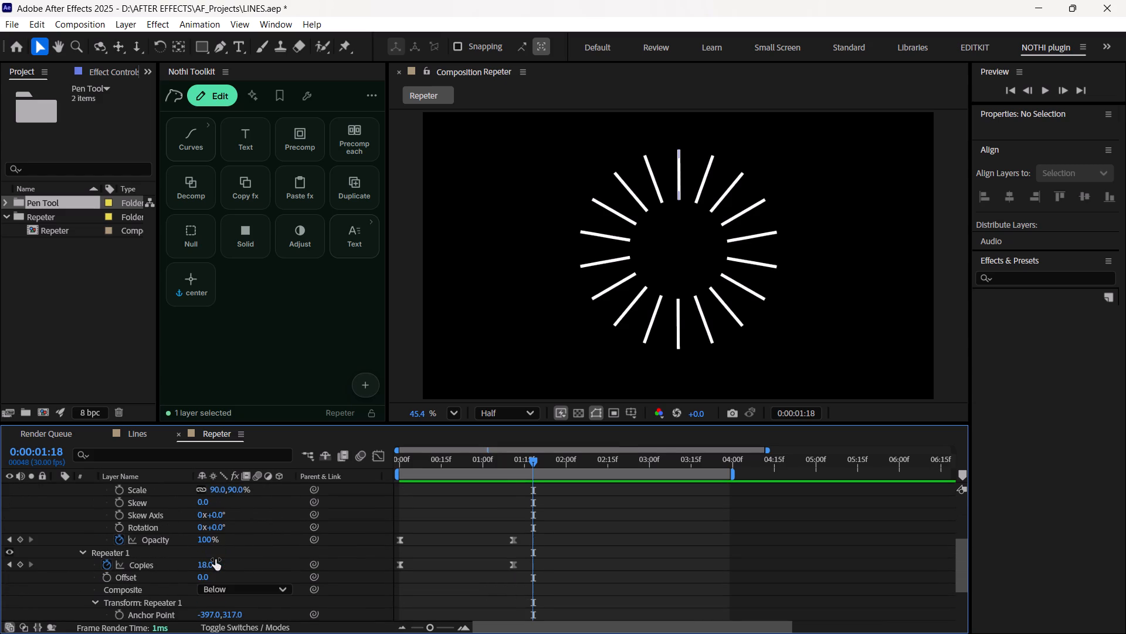
scroll(215, 559, down, 1)
scroll(215, 559, up, 4)
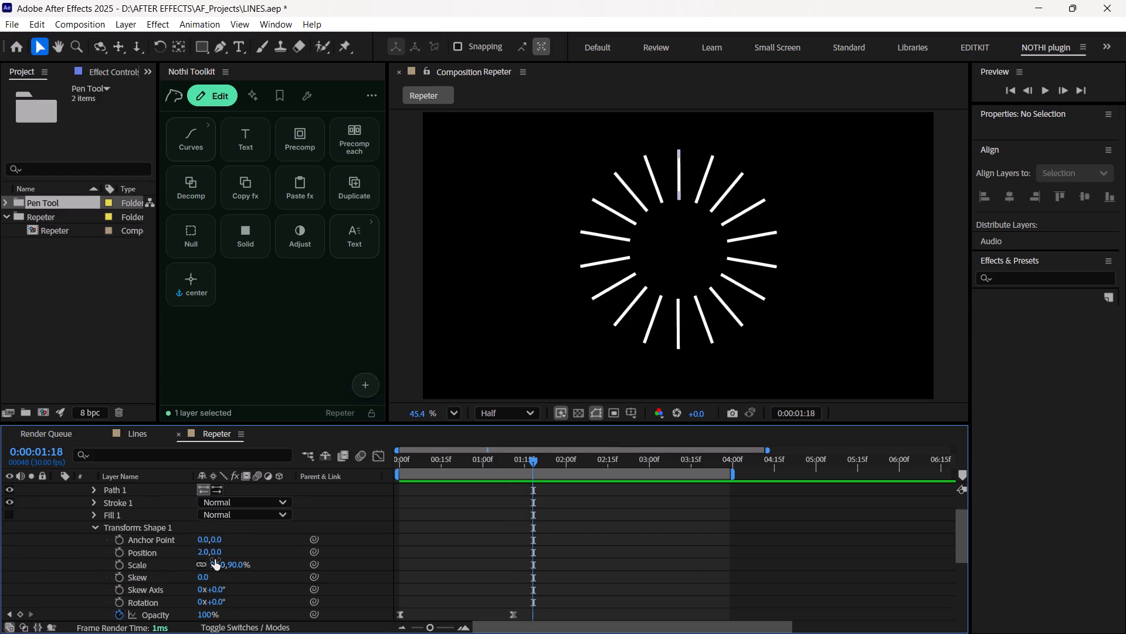
scroll(199, 557, down, 1)
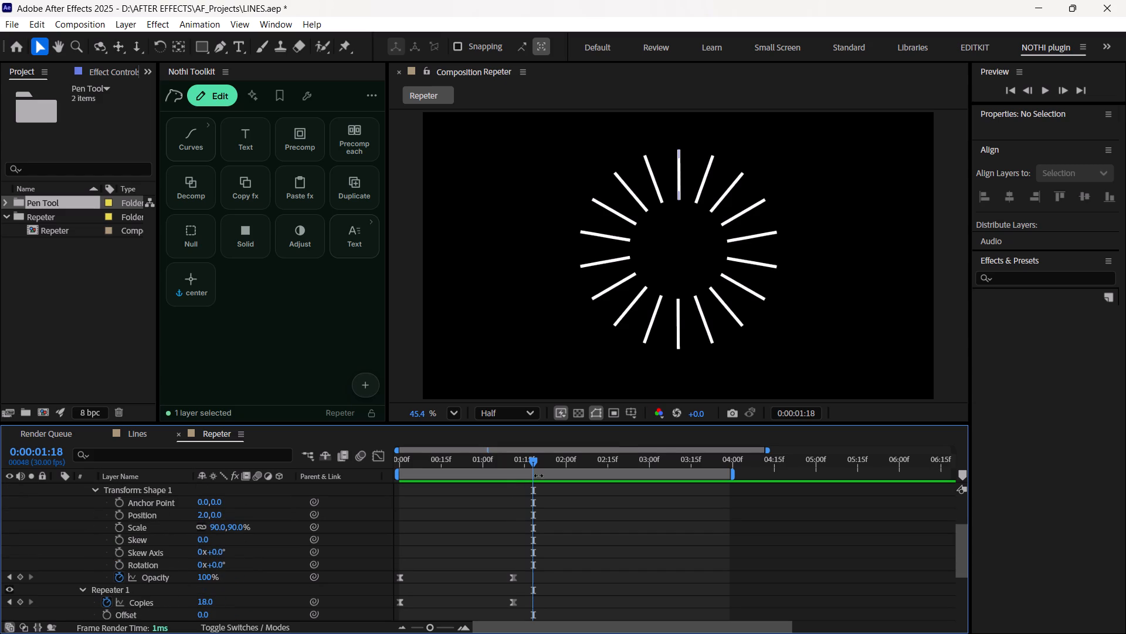
drag(534, 466, 180, 528)
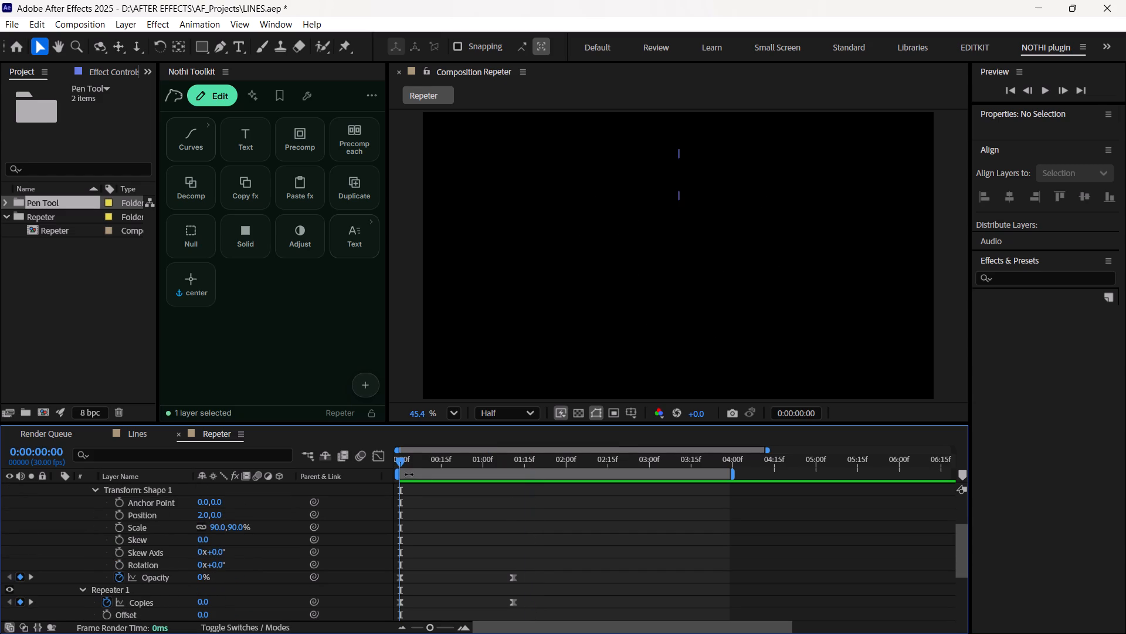
drag(402, 463, 463, 460)
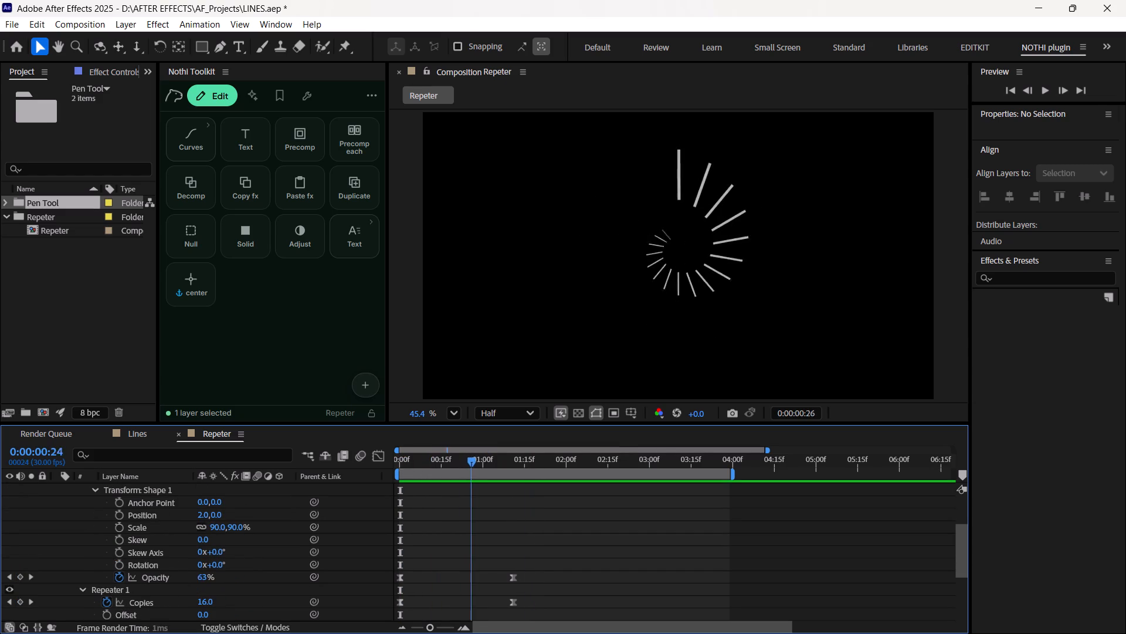
drag(463, 460, 462, 463)
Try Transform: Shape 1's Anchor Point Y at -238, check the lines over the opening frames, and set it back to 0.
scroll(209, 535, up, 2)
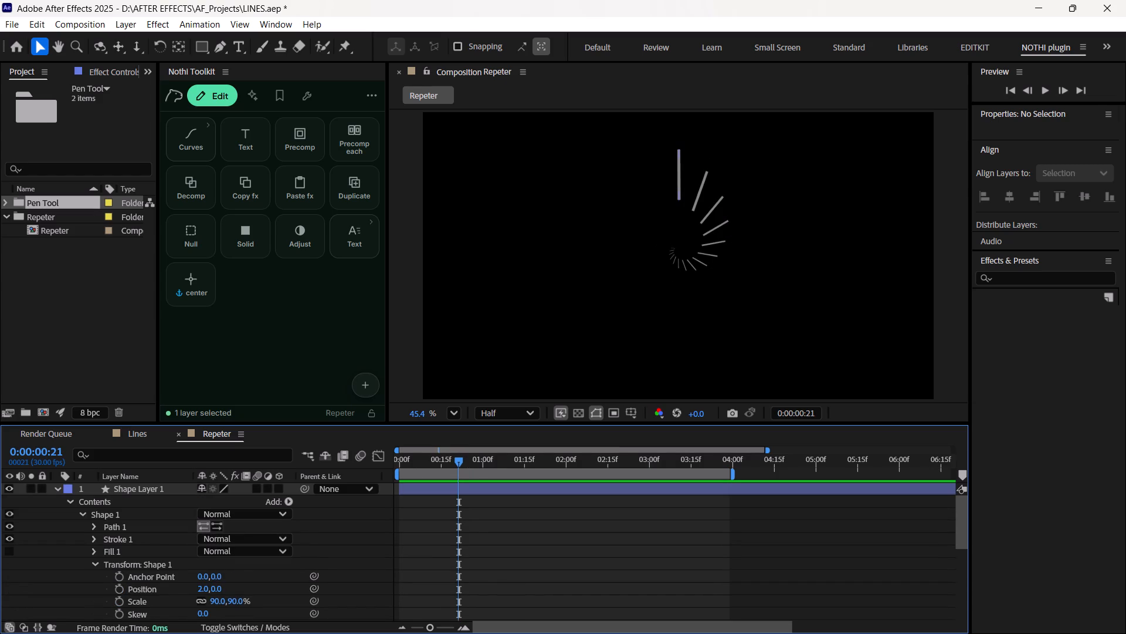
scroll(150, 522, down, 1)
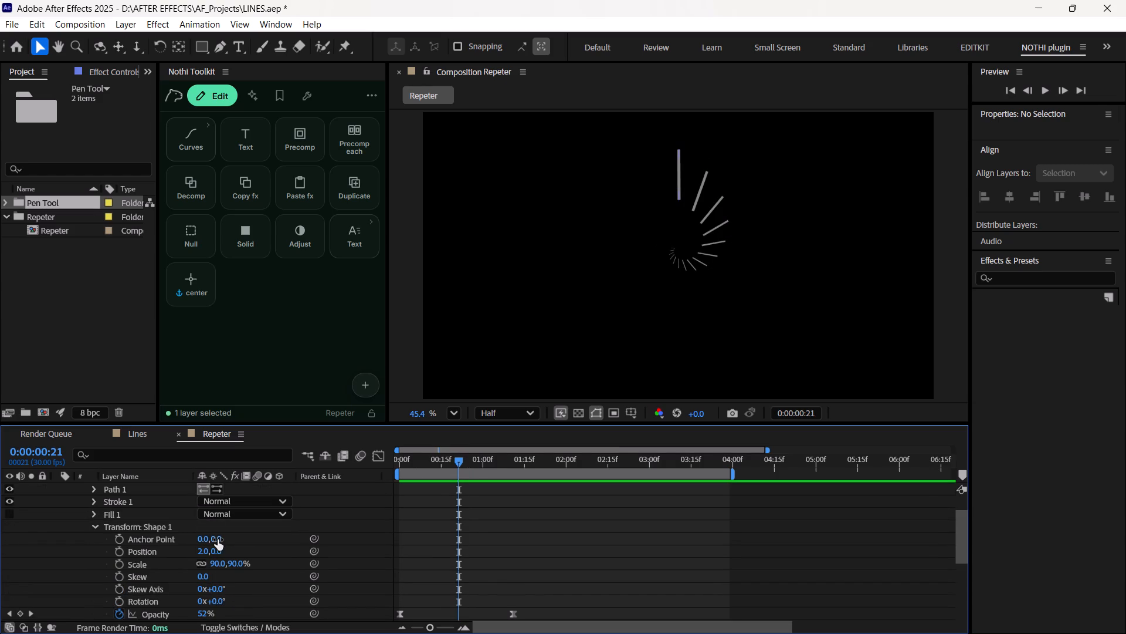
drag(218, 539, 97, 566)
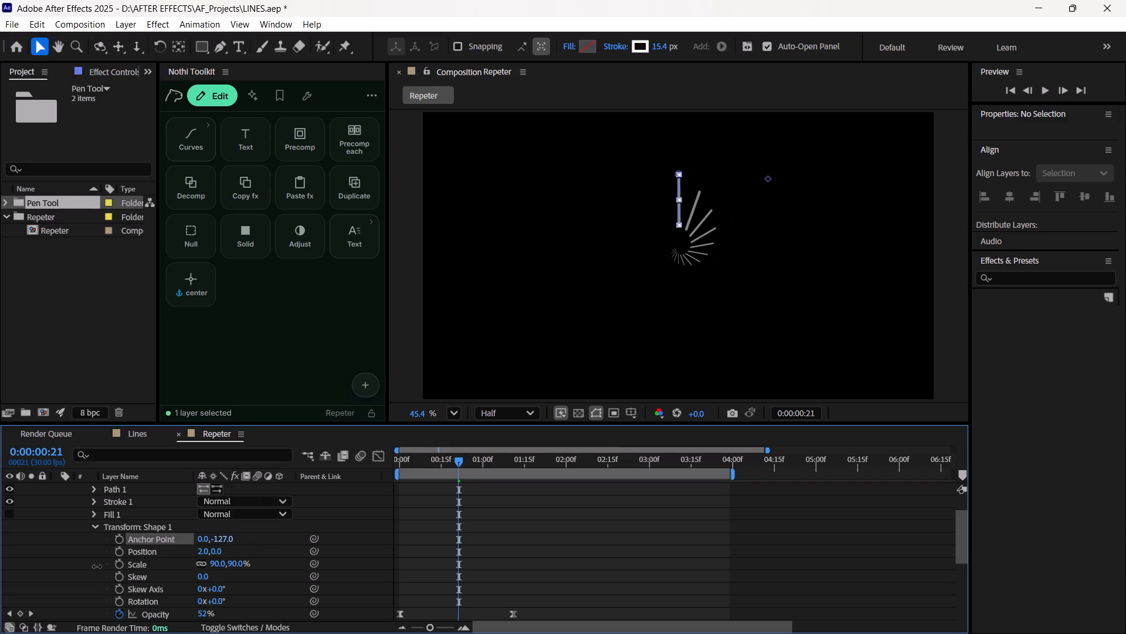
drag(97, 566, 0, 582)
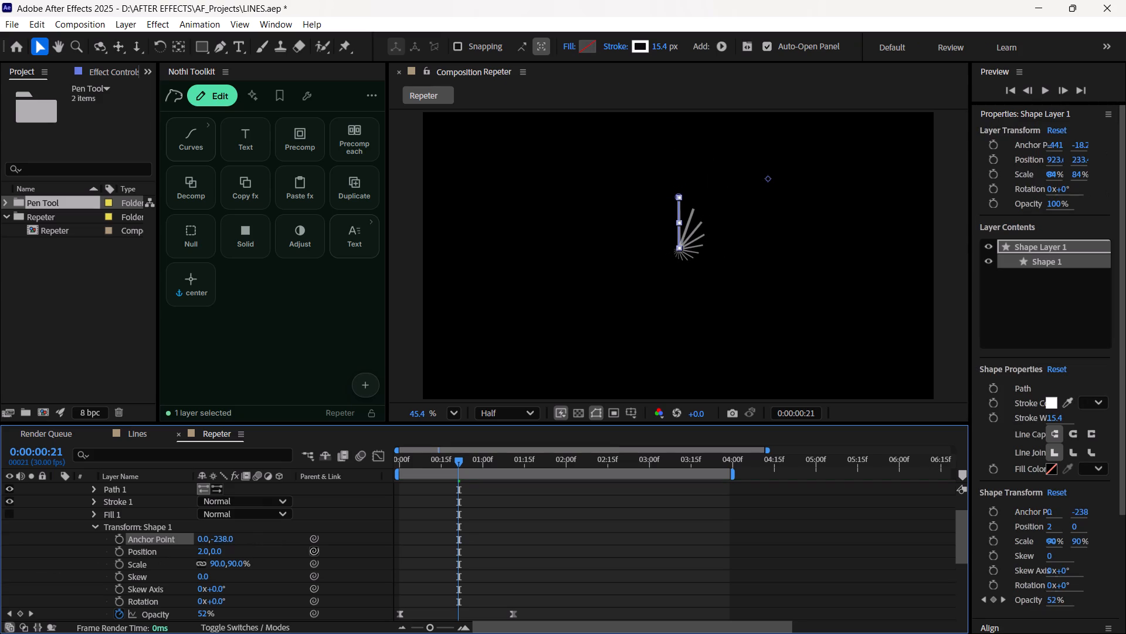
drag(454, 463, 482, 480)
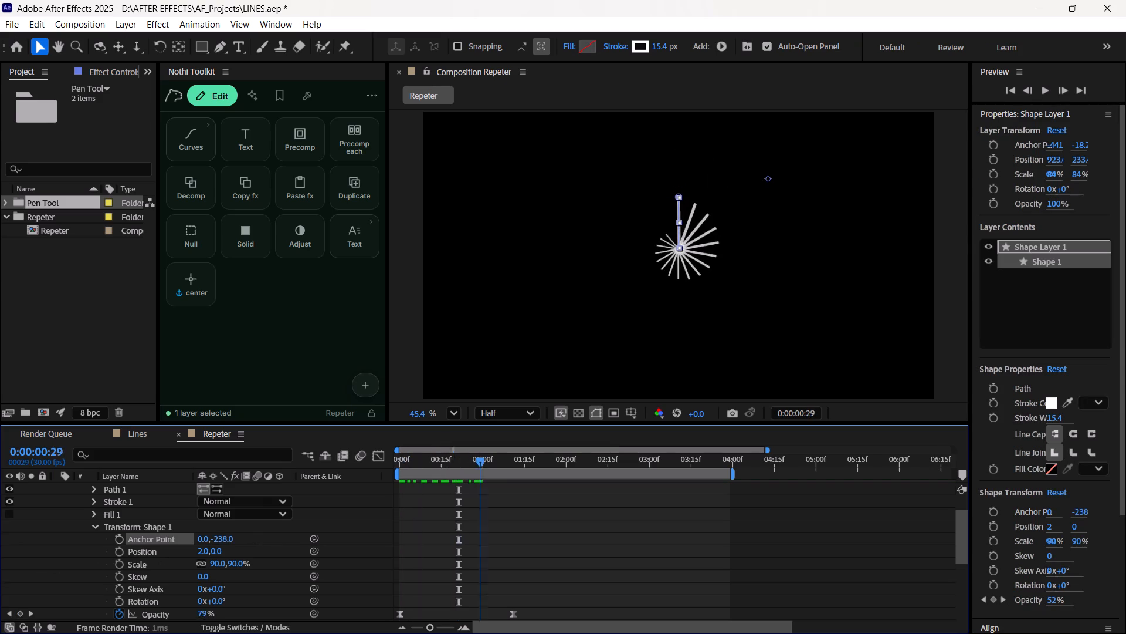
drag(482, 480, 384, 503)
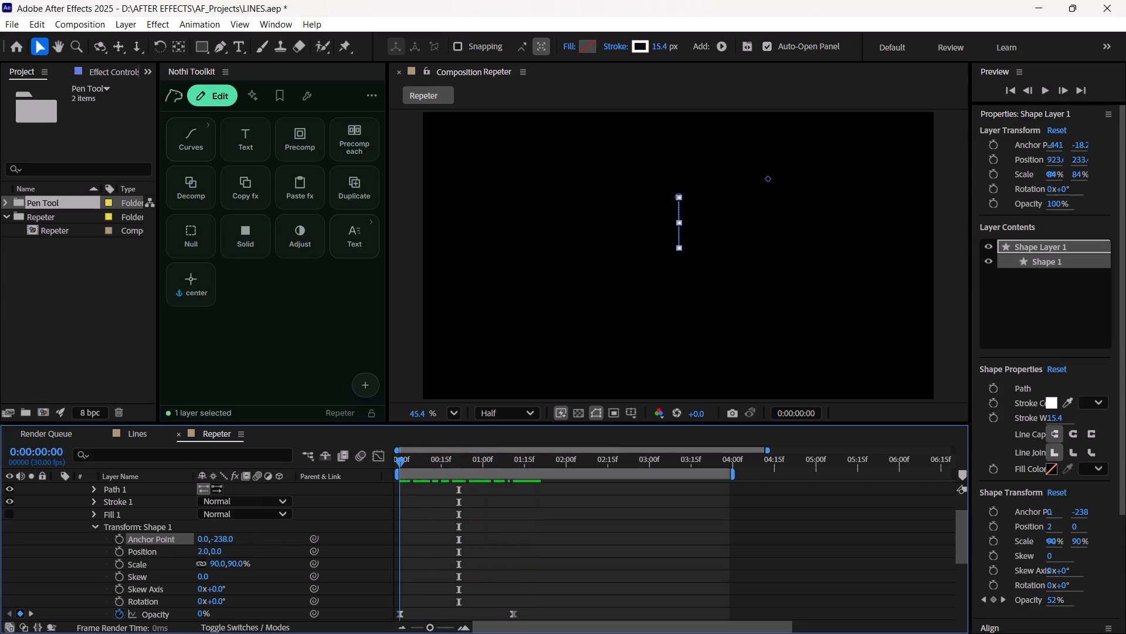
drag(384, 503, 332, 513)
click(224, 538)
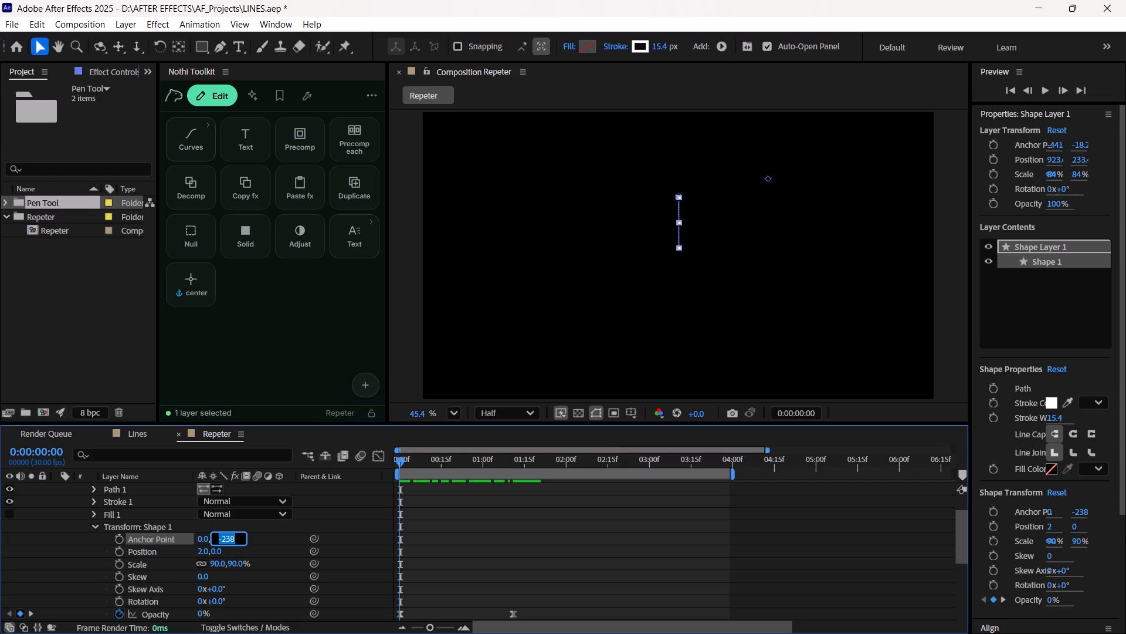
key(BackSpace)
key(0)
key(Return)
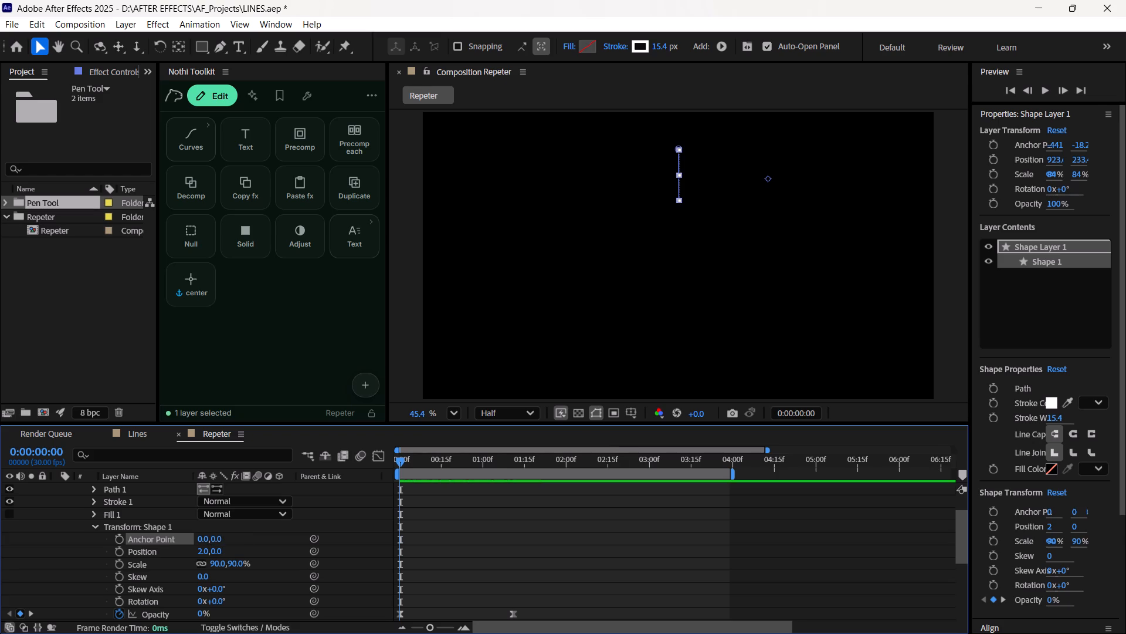
Move Shape 1 in the composition to a Position of about -97.7, 13.1 and check the ring of lines up to 0:00:01:21.
drag(768, 178, 832, 209)
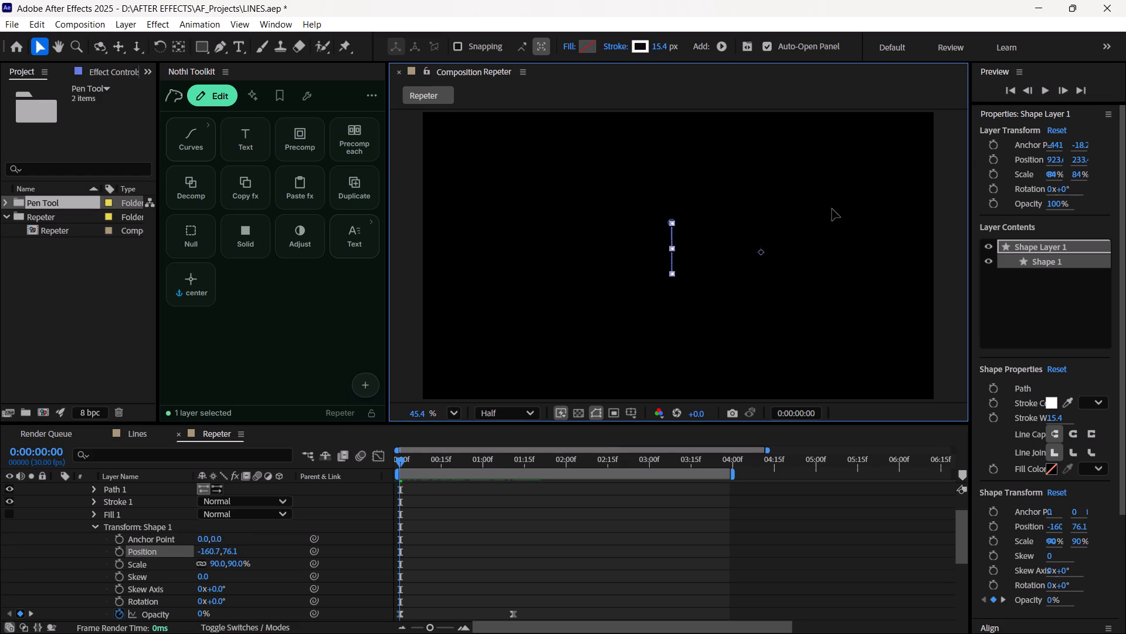
drag(832, 209, 864, 216)
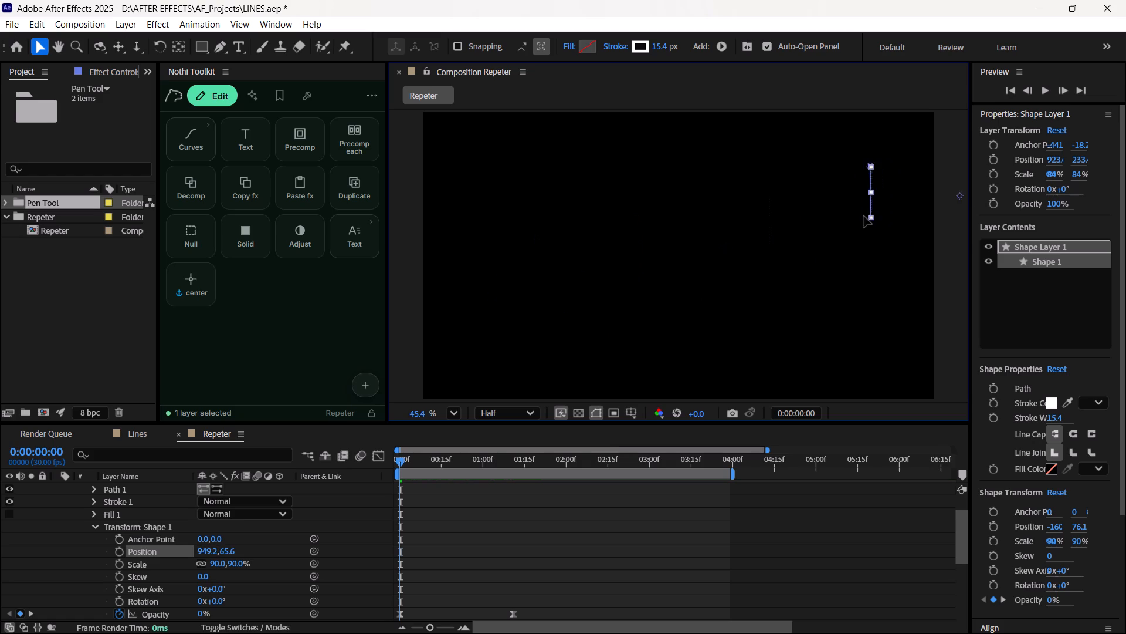
drag(864, 216, 746, 181)
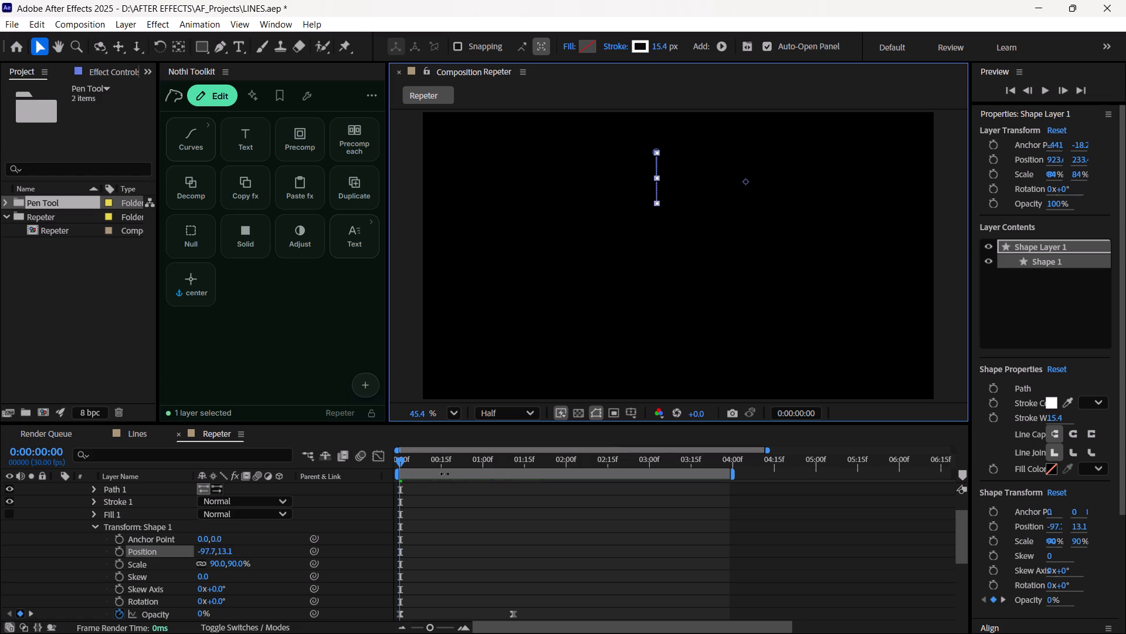
drag(402, 462, 544, 461)
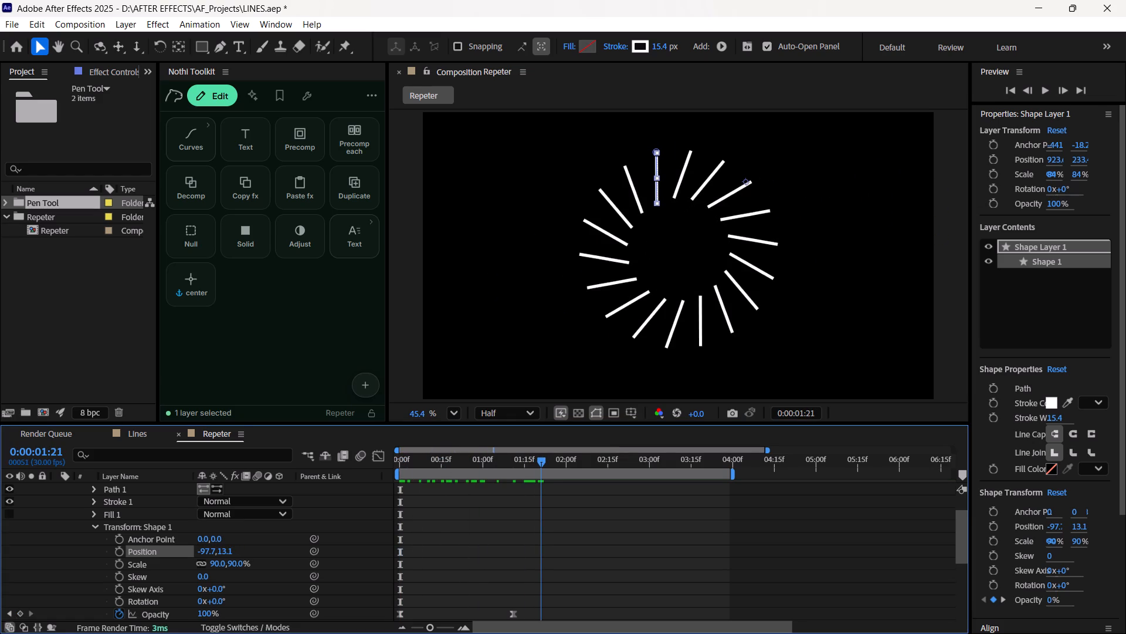
Undo the move of Shape 1's Position in the composition.
drag(544, 461, 544, 461)
key(ctrl+z)
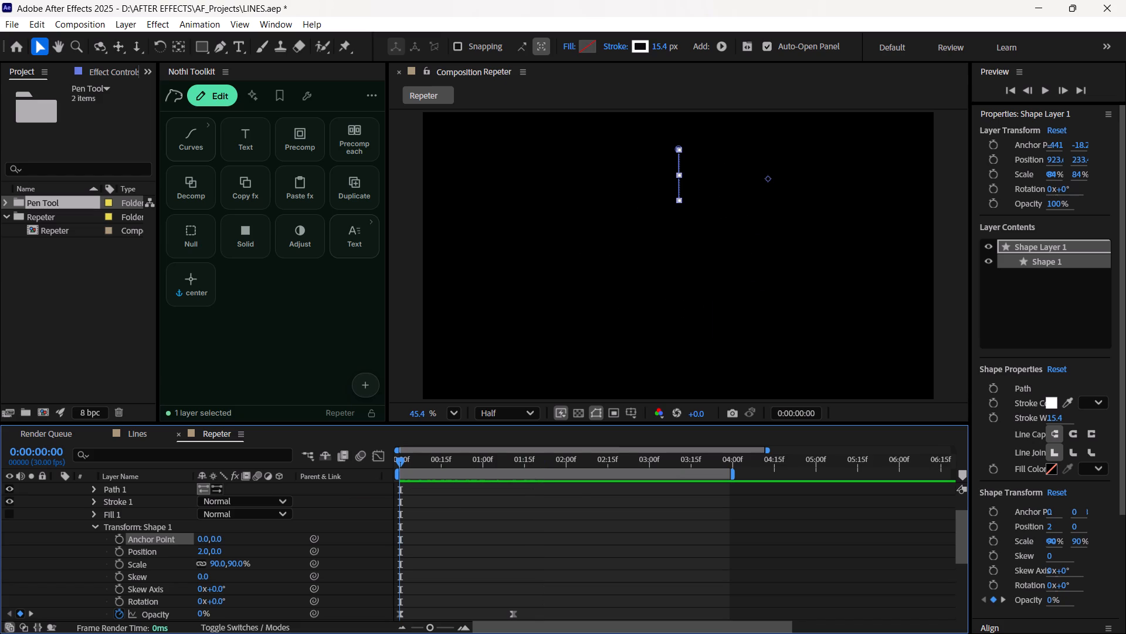
Relocate Shape 1's anchor point to just below the top line's inner end, about -440.2, 137.0, and check the growth over the opening frames.
drag(402, 462, 519, 466)
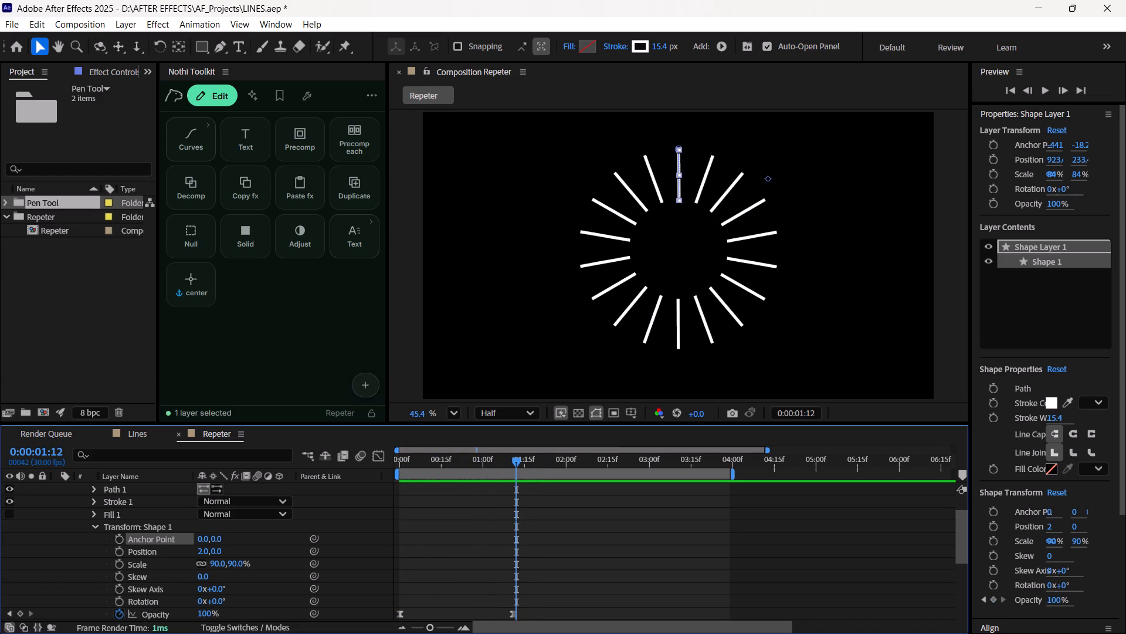
key(y)
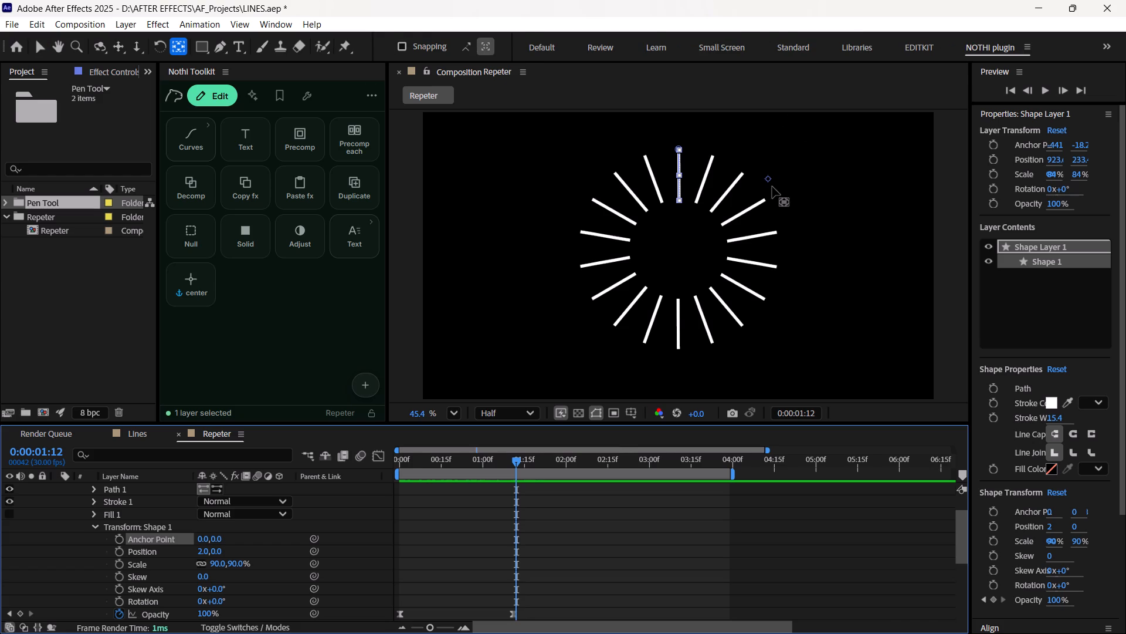
drag(770, 178, 680, 222)
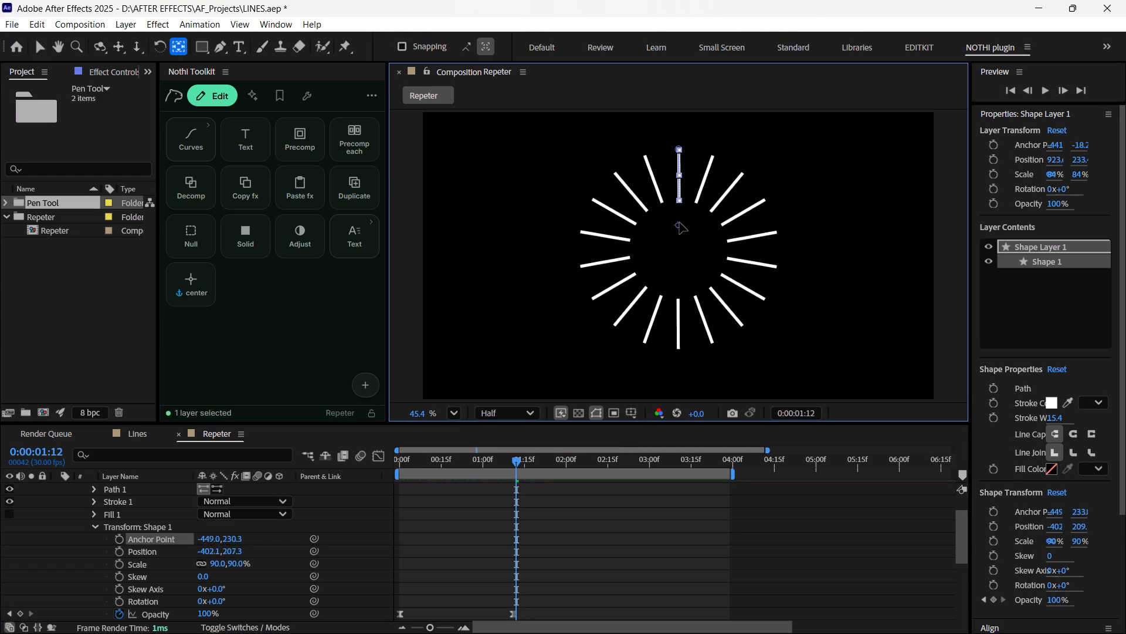
drag(680, 222, 681, 205)
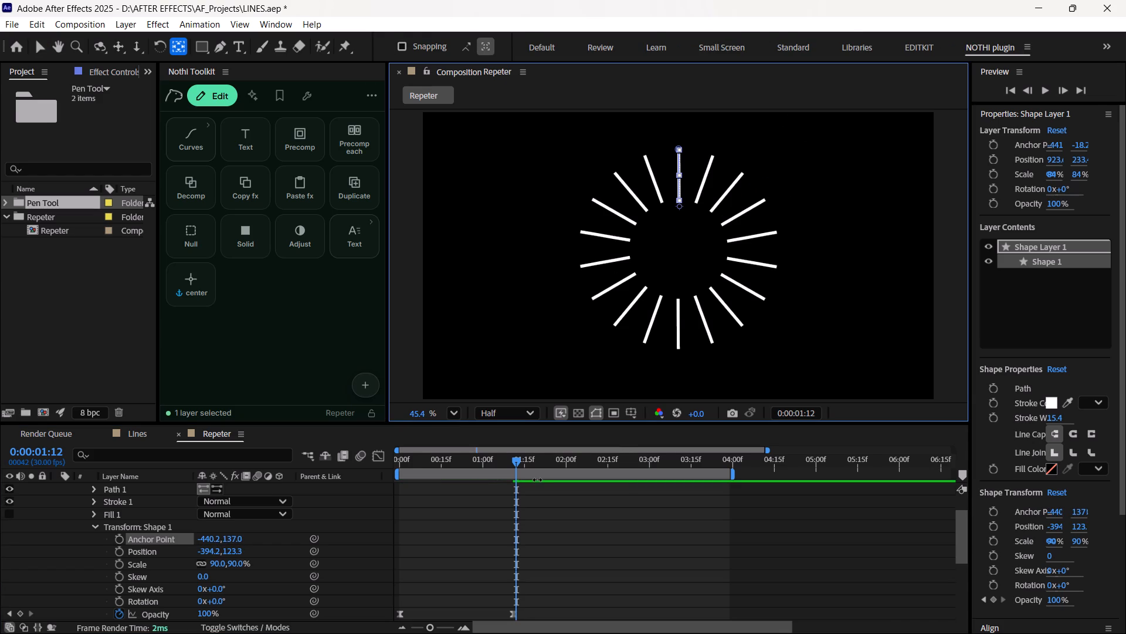
drag(515, 464, 508, 488)
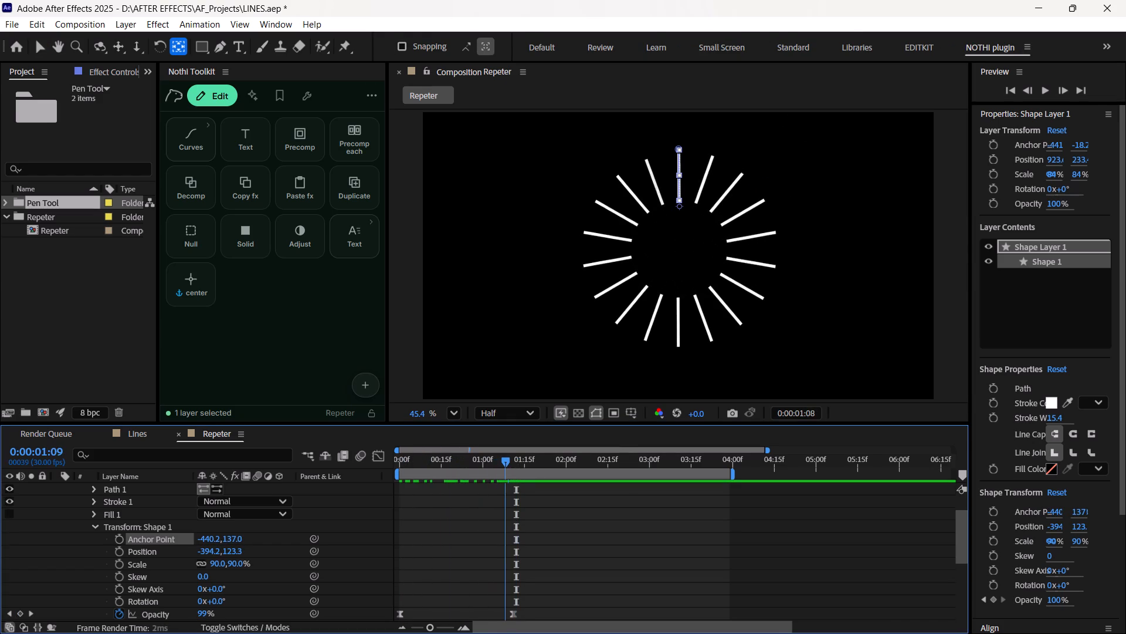
drag(508, 488, 267, 517)
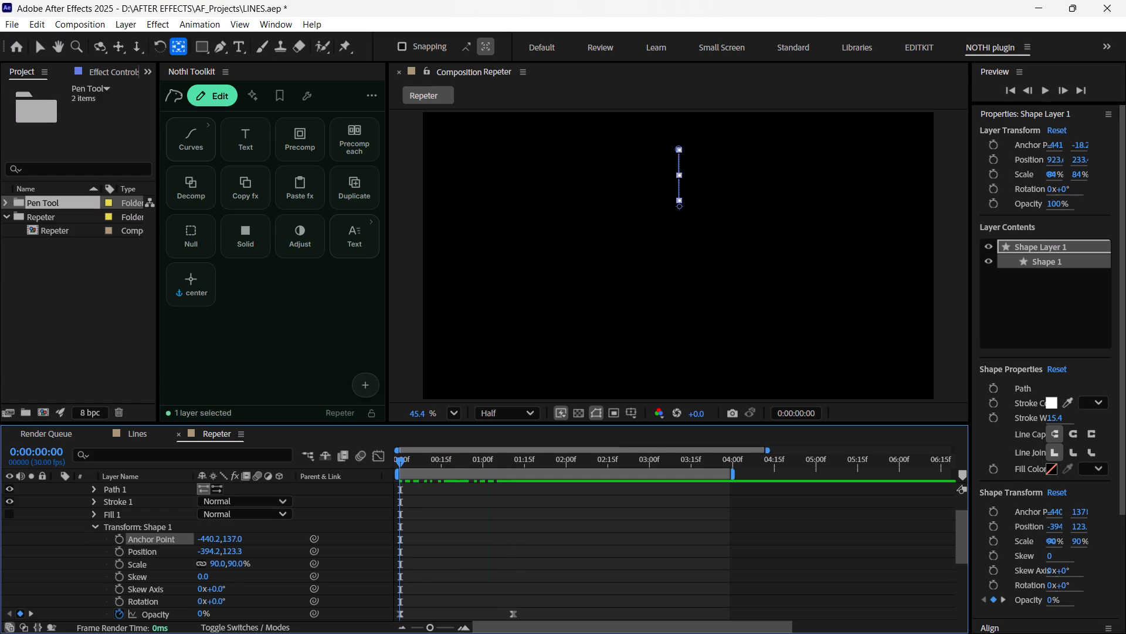
drag(401, 463, 489, 471)
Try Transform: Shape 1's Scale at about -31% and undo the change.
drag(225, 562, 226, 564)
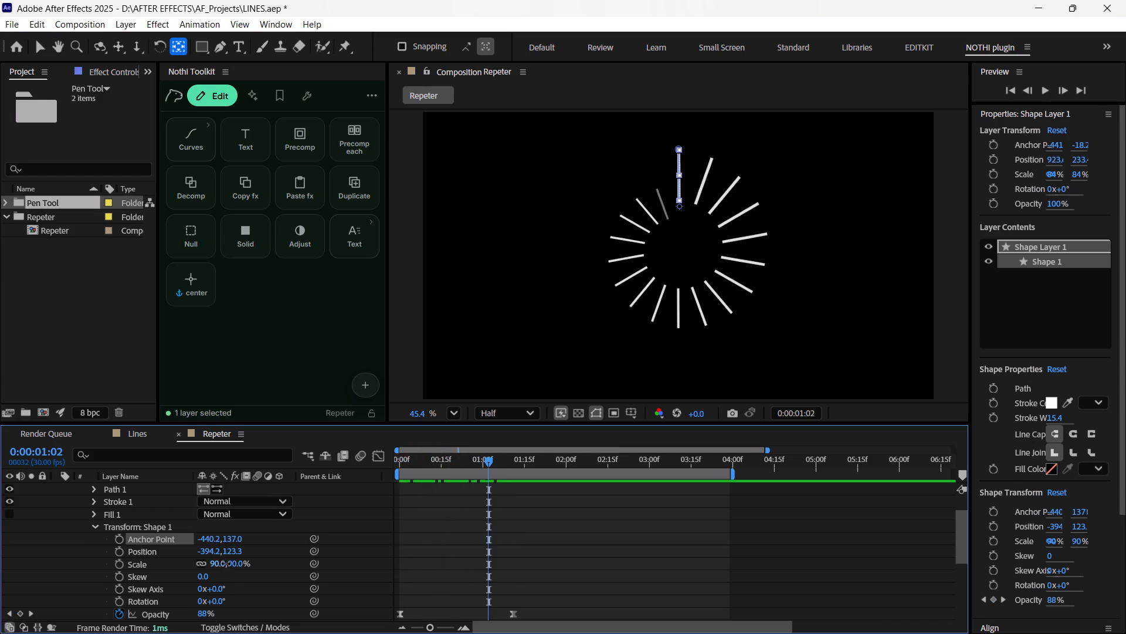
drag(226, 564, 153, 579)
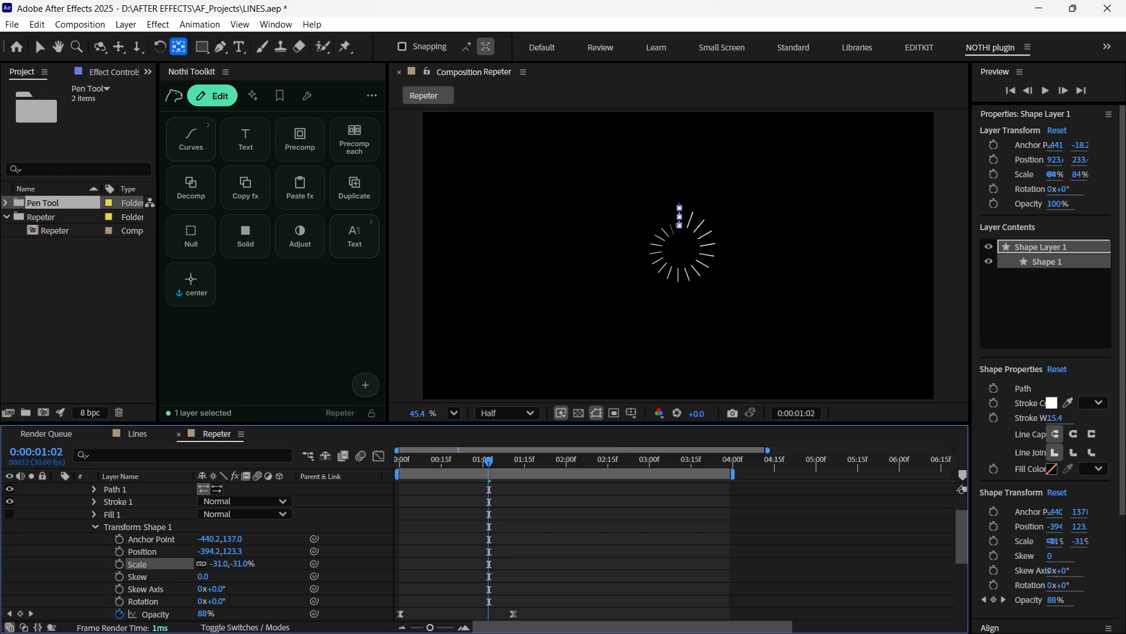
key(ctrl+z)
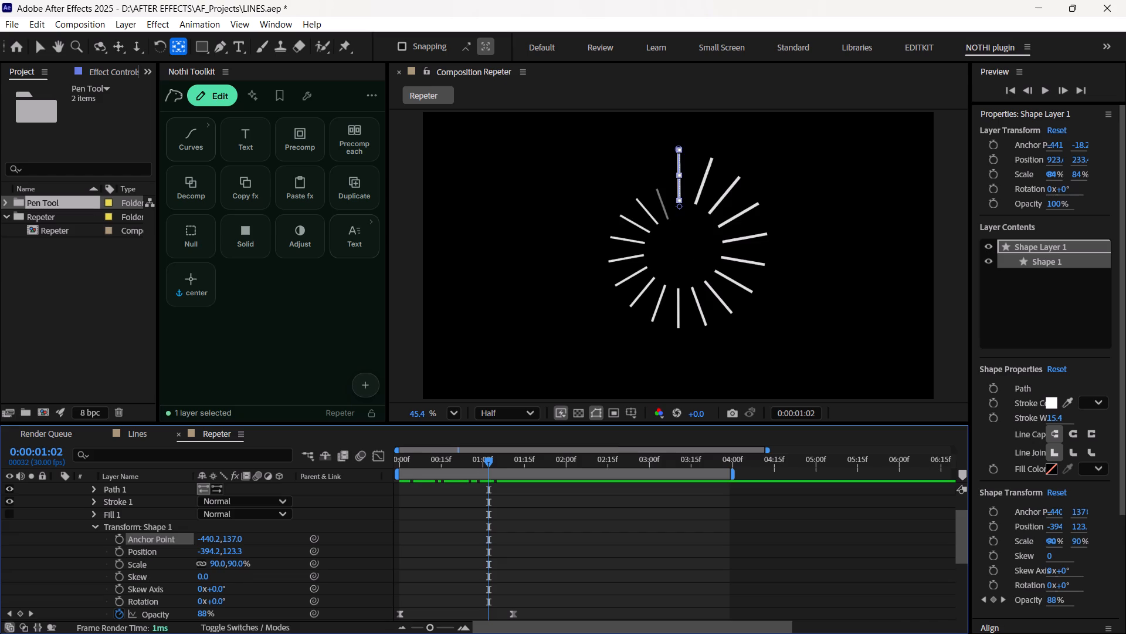
Preview the line growth and keyframe Transform: Shape 1's Scale at 0% on the first frame.
drag(489, 461, 328, 504)
key(space)
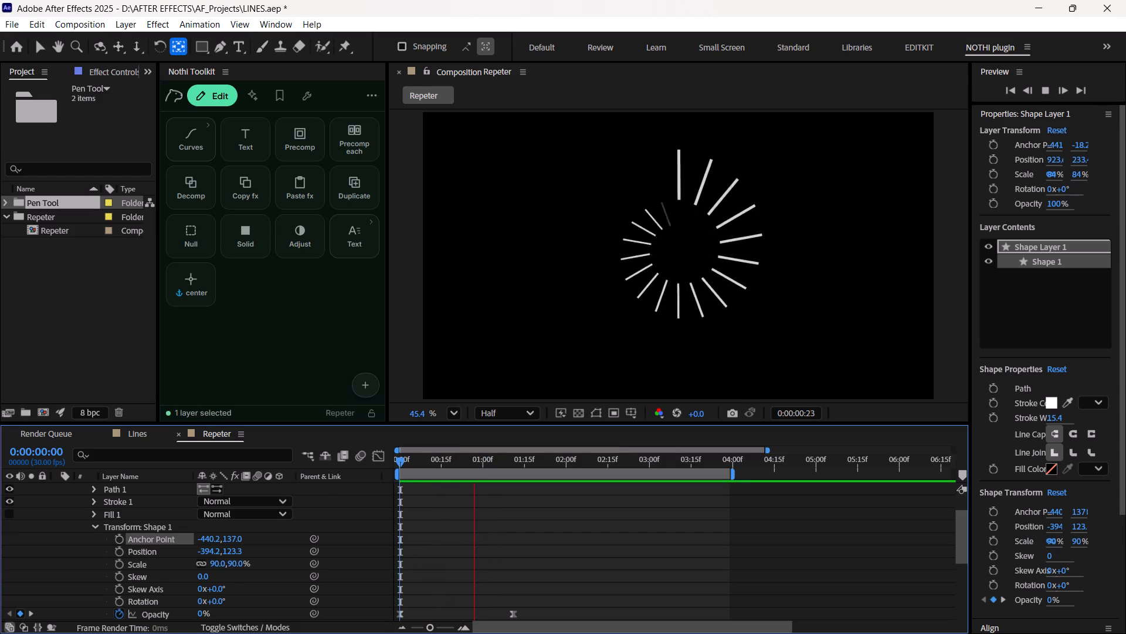
key(space)
drag(523, 463, 422, 492)
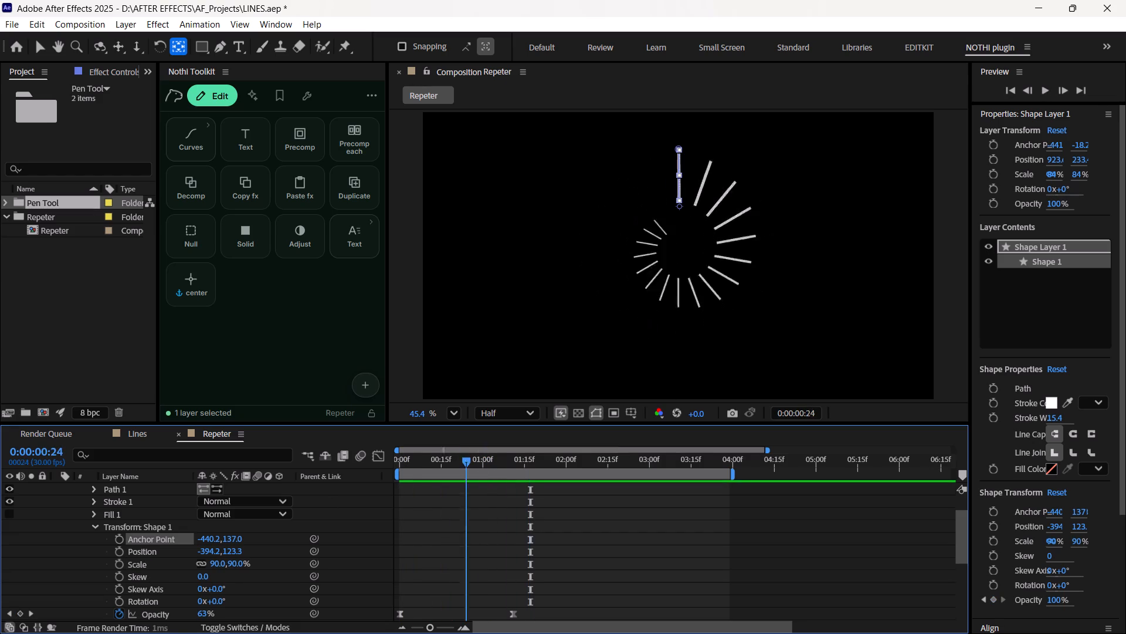
drag(422, 492, 347, 512)
click(120, 566)
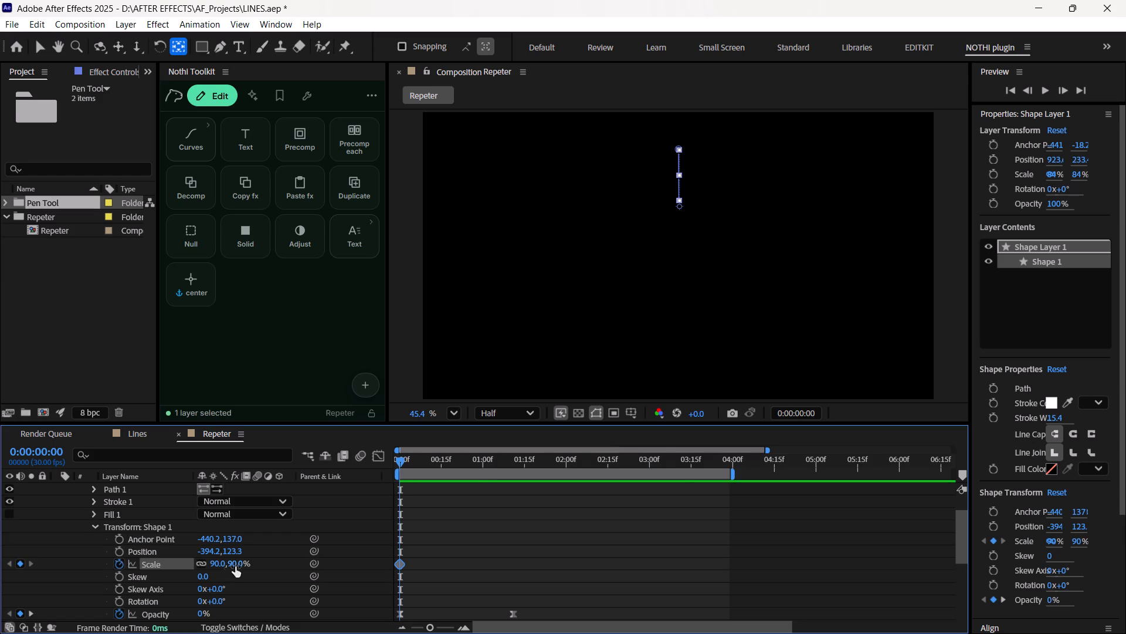
click(218, 566)
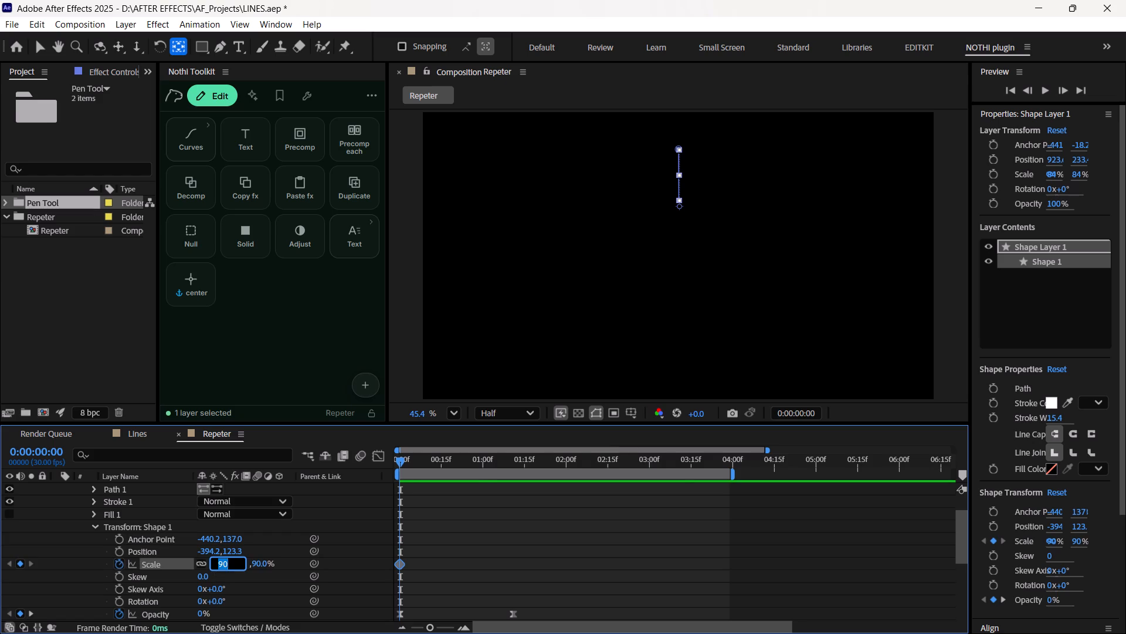
key(BackSpace)
key(0)
key(Return)
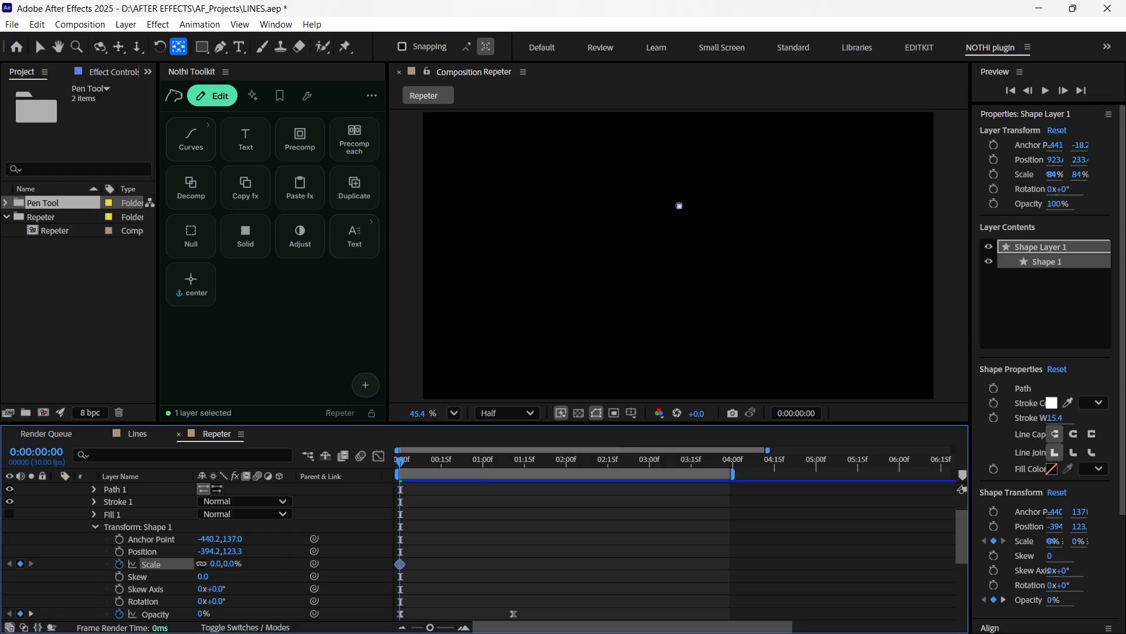
Keyframe Transform: Shape 1's Scale at 100% at 0:00:01:11 and preview the lines from the first frame.
click(35, 613)
click(212, 564)
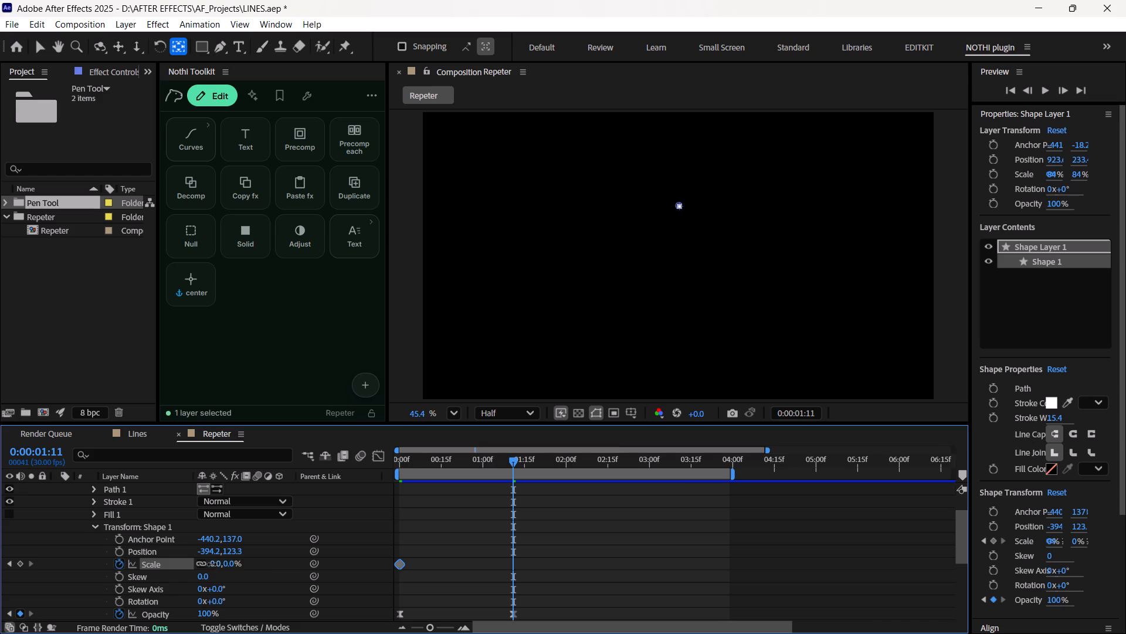
key(BackSpace)
text(100)
key(Return)
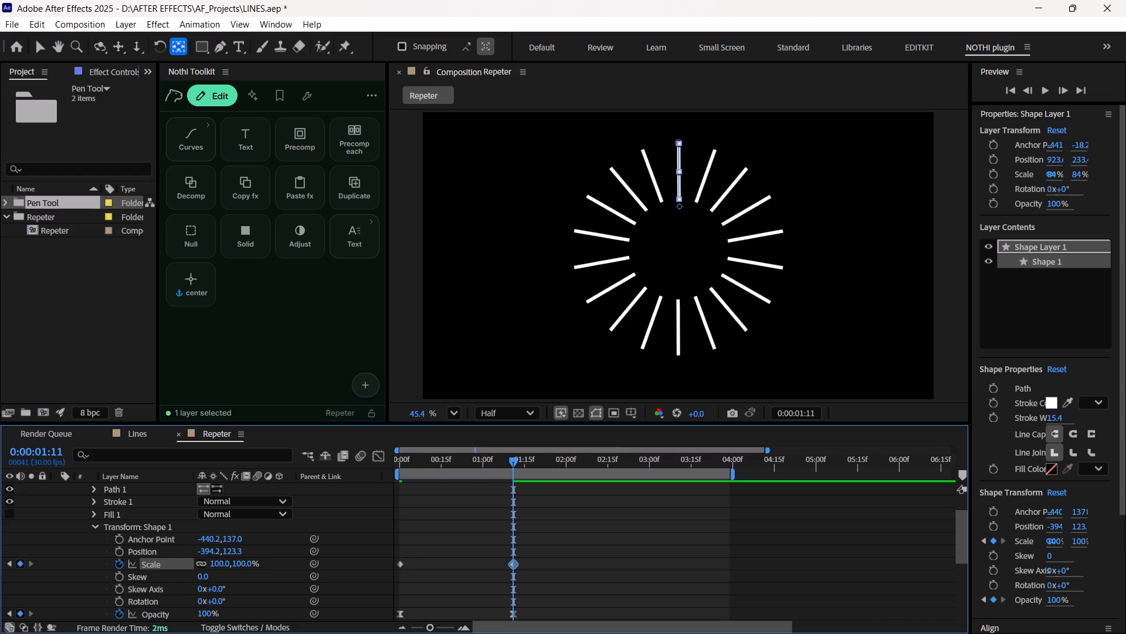
drag(515, 464, 303, 518)
key(space)
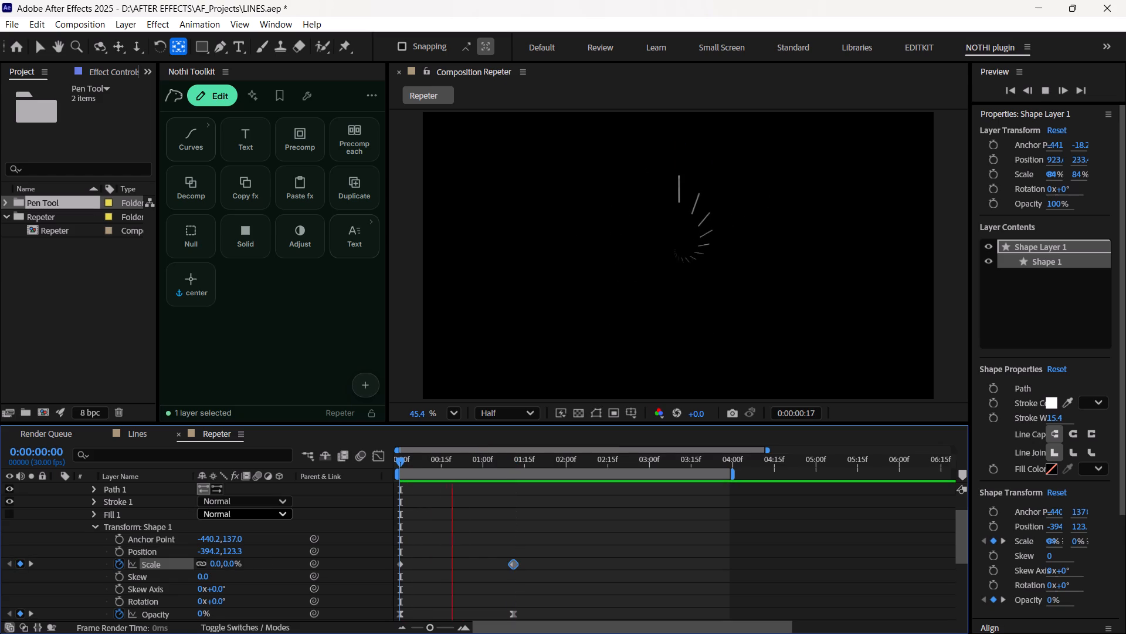
key(space)
Apply the Custom curve 0.33, 0, 0.1378, 1 to both Shape 1 Scale keyframes and preview the eased growth.
scroll(490, 538, down, 2)
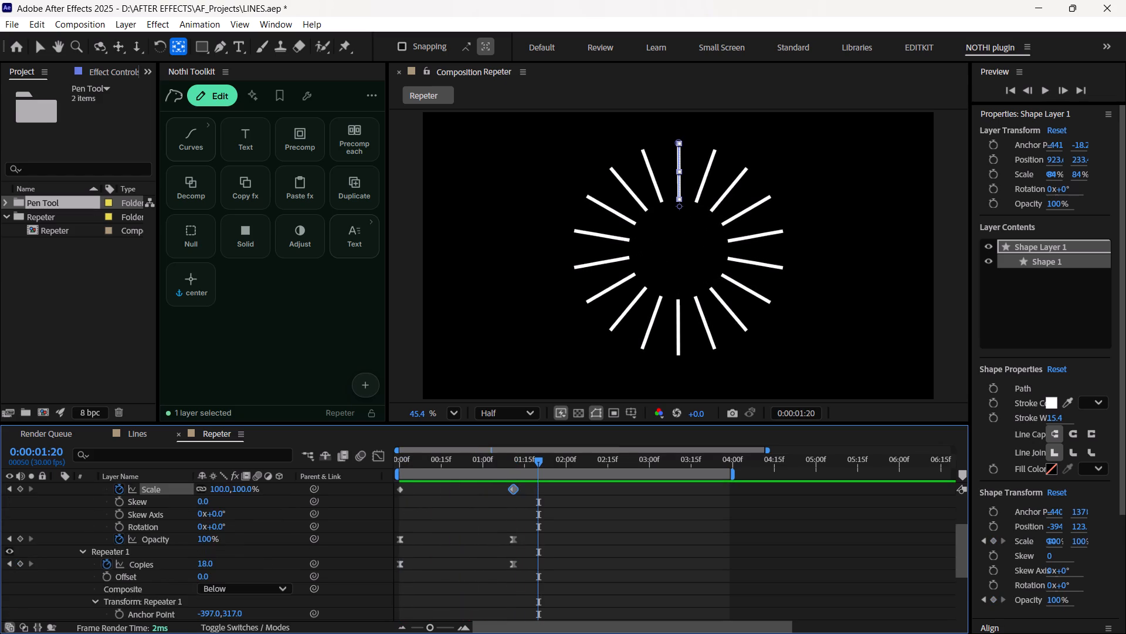
scroll(490, 538, up, 1)
drag(572, 520, 396, 537)
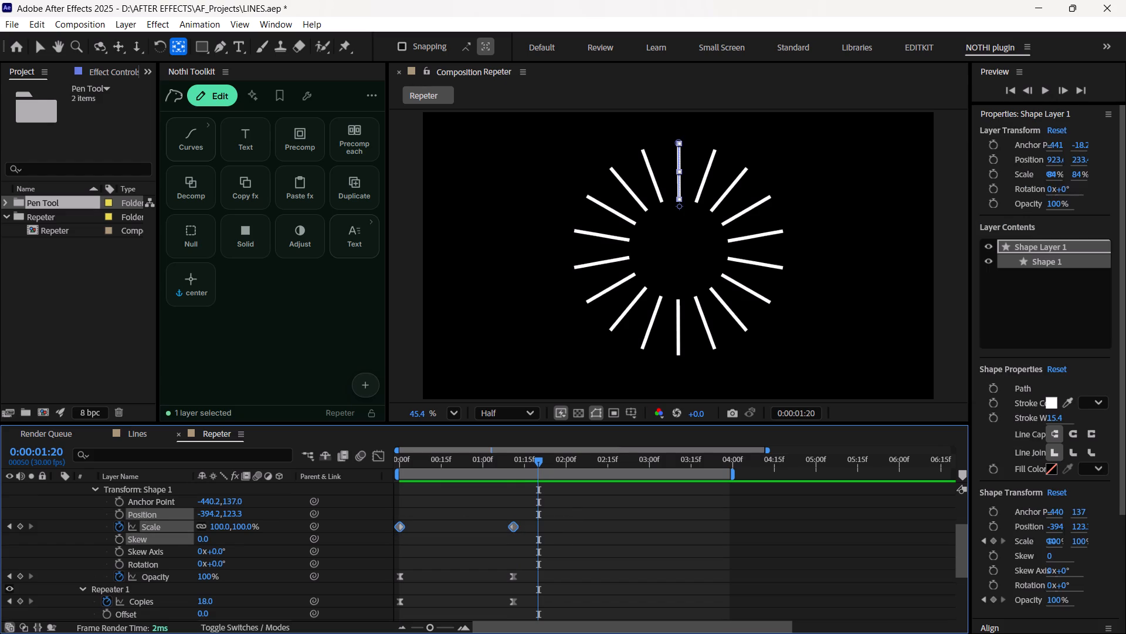
click(185, 124)
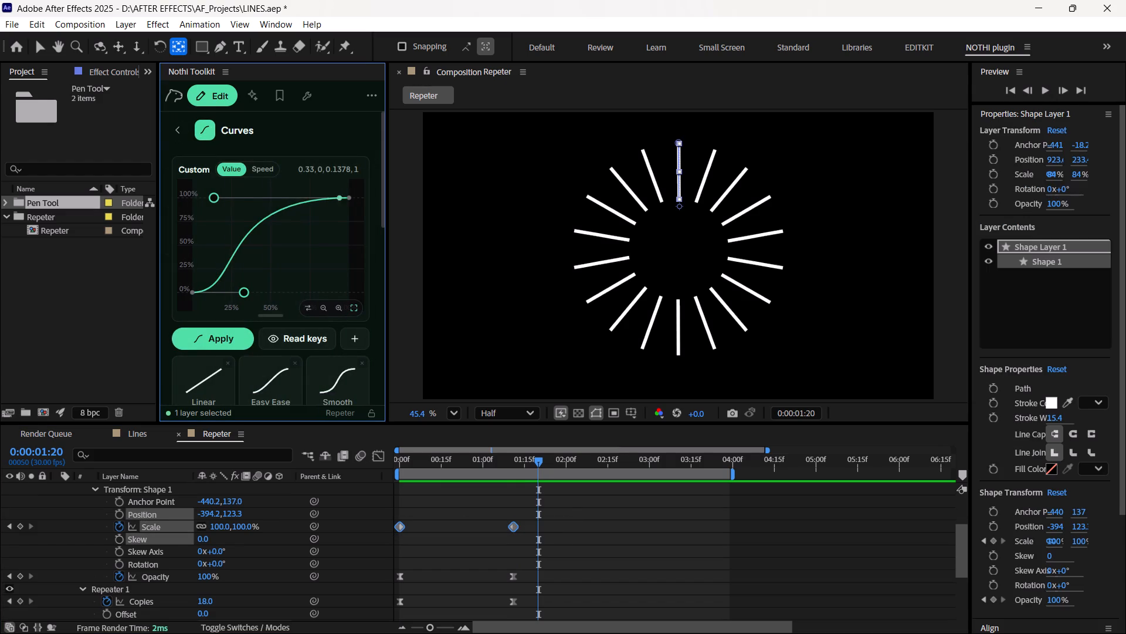
scroll(260, 322, down, 1)
click(231, 272)
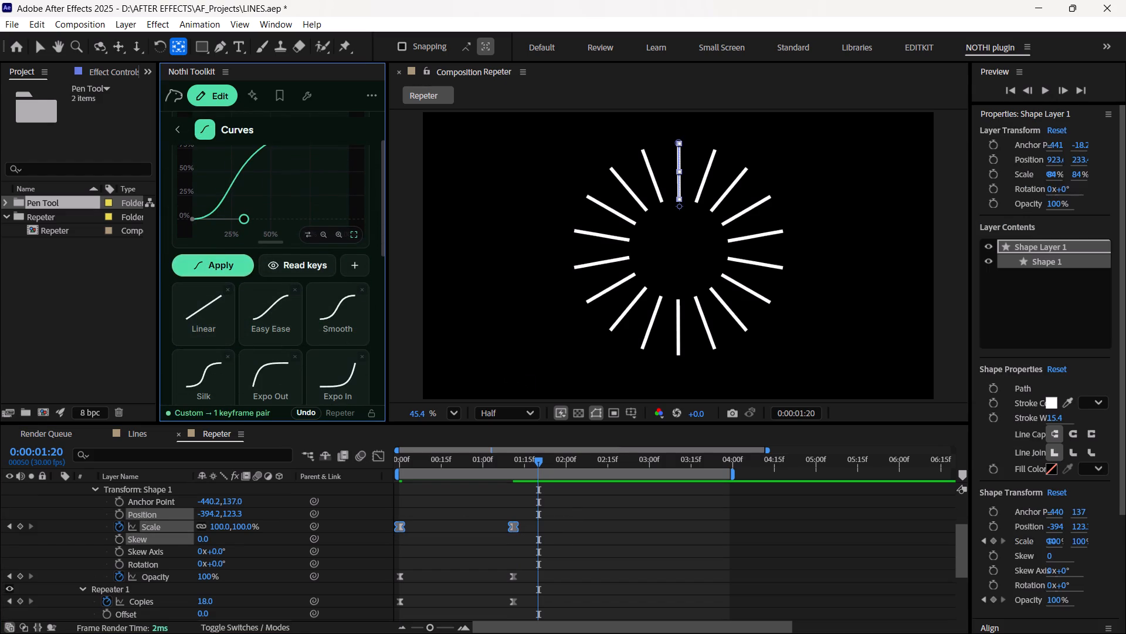
drag(538, 466, 272, 486)
key(space)
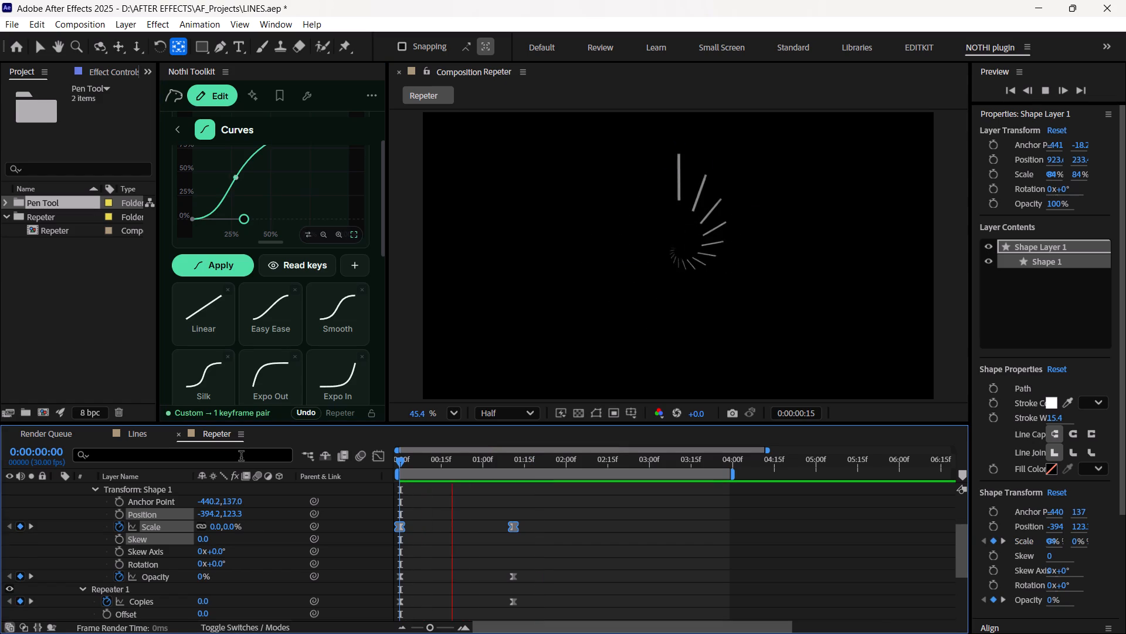
key(space)
In the speed graph, lengthen the ease into the end keyframes of Opacity, Copies and Repeater 1's Scale for an earlier speed peak, and preview it.
scroll(518, 477, down, 4)
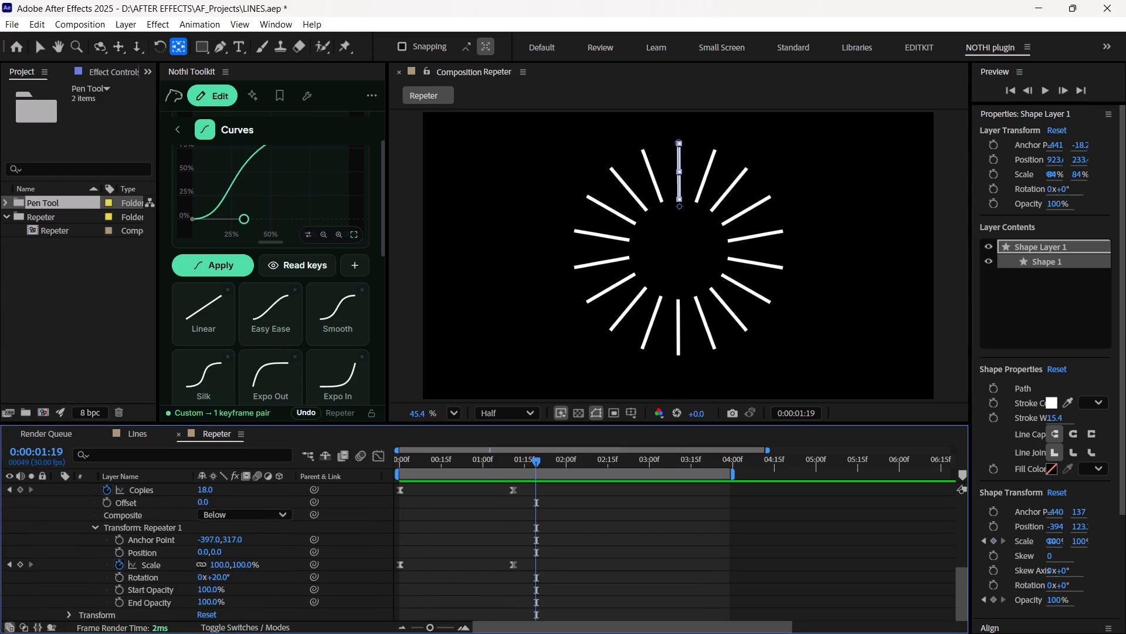
scroll(514, 484, up, 4)
drag(558, 541, 413, 633)
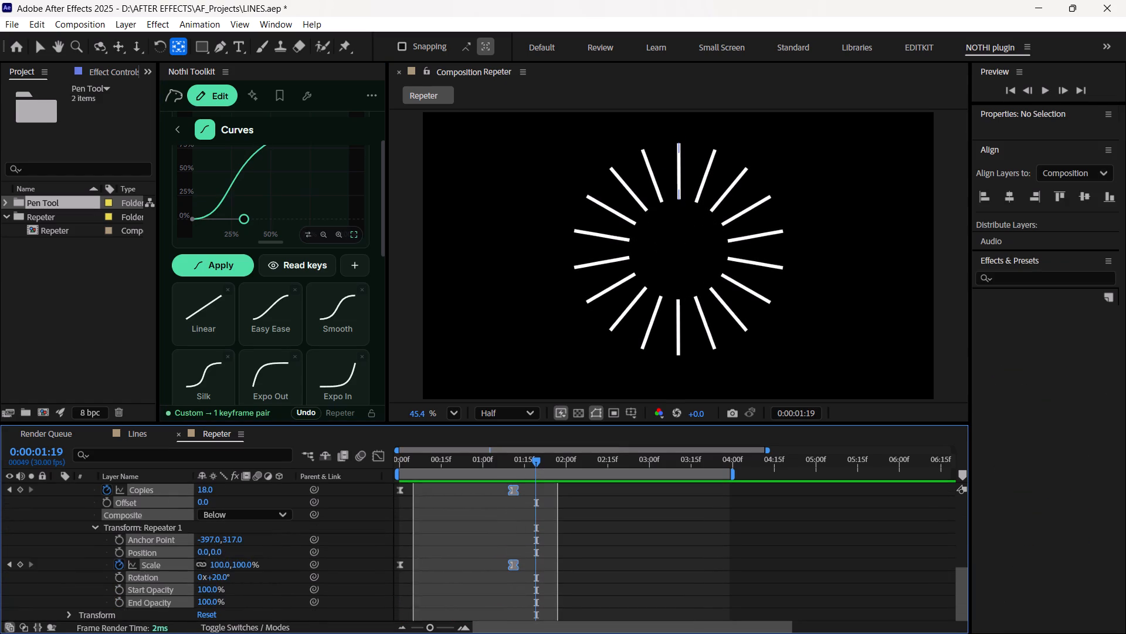
drag(413, 633, 396, 578)
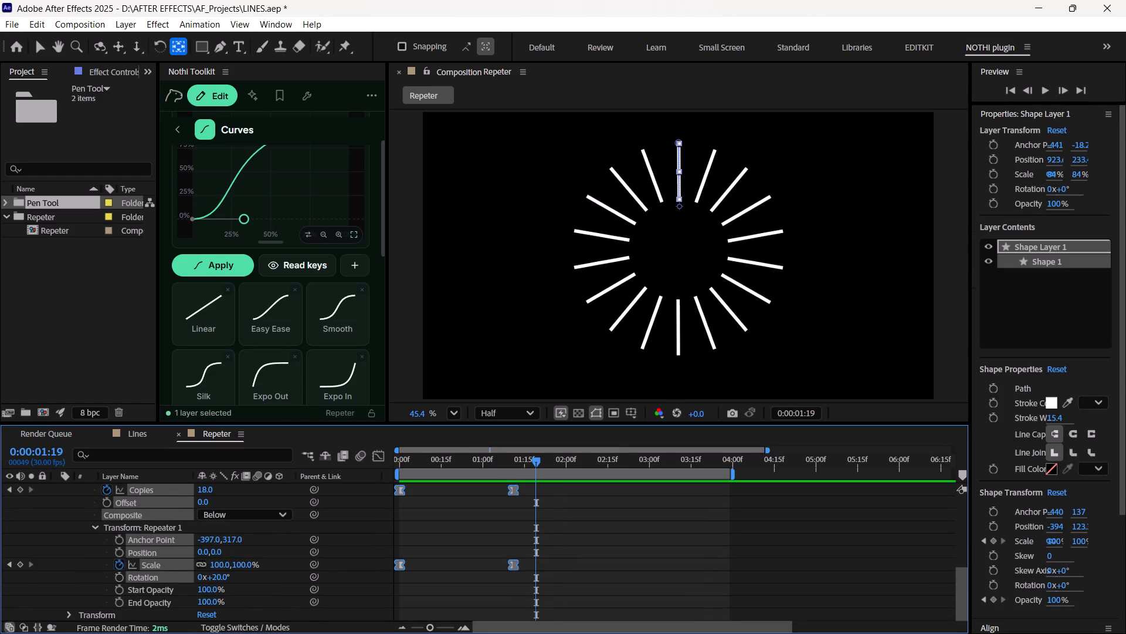
click(381, 451)
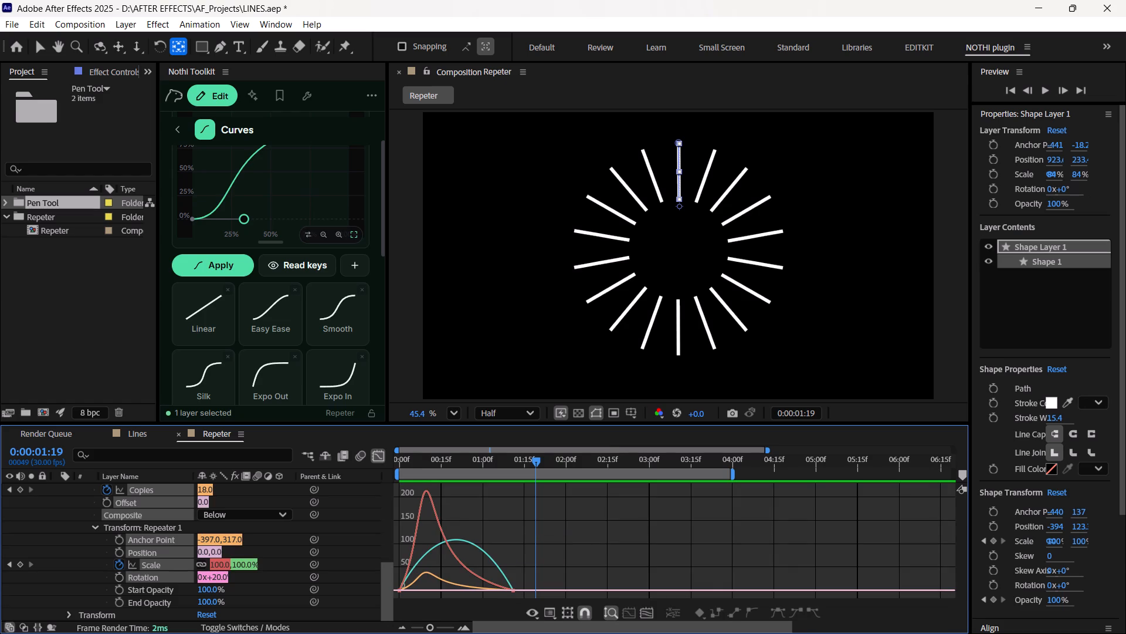
drag(529, 575, 473, 589)
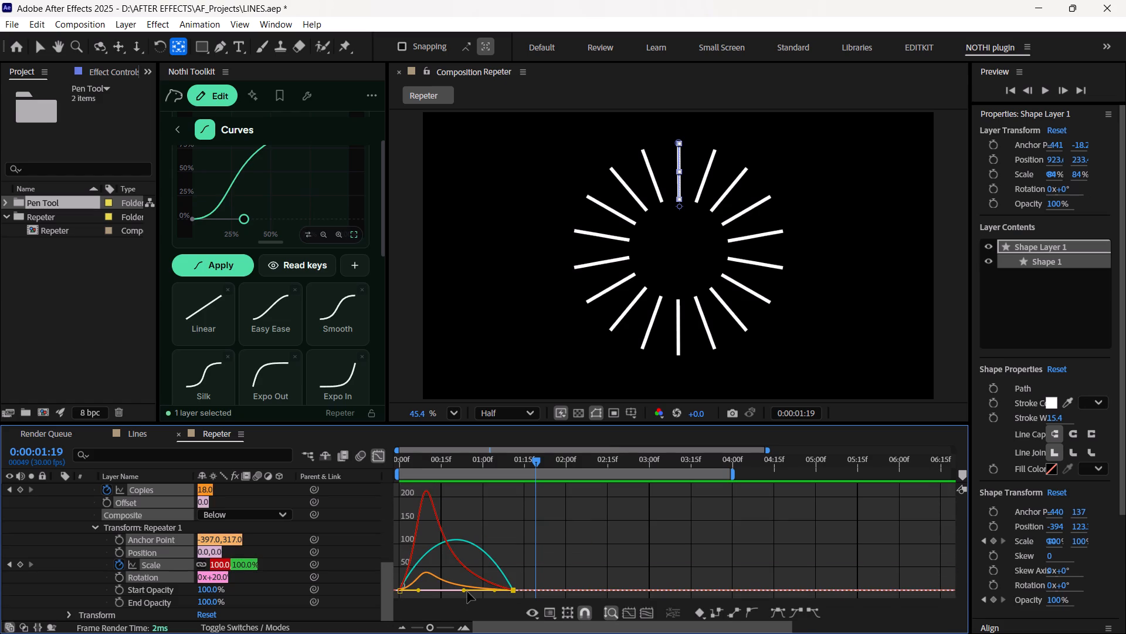
drag(465, 590, 453, 589)
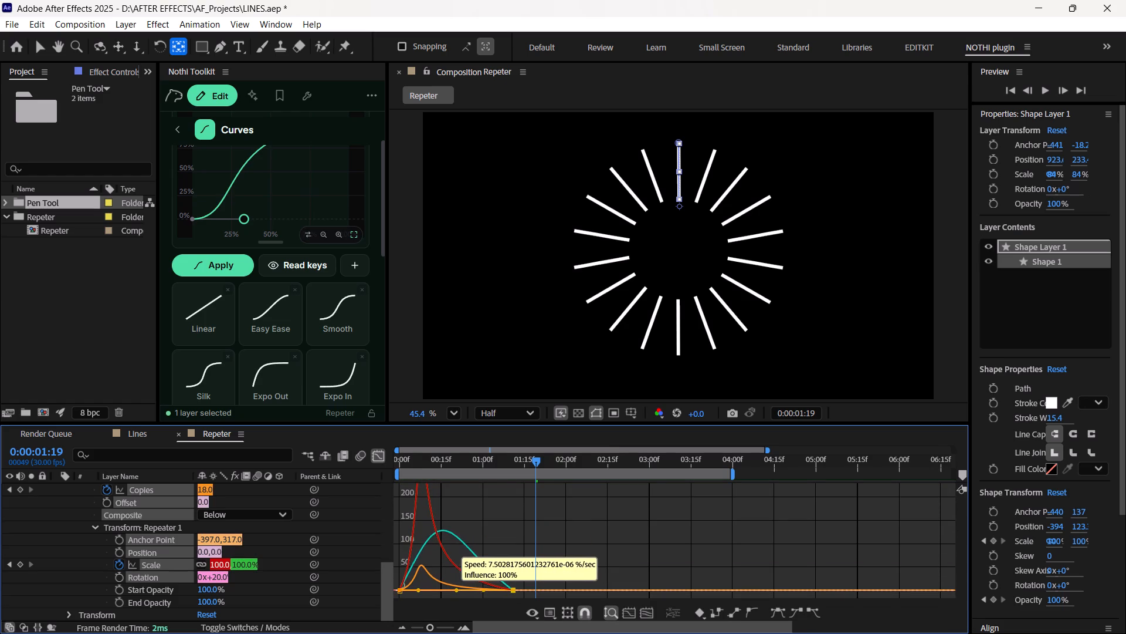
drag(453, 589, 445, 588)
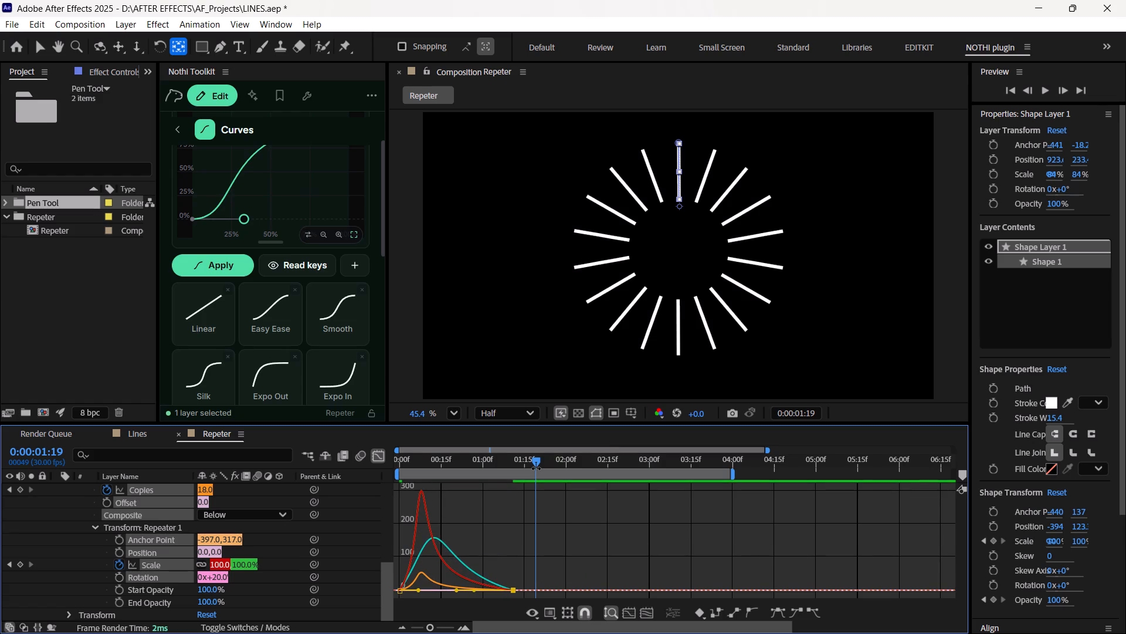
drag(536, 468, 528, 468)
drag(537, 463, 355, 490)
key(space)
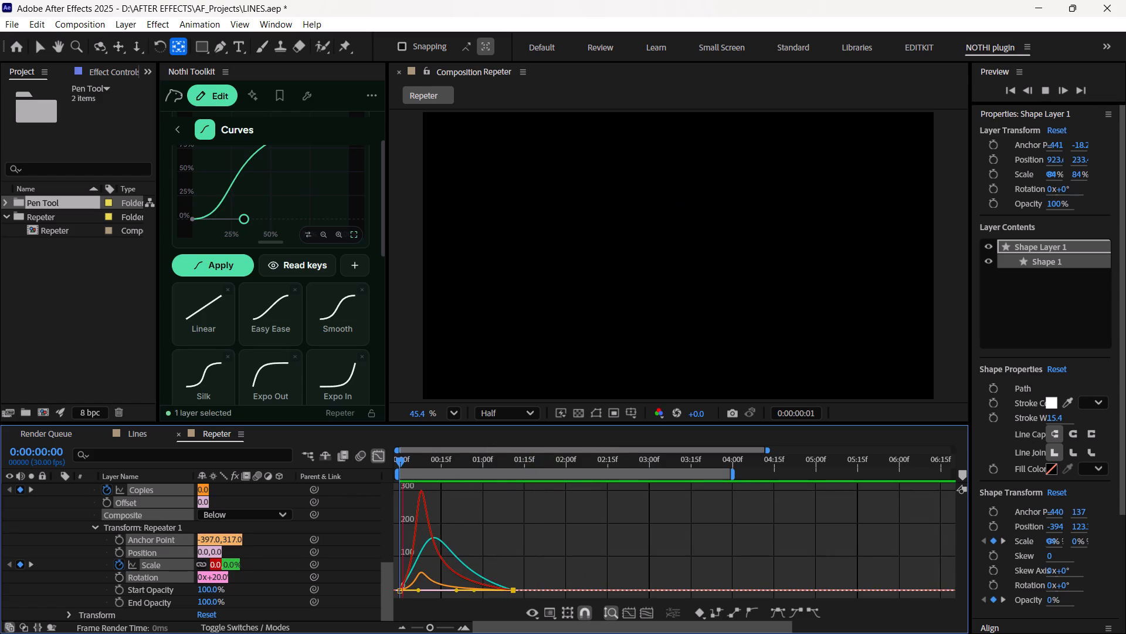
key(space)
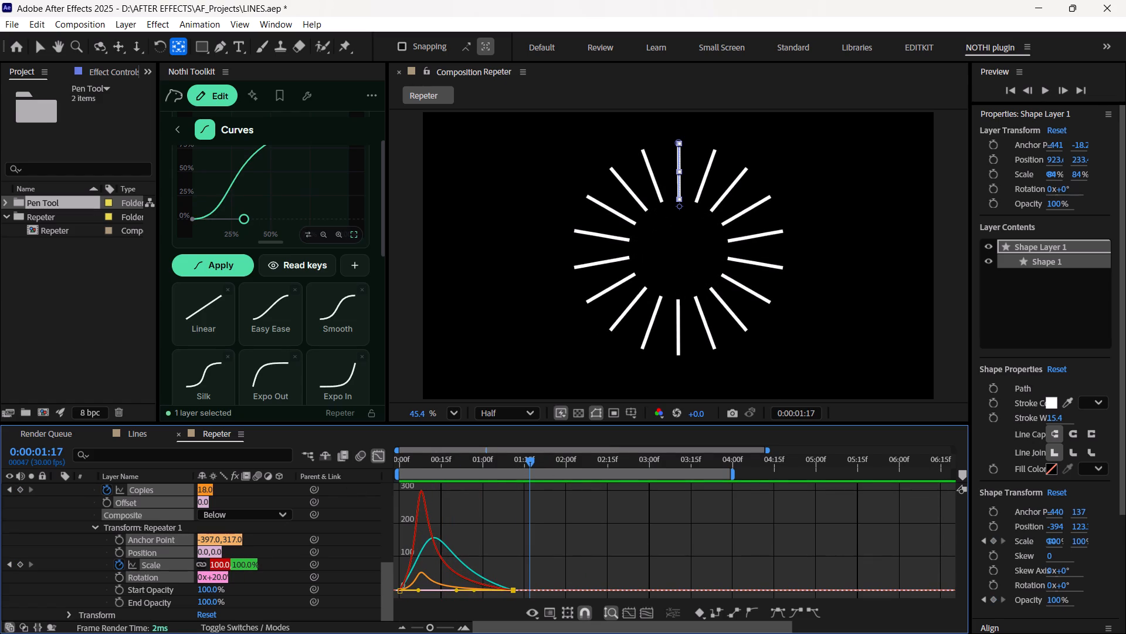
Extend the Opacity curve's ease into its end keyframe to 100% influence, bringing its speed peak close to the Scale curve's peak.
drag(460, 588, 436, 592)
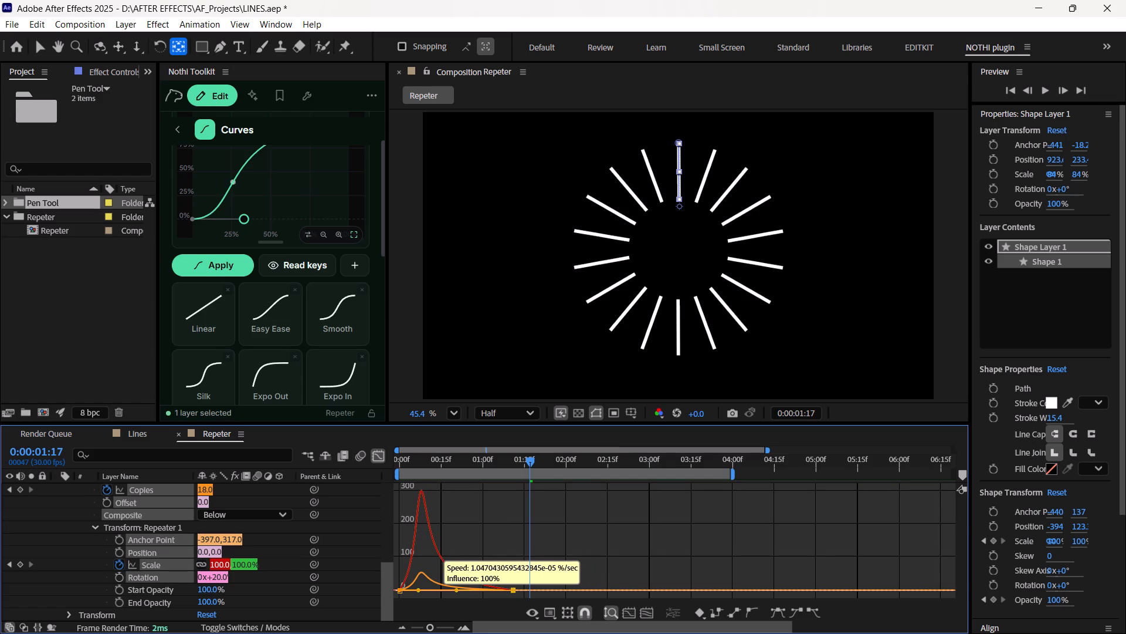
drag(436, 592, 445, 585)
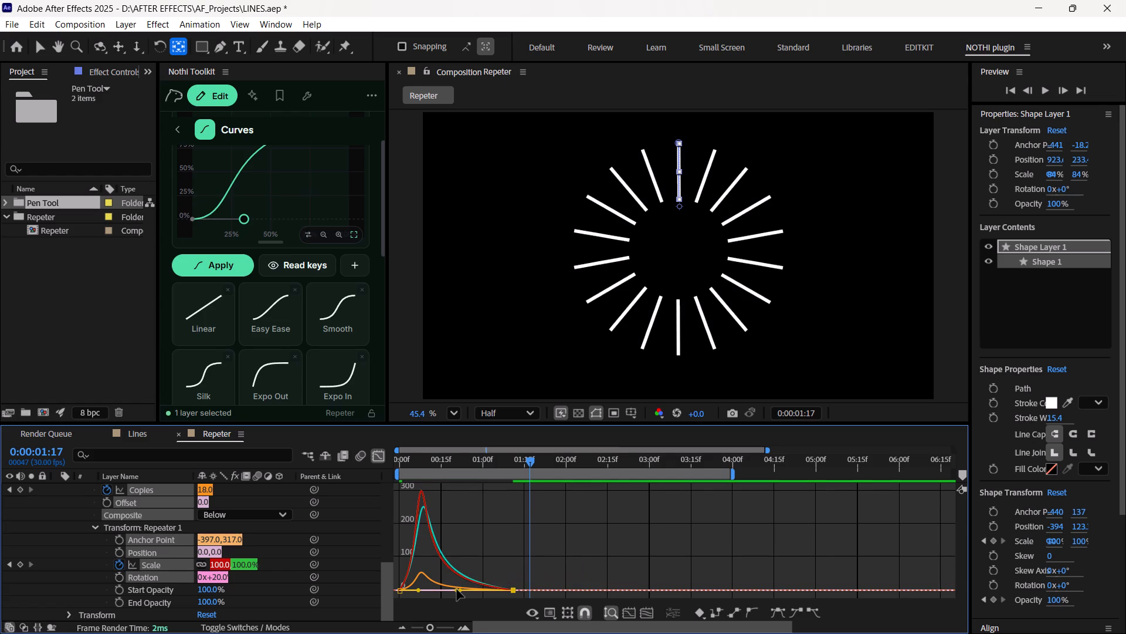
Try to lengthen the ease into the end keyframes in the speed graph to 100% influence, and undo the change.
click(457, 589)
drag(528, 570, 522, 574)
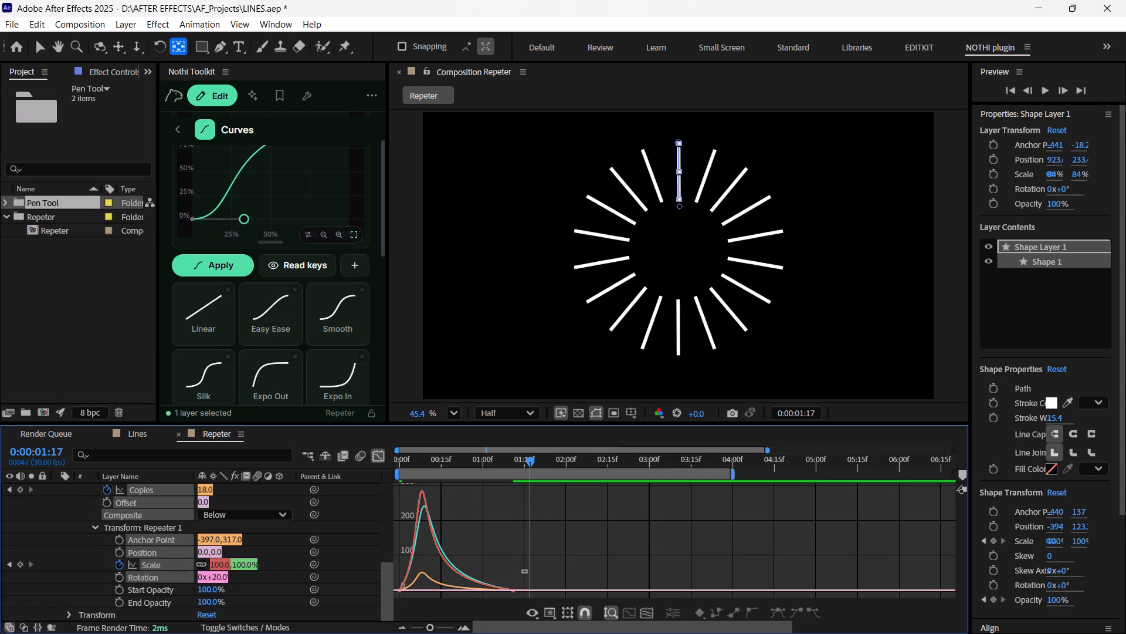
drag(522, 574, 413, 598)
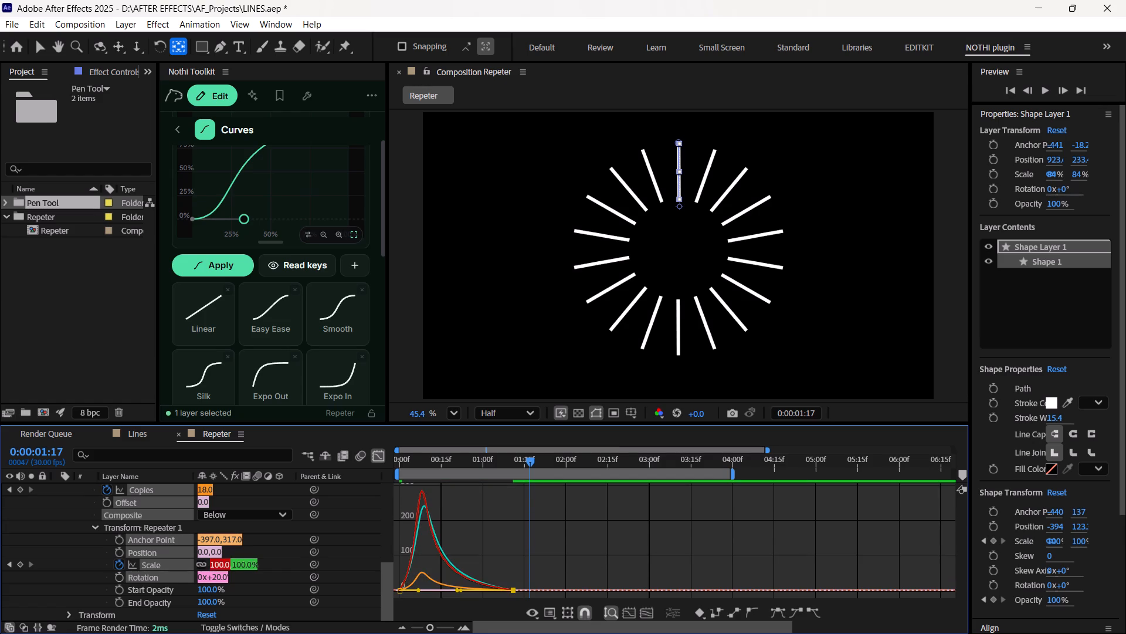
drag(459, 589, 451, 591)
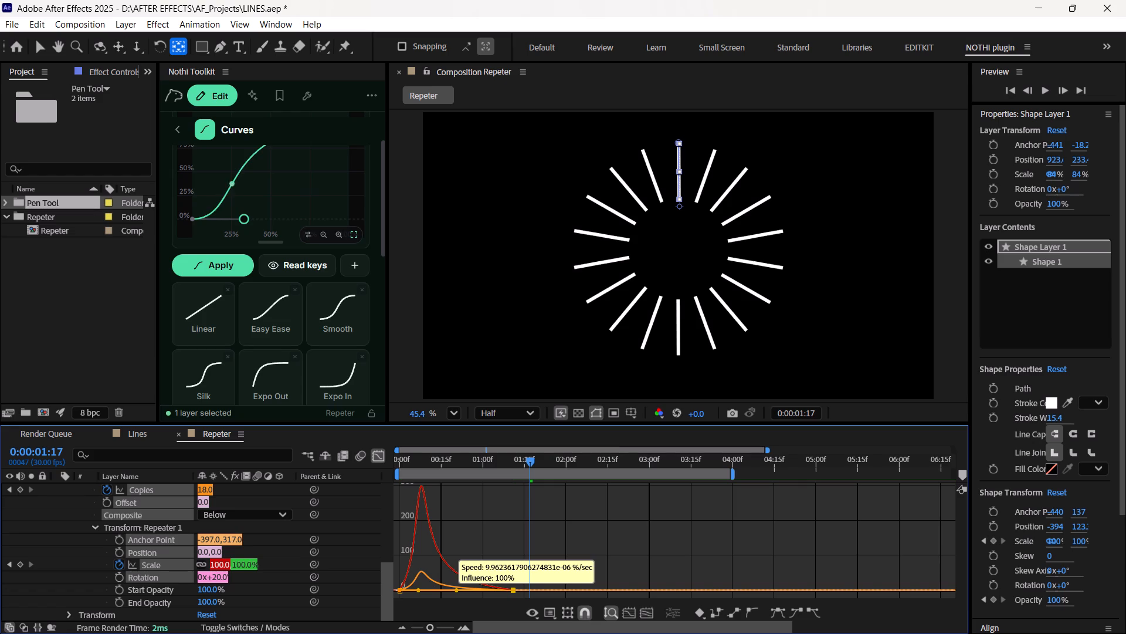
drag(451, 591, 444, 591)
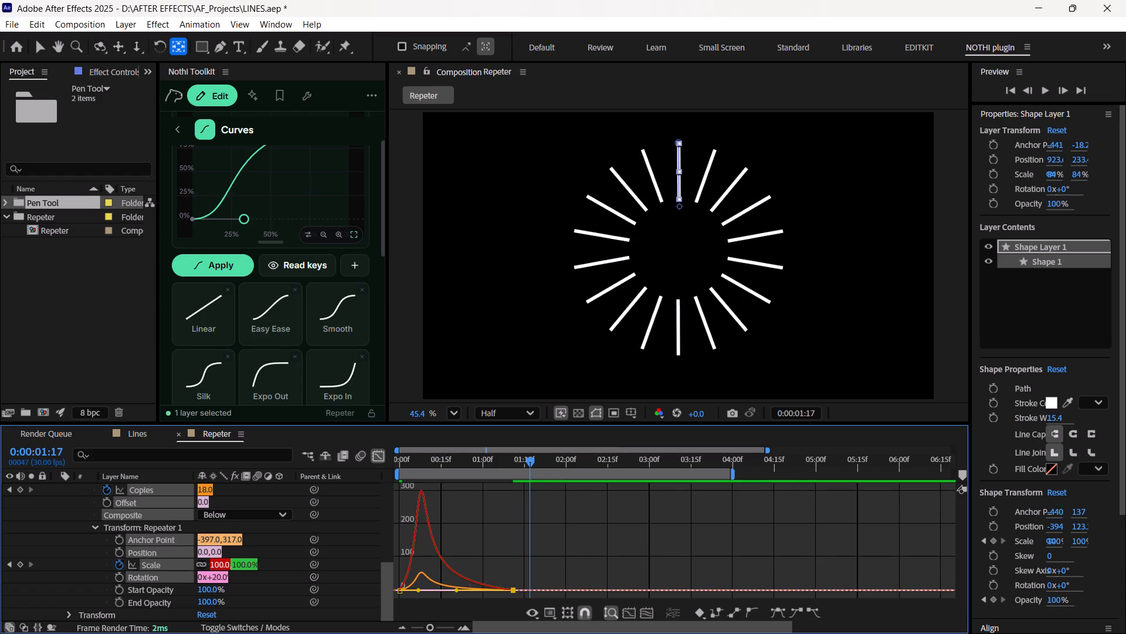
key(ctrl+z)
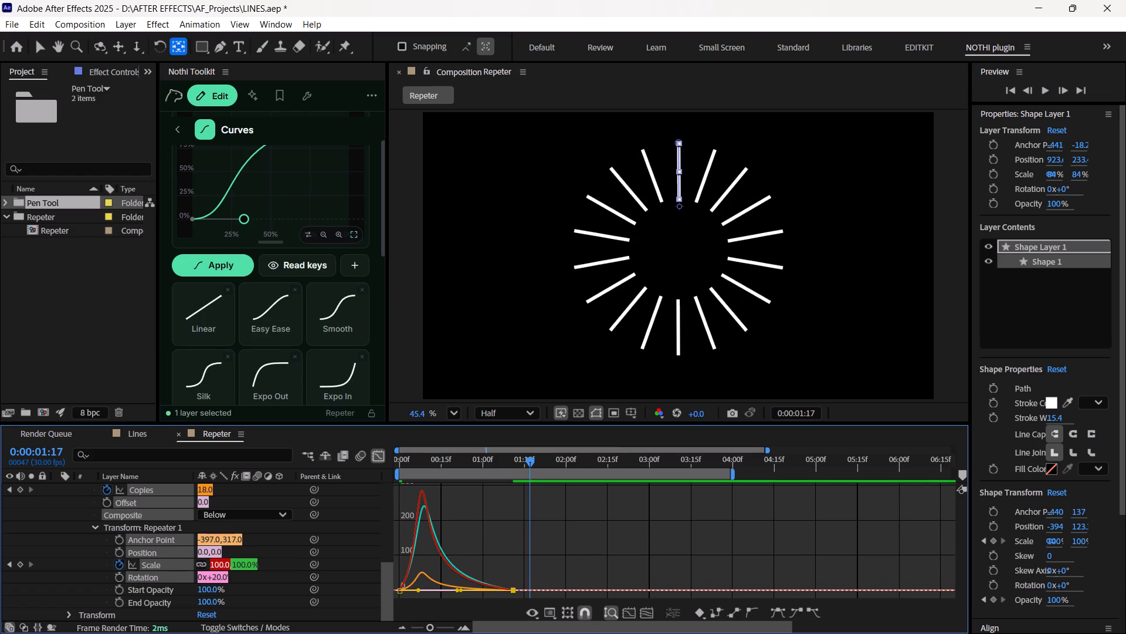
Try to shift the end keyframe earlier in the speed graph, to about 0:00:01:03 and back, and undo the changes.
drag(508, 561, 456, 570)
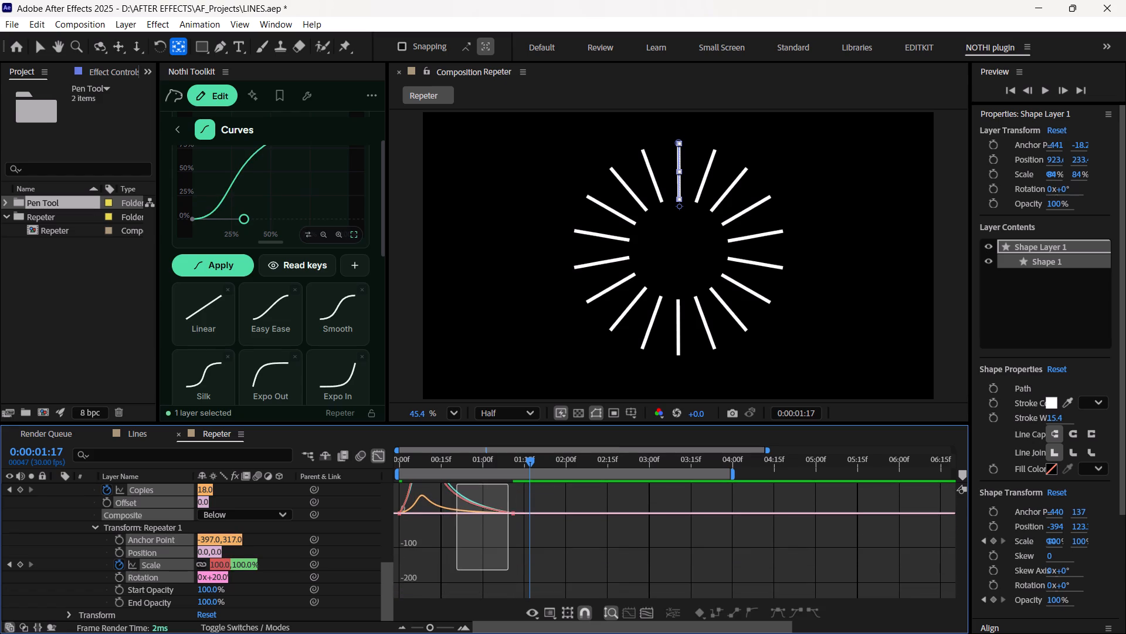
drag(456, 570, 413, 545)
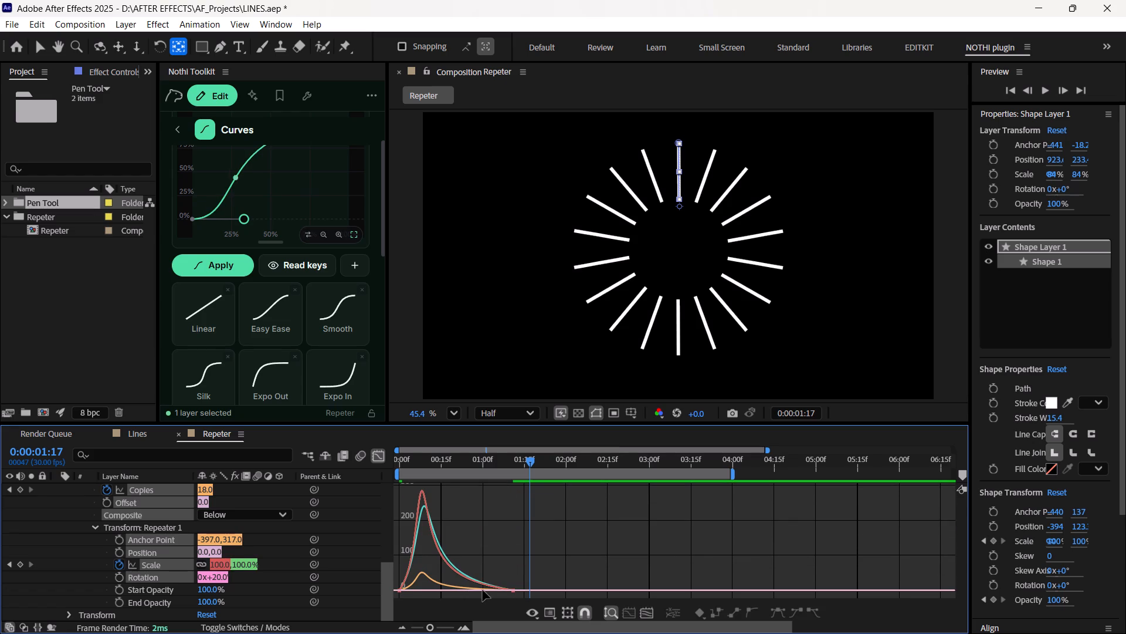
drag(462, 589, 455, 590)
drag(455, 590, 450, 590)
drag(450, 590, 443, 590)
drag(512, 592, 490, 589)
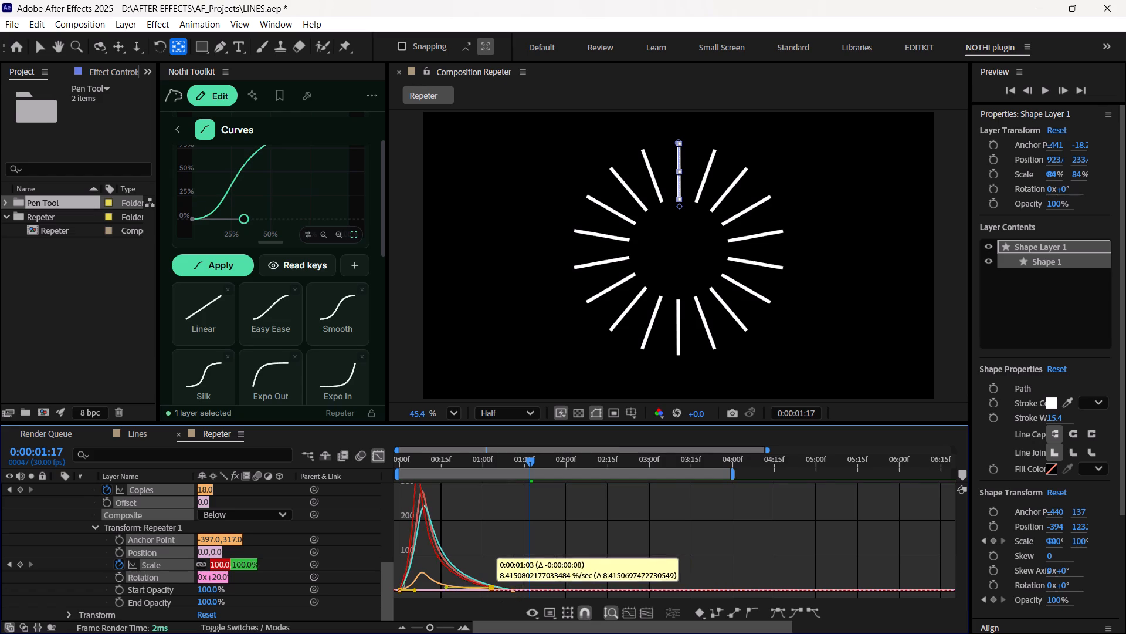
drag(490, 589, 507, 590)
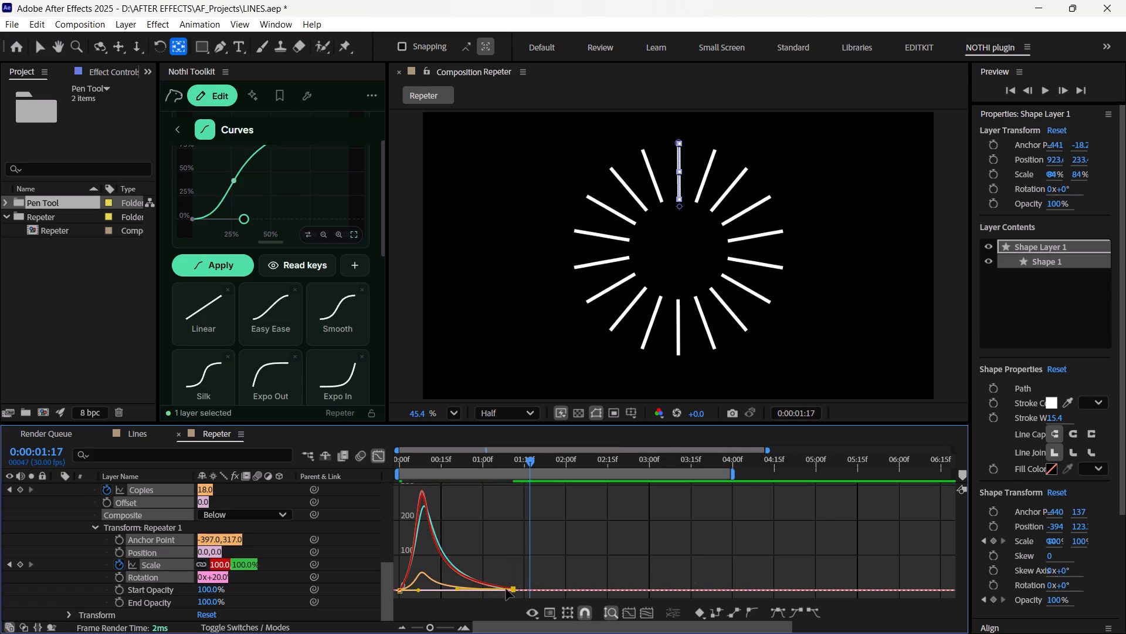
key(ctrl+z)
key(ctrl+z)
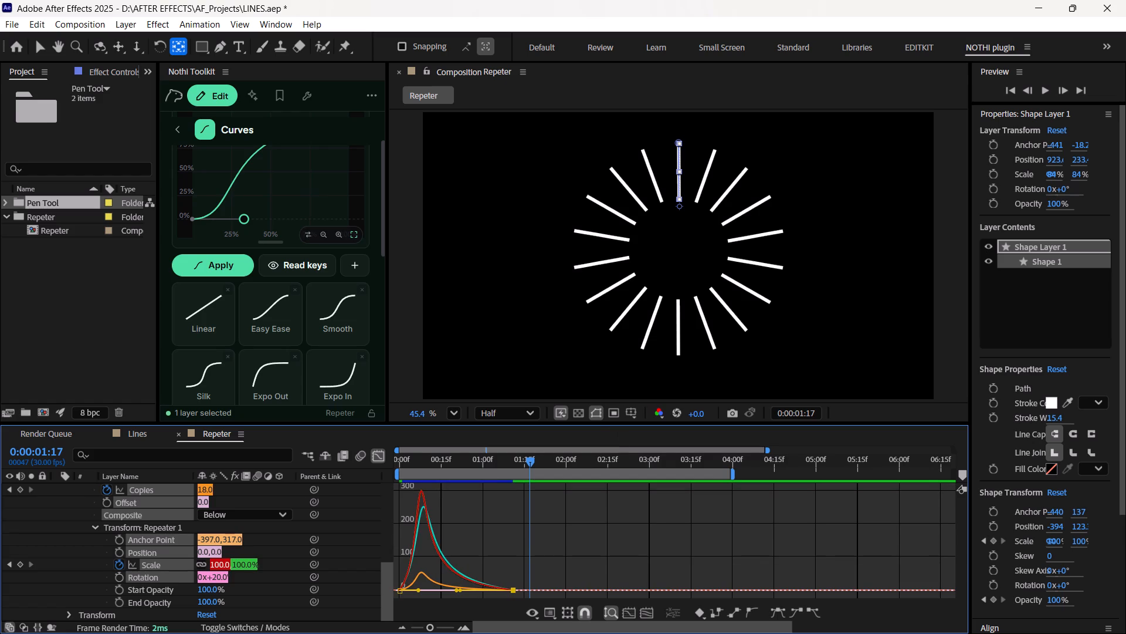
Preview the radial line growth twice from the first frame.
drag(531, 458, 337, 508)
key(space)
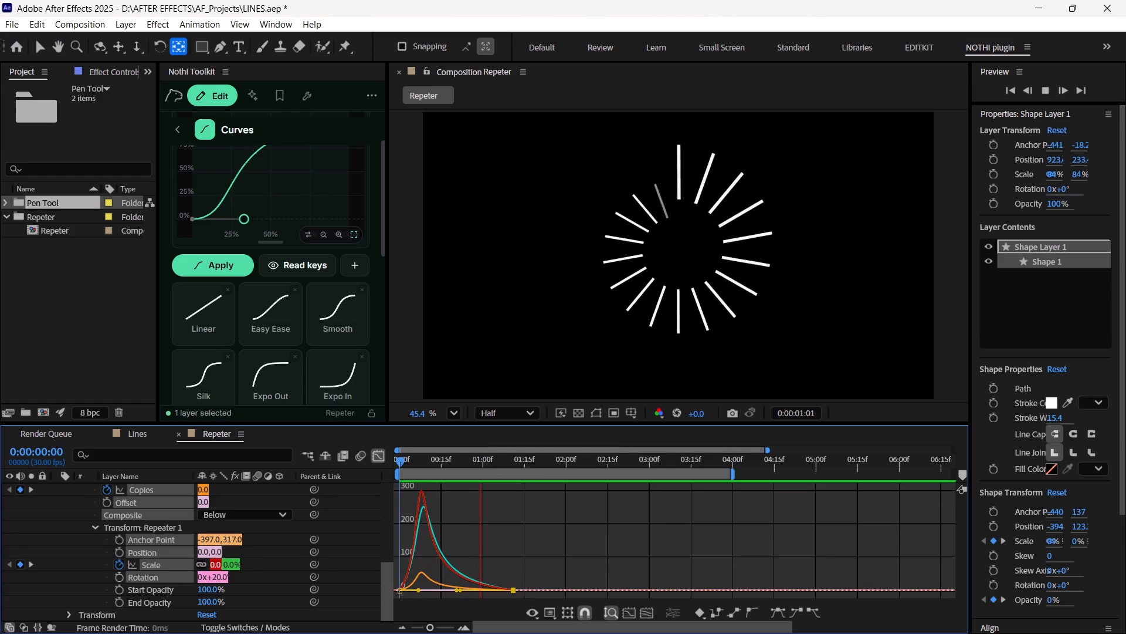
key(space)
drag(541, 461, 306, 522)
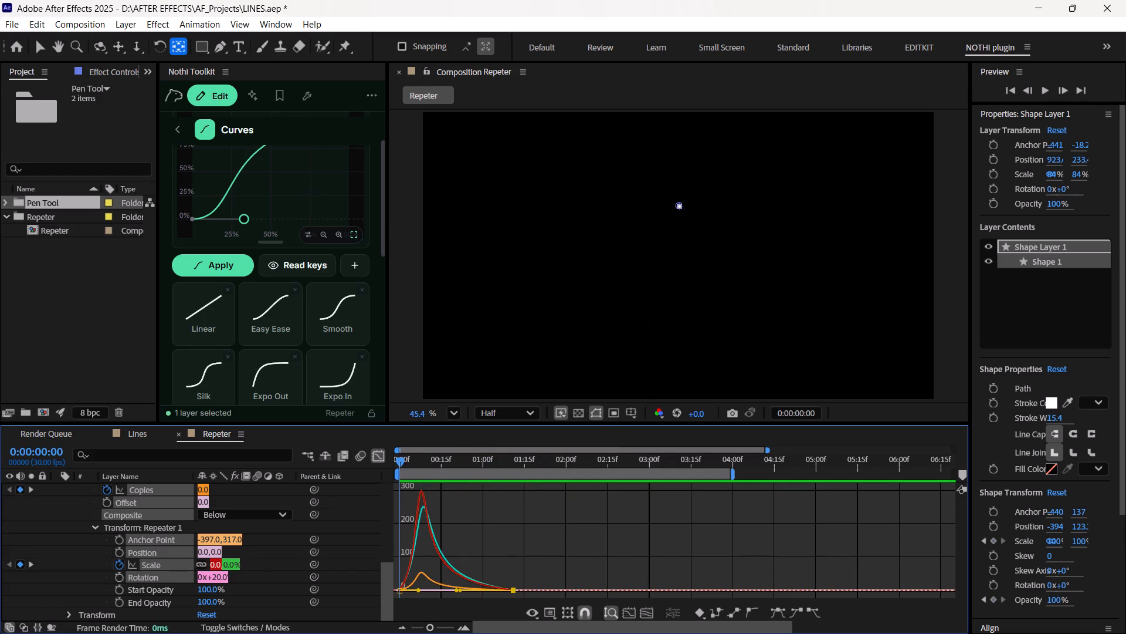
key(space)
key(space)
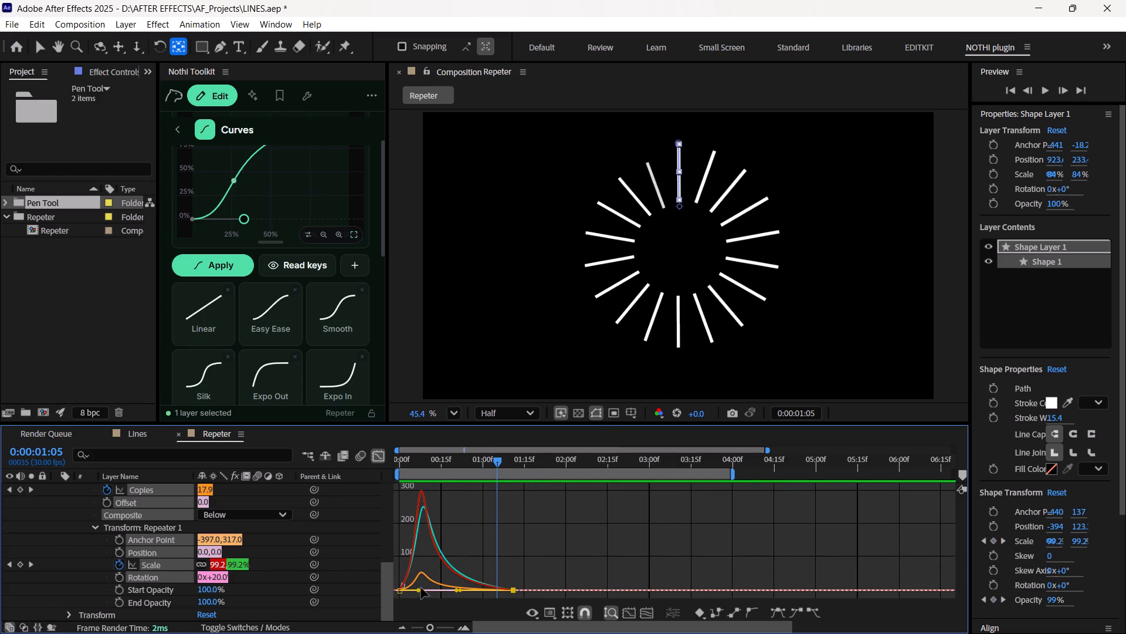
In the speed graph, shorten the ease out of the start keyframes to about 23% influence for a faster start, and preview it.
click(418, 591)
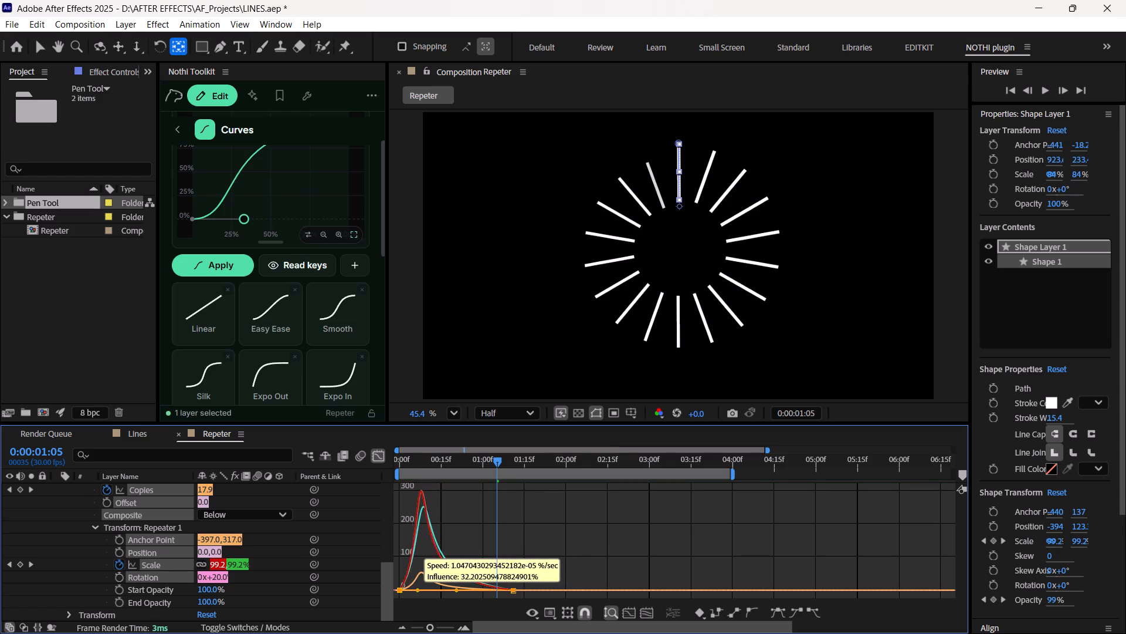
drag(397, 566, 447, 607)
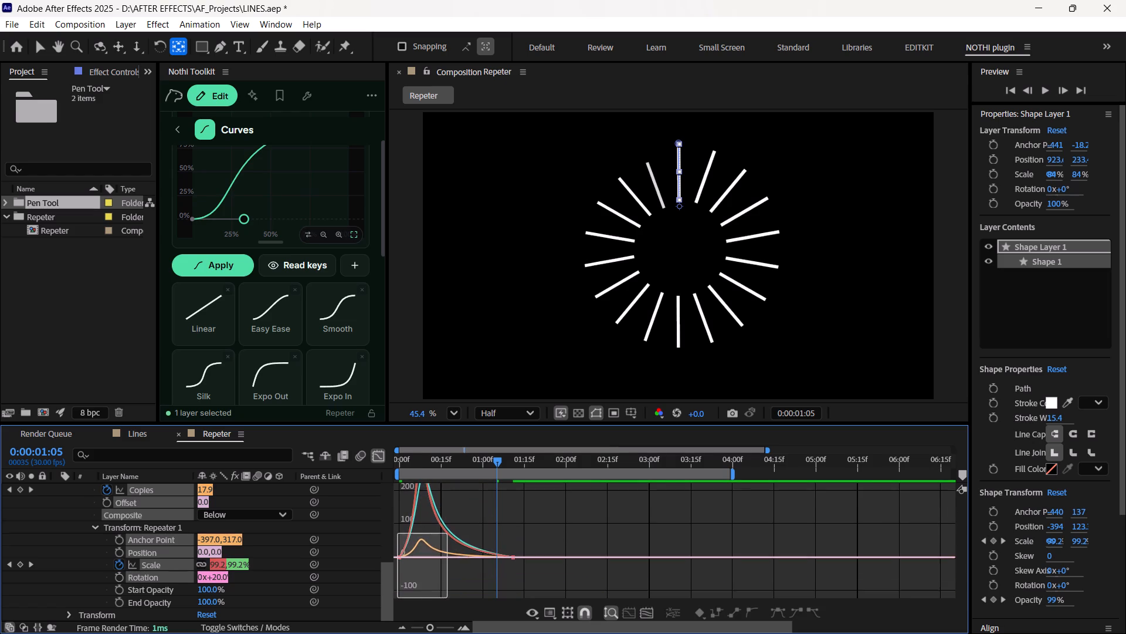
drag(447, 607, 443, 581)
drag(419, 586, 423, 589)
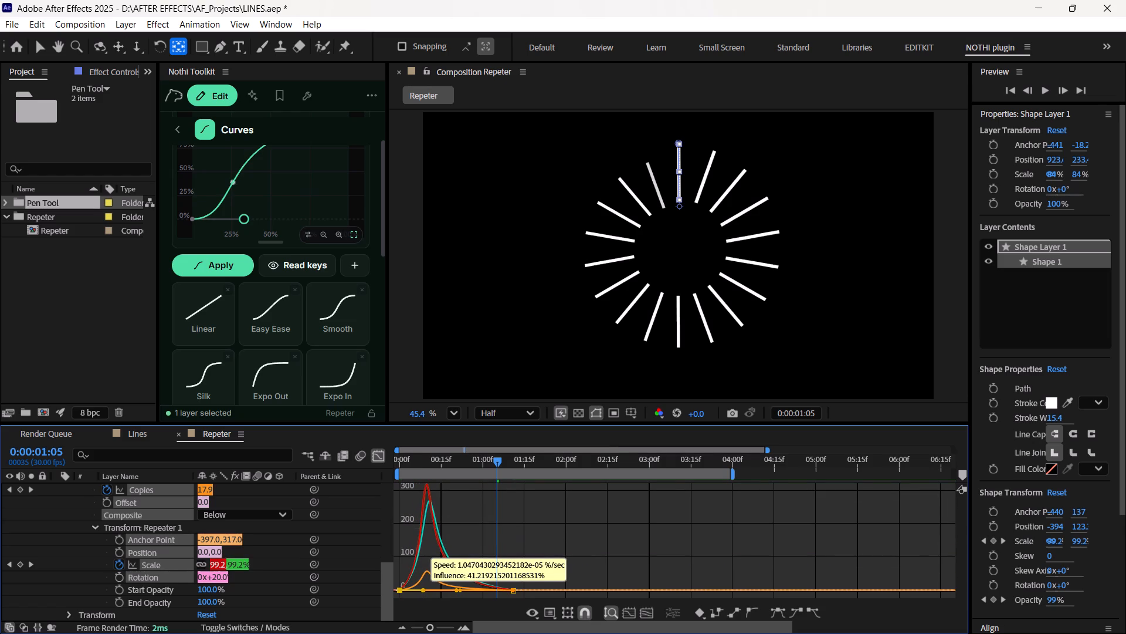
drag(423, 589, 413, 590)
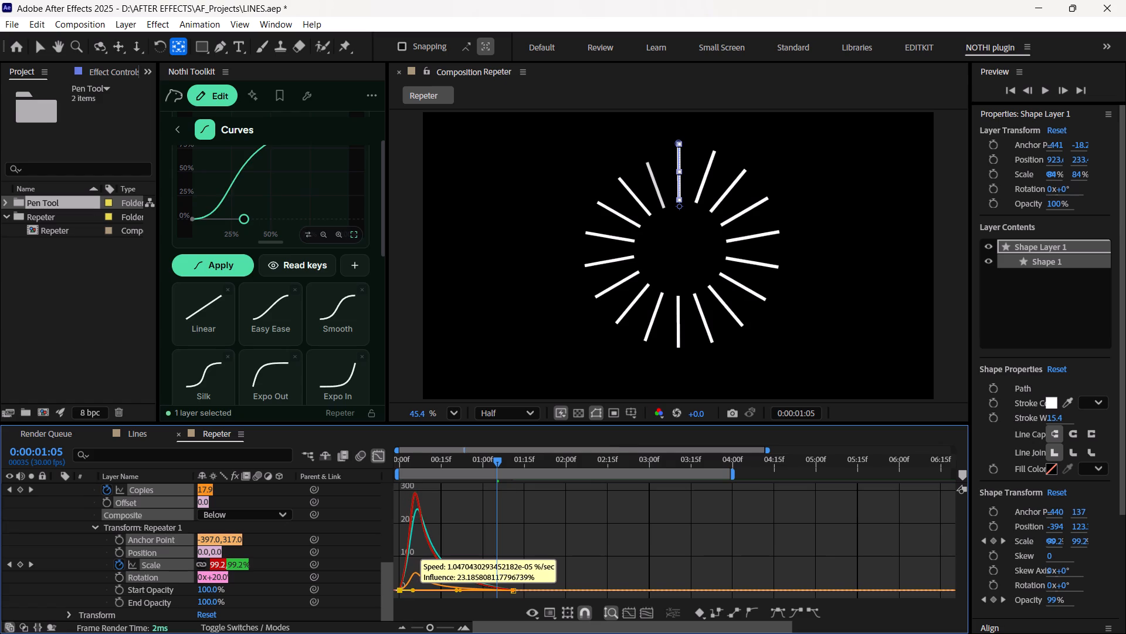
drag(413, 590, 412, 589)
drag(499, 465, 375, 507)
key(space)
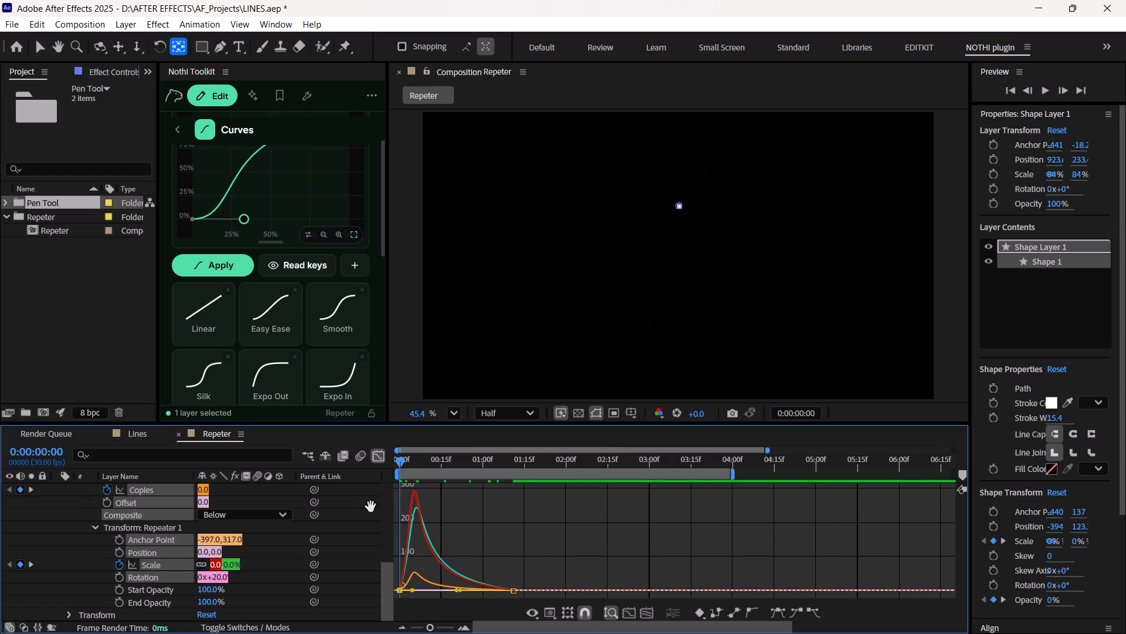
key(space)
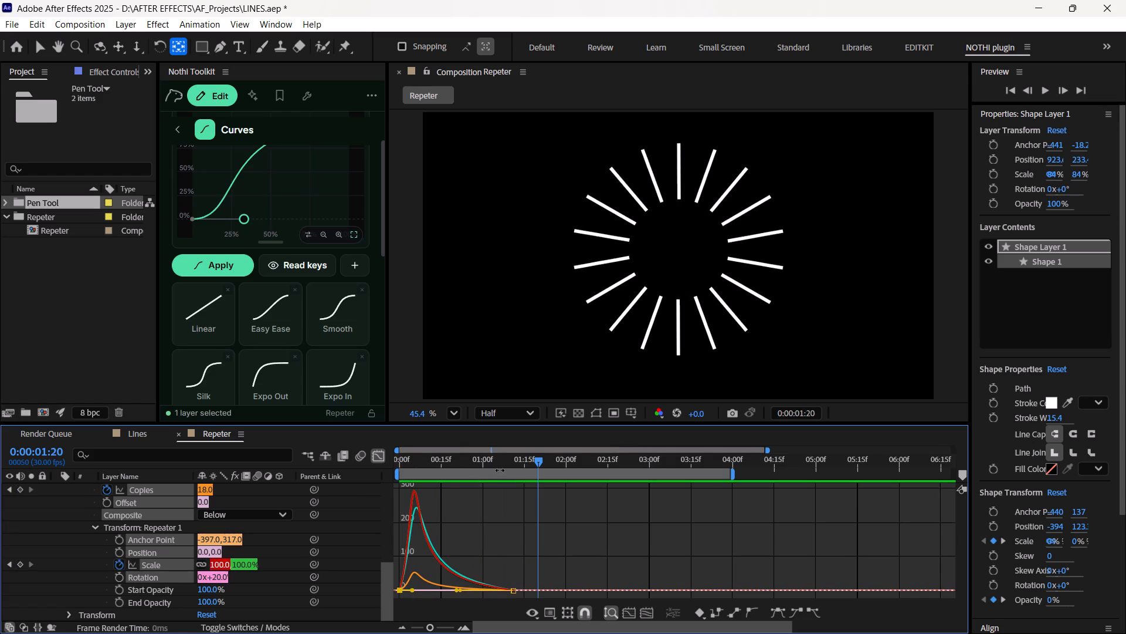
drag(539, 464, 347, 512)
key(space)
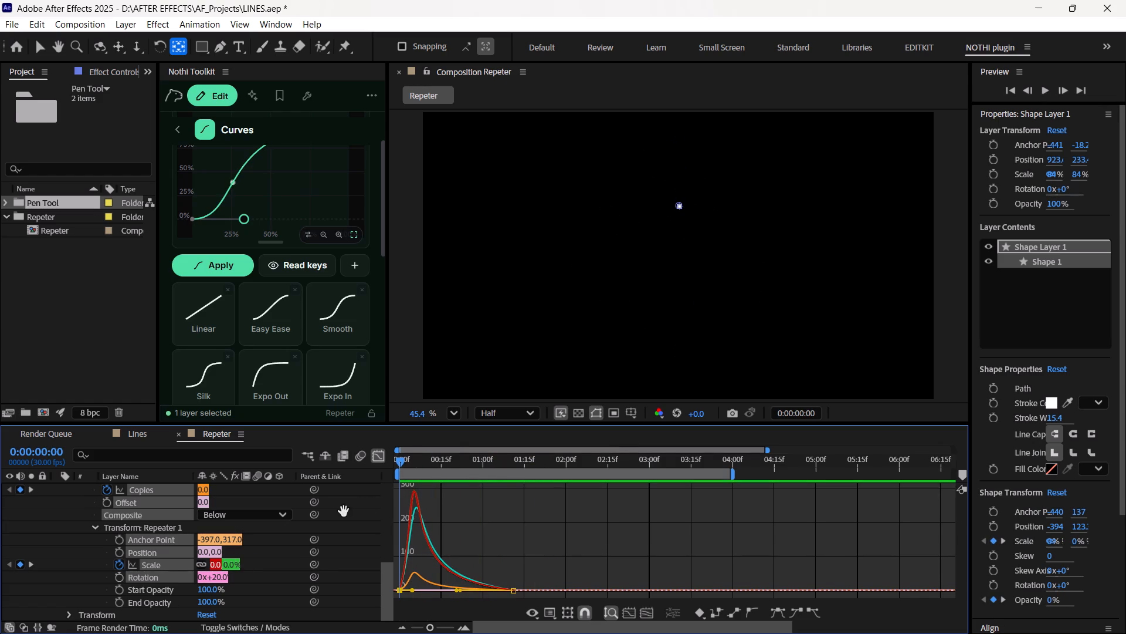
key(space)
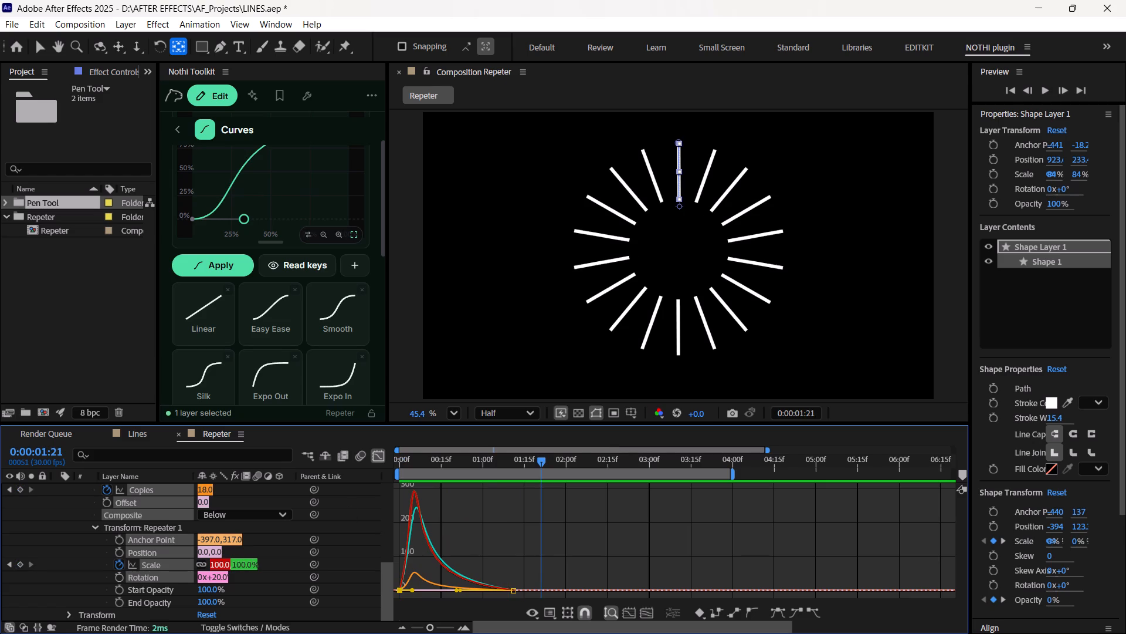
Return from the Graph Editor to the keyframe view and preview the radial line animation repeatedly from the first frame.
click(377, 458)
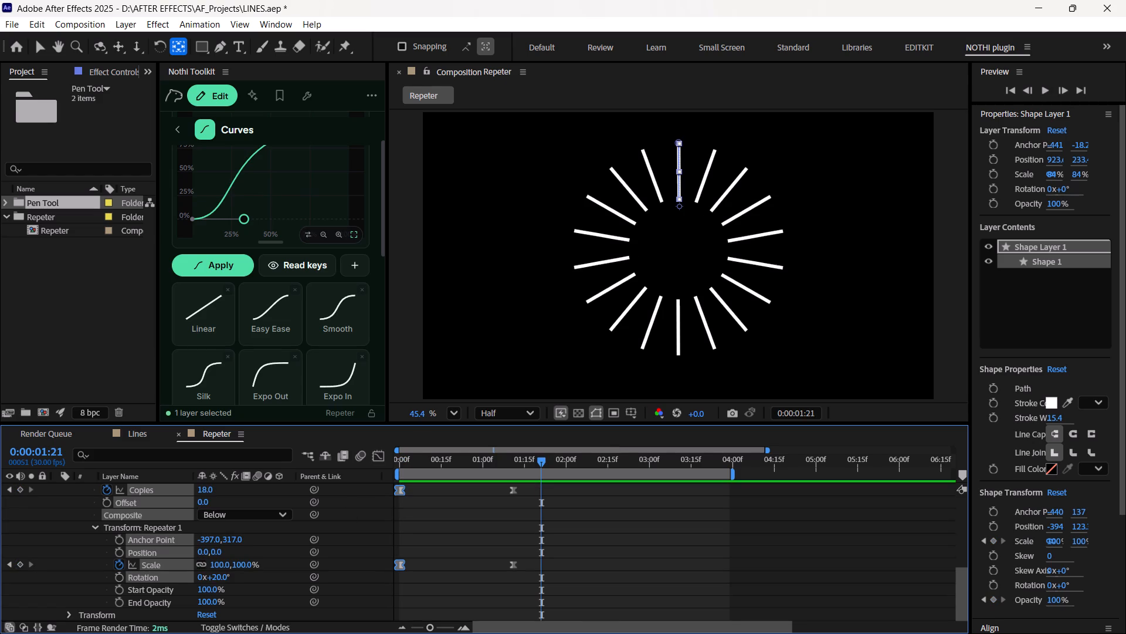
drag(538, 463, 408, 498)
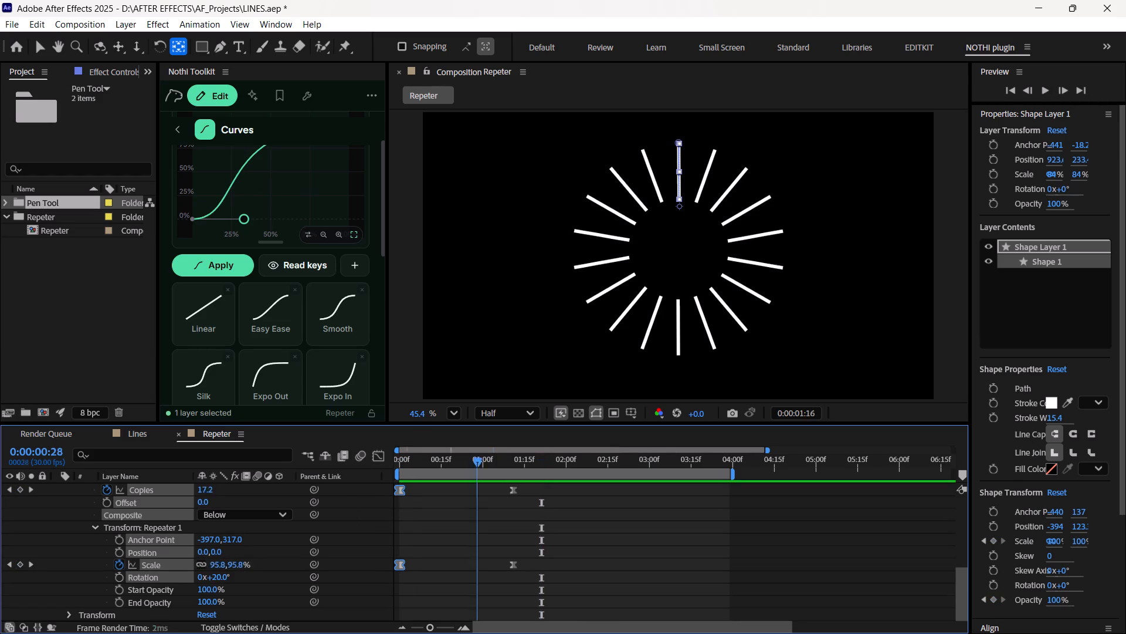
drag(408, 498, 294, 527)
key(space)
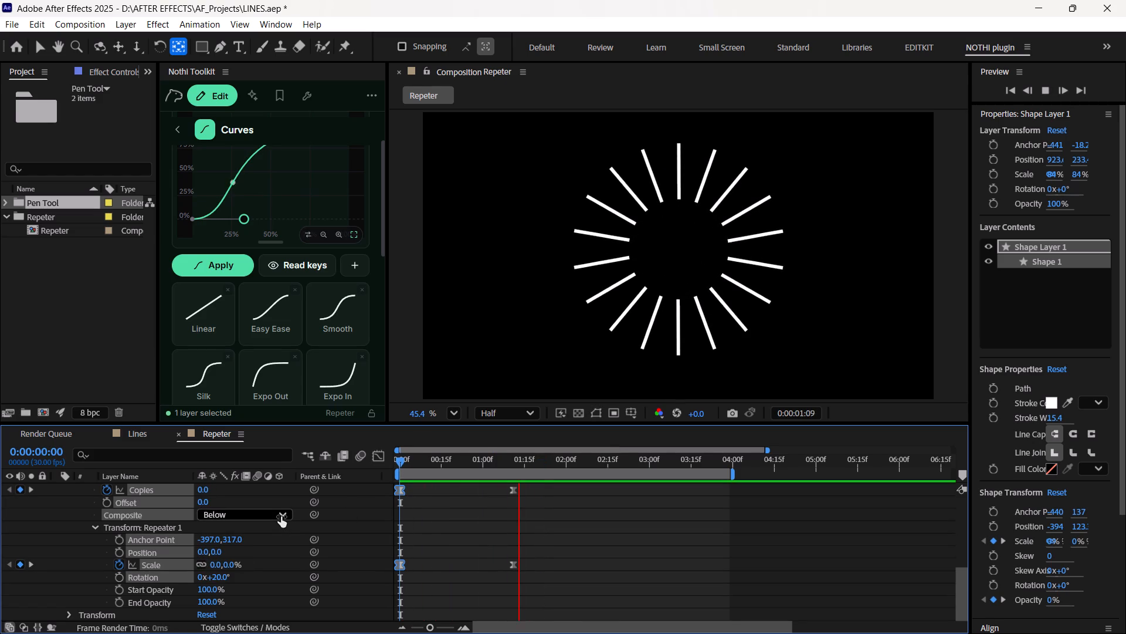
key(space)
drag(534, 461, 288, 515)
key(space)
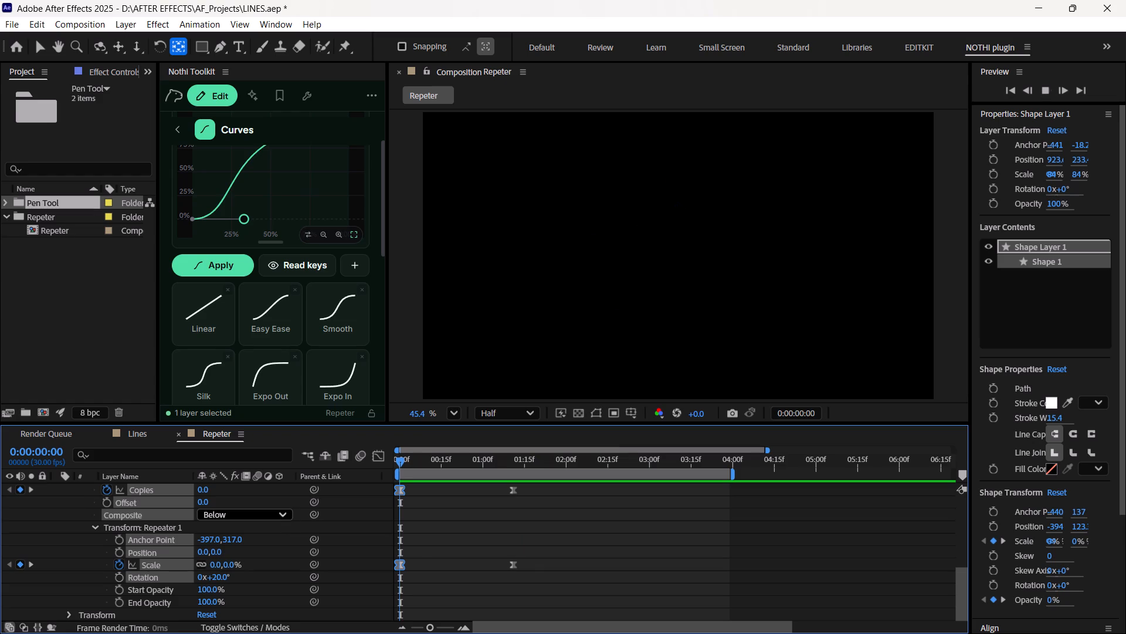
key(space)
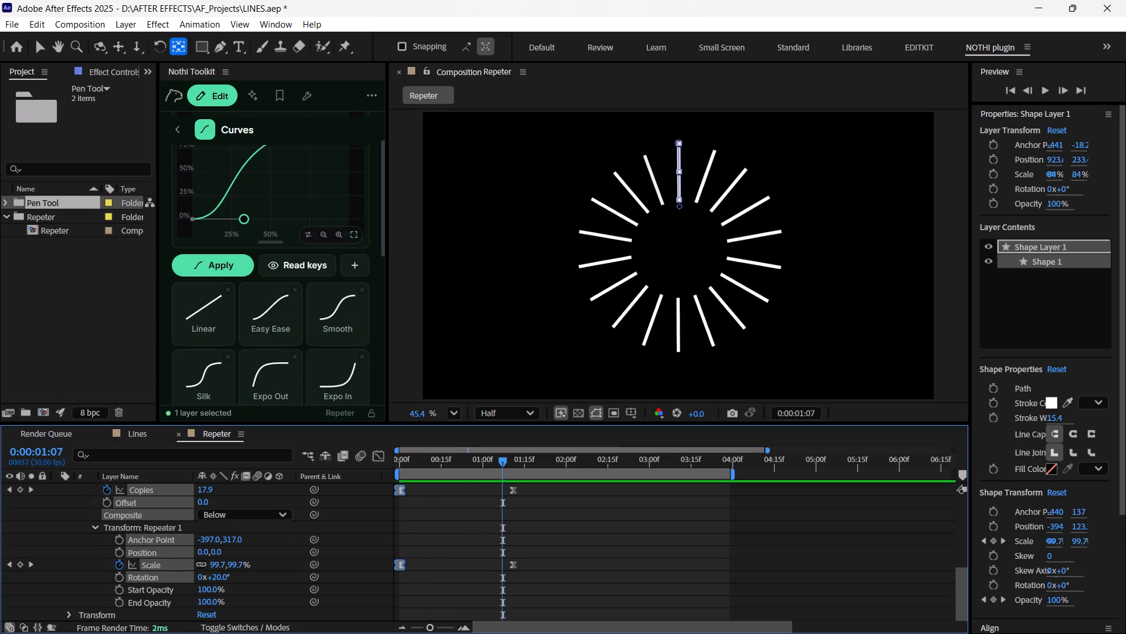
drag(502, 460, 384, 490)
key(space)
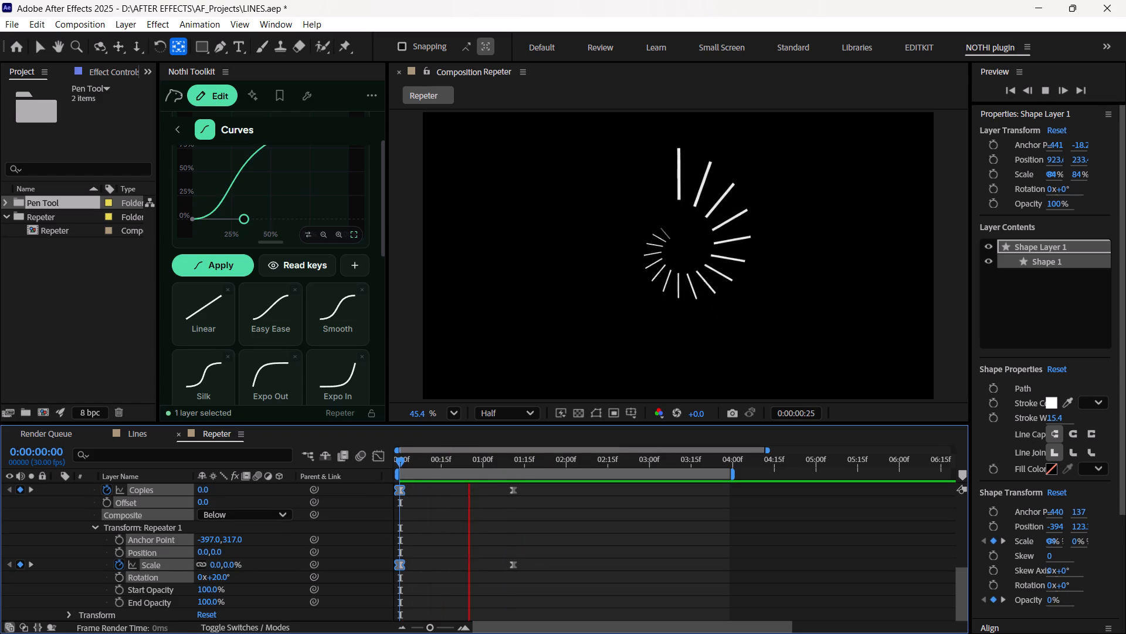
key(space)
drag(520, 463, 345, 499)
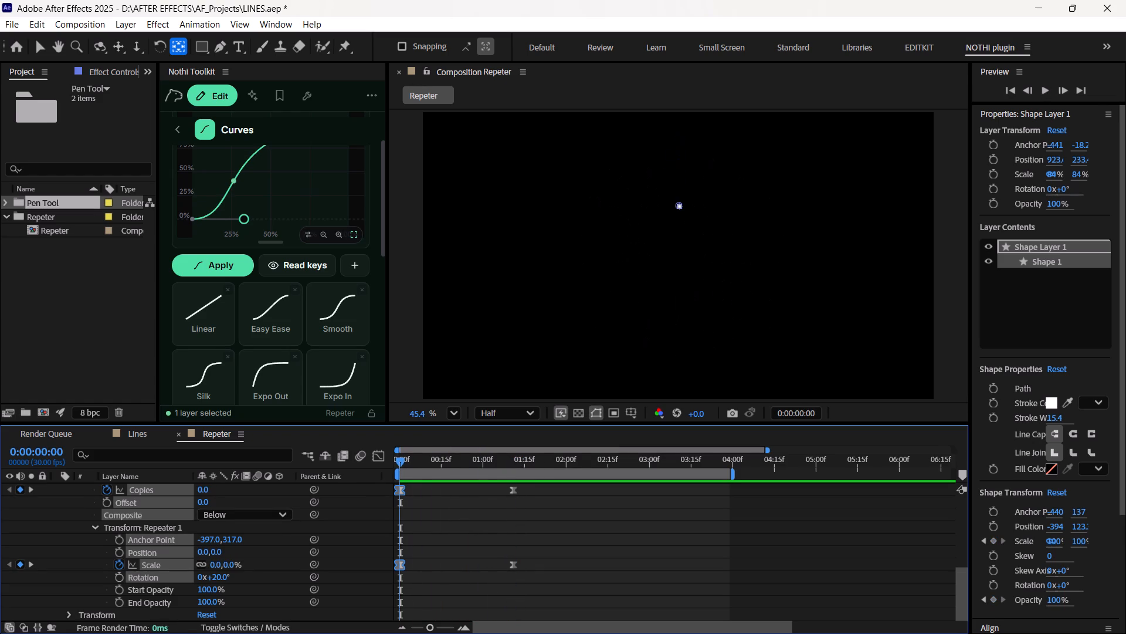
key(space)
key(space)
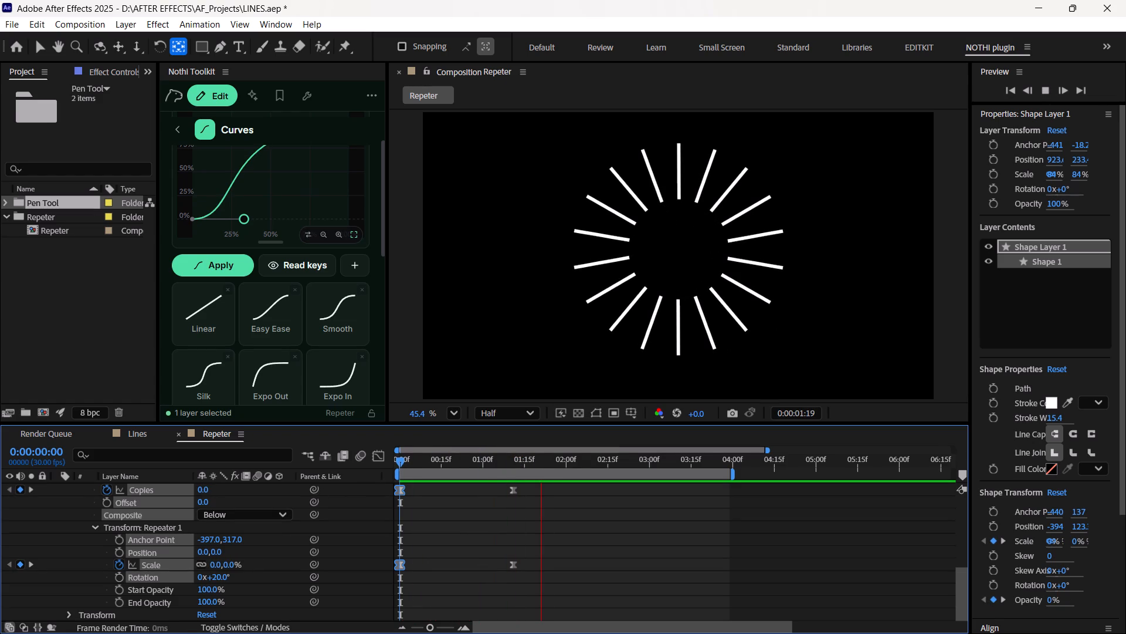
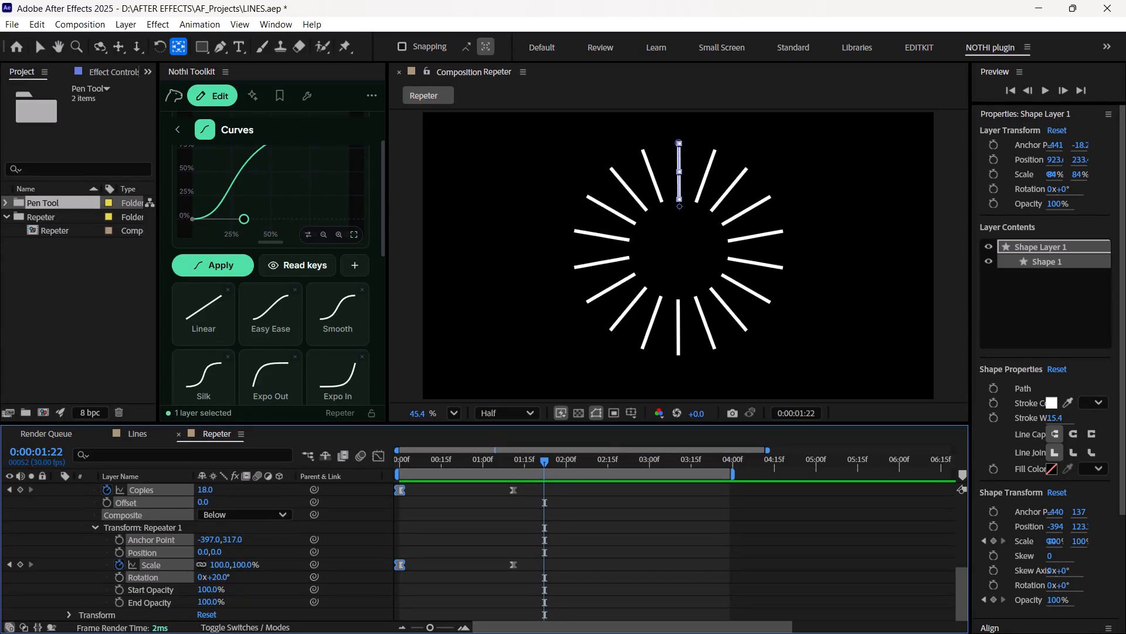
At frame 12, move the anchor point of Shape 1 down below the line, to about -436, 271.
drag(540, 460, 449, 501)
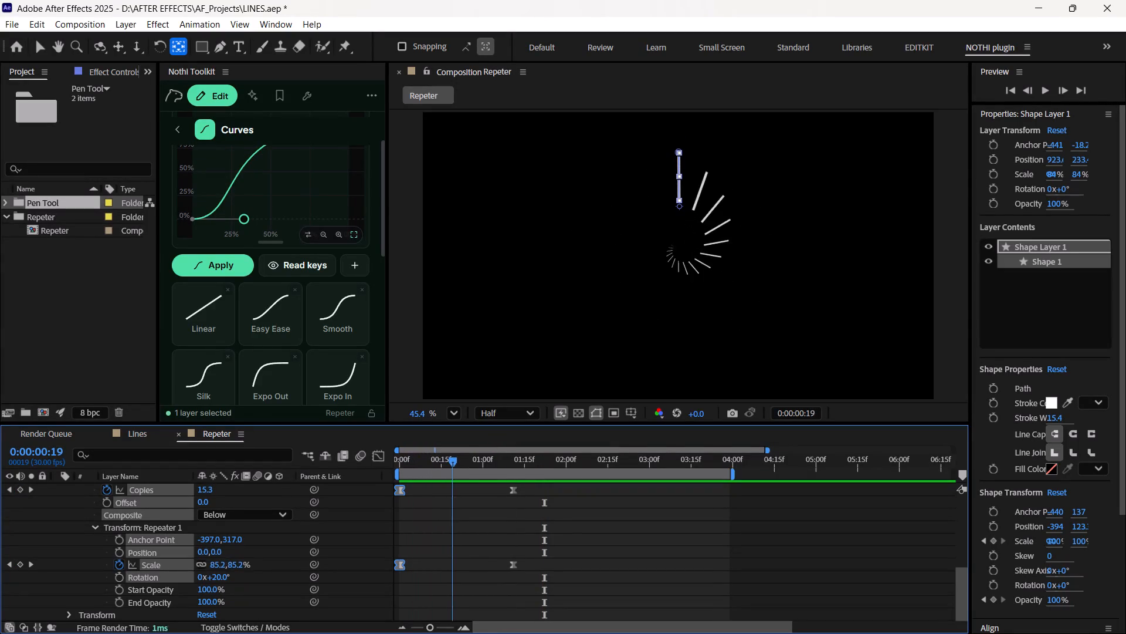
drag(449, 501, 429, 503)
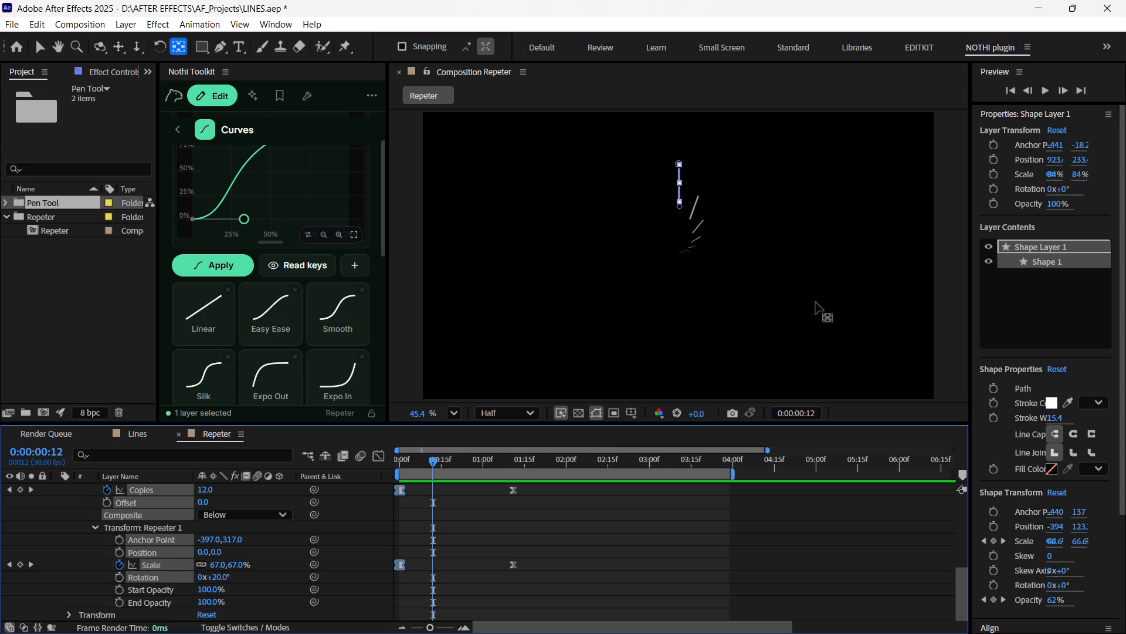
key(y)
drag(680, 207, 681, 211)
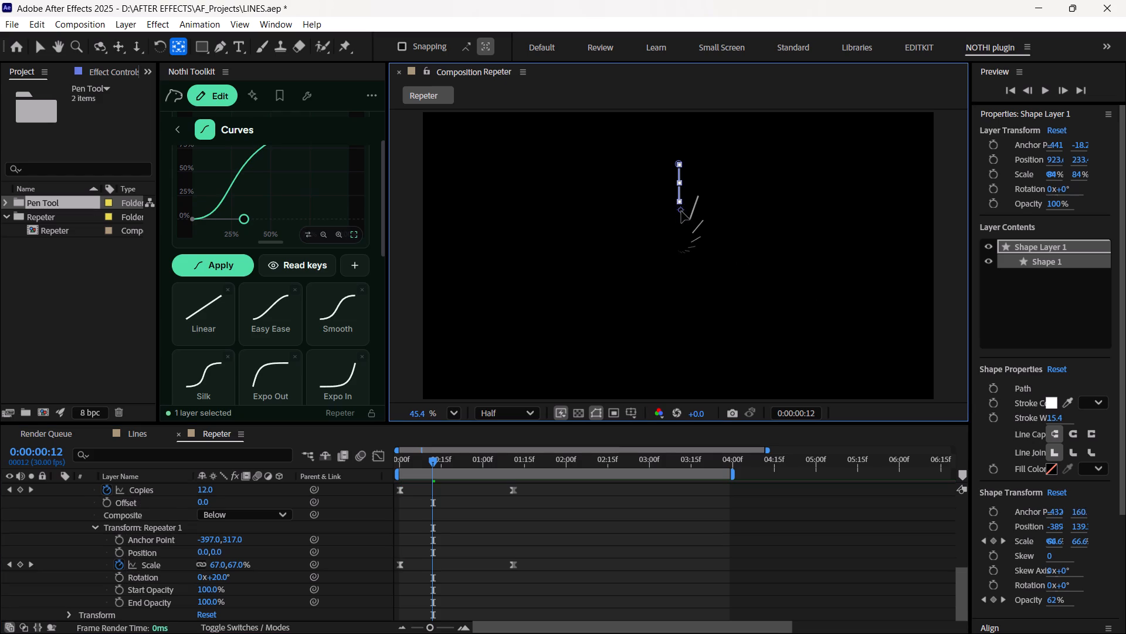
drag(681, 211, 681, 227)
At frame 23, move the Transform: Shape 1 anchor point further down towards the ring's centre, to about -459, 343.
drag(434, 464, 441, 466)
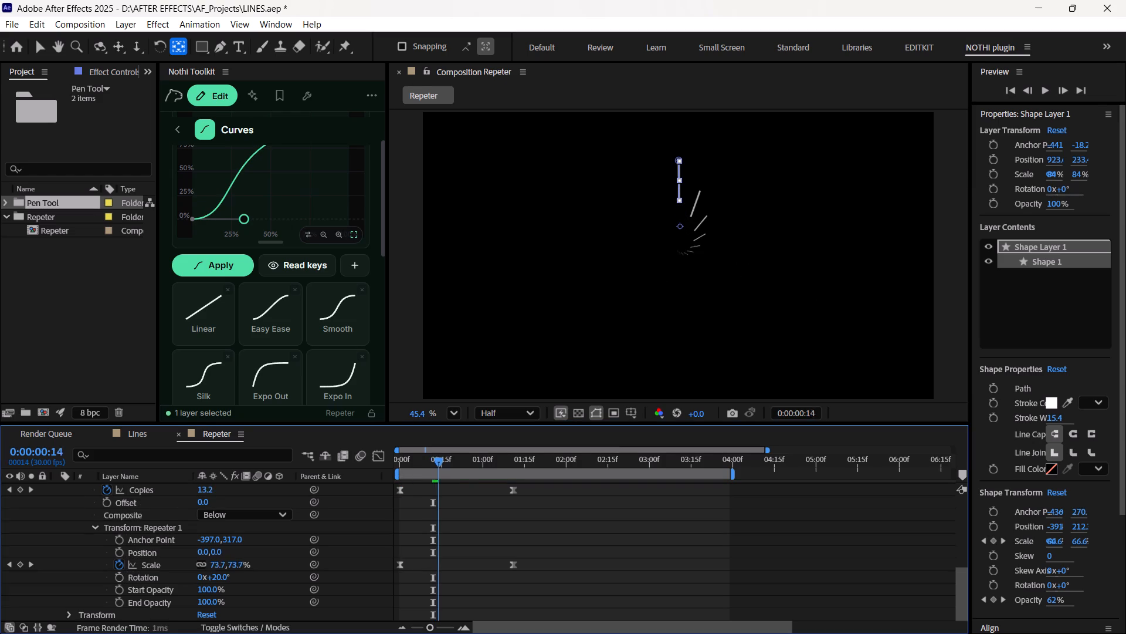
drag(441, 466, 474, 469)
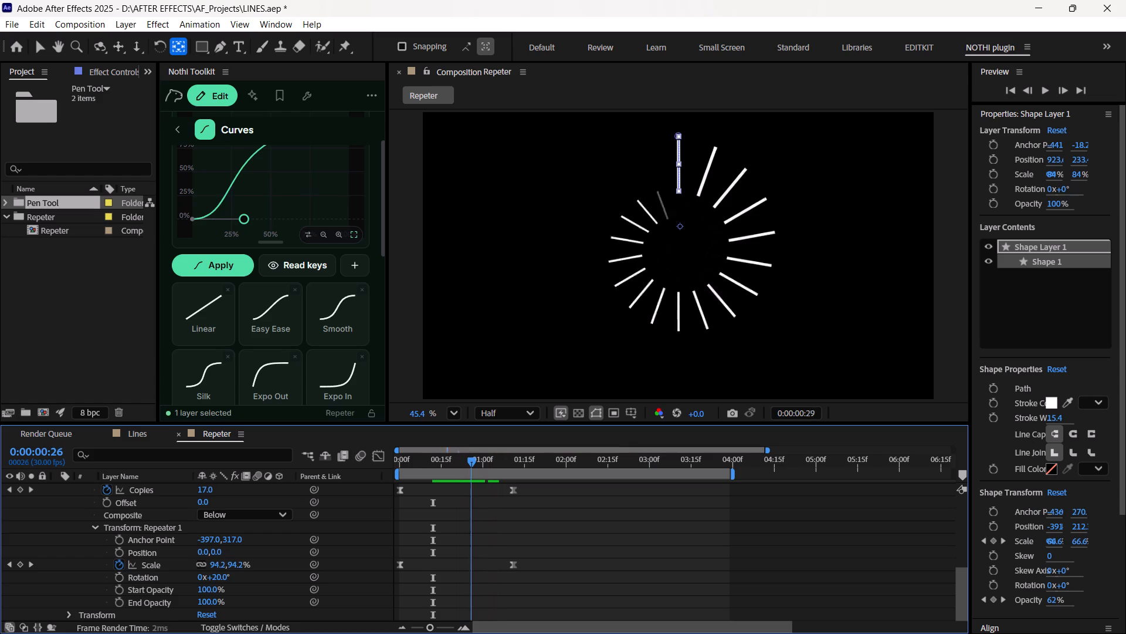
drag(474, 469, 464, 470)
drag(684, 228, 680, 240)
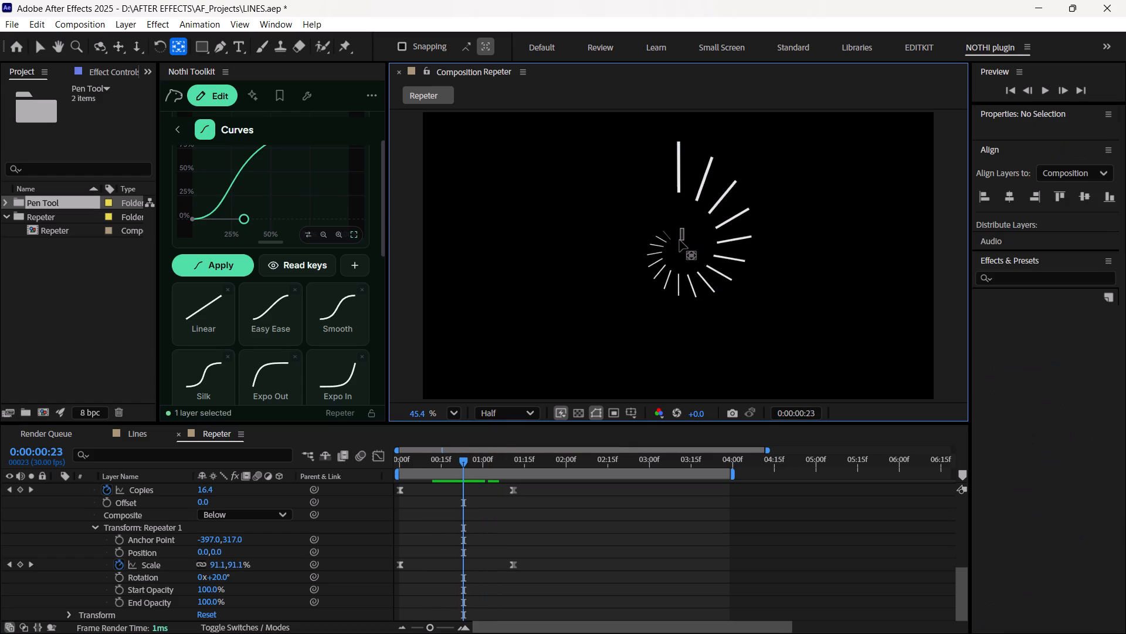
drag(680, 240, 681, 240)
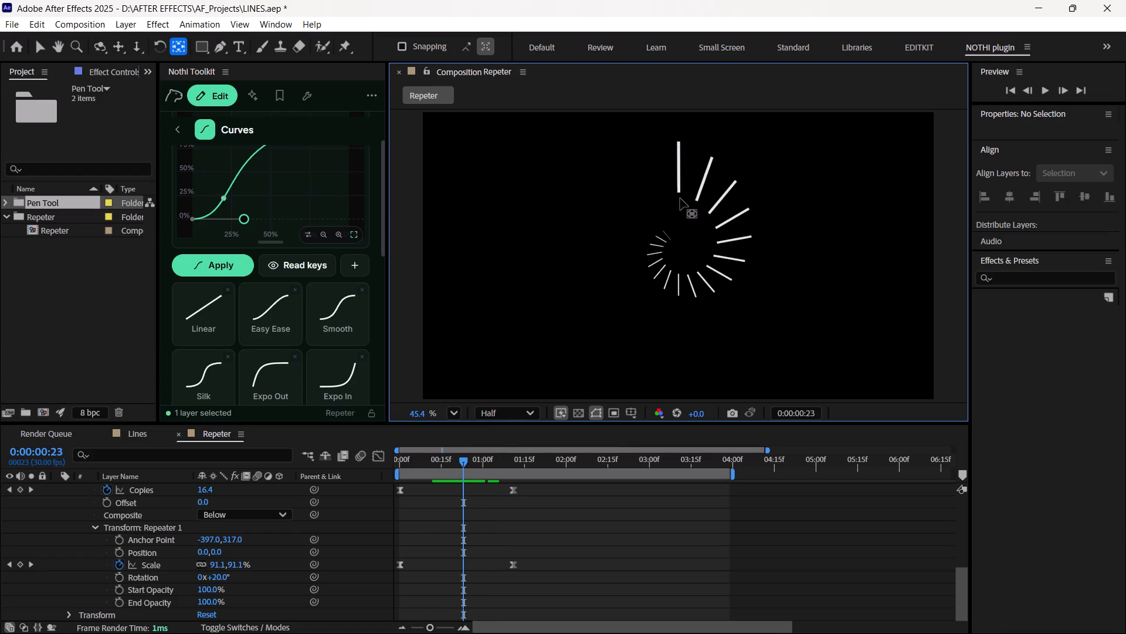
scroll(253, 516, up, 3)
scroll(166, 486, up, 4)
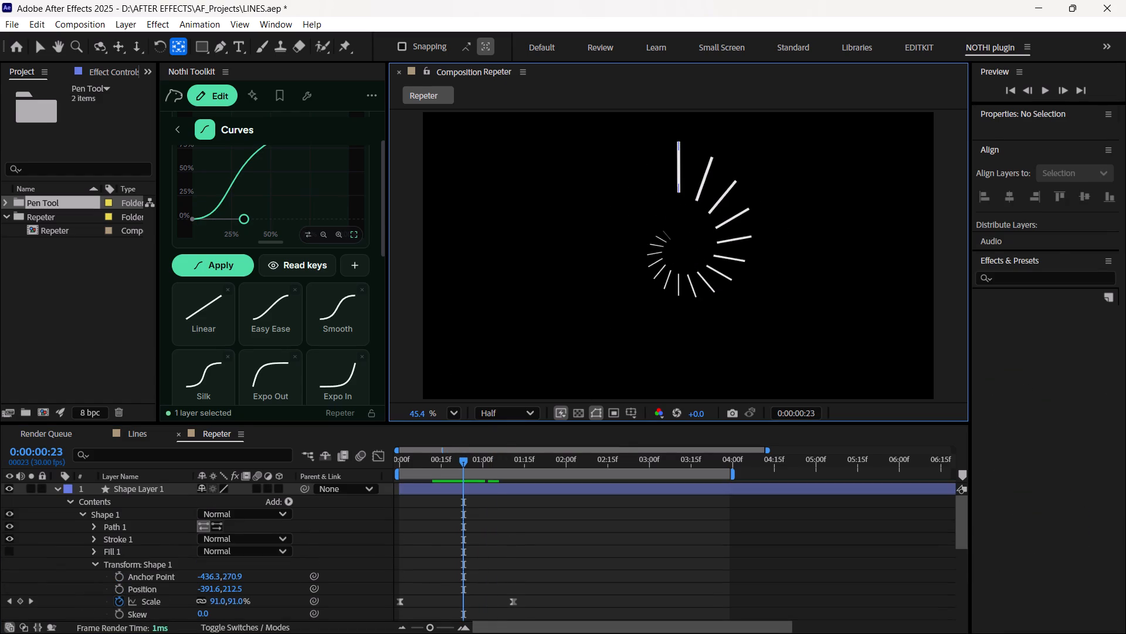
click(169, 490)
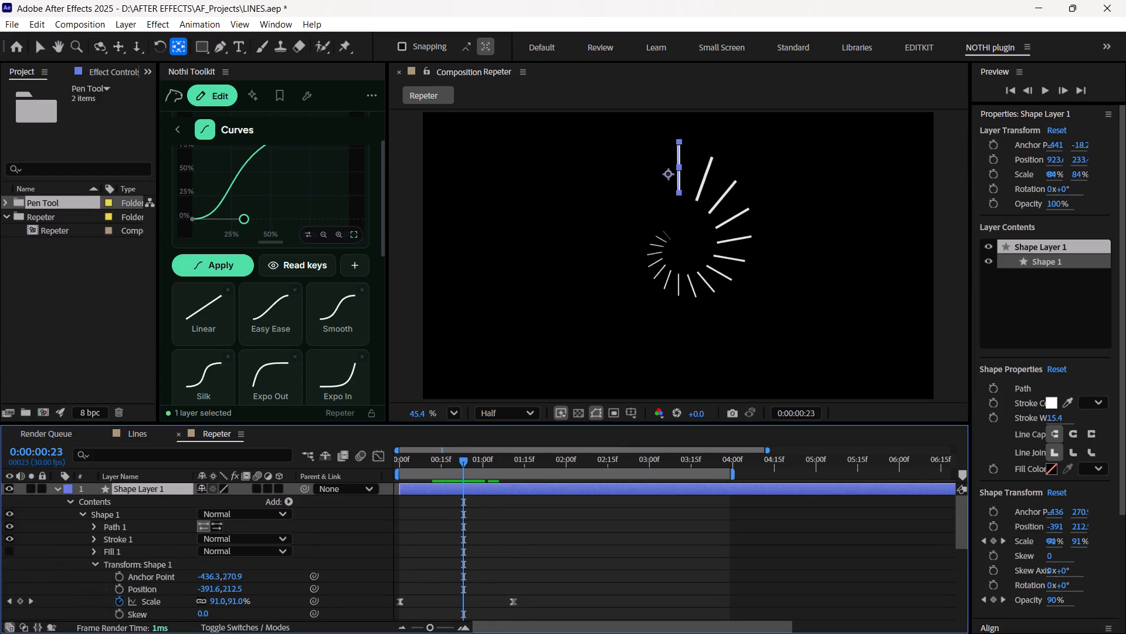
click(174, 566)
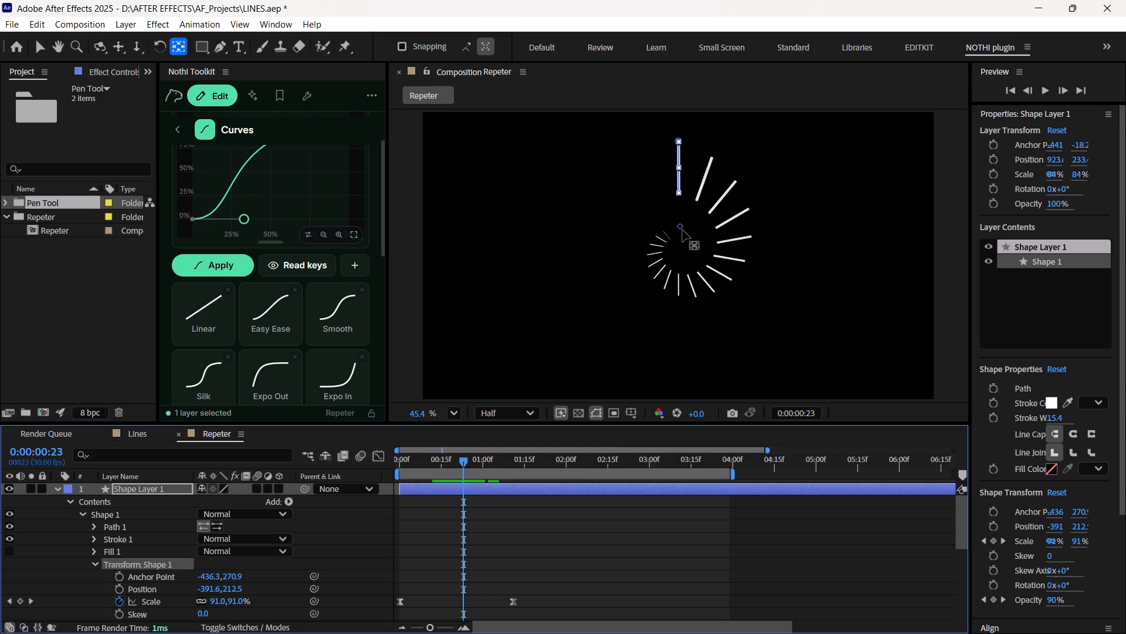
drag(683, 230, 678, 244)
Preview the repeater's burst animation from the first frame three times to check how the lines grow into the ring.
drag(461, 461, 367, 481)
key(space)
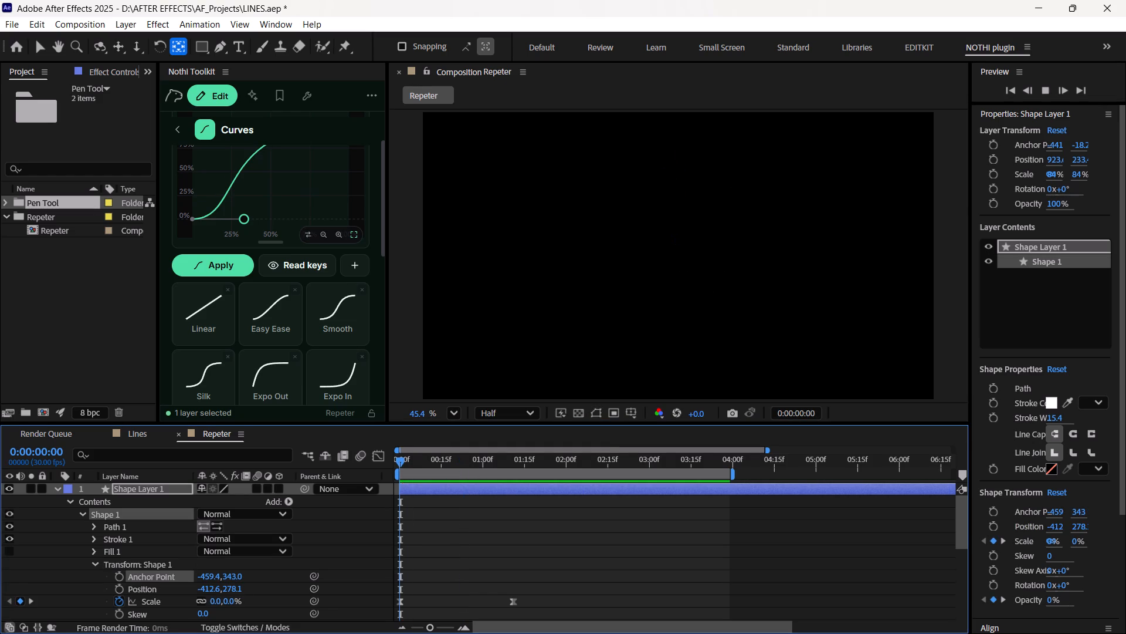
key(space)
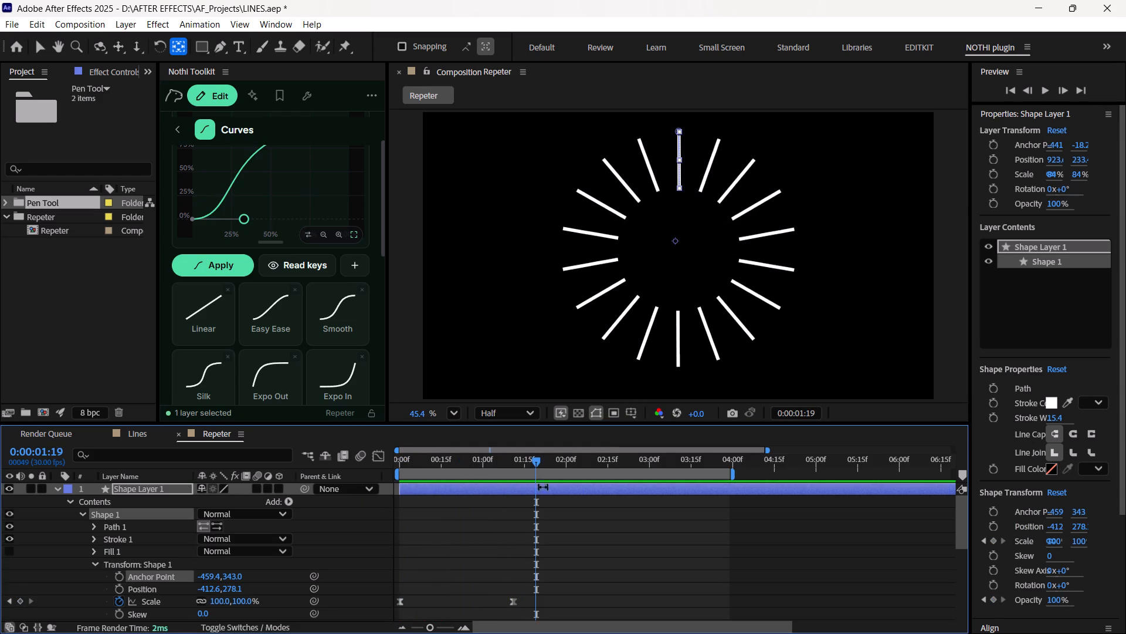
drag(536, 462, 348, 525)
key(space)
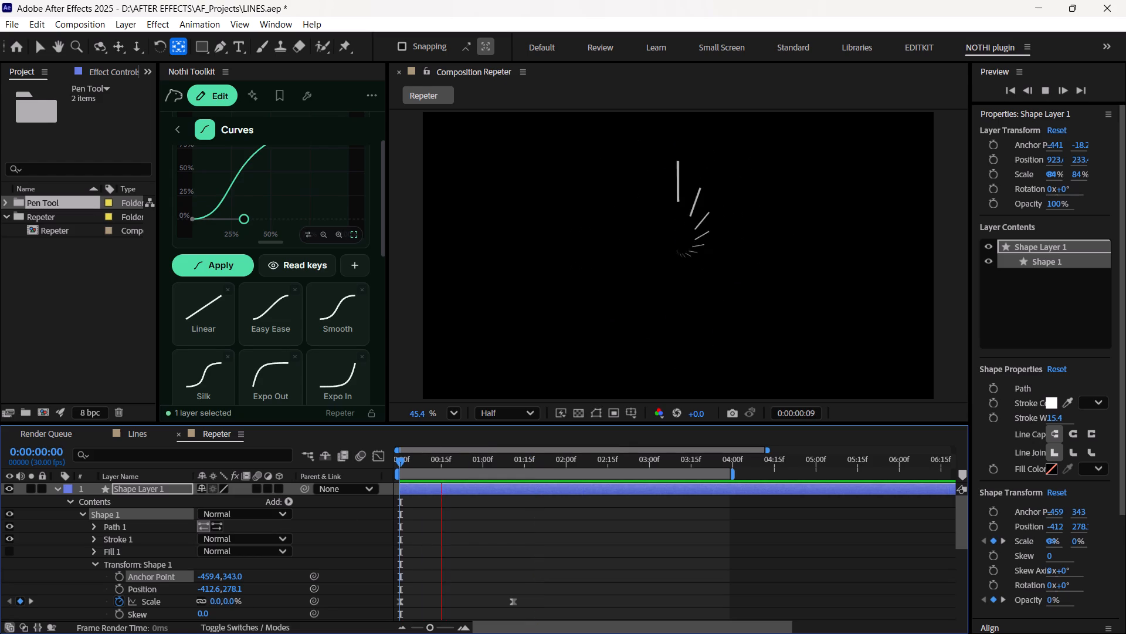
key(space)
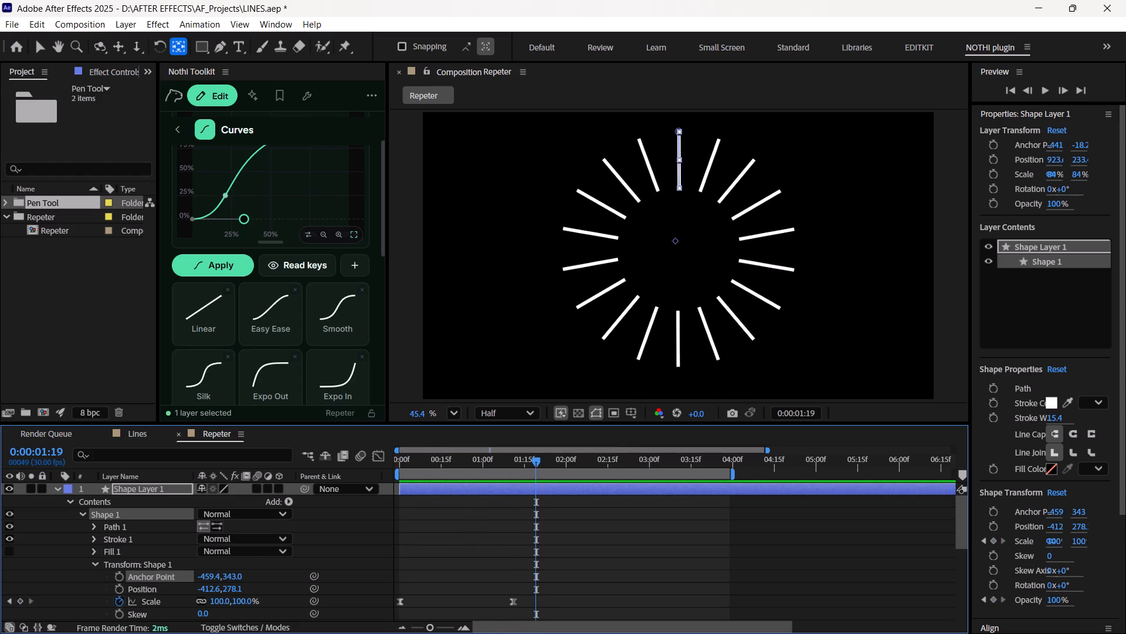
drag(537, 464, 338, 515)
key(space)
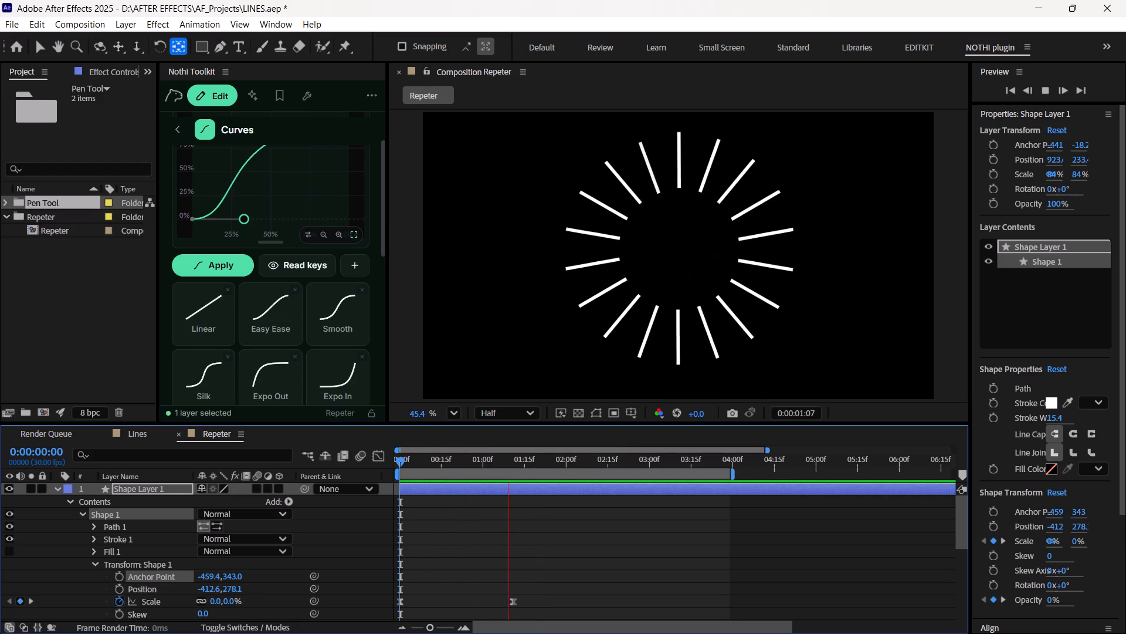
key(space)
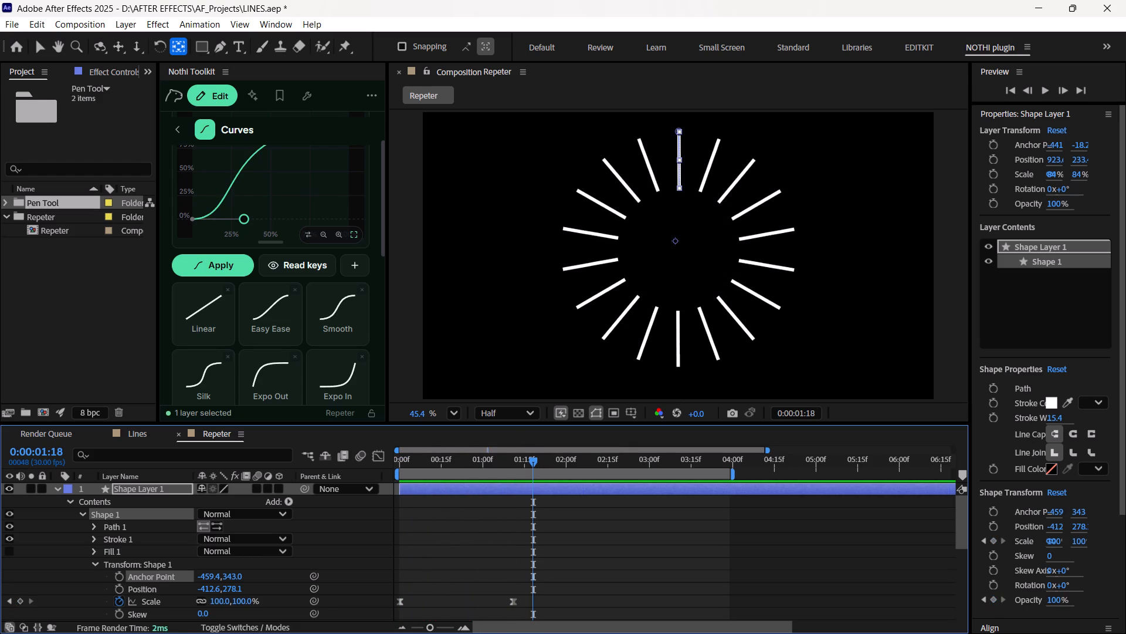
Deselect the shape layer, switch to the Selection tool and widen the Composition panel by narrowing the Nothi Toolkit panel.
click(391, 265)
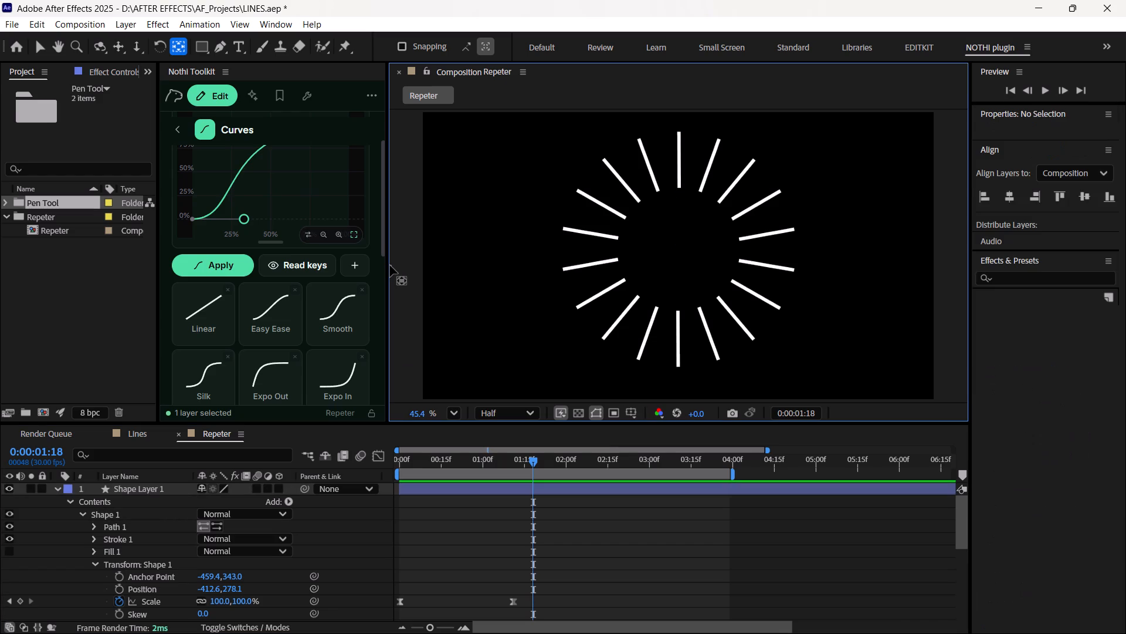
key(v)
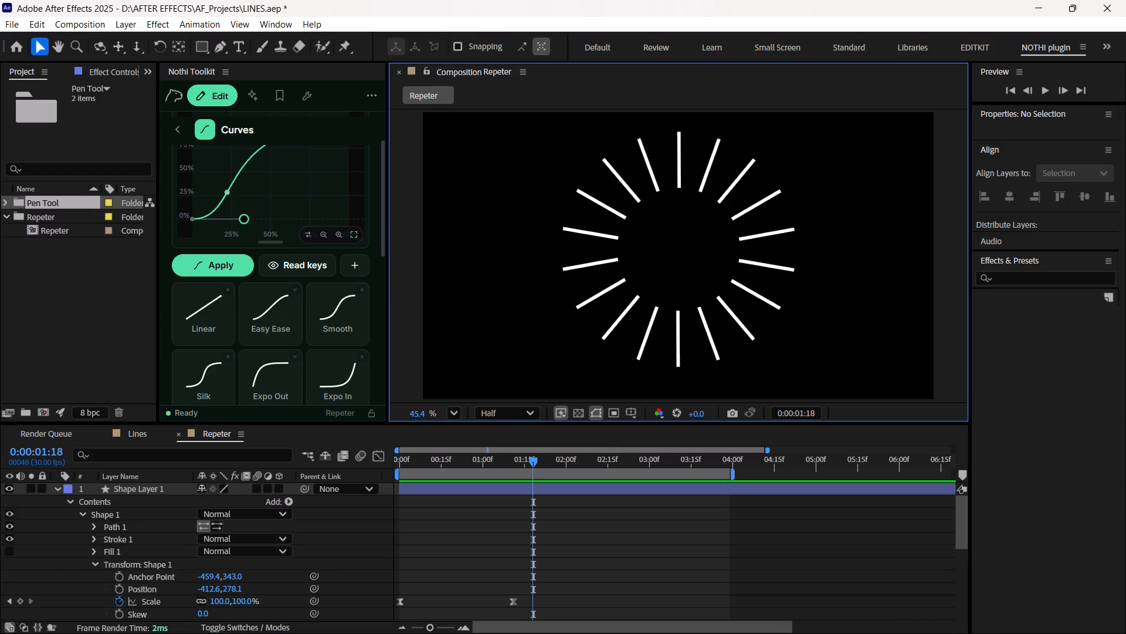
drag(388, 286, 356, 294)
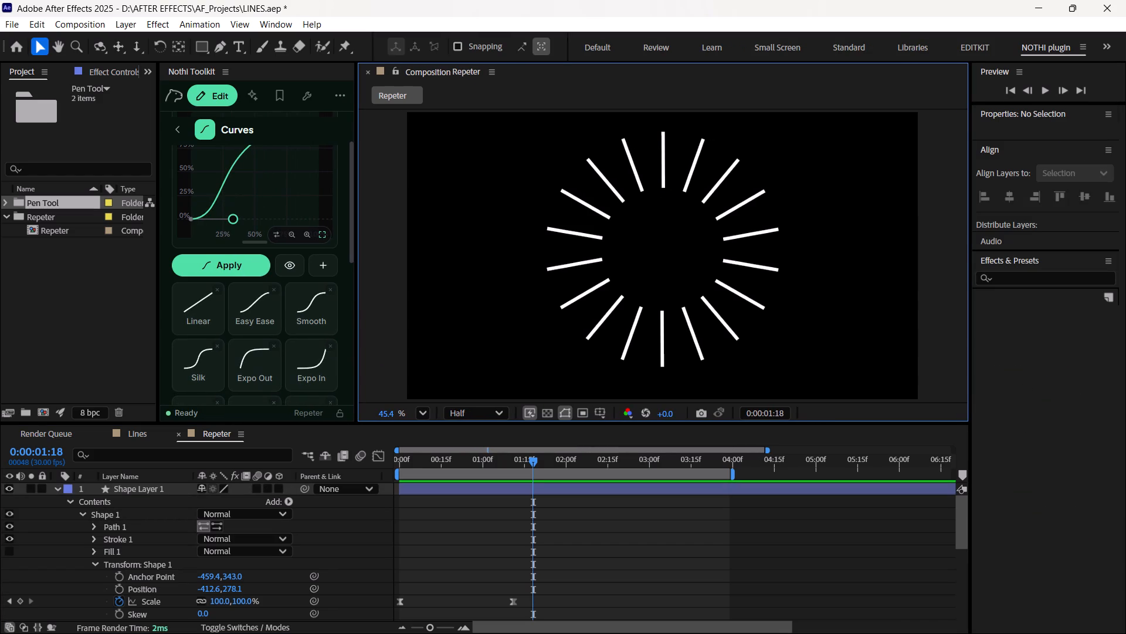
Move Shape Layer 1 with the whole ring of lines within the composition, to a position of about 901, 255.
scroll(222, 514, up, 5)
click(178, 484)
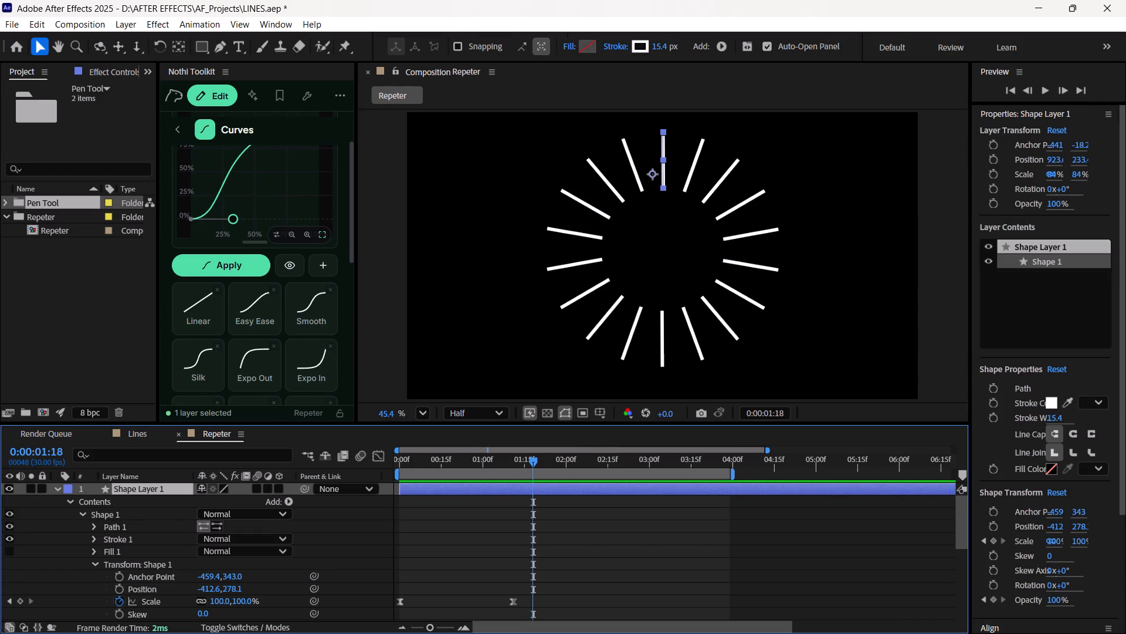
click(664, 172)
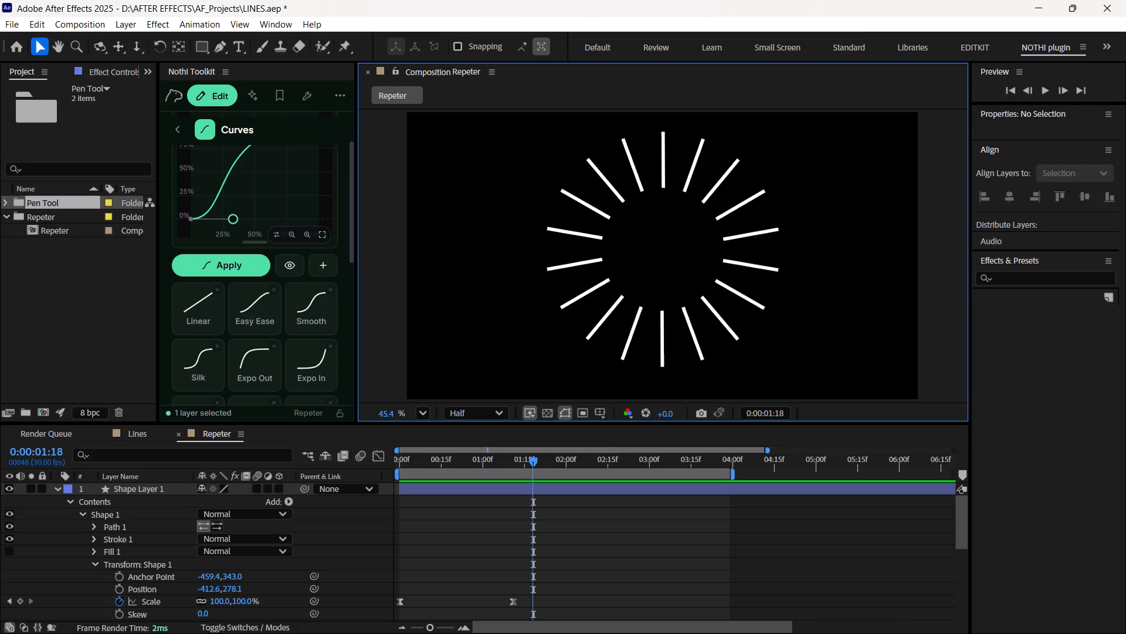
click(664, 174)
click(189, 487)
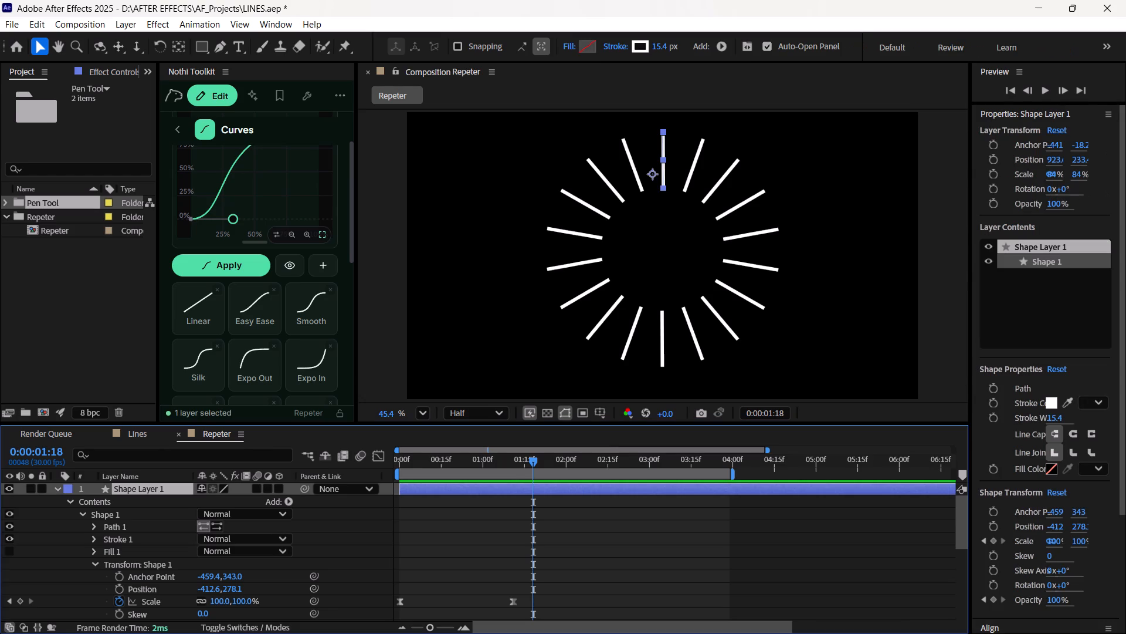
drag(662, 150, 669, 162)
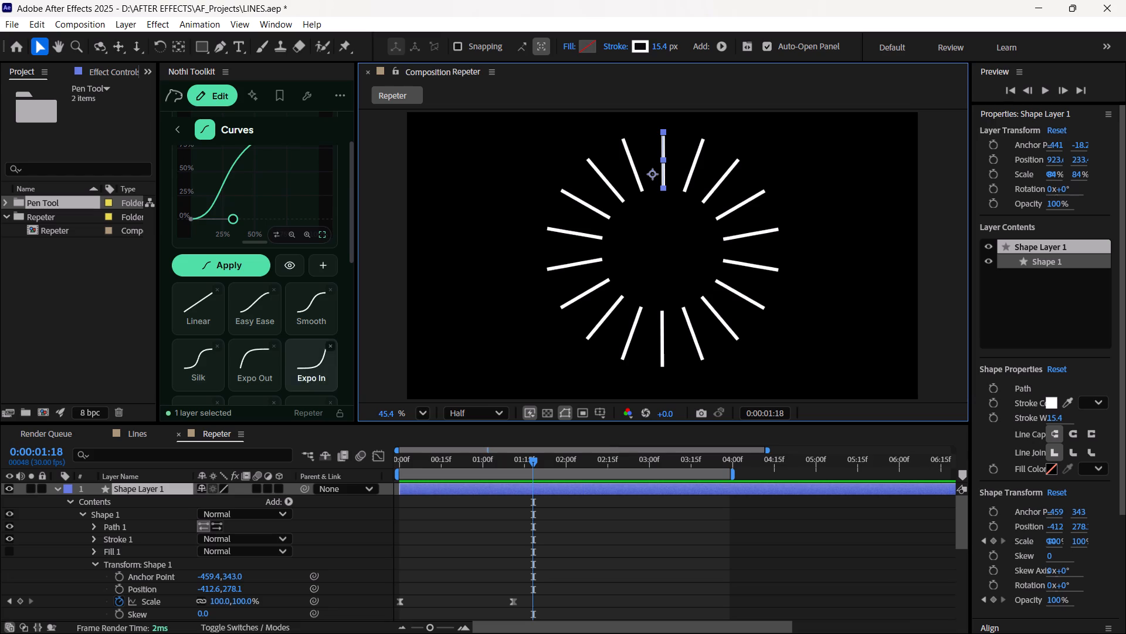
click(199, 503)
click(184, 489)
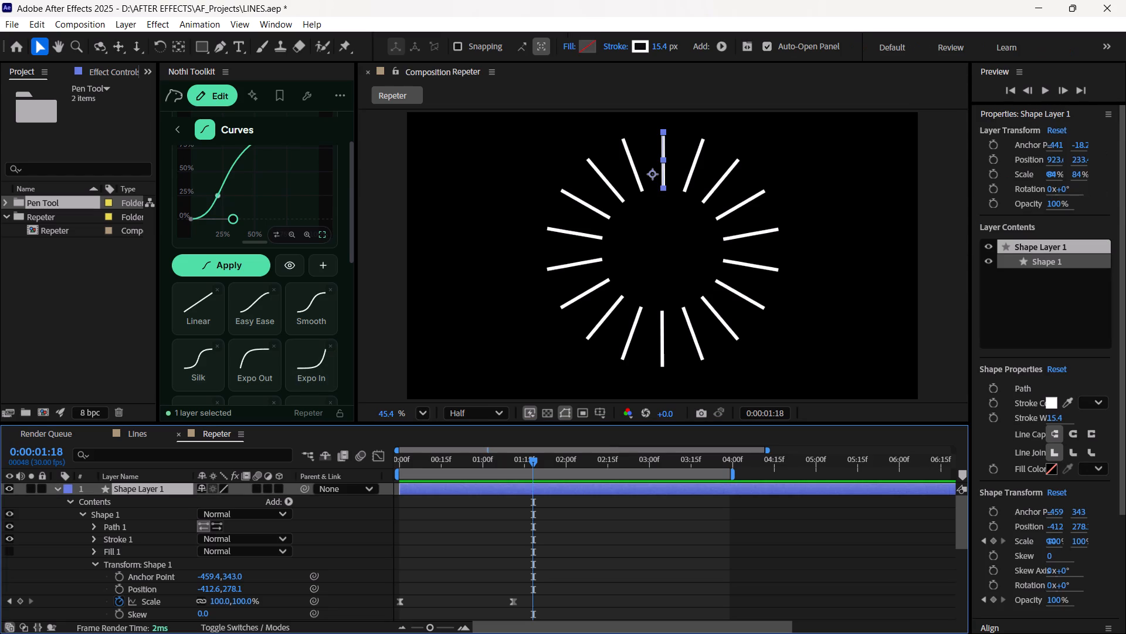
drag(662, 147, 661, 165)
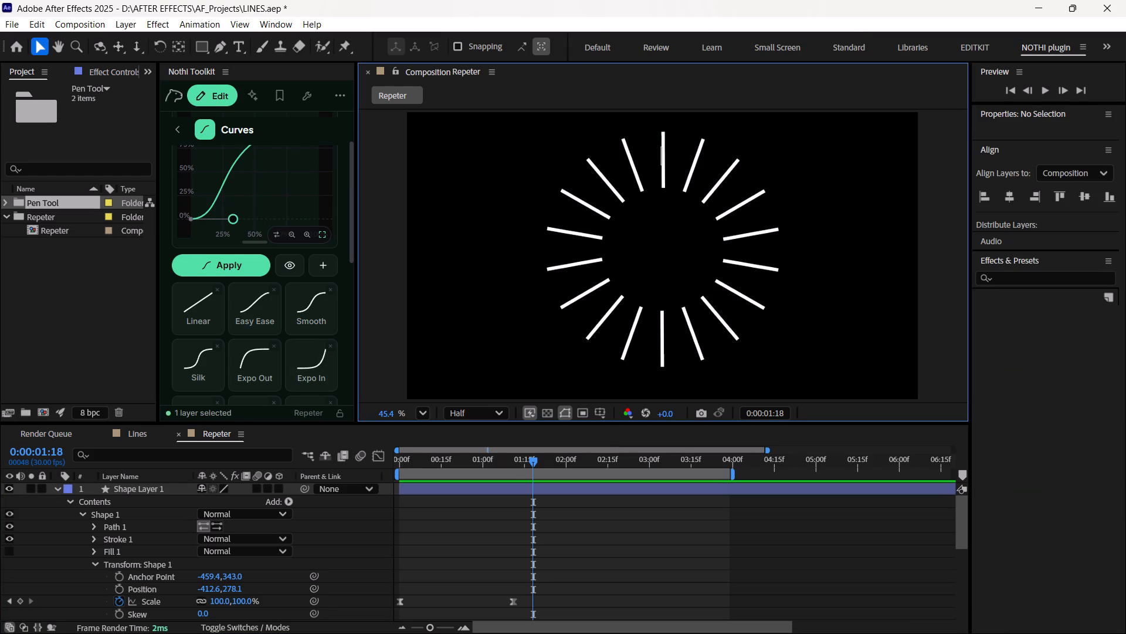
drag(661, 165, 662, 178)
click(168, 488)
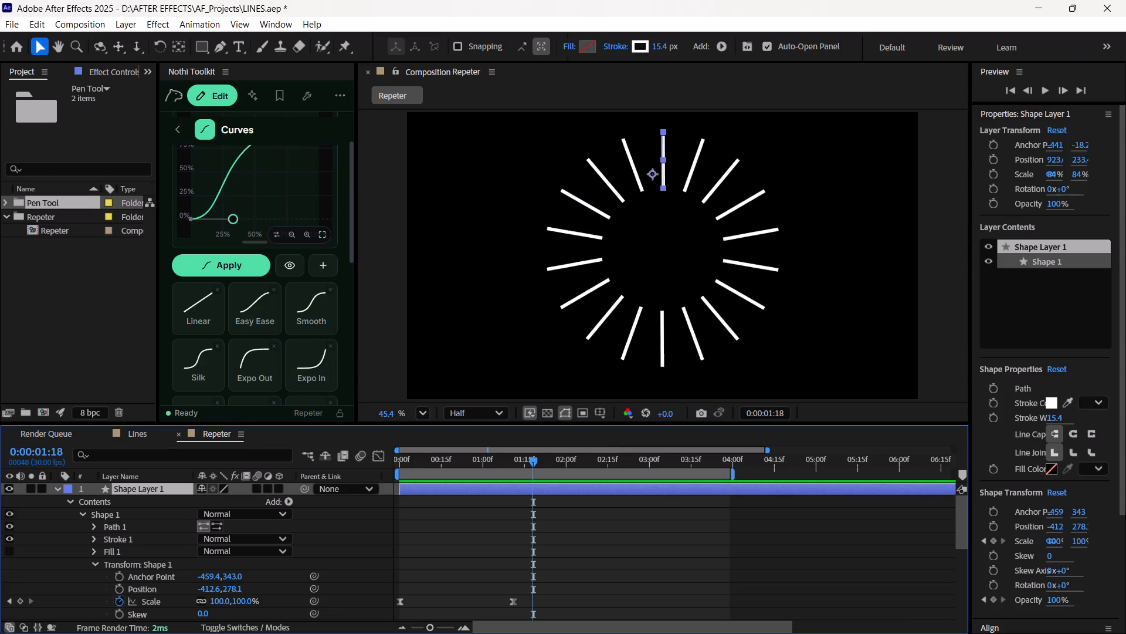
drag(664, 176, 670, 184)
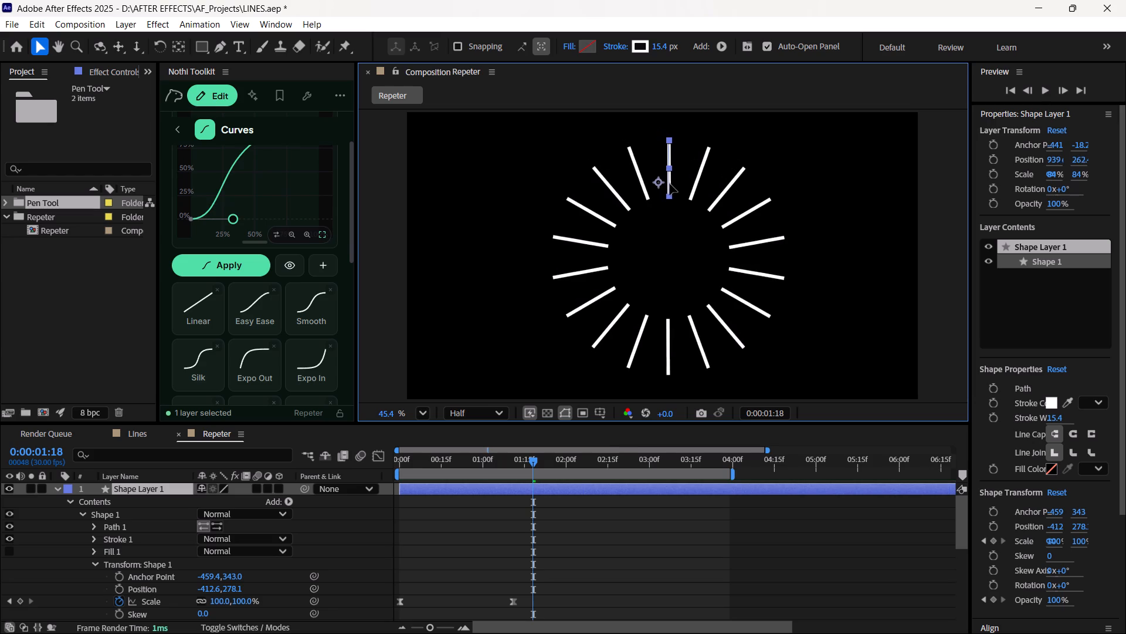
drag(670, 184, 658, 181)
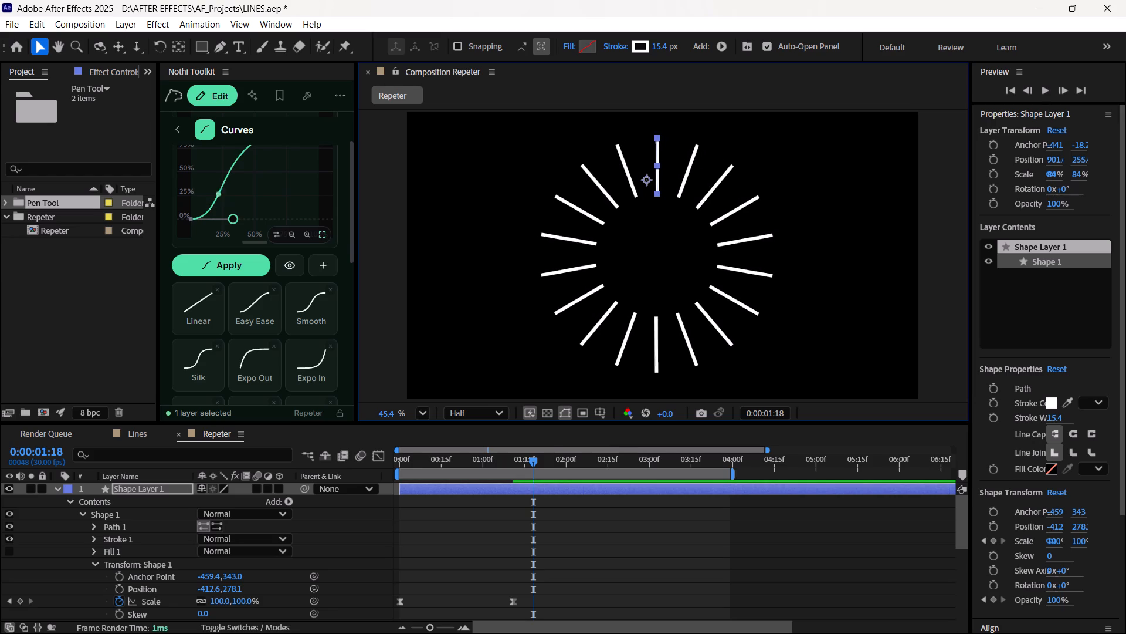
Preview the repositioned ring animation from the first frame to check its motion and placement.
drag(533, 461, 259, 463)
key(space)
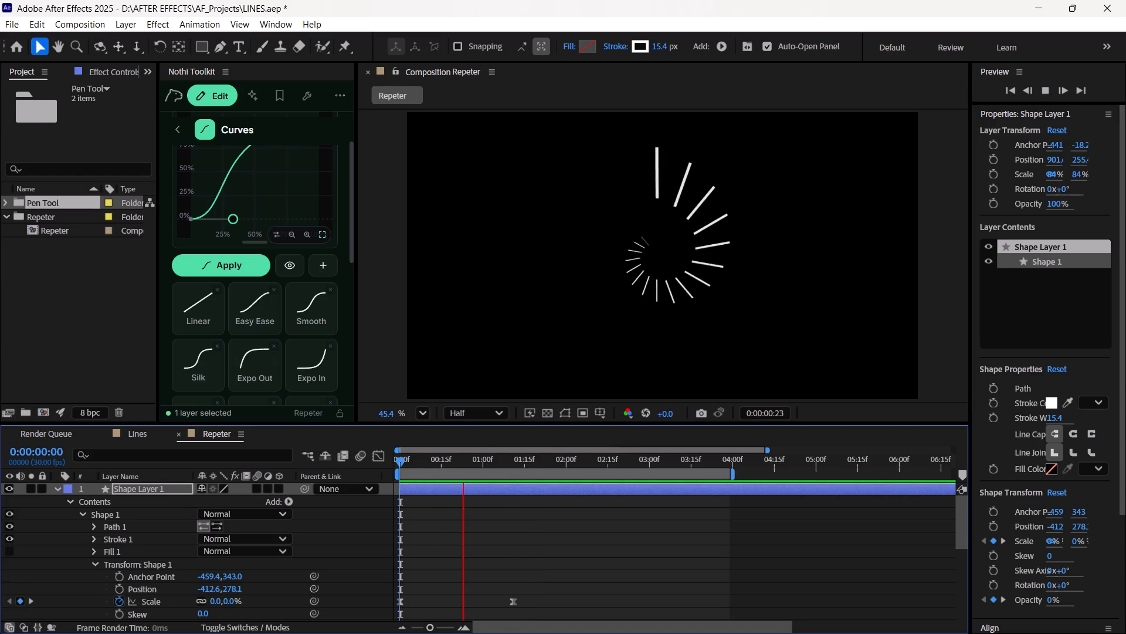
key(space)
drag(526, 465, 310, 488)
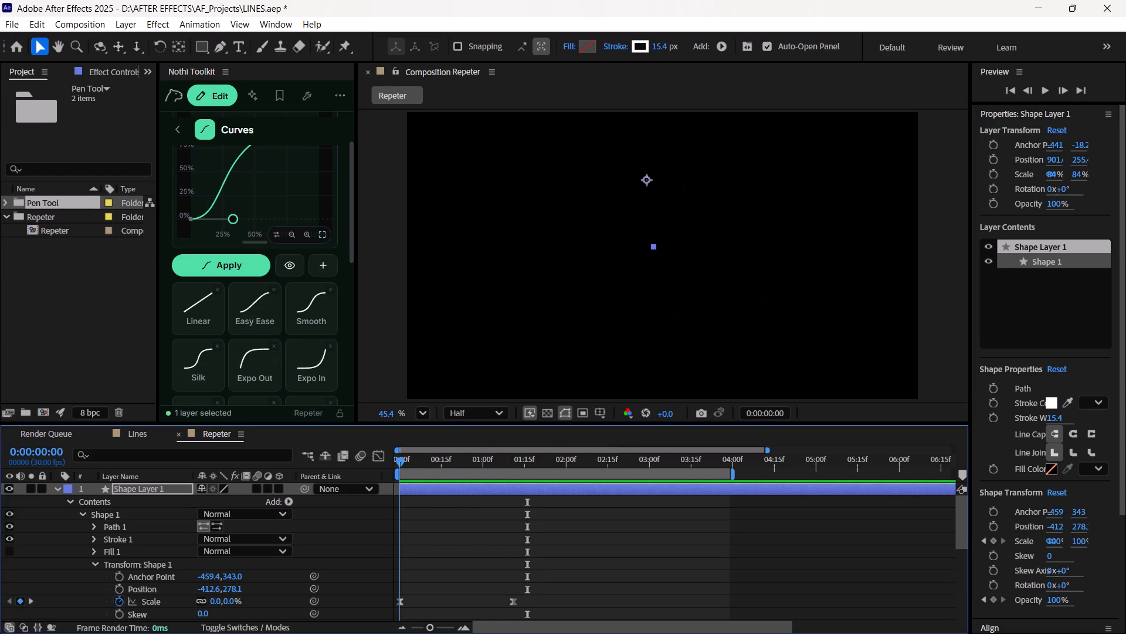
drag(310, 488, 308, 486)
key(space)
key(space)
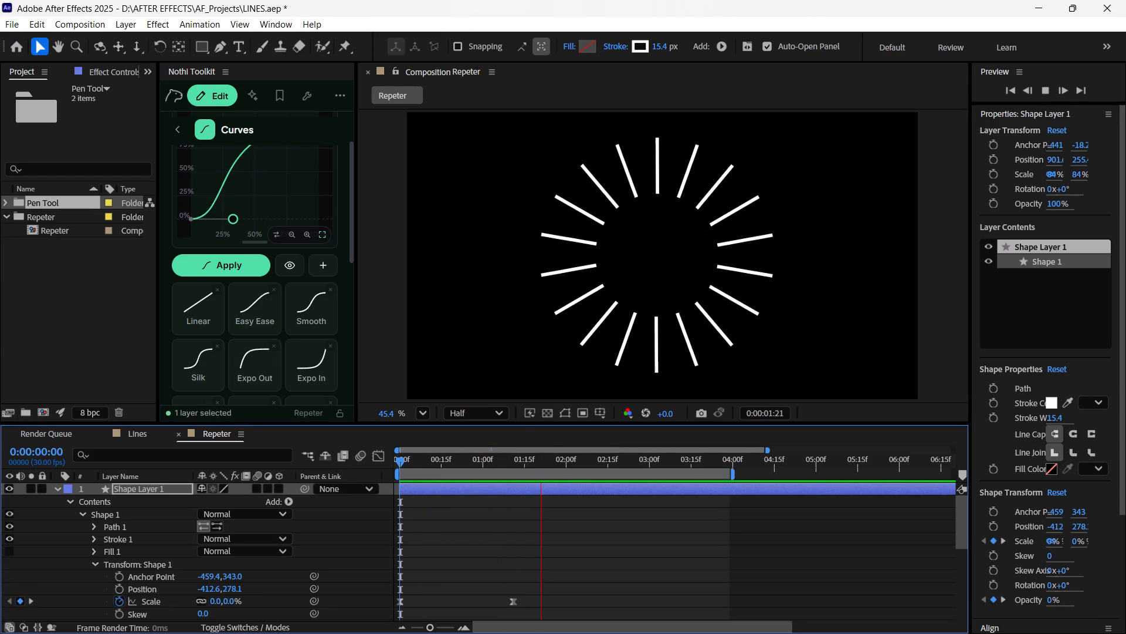
drag(507, 469, 381, 483)
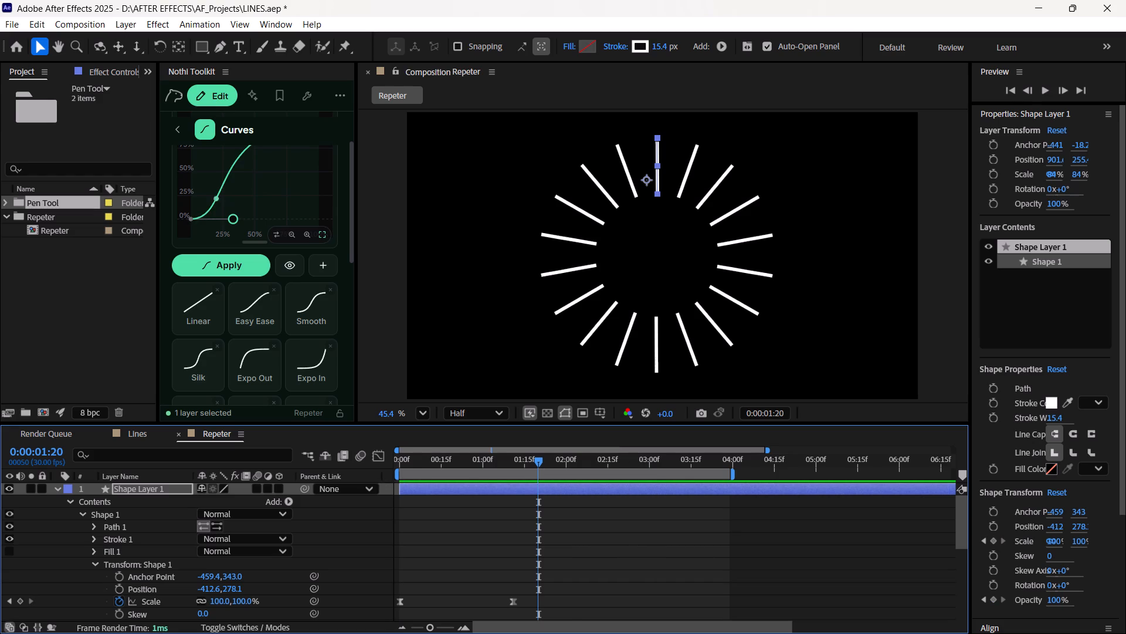
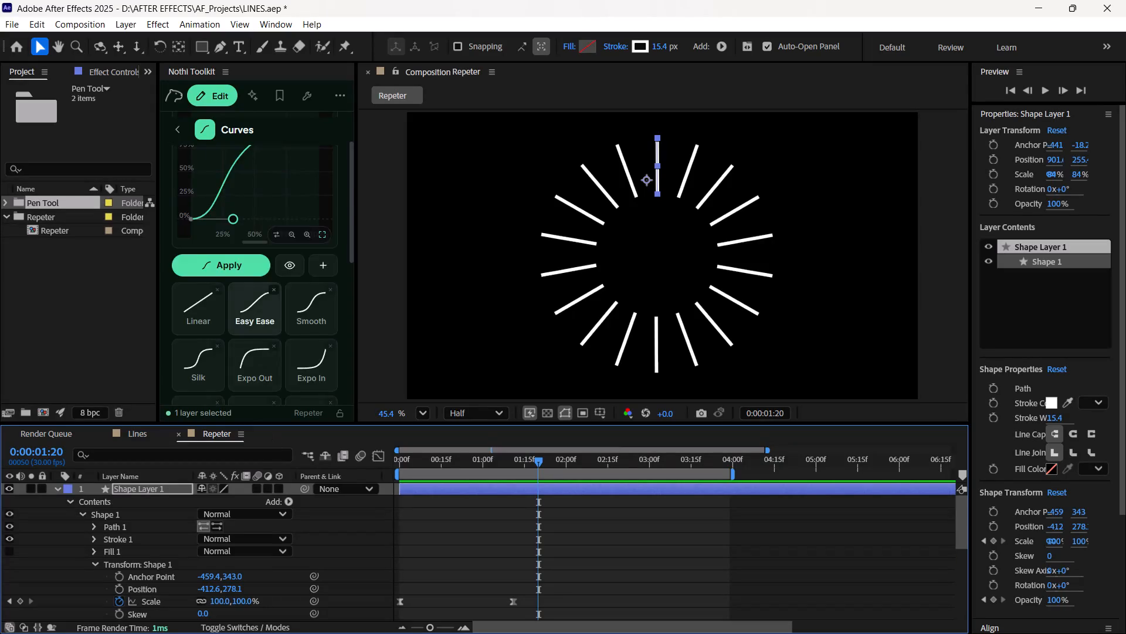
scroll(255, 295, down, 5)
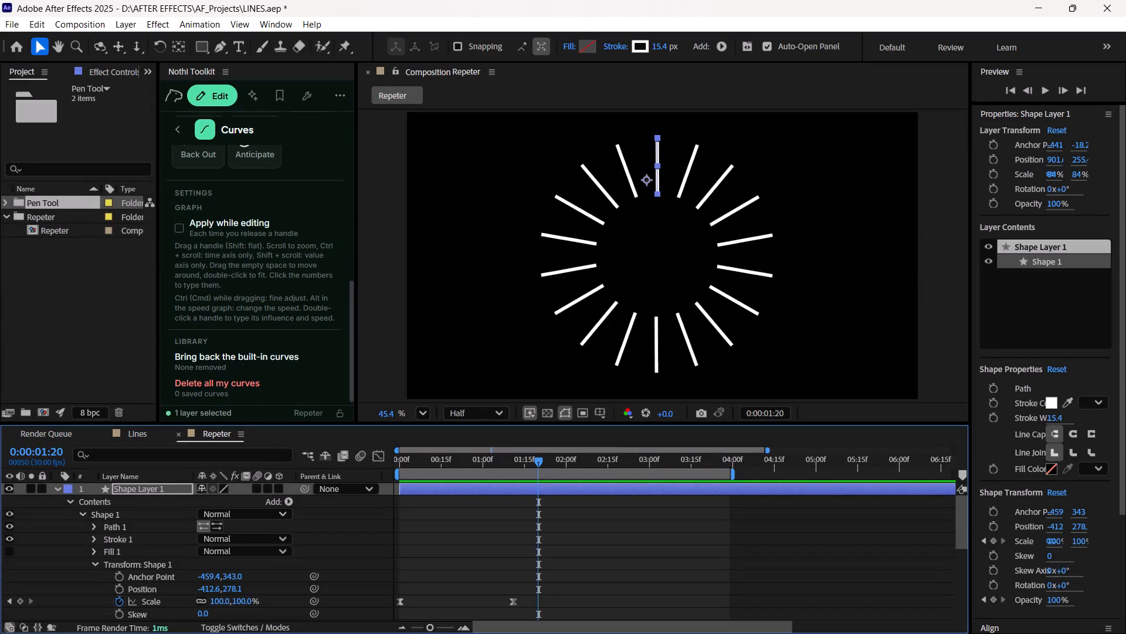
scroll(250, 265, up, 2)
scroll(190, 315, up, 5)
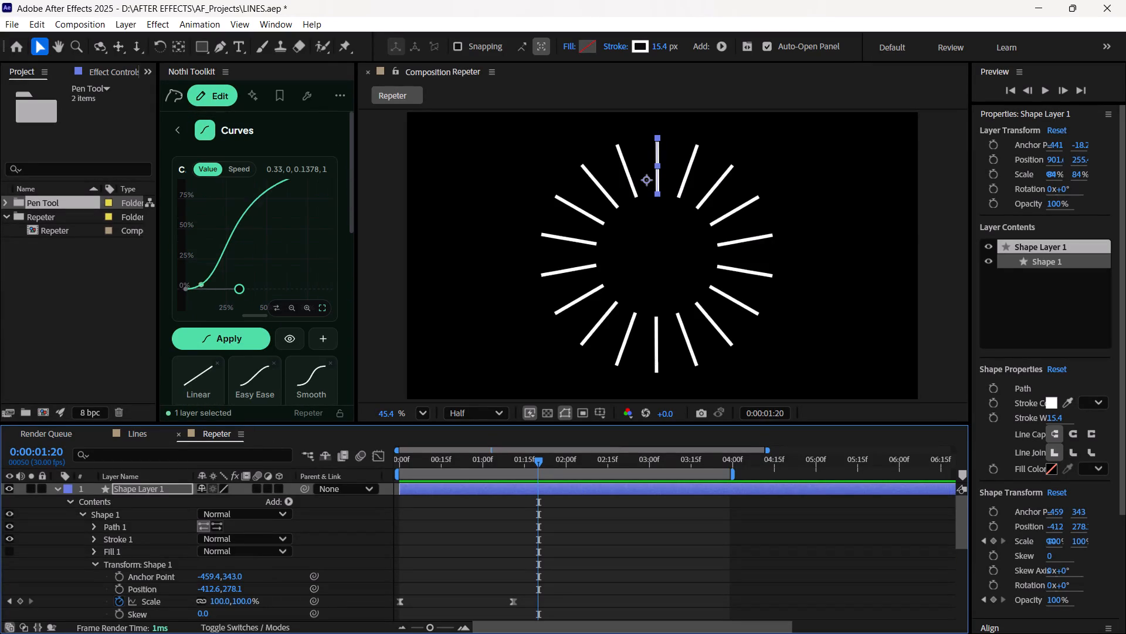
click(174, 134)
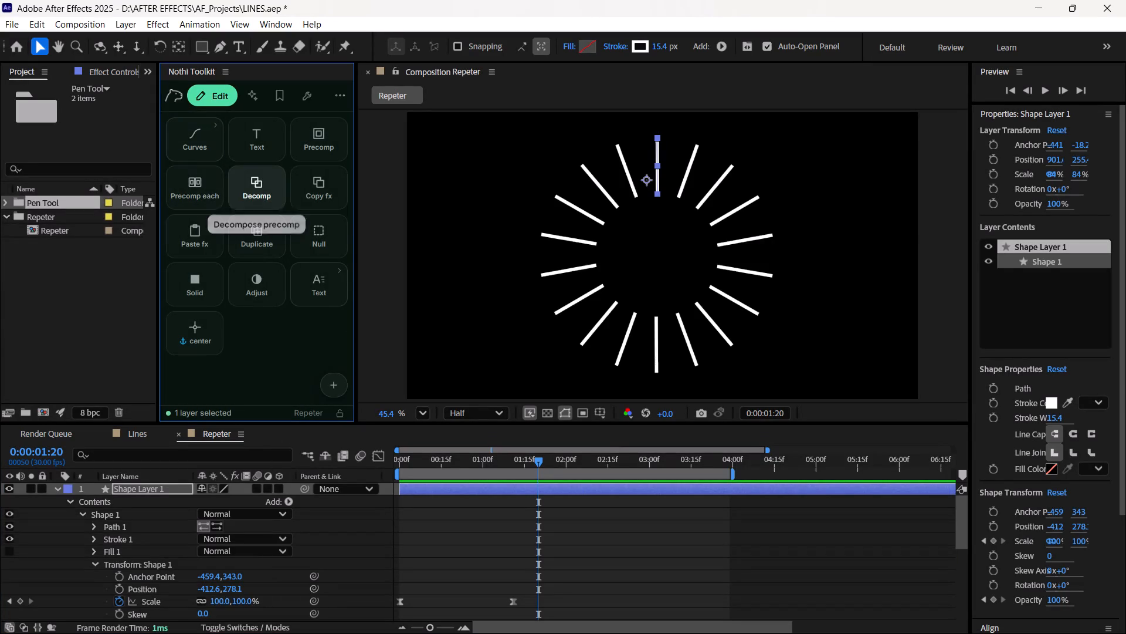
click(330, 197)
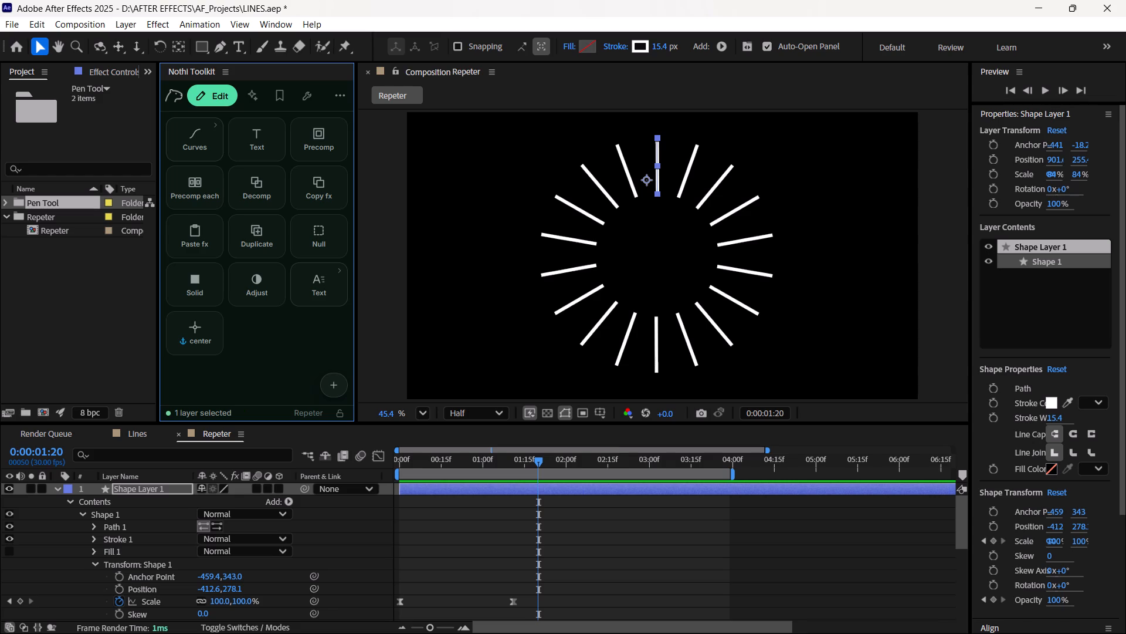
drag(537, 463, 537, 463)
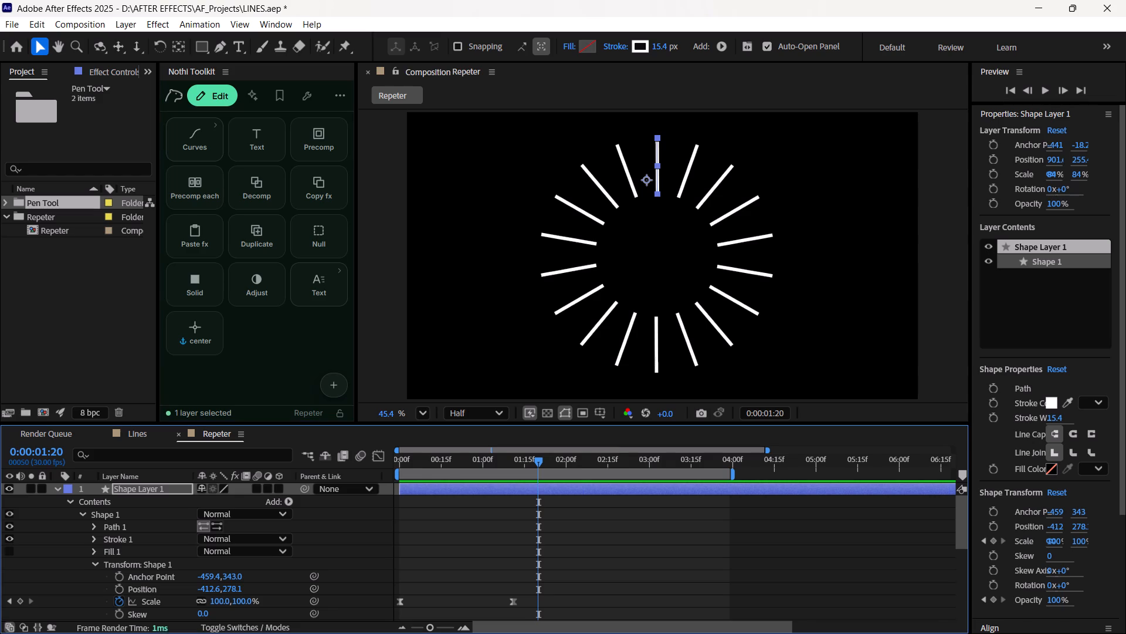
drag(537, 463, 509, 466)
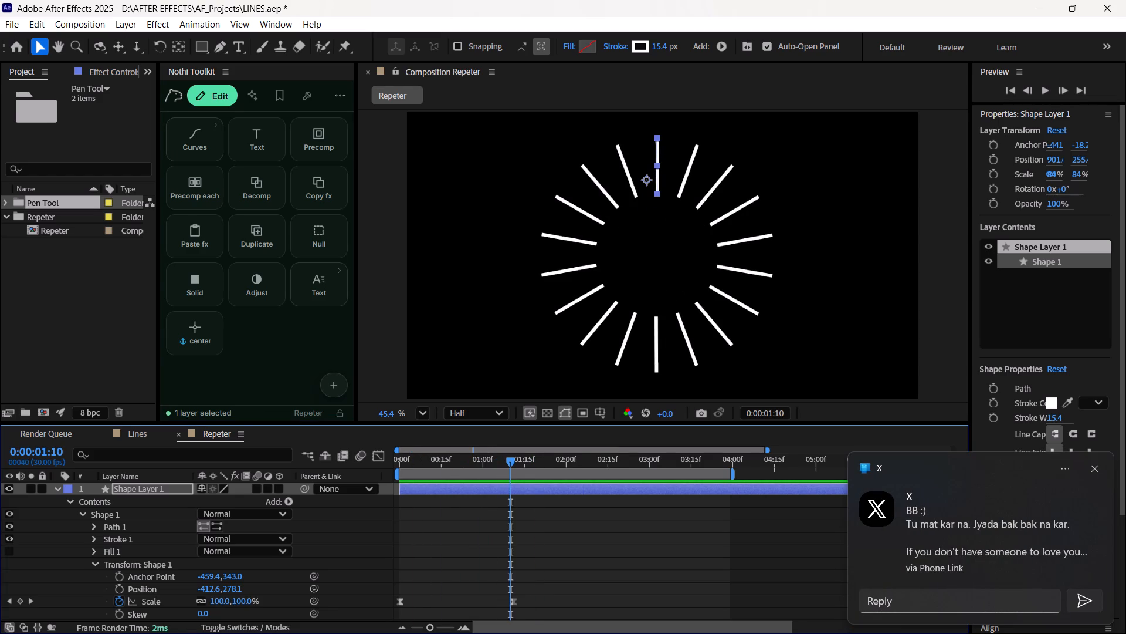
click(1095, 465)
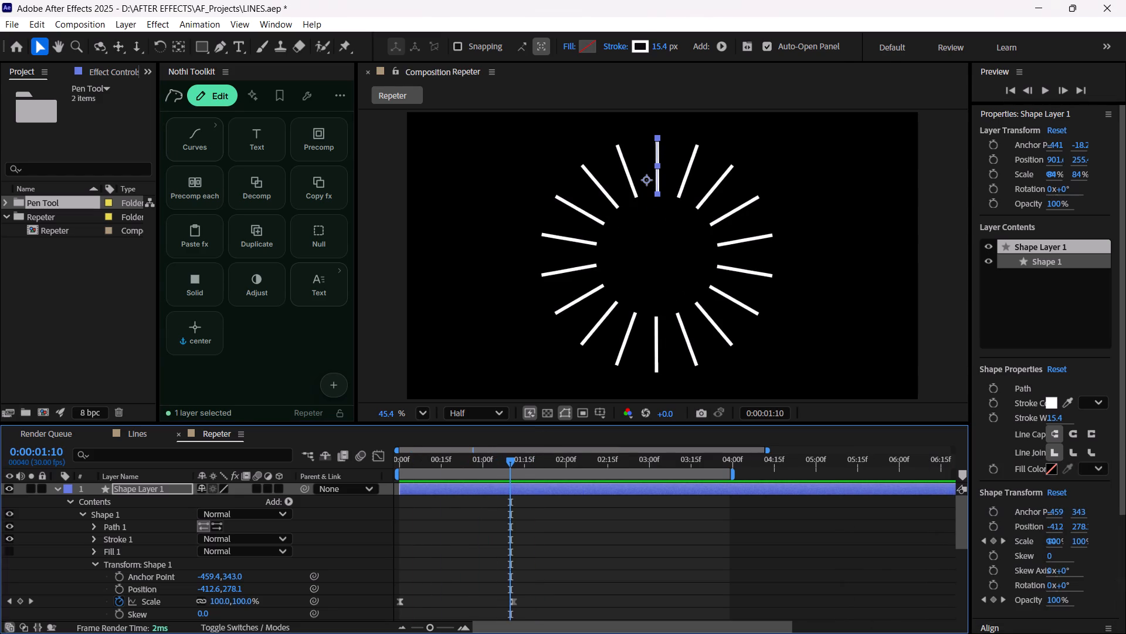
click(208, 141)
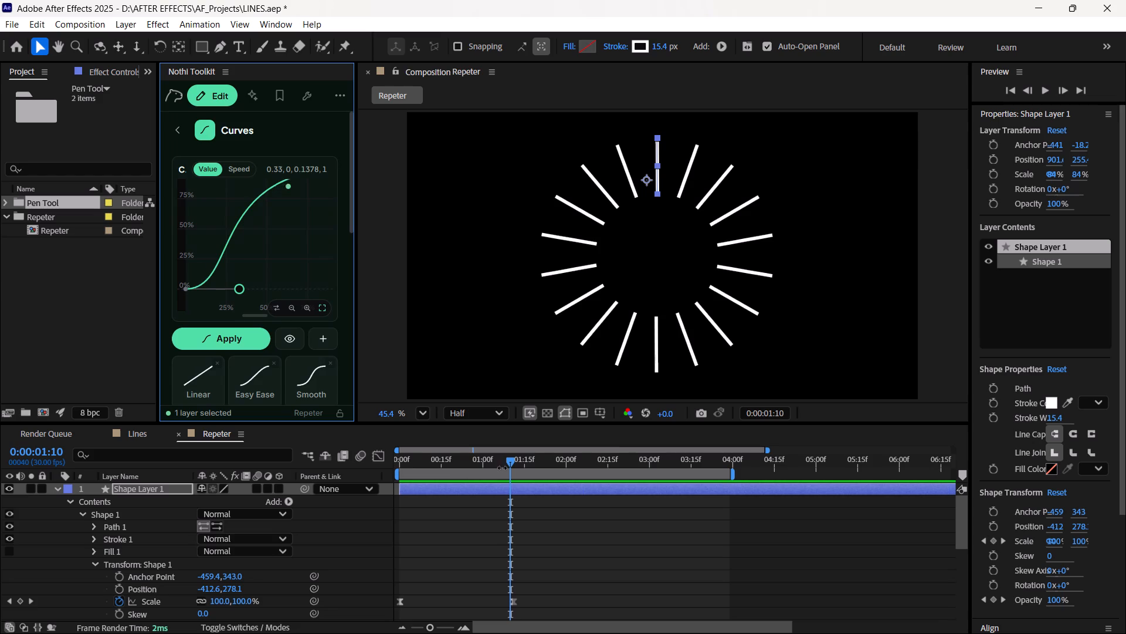
Preview the line-burst animation from the first frame to check its timing.
drag(515, 460, 358, 474)
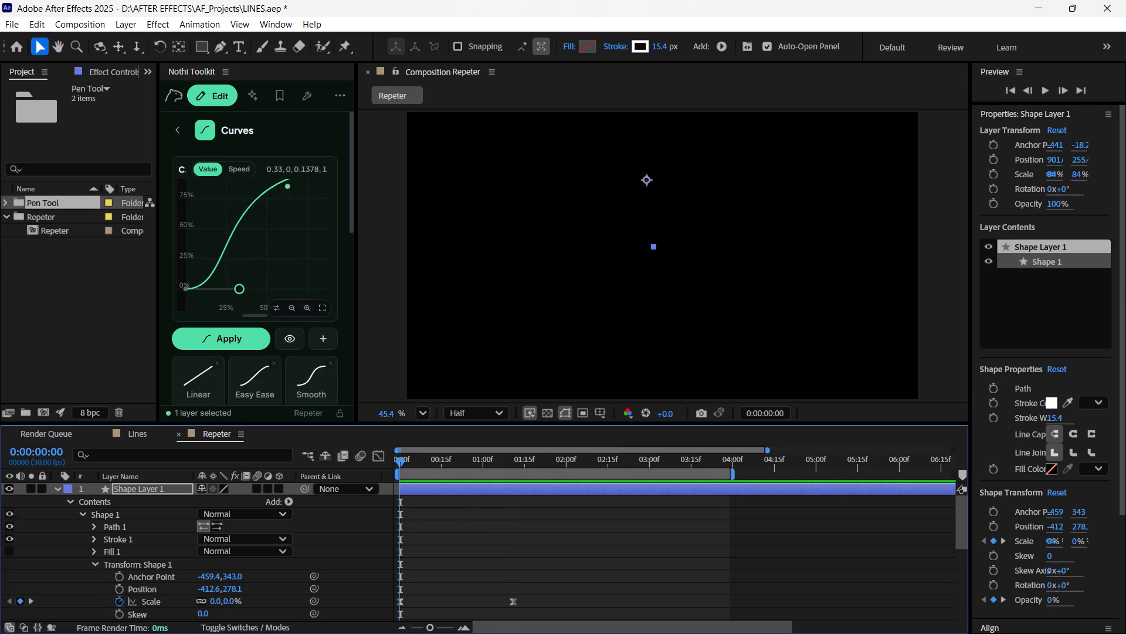
key(space)
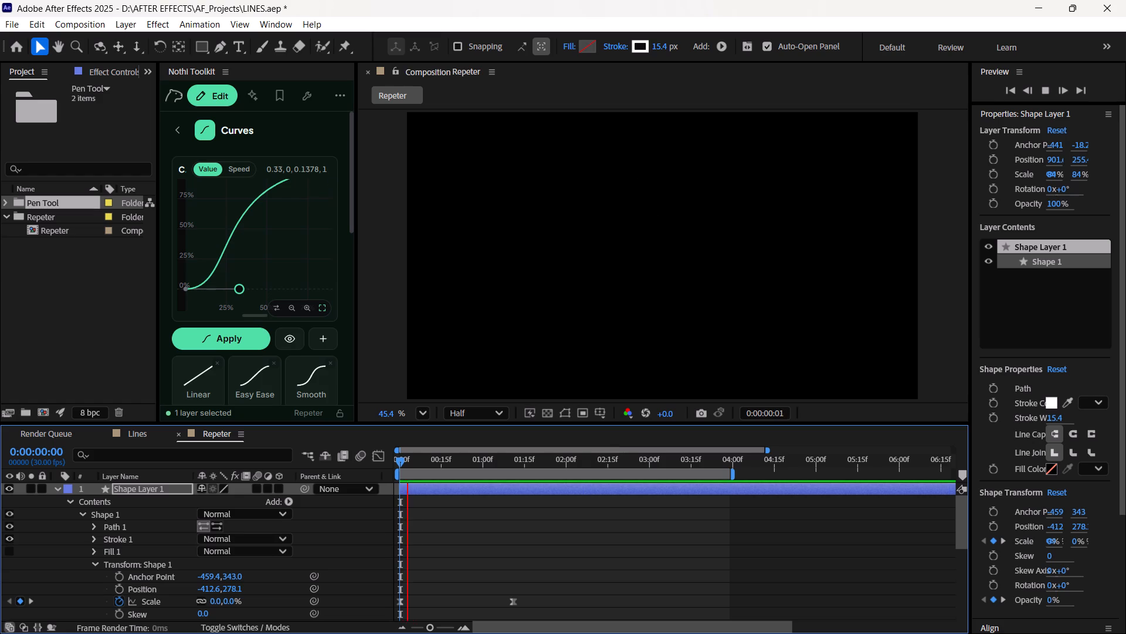
key(space)
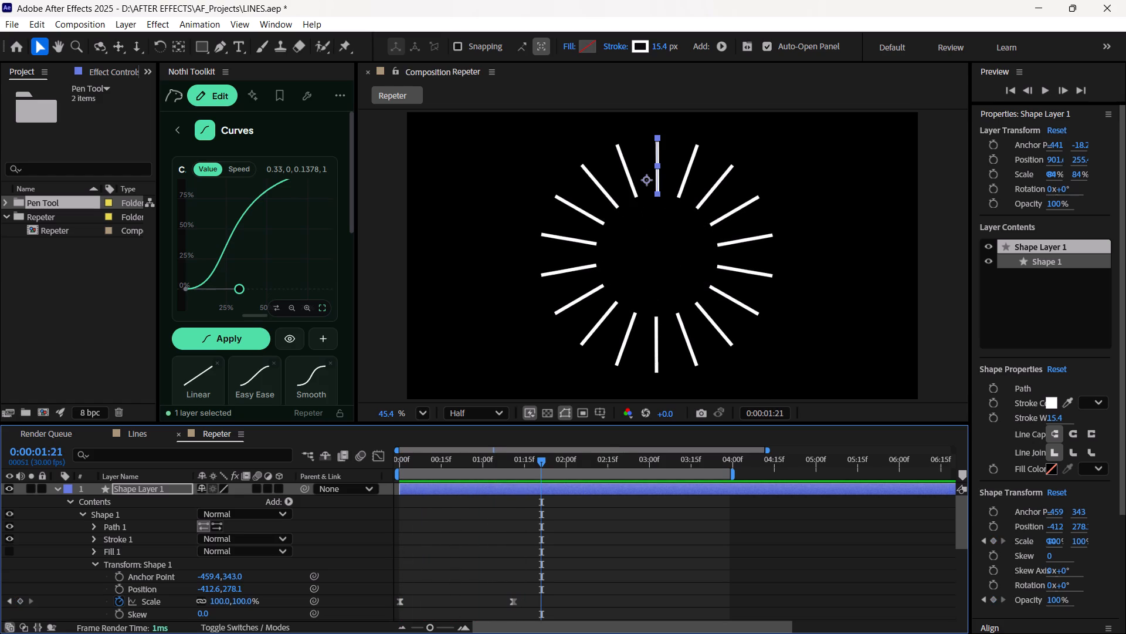
Collapse Shape Layer 1 and reveal only its keyframed properties in the timeline.
scroll(498, 537, up, 5)
scroll(498, 537, down, 6)
scroll(498, 537, up, 5)
scroll(498, 537, down, 3)
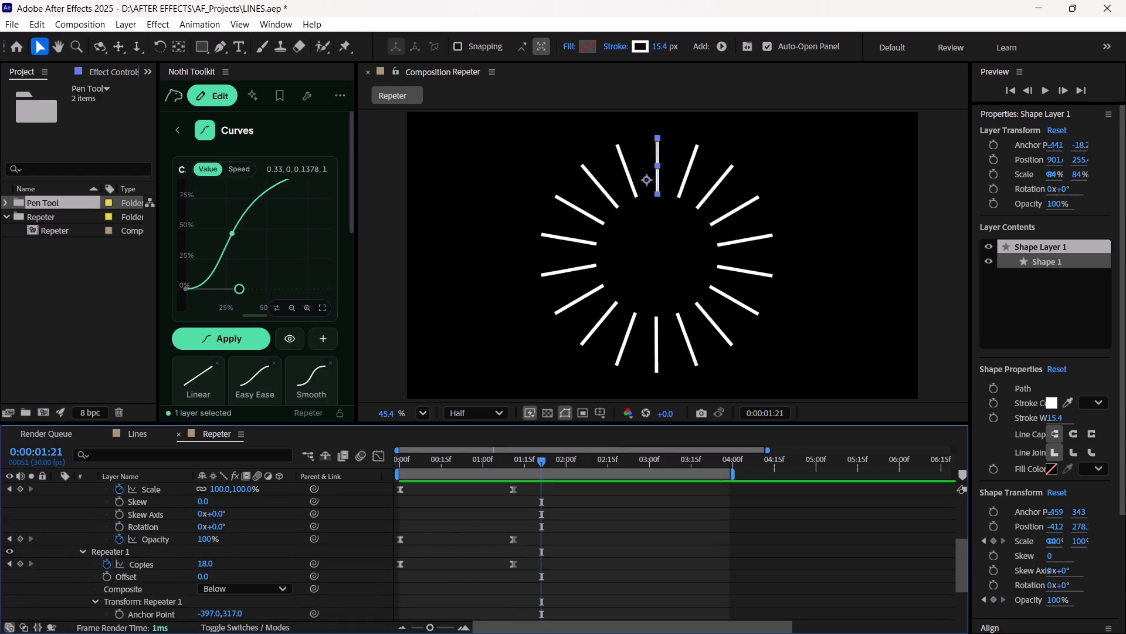
scroll(498, 537, up, 4)
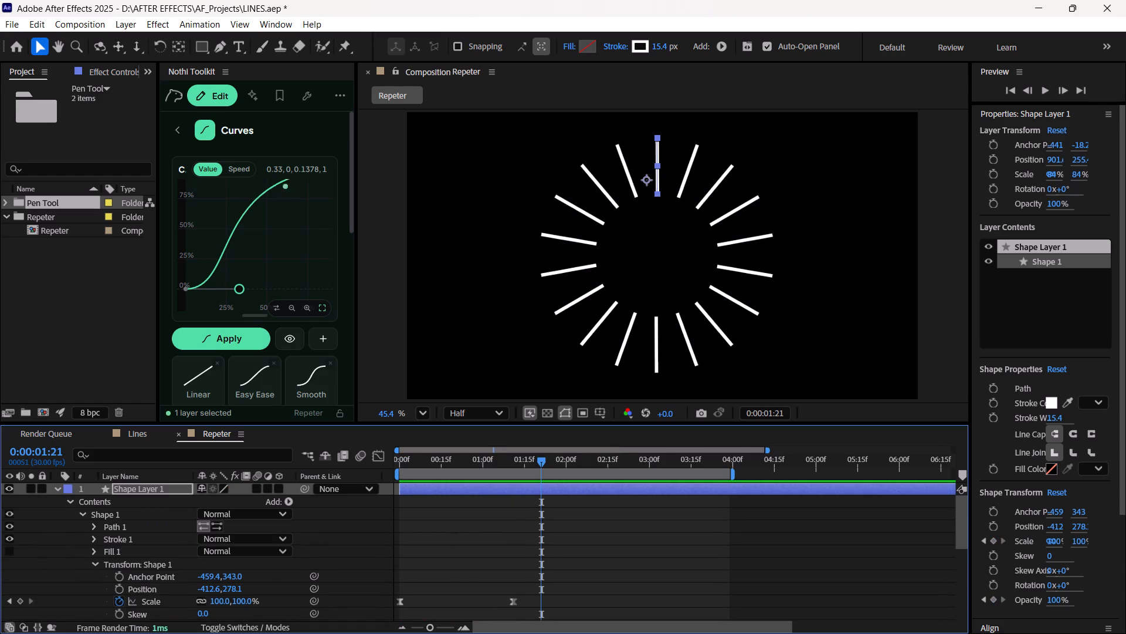
click(62, 488)
click(58, 488)
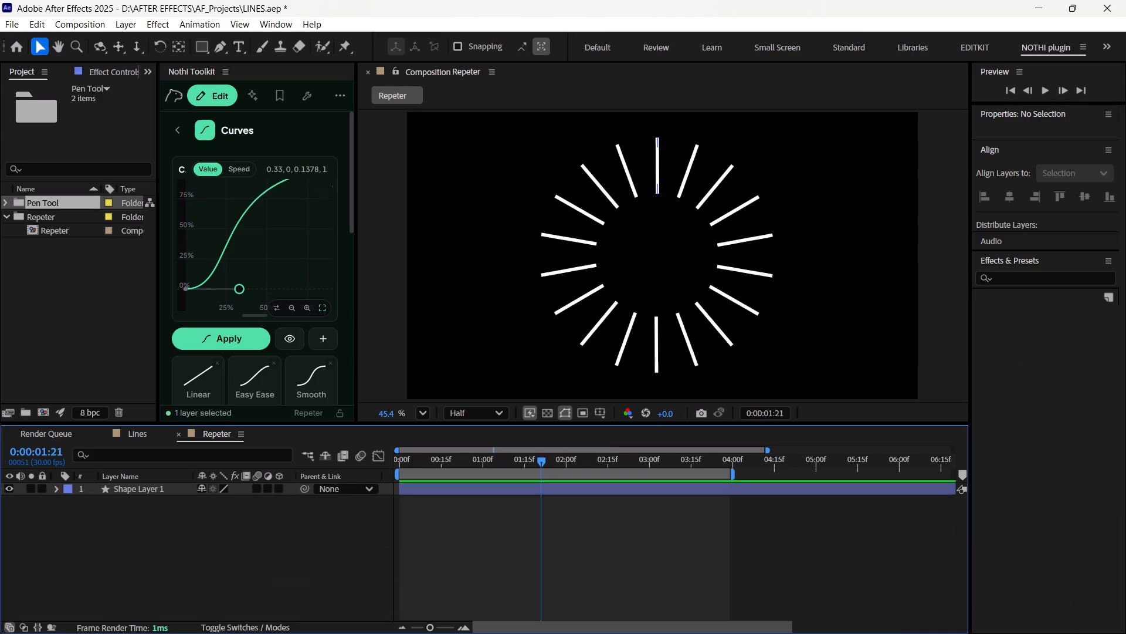
click(167, 488)
key(u)
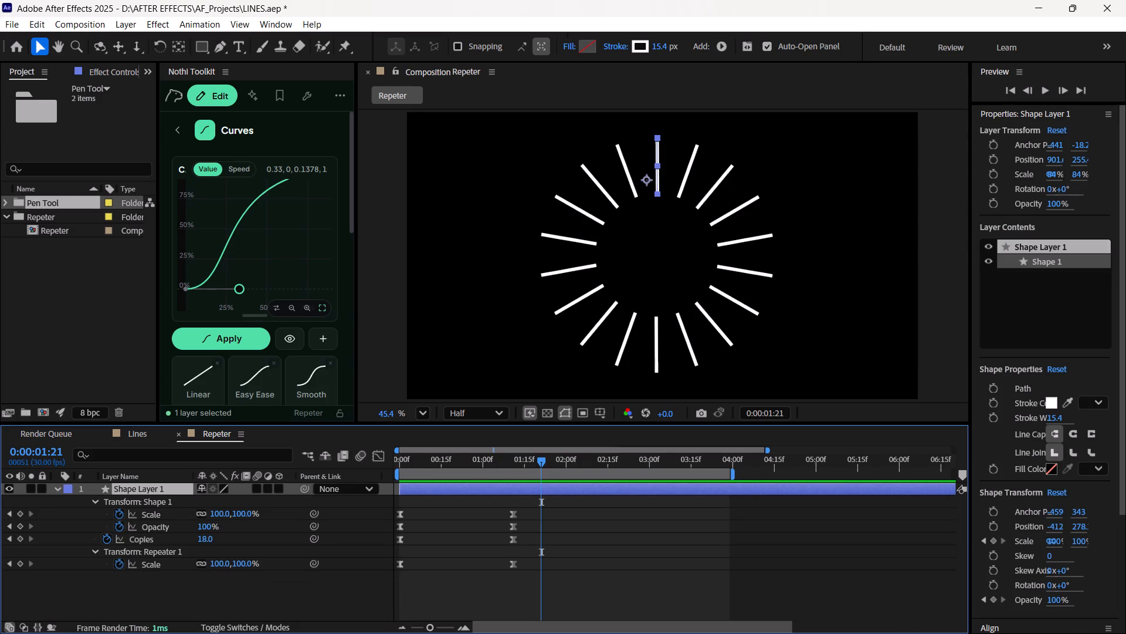
Move the end keyframes of both Scale properties, Opacity and Copies earlier, to about 0:00:01:04, to speed up the burst.
drag(530, 508, 381, 584)
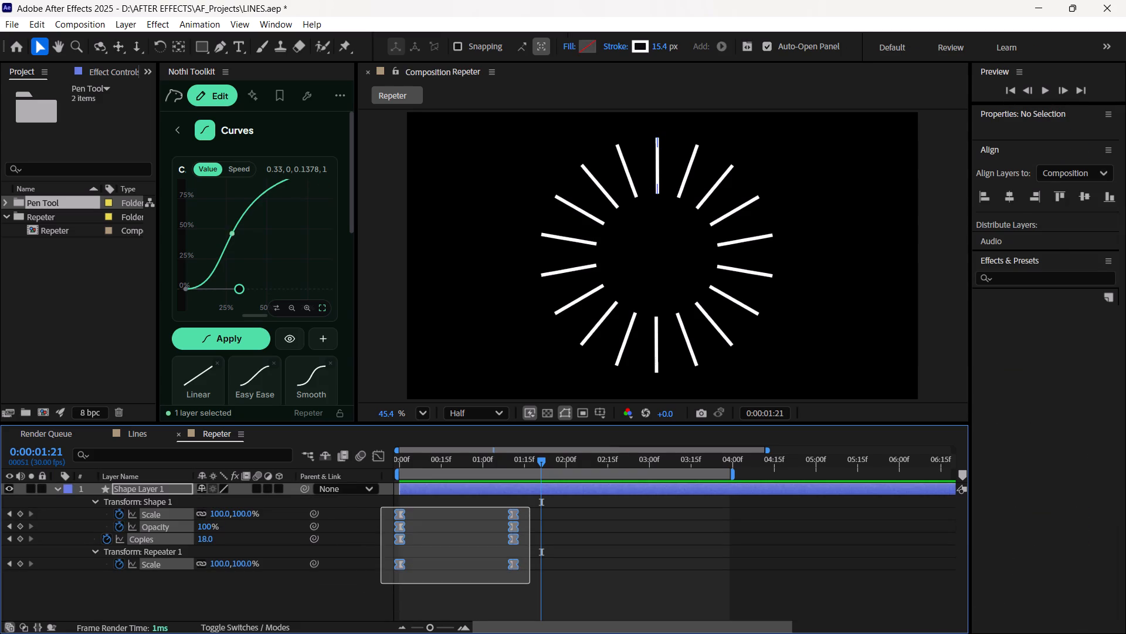
drag(381, 584, 381, 582)
click(481, 538)
drag(525, 504, 514, 507)
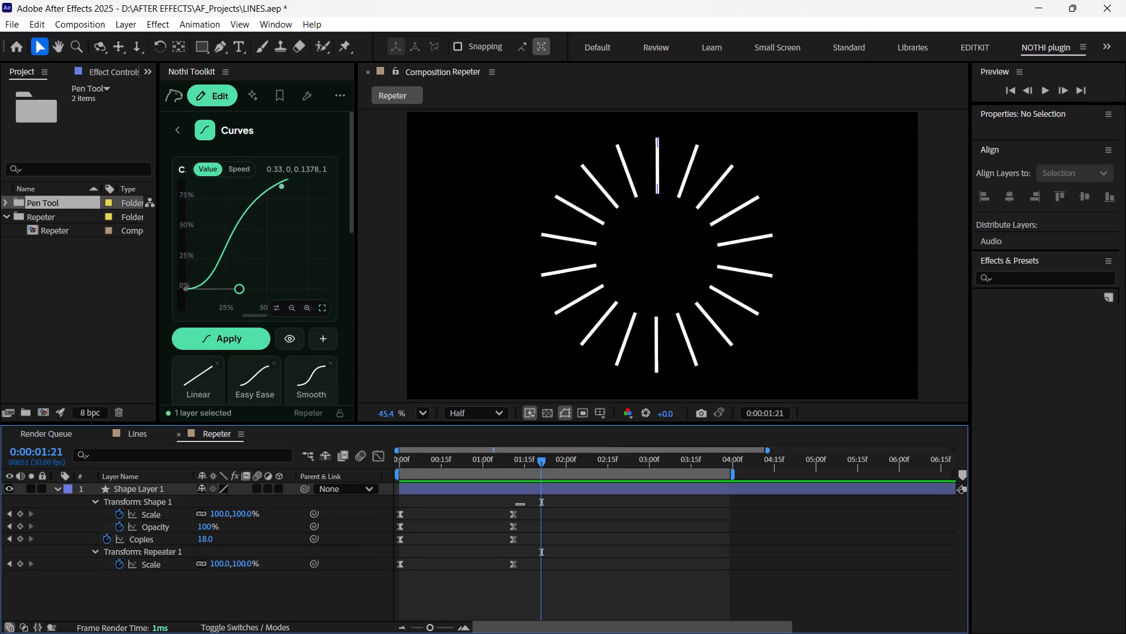
drag(514, 507, 507, 570)
drag(511, 566, 491, 566)
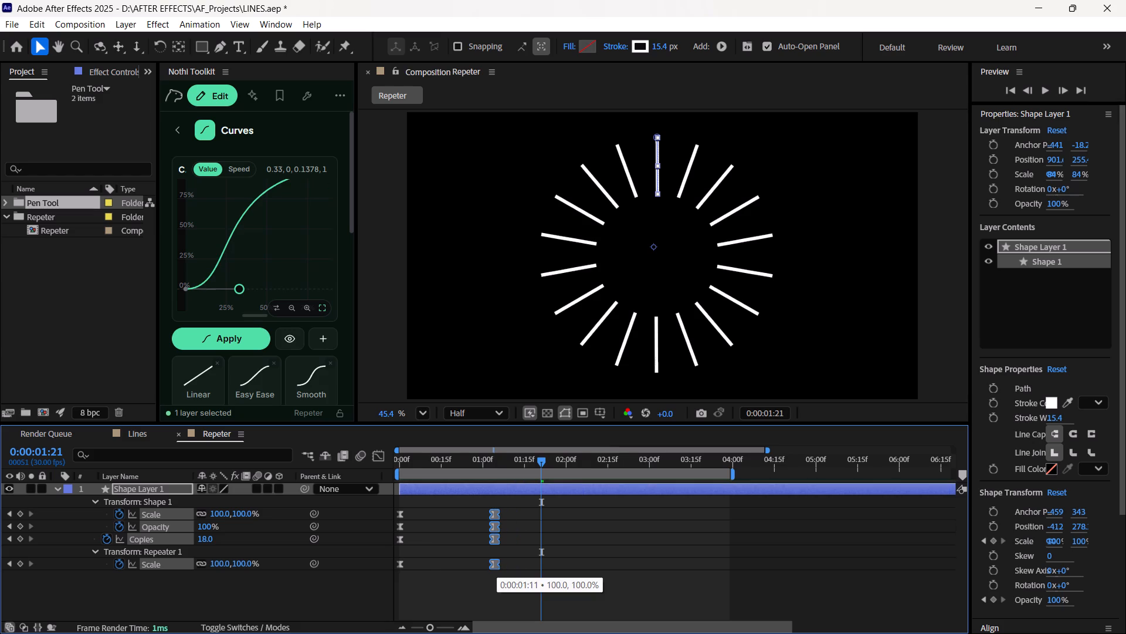
drag(491, 566, 491, 564)
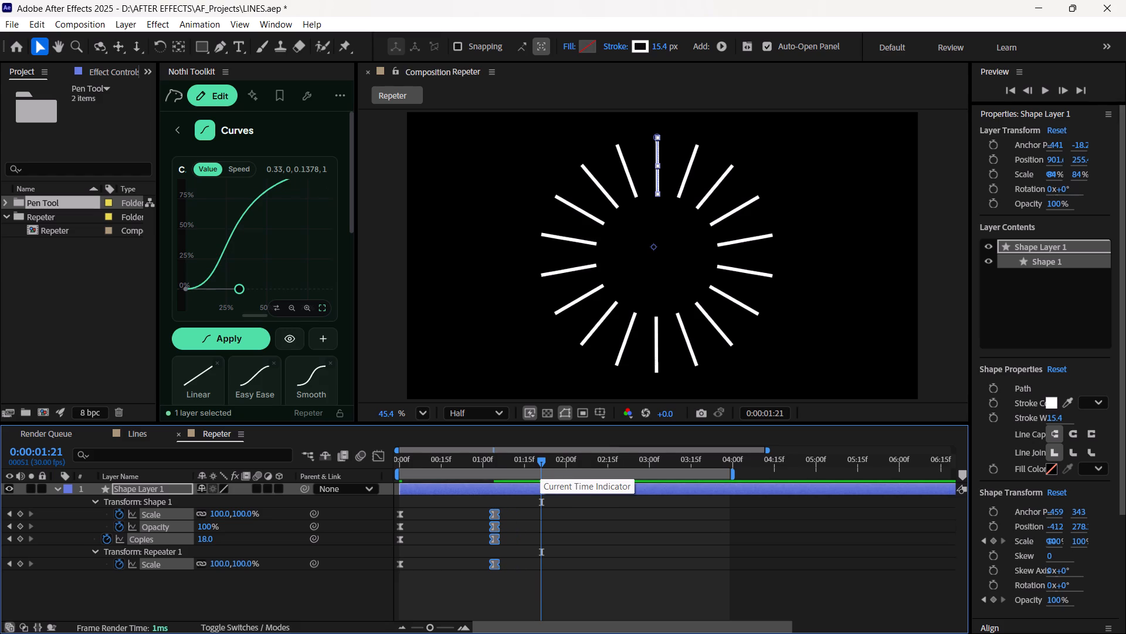
Preview the retimed burst animation from the first frame with more of the timeline in view.
drag(762, 450, 715, 460)
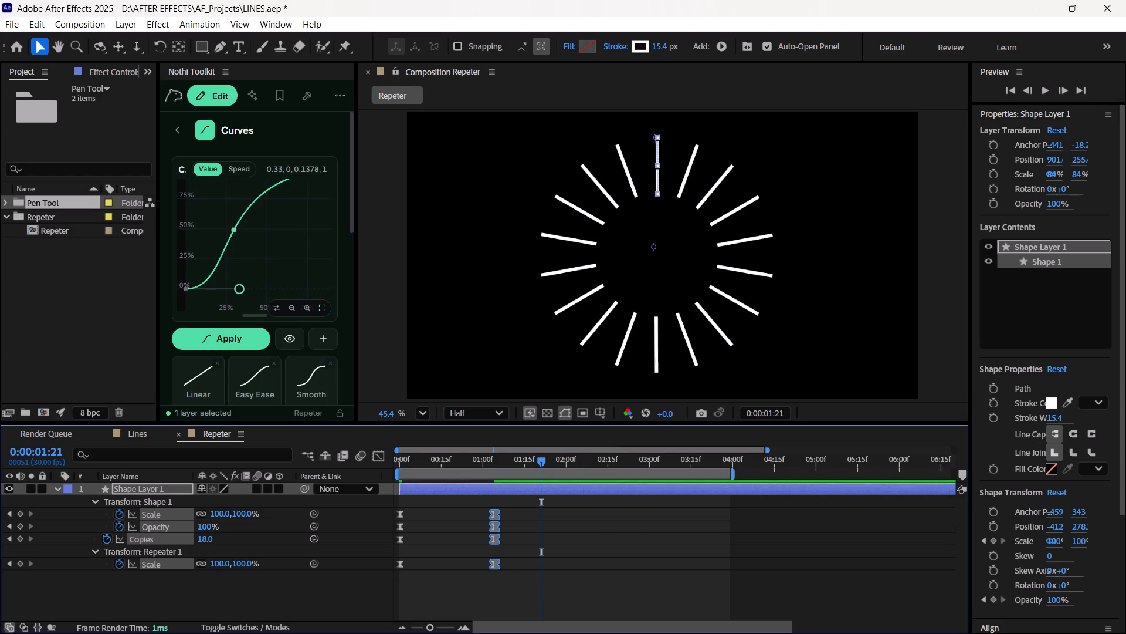
drag(715, 460, 734, 454)
drag(768, 448, 793, 453)
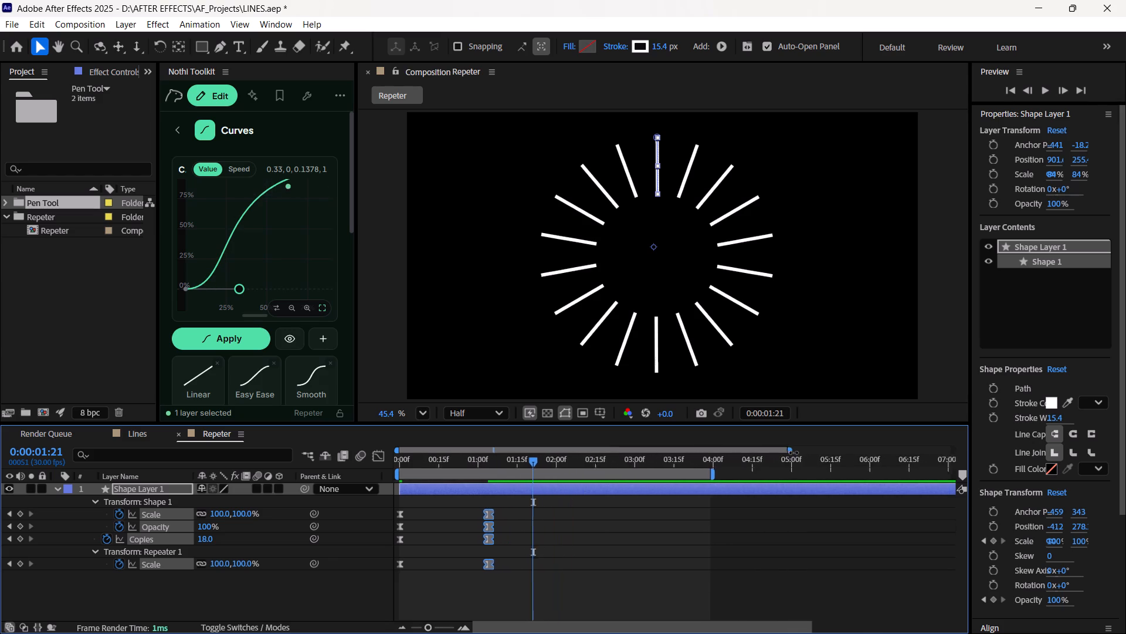
drag(793, 453, 840, 451)
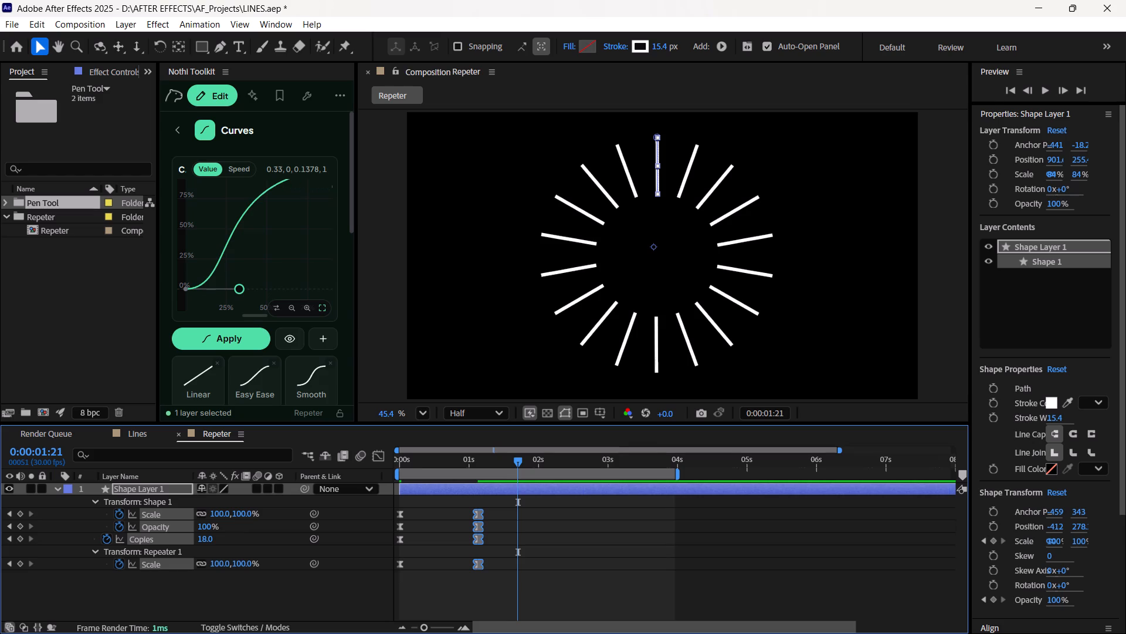
drag(517, 466, 338, 504)
key(space)
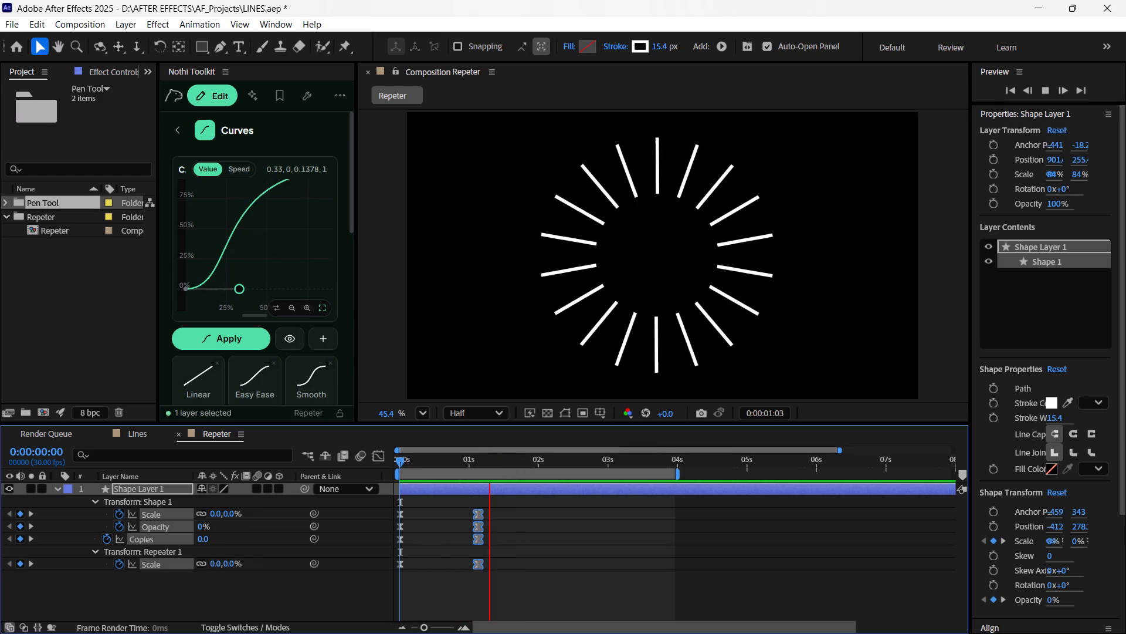
key(space)
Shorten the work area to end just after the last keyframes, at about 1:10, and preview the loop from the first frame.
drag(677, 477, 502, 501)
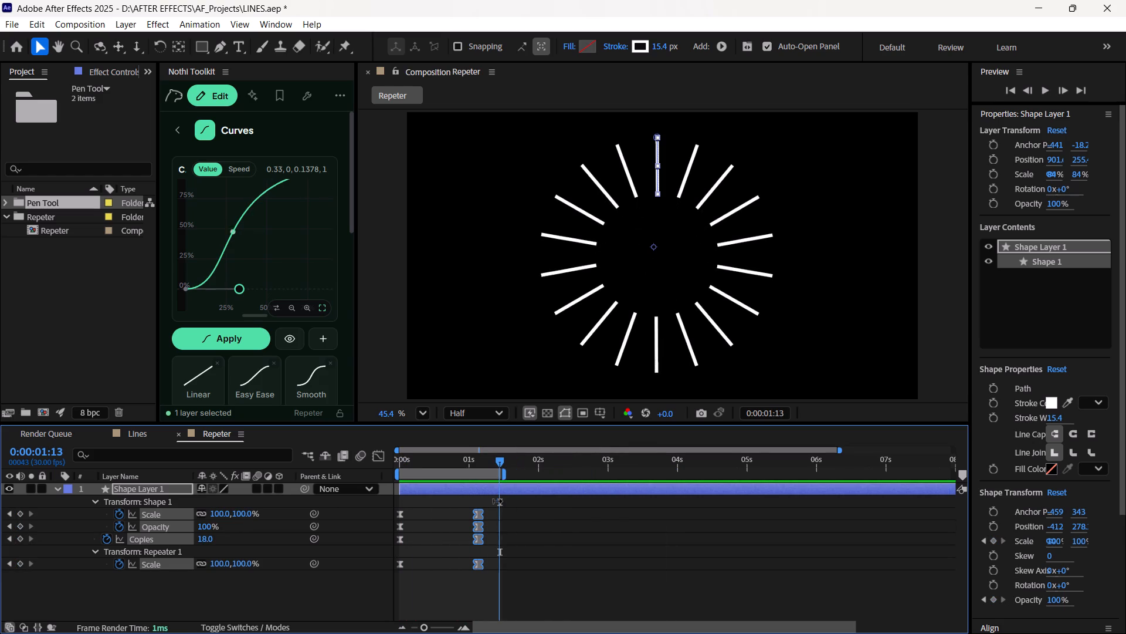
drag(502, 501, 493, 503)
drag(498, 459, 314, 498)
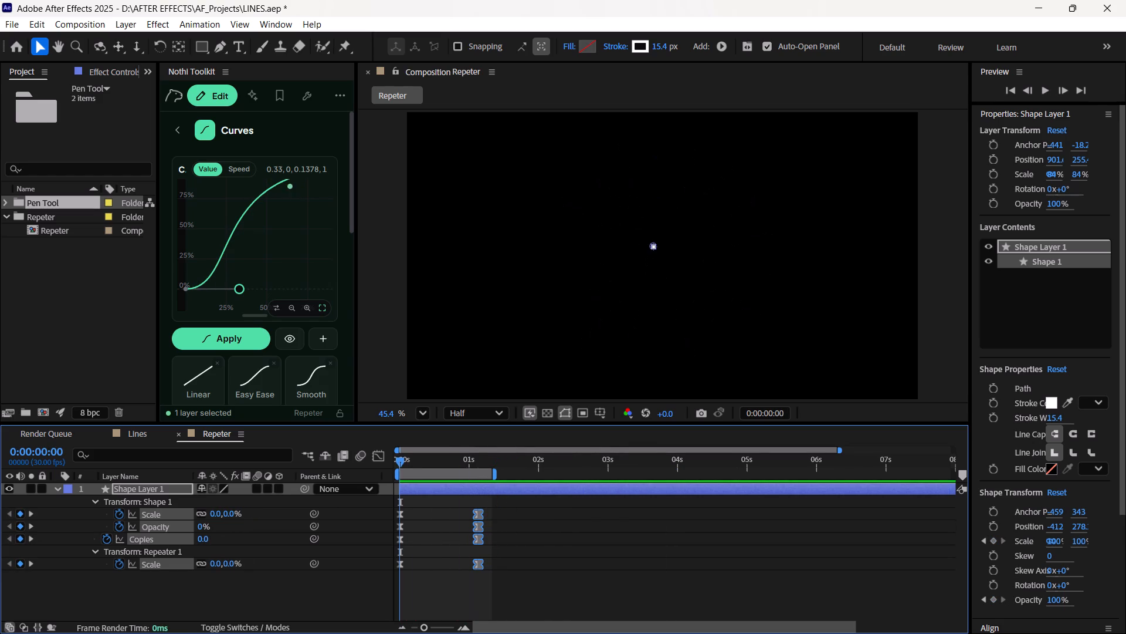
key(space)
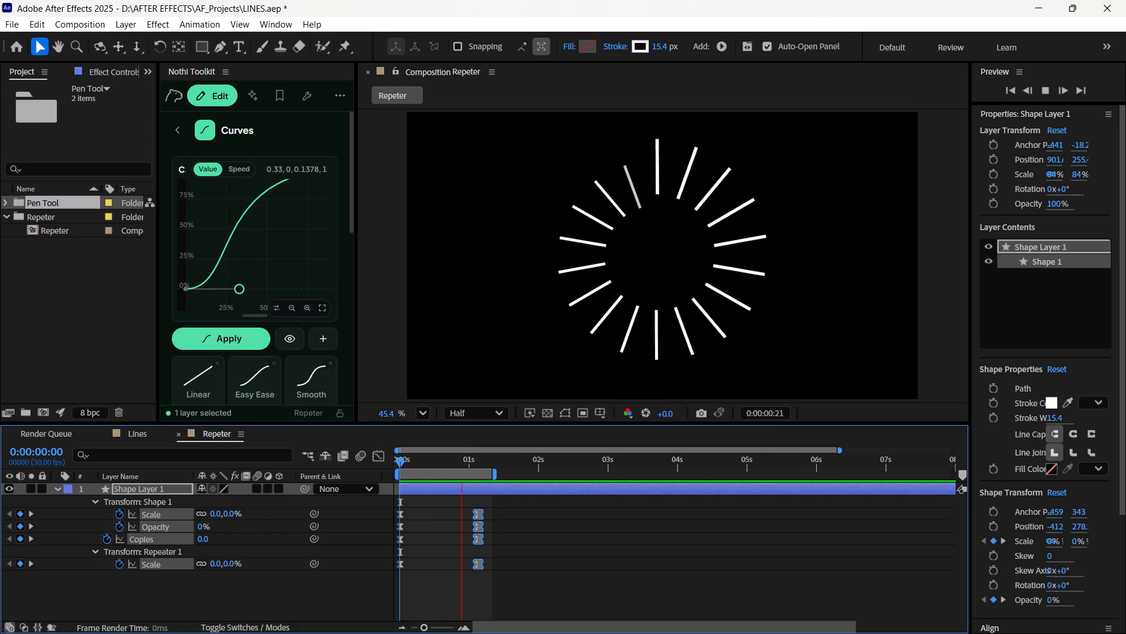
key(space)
Extend the end of the work area to about 3 seconds.
drag(497, 476, 569, 477)
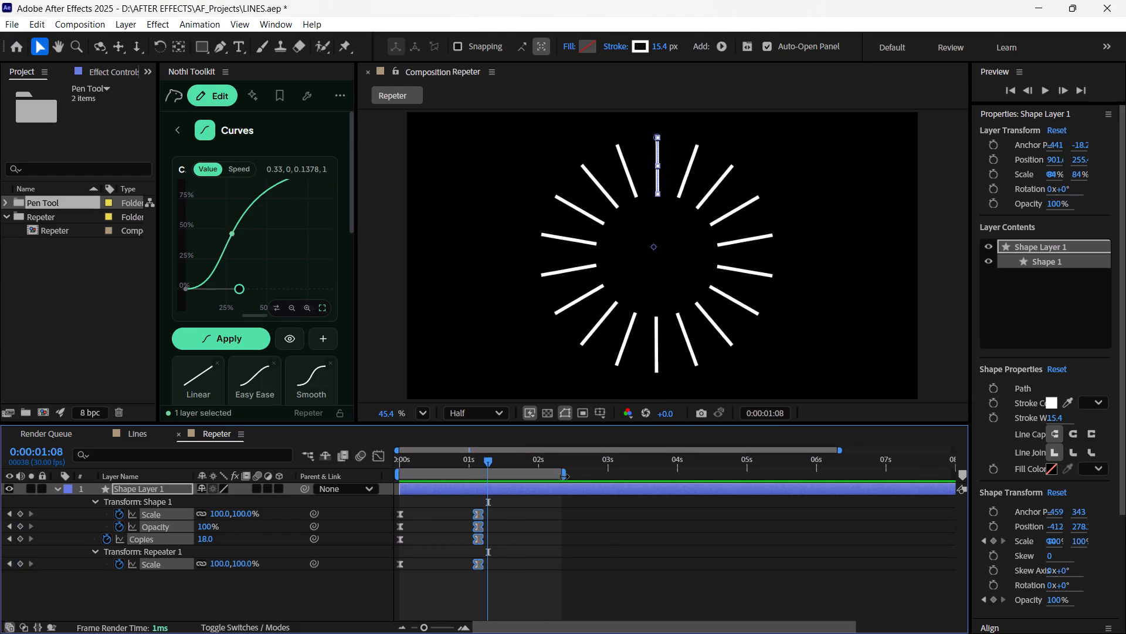
drag(569, 477, 613, 475)
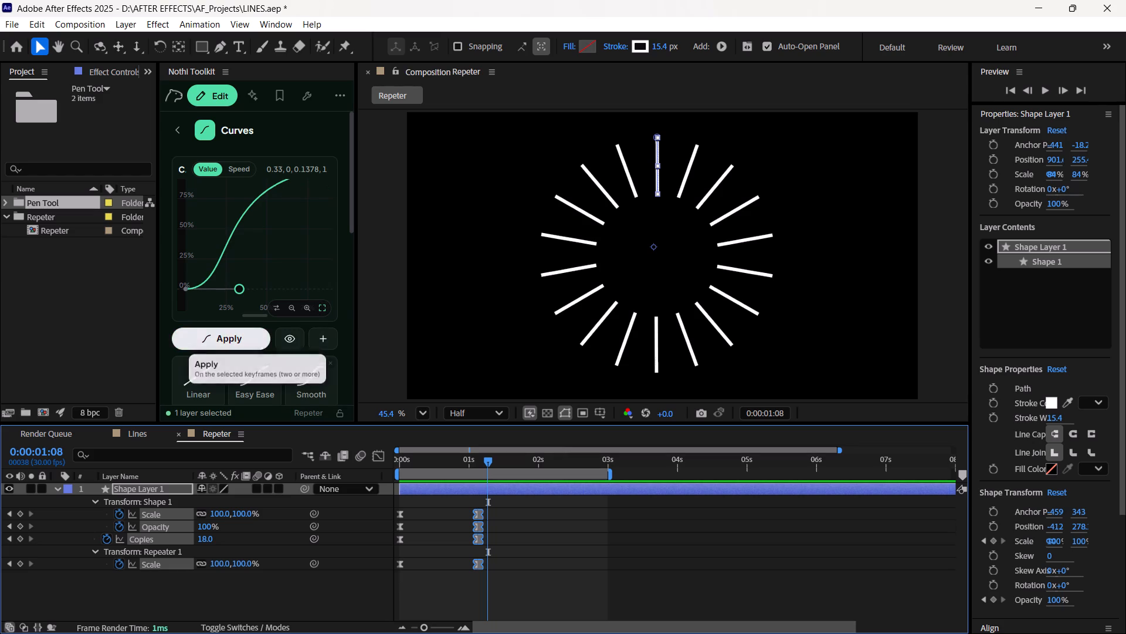
Examine the easing curve in the Nothi Toolkit's Curves graph at different zooms and browse its preset curves.
scroll(222, 188, down, 3)
scroll(222, 188, up, 3)
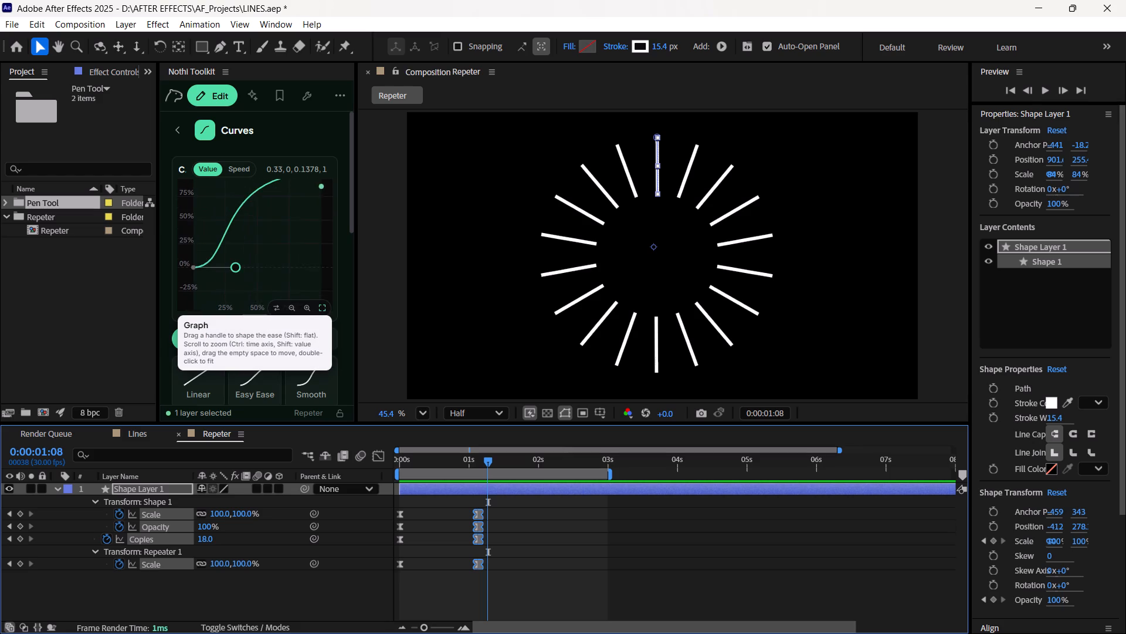
drag(275, 231, 277, 259)
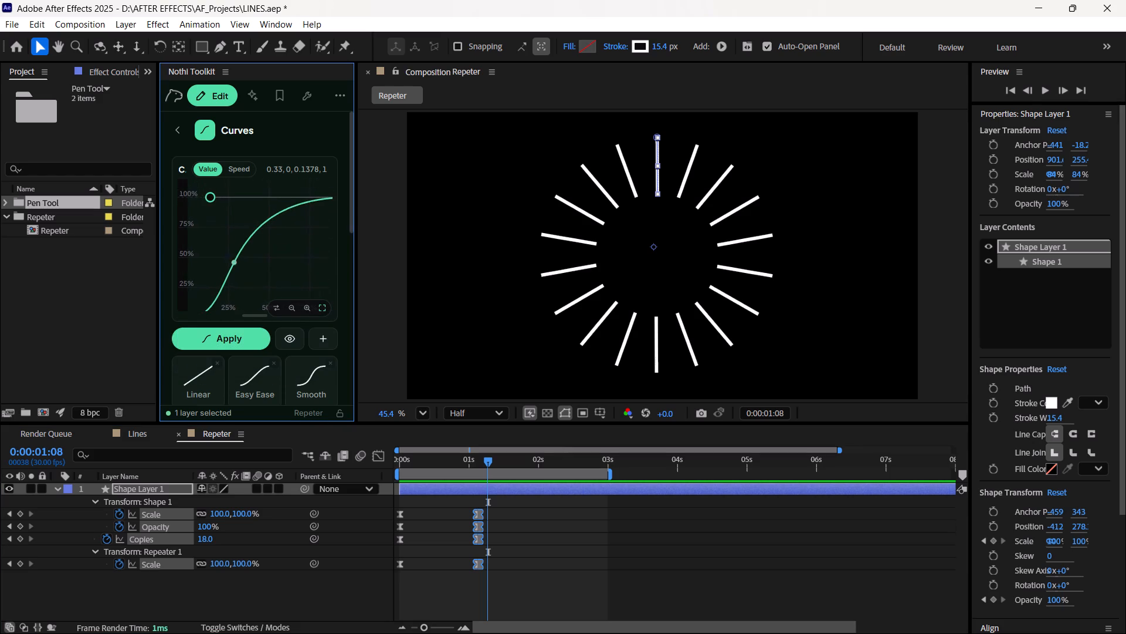
drag(277, 259, 273, 240)
scroll(274, 239, down, 2)
drag(276, 237, 263, 245)
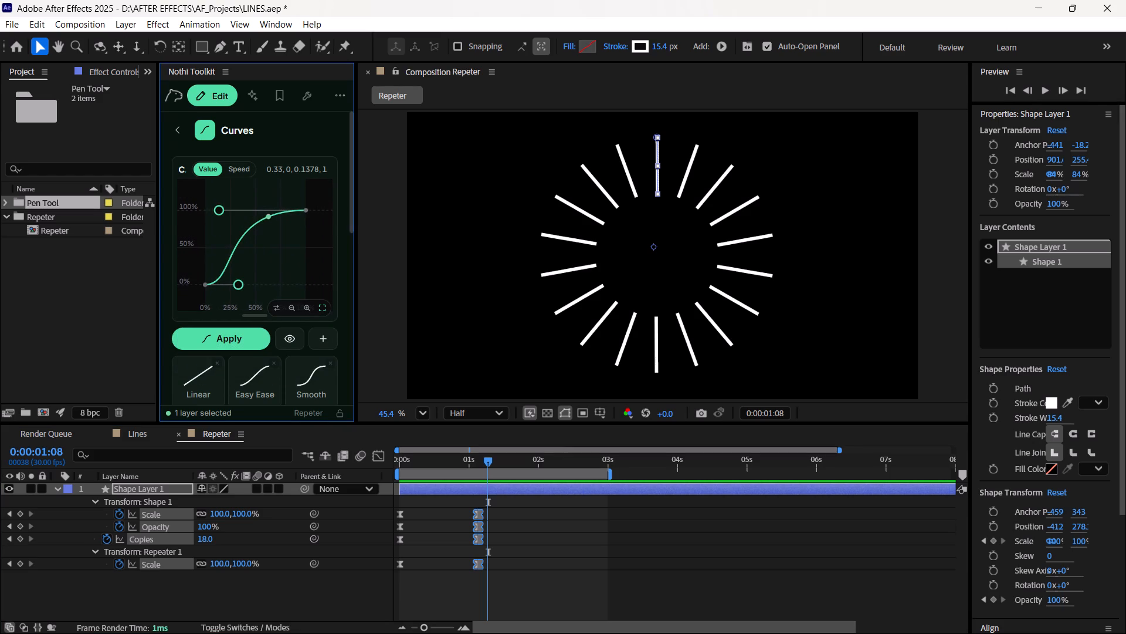
scroll(263, 245, up, 1)
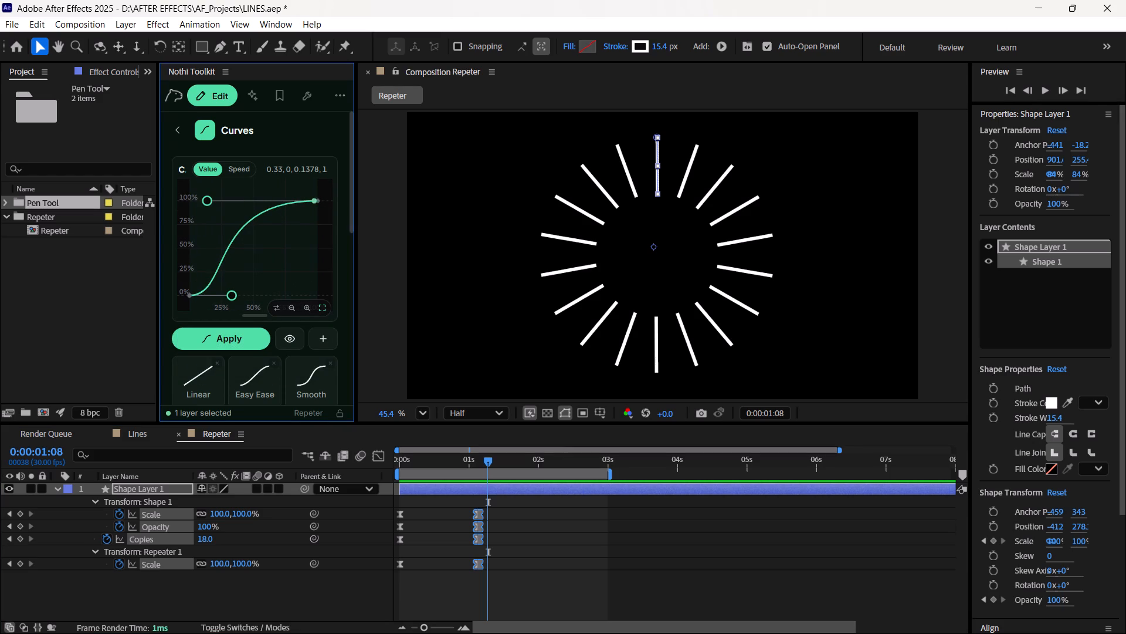
scroll(304, 249, down, 2)
scroll(298, 260, up, 1)
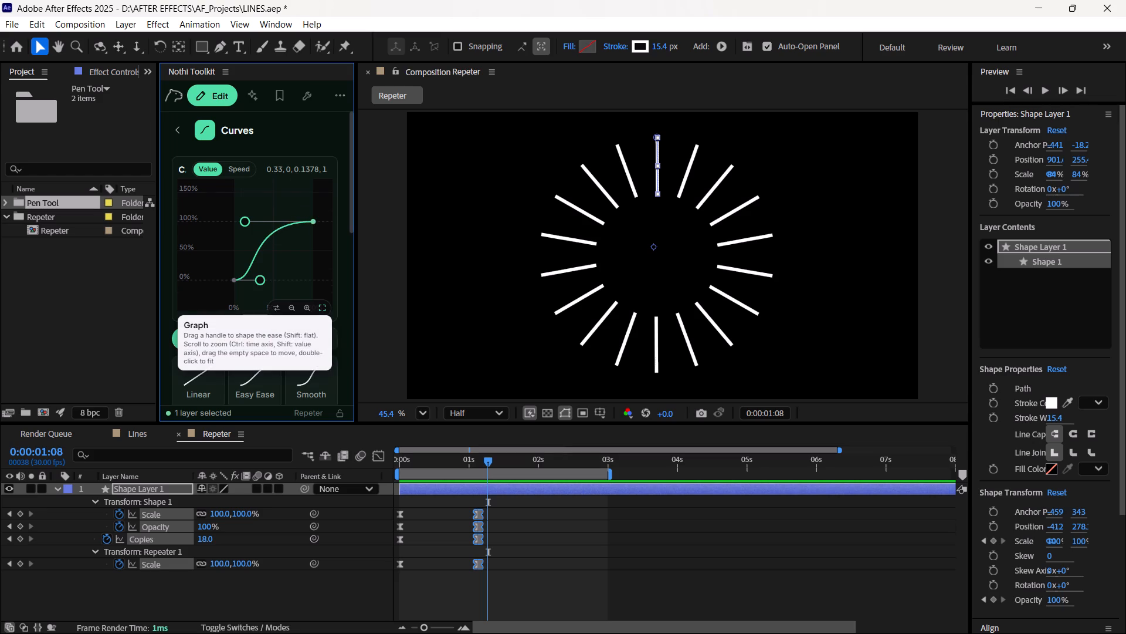
scroll(298, 260, up, 1)
scroll(282, 358, down, 2)
scroll(256, 349, up, 1)
scroll(250, 315, down, 2)
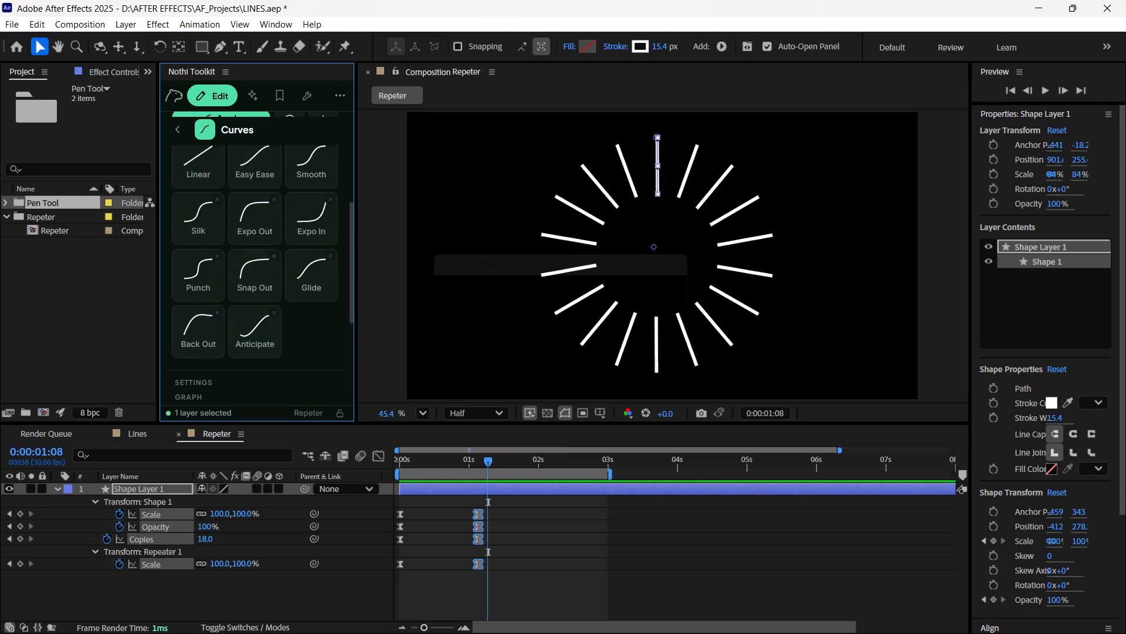
Save the project.
key(ctrl+s)
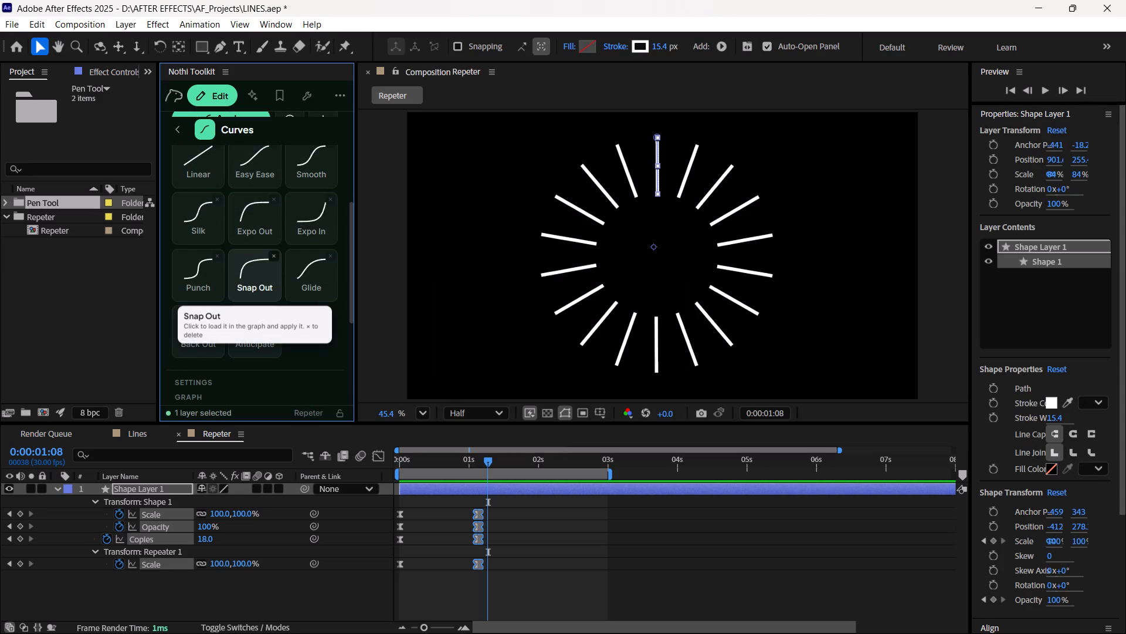
Save the LINES project.
key(ctrl+s)
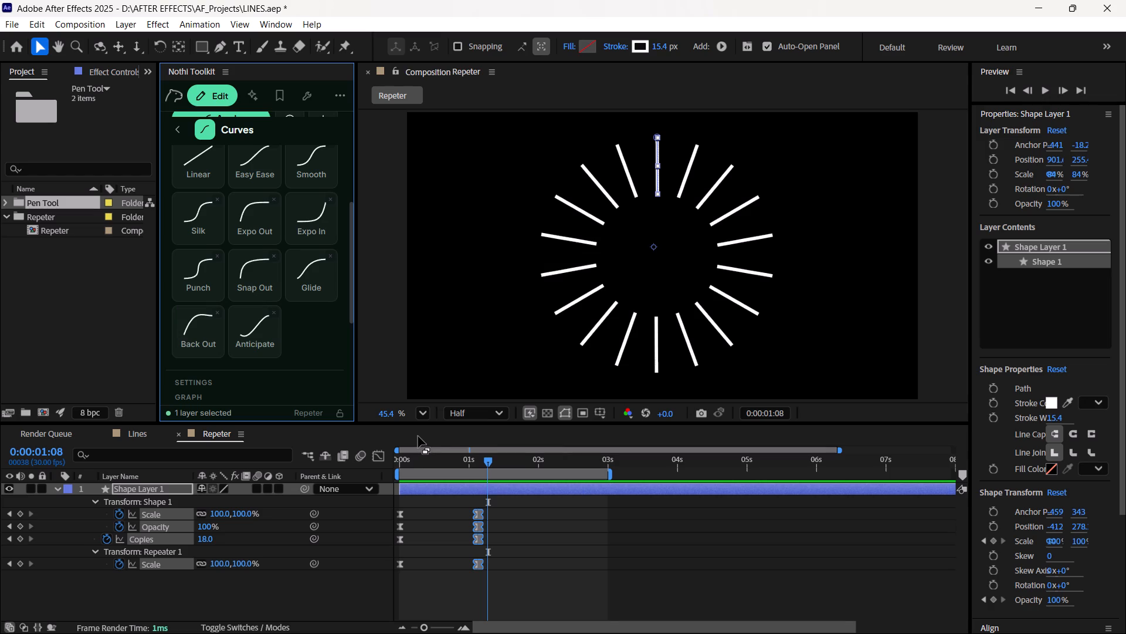
Look over the Nothi Toolkit's curve graph and its AI tools, and return to its main Edit tools.
scroll(223, 350, up, 5)
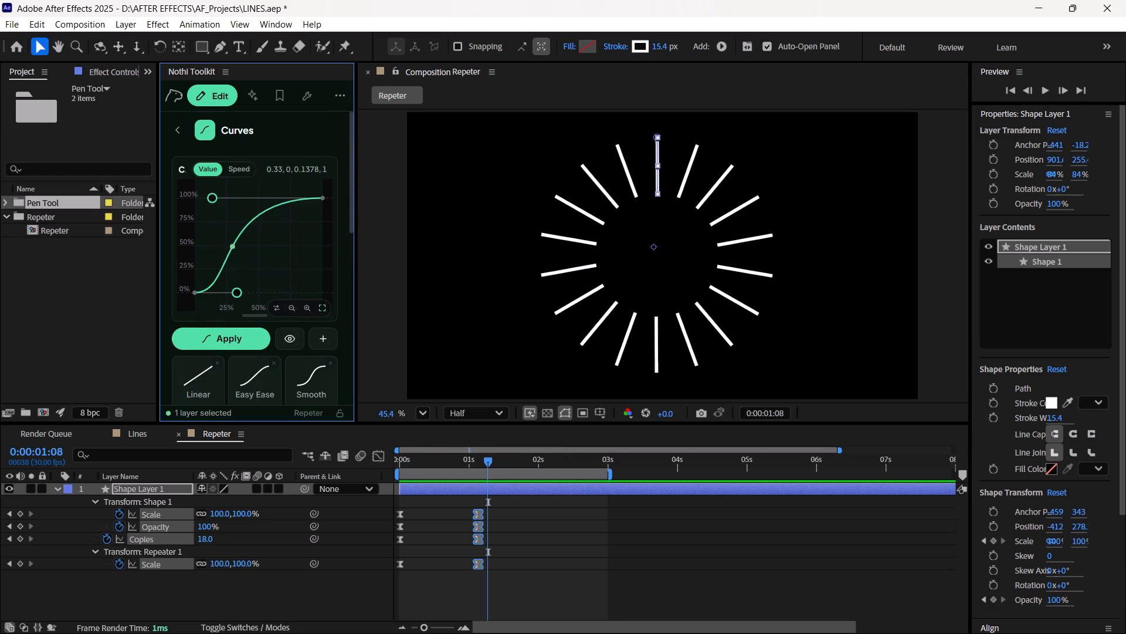
click(257, 106)
click(257, 104)
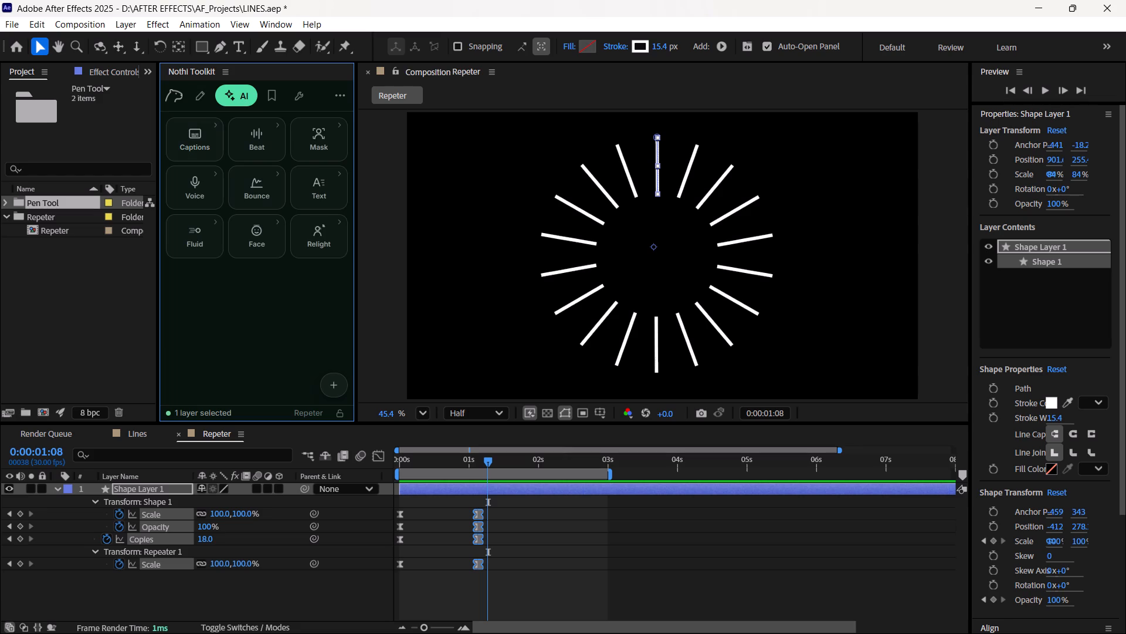
click(201, 102)
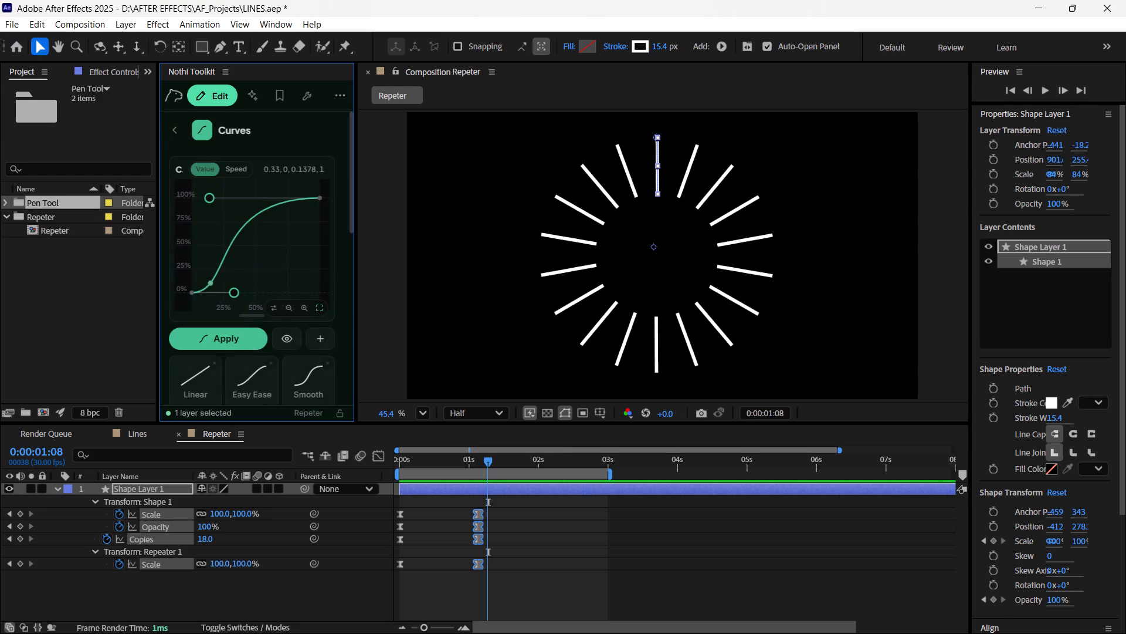
click(178, 124)
click(251, 98)
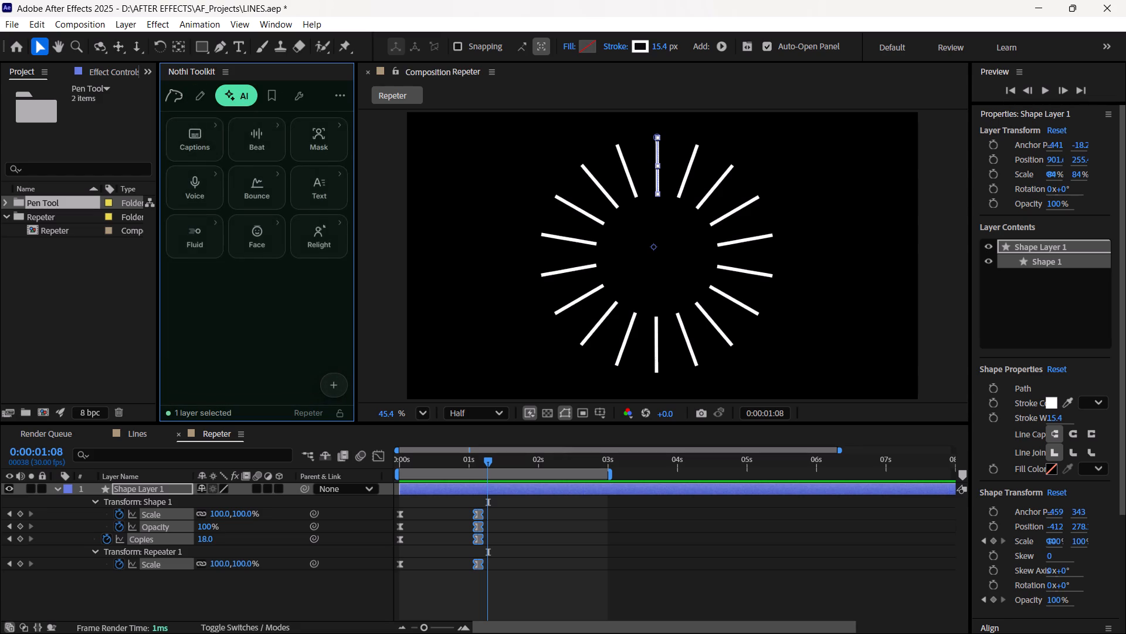
click(201, 93)
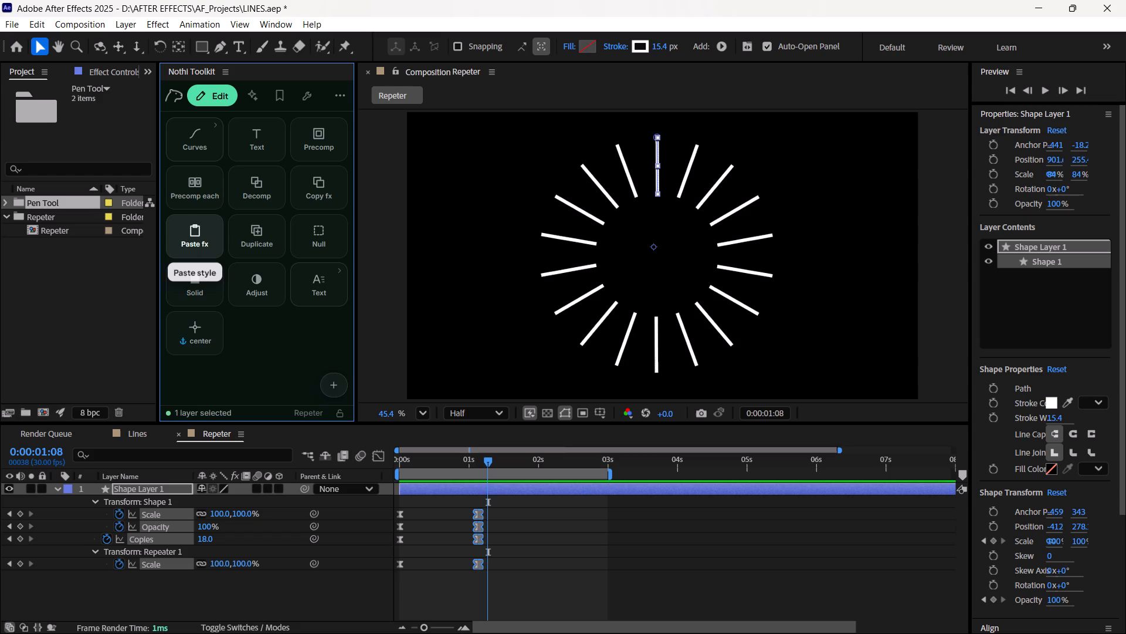
Browse the tools and actions that can be added to the Nothi Toolkit's Edit page, from Tools through the Text animations.
click(337, 389)
scroll(283, 305, down, 3)
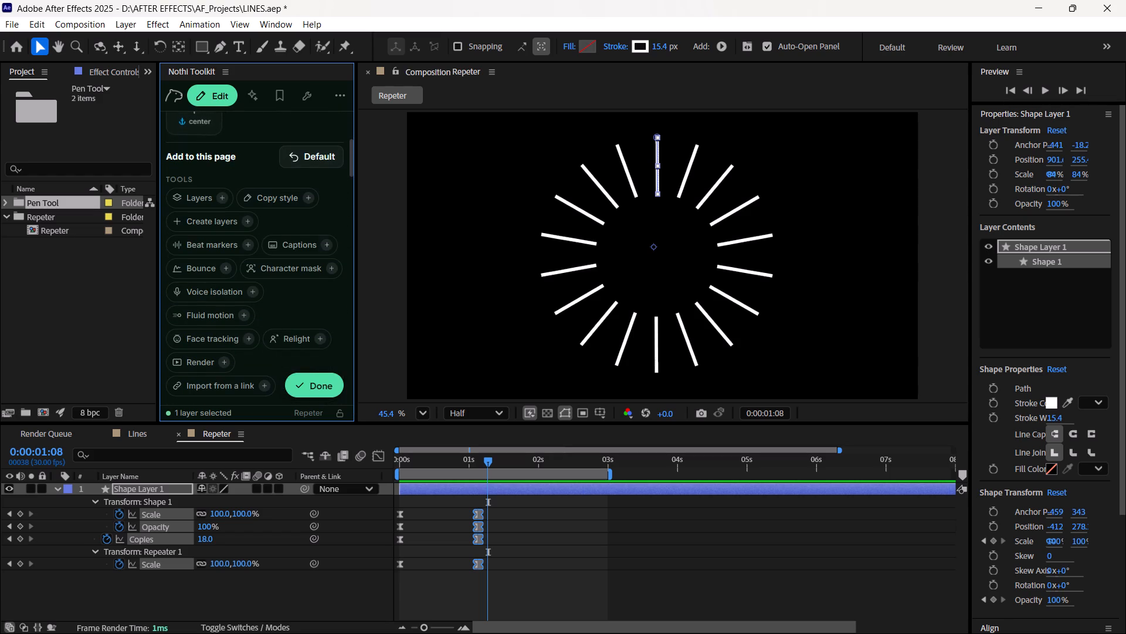
scroll(296, 271, down, 1)
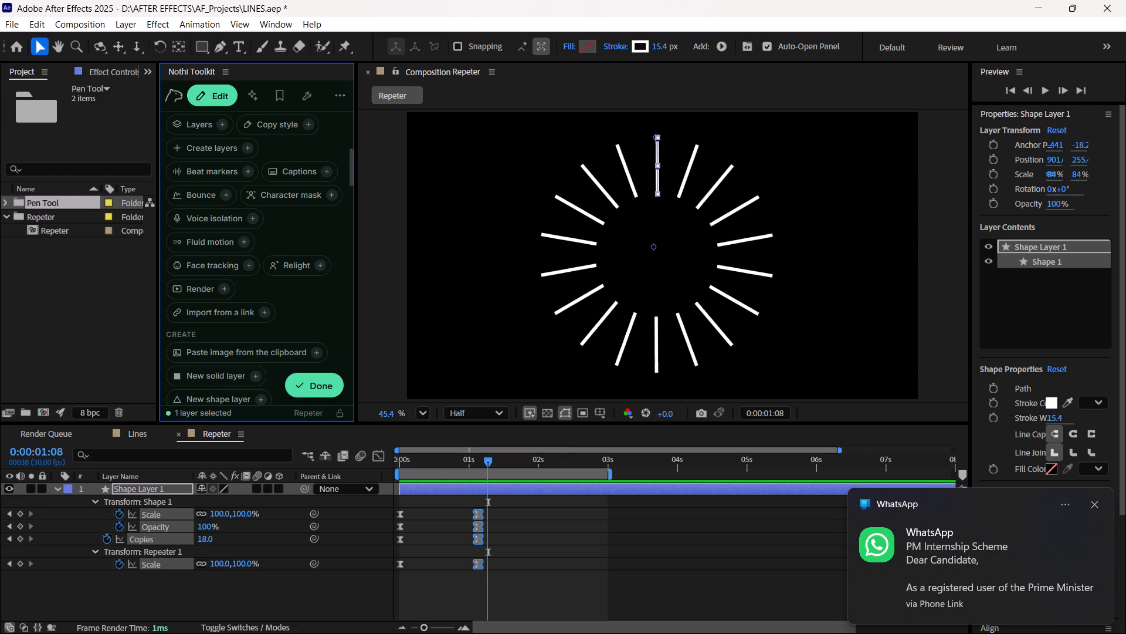
scroll(270, 289, down, 1)
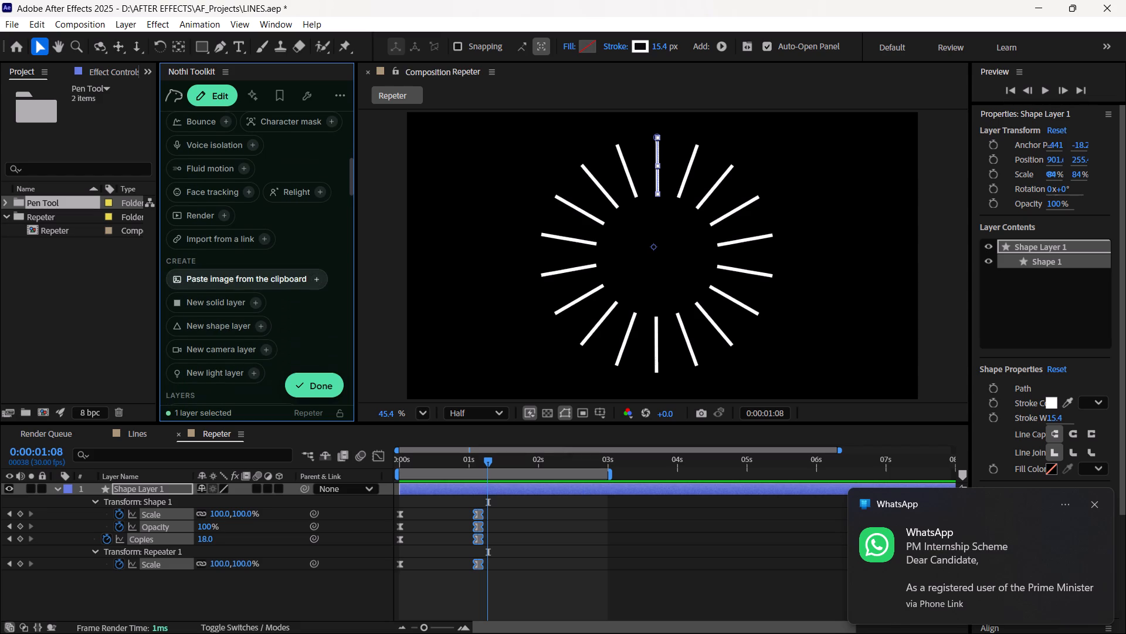
scroll(270, 289, down, 1)
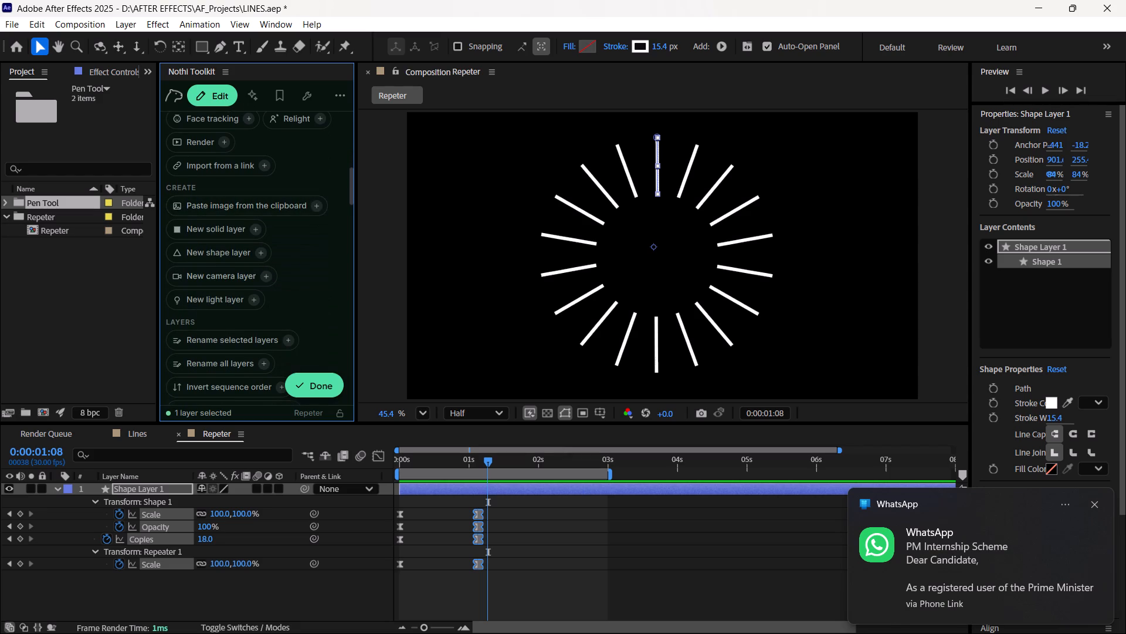
scroll(299, 245, down, 1)
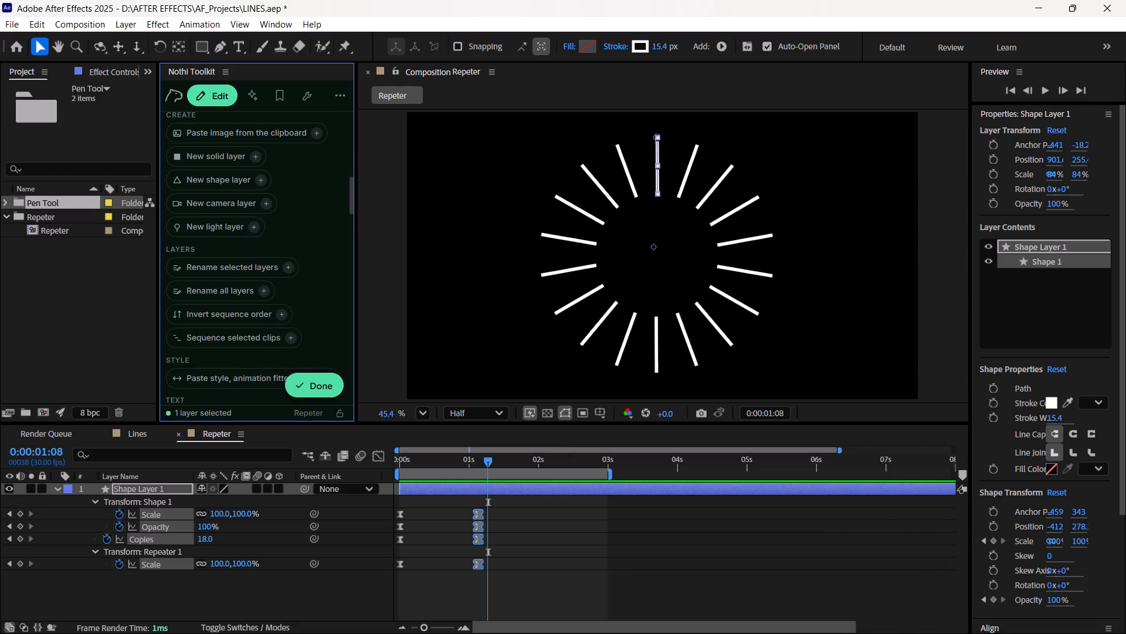
scroll(299, 245, down, 1)
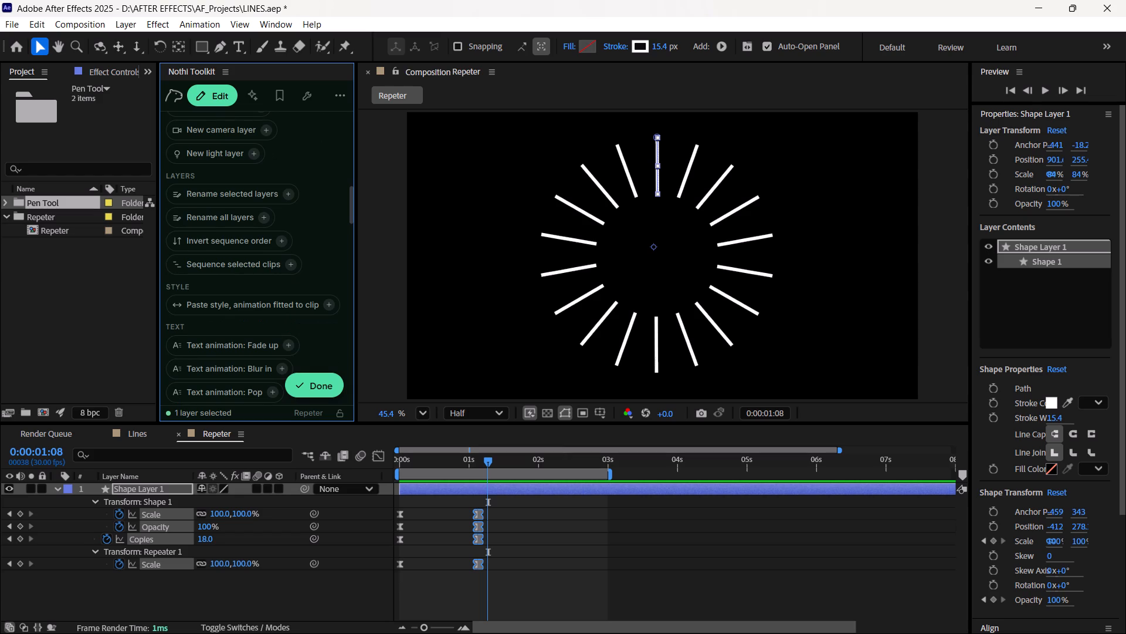
scroll(299, 245, down, 1)
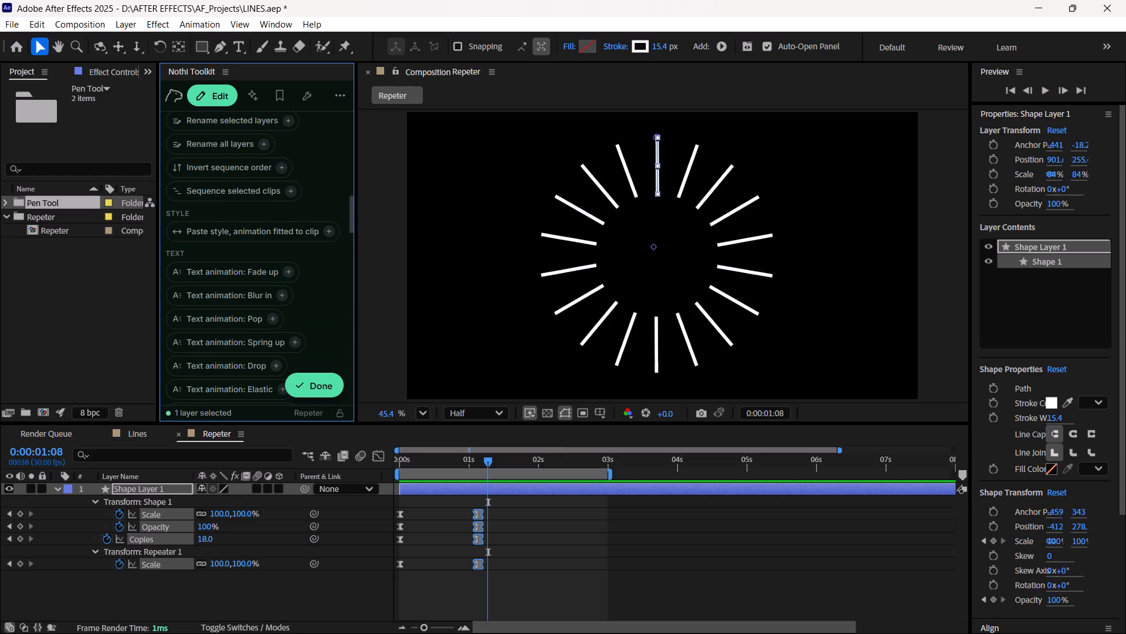
Examine the tools and actions that can be added to the Nothi Toolkit's Edit page, from text animations to beat and bounce, and finish customizing.
scroll(308, 258, down, 11)
scroll(308, 258, up, 1)
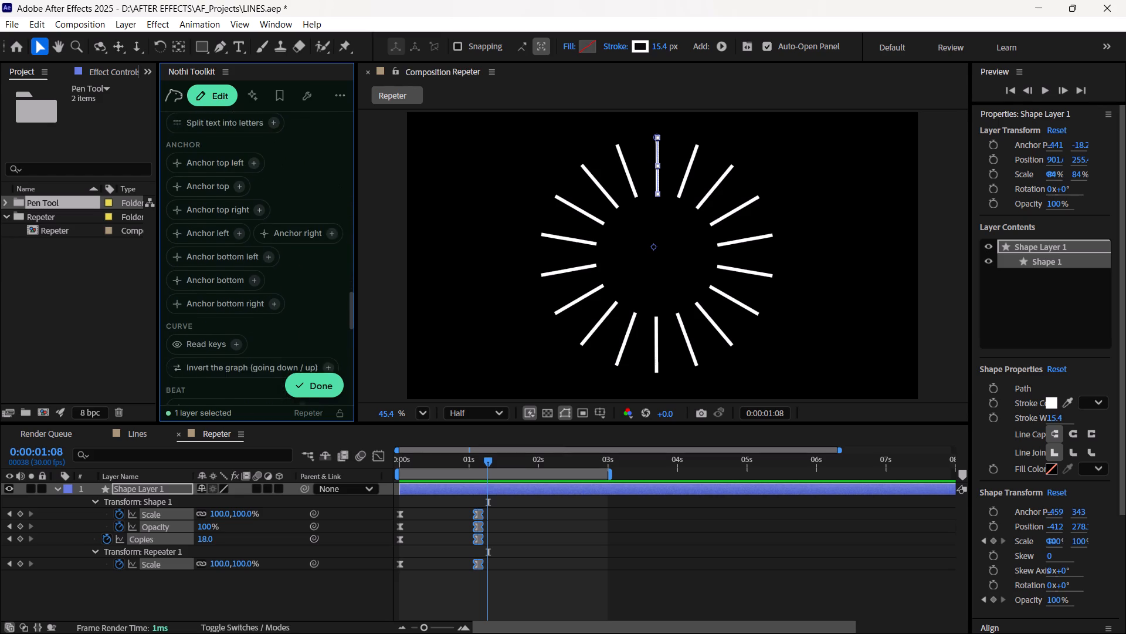
scroll(308, 258, down, 3)
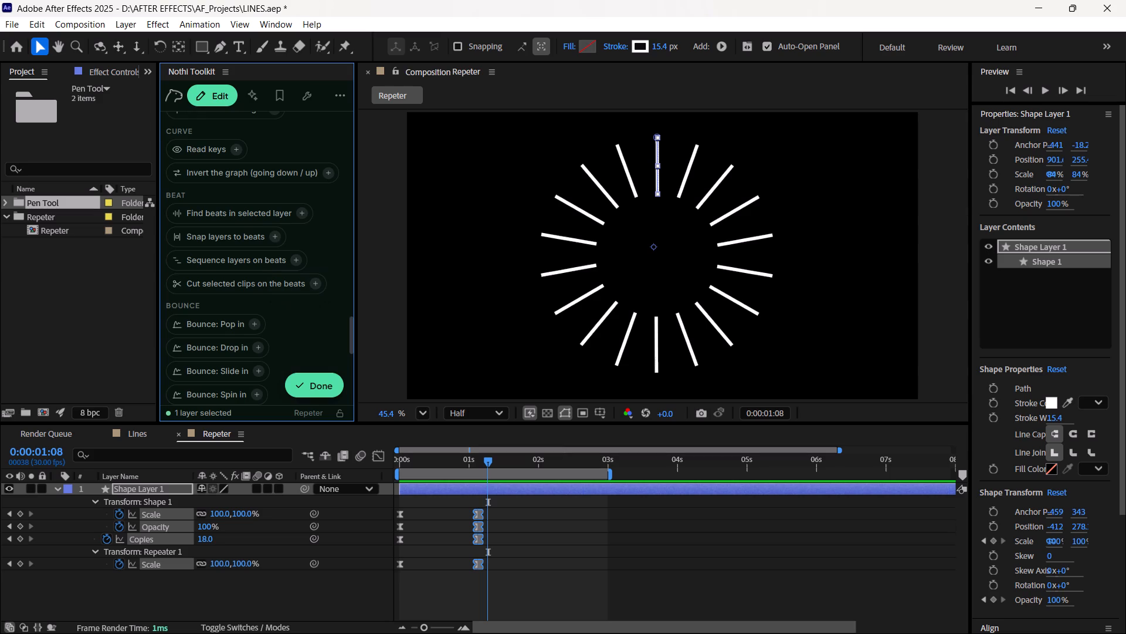
scroll(308, 258, down, 1)
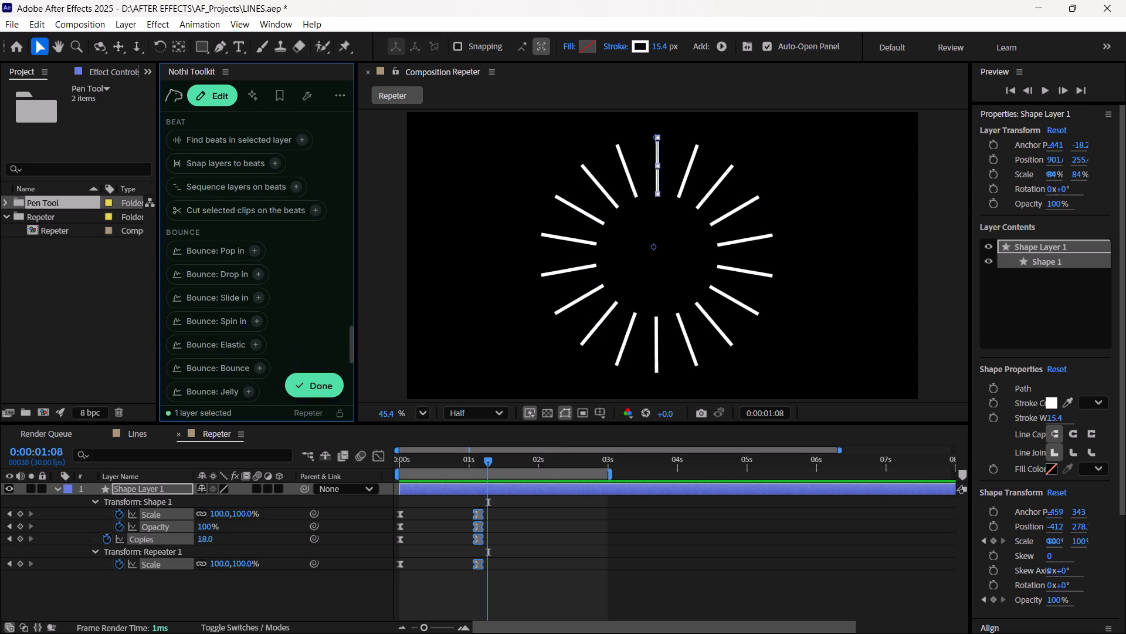
scroll(308, 258, down, 2)
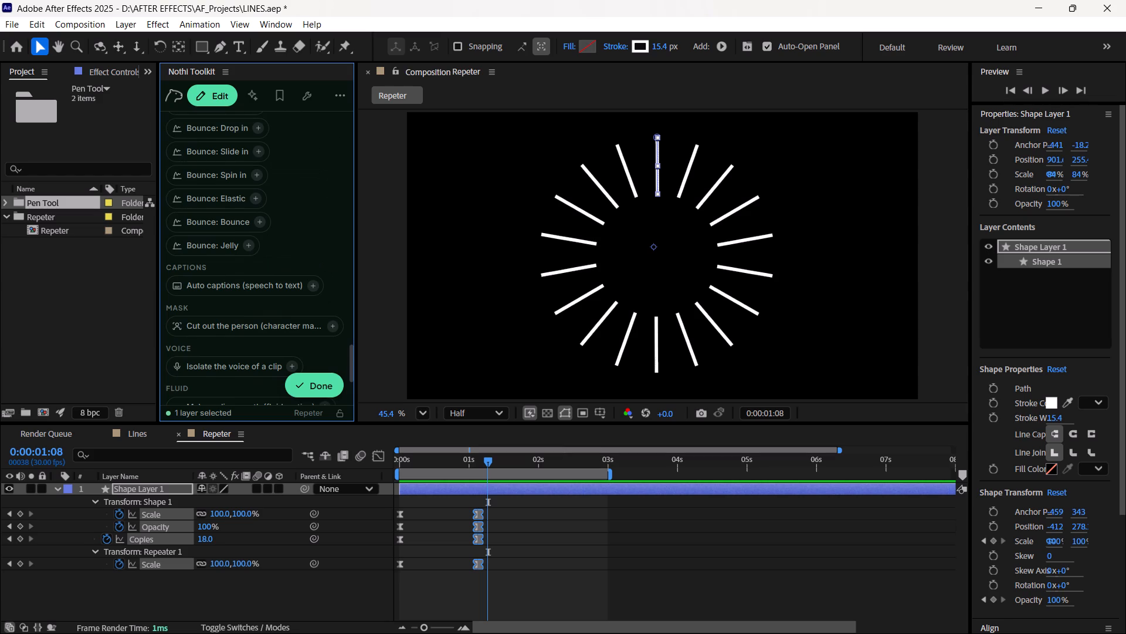
scroll(308, 258, down, 1)
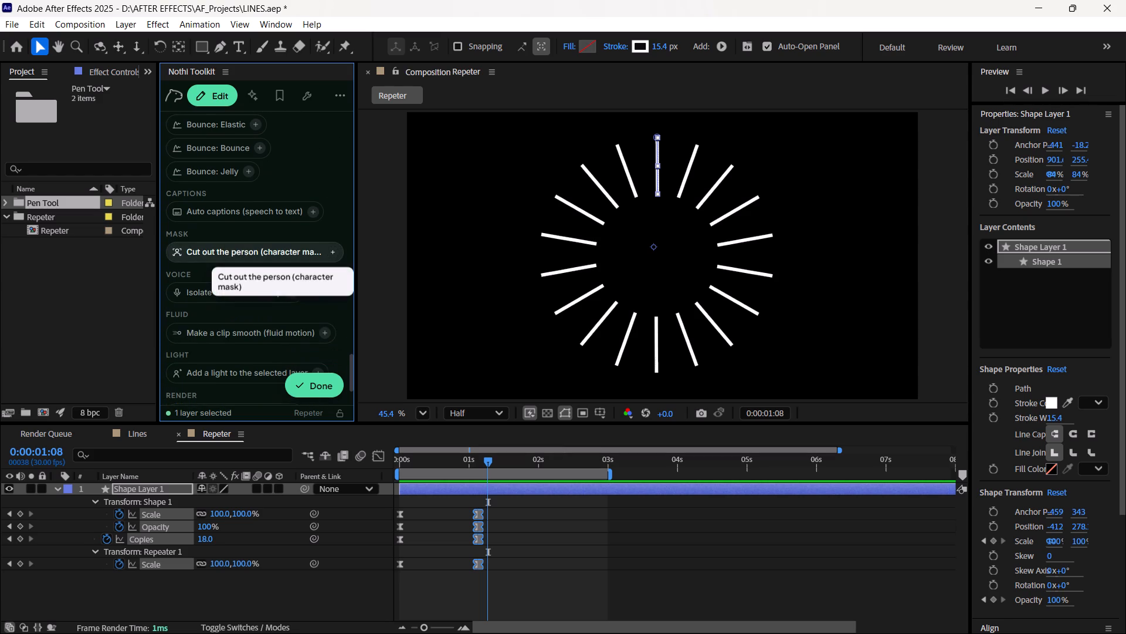
scroll(308, 258, down, 3)
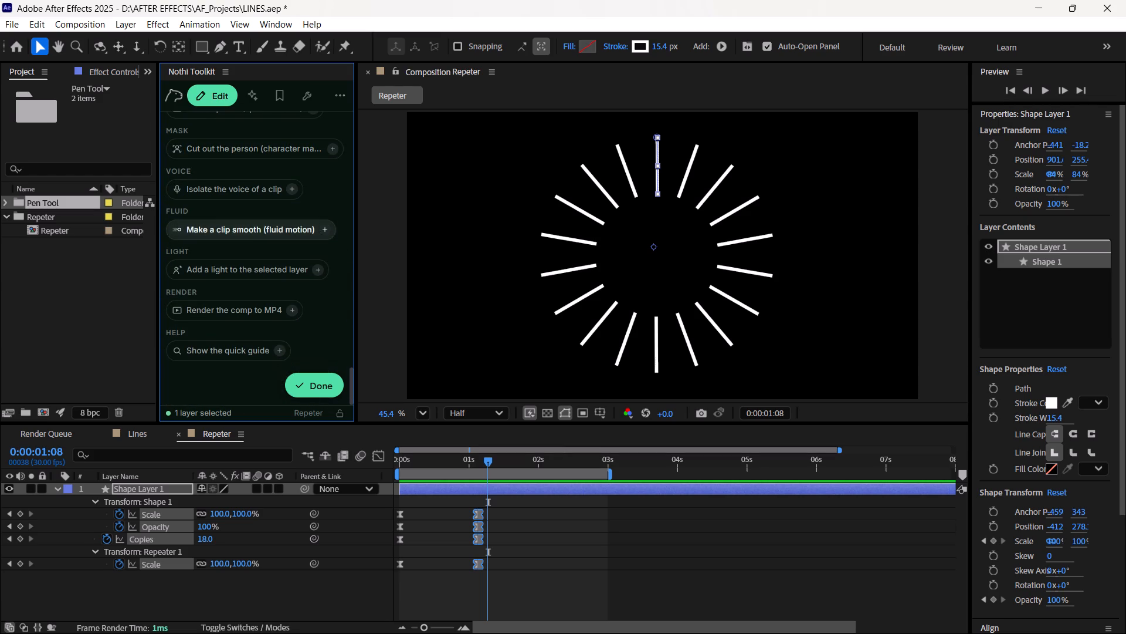
scroll(290, 257, up, 11)
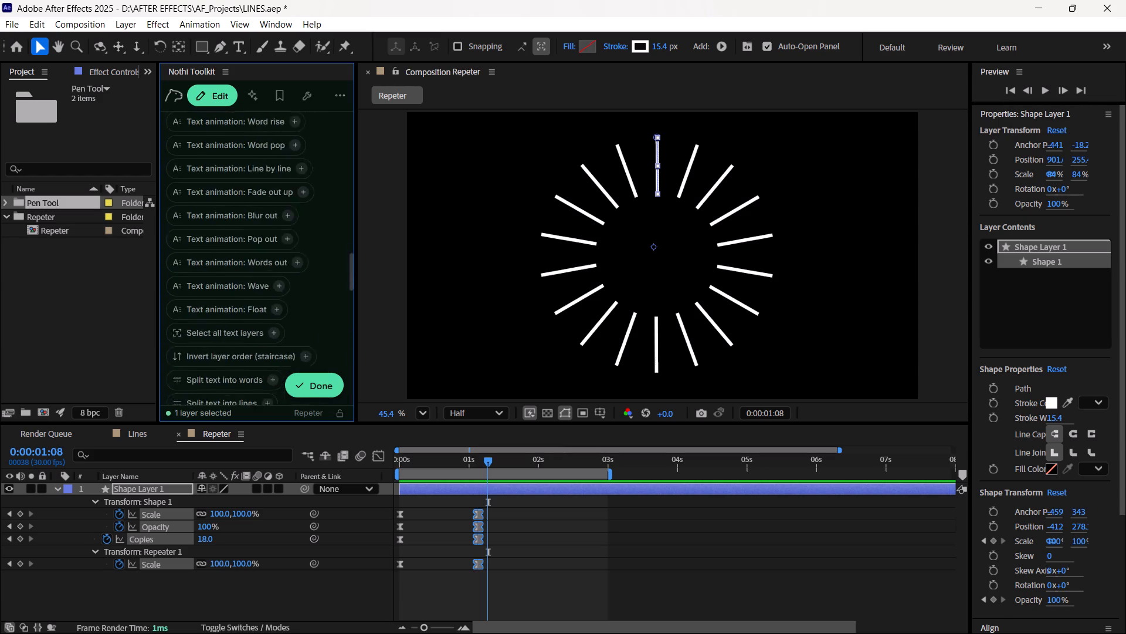
scroll(290, 257, up, 20)
scroll(290, 257, up, 1)
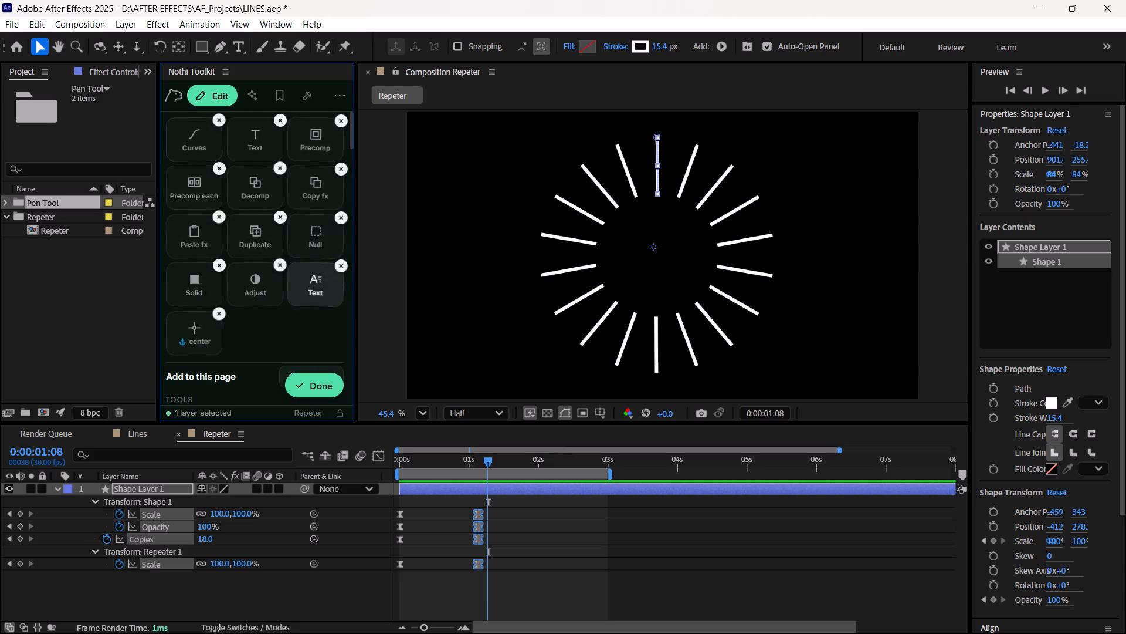
scroll(304, 271, down, 1)
scroll(251, 286, down, 3)
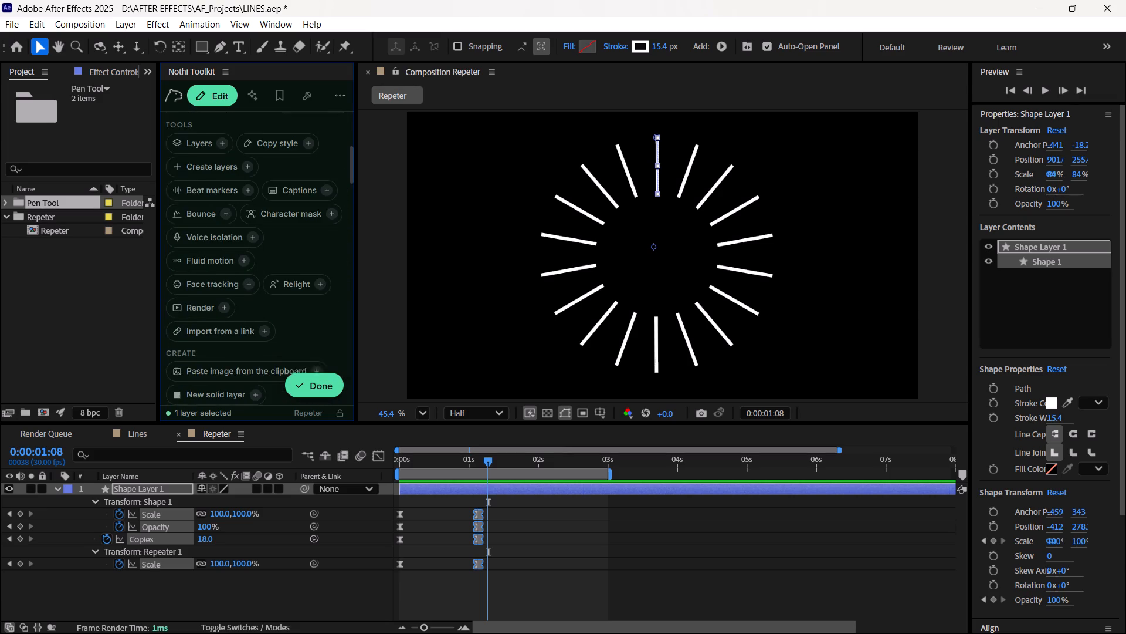
scroll(251, 289, up, 1)
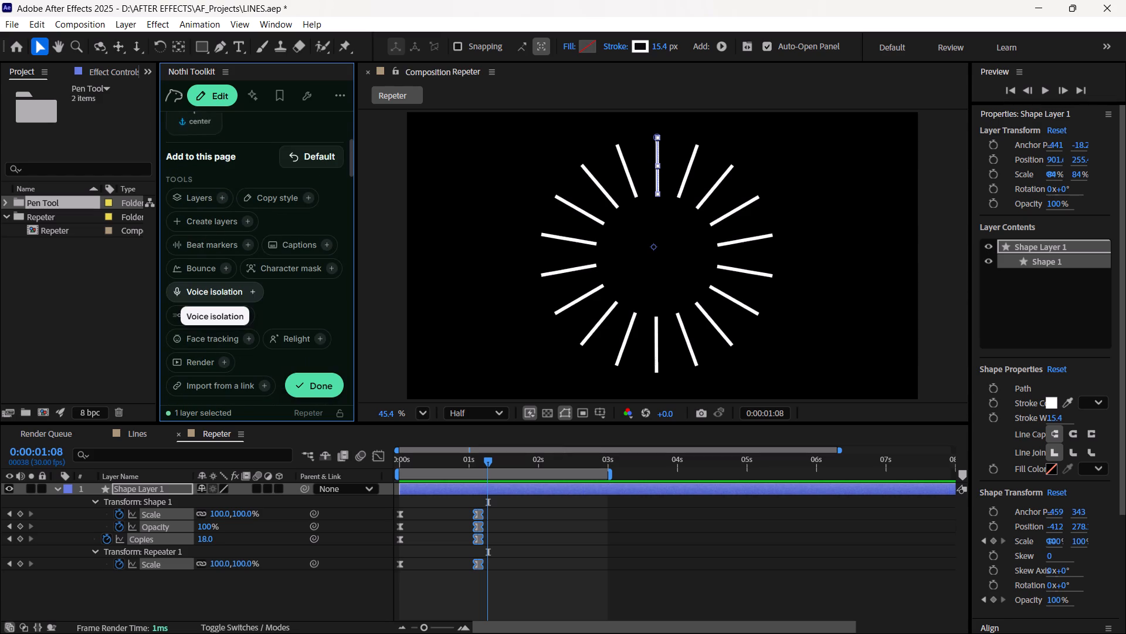
scroll(251, 289, down, 2)
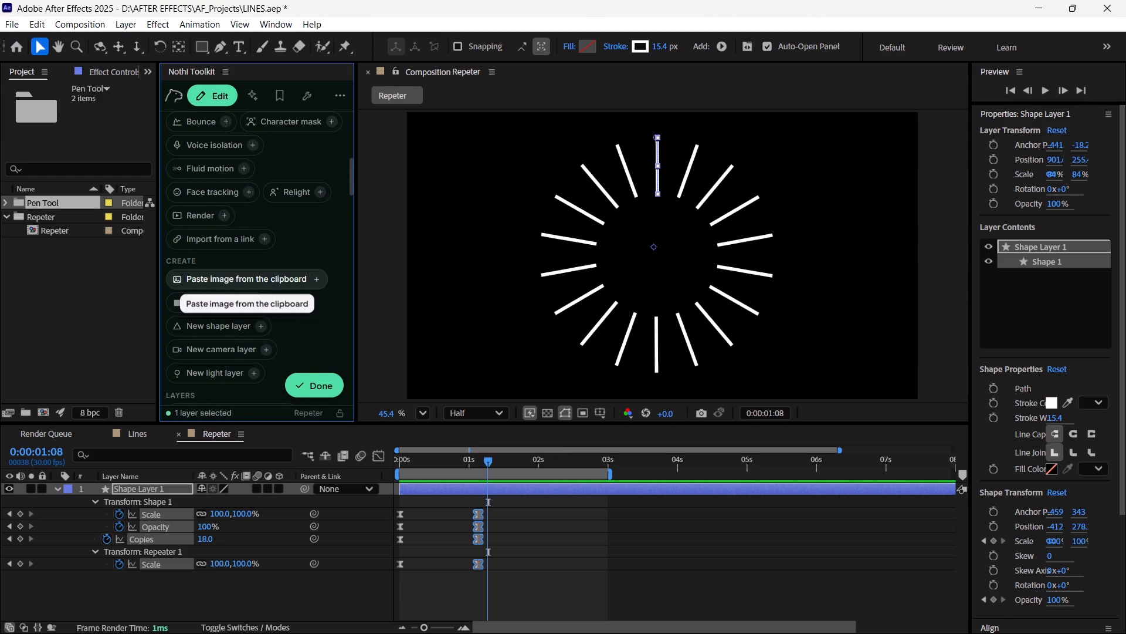
scroll(293, 271, down, 2)
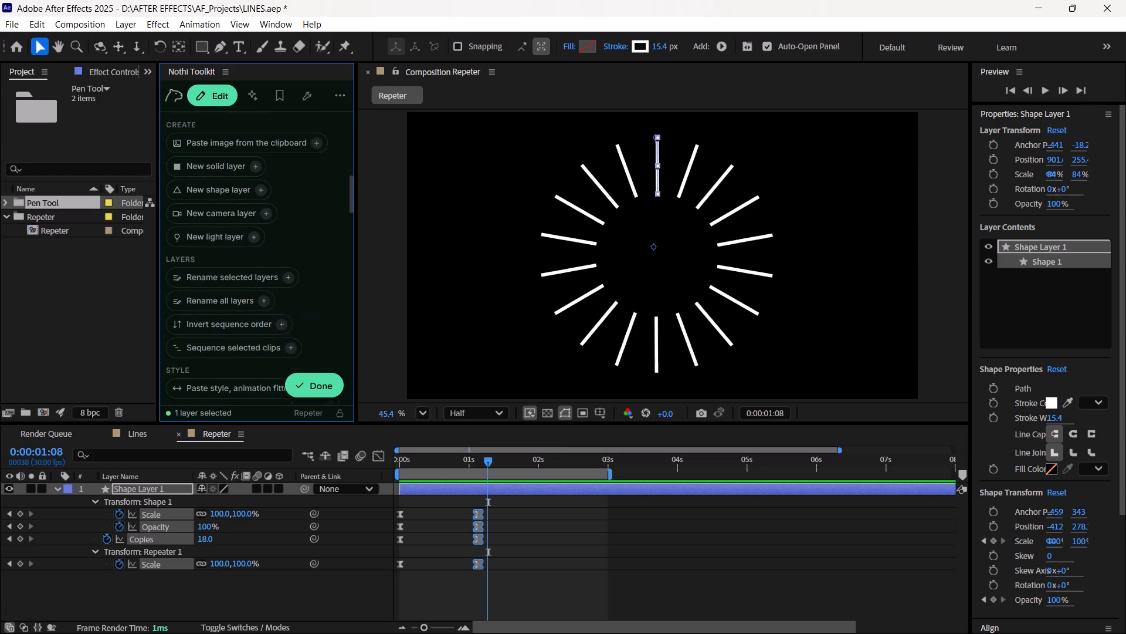
scroll(295, 272, down, 3)
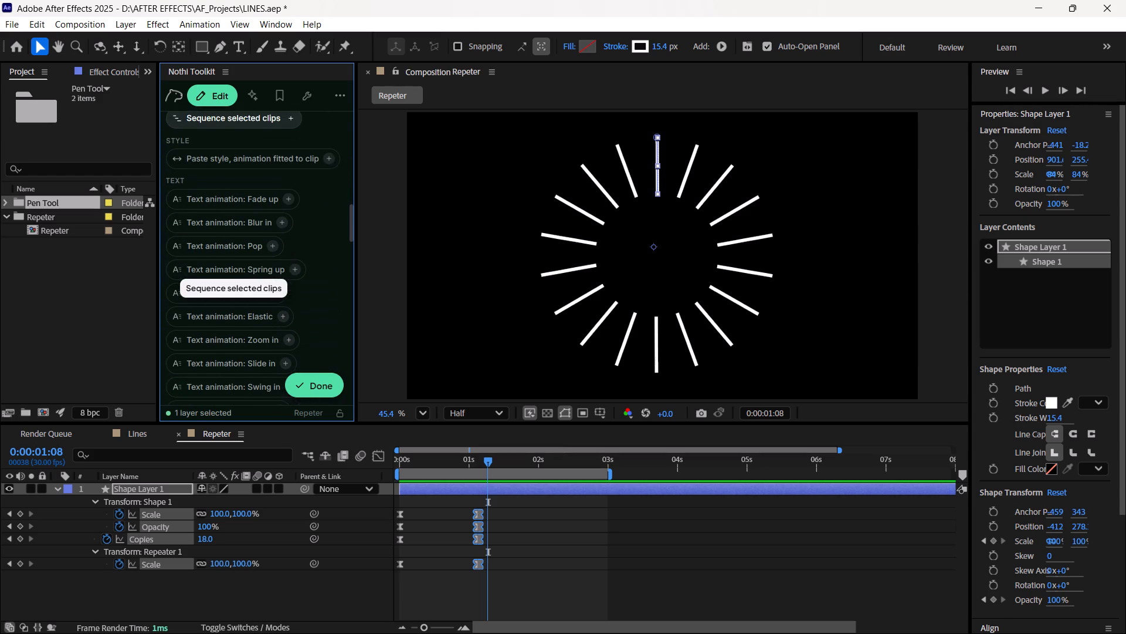
scroll(295, 272, down, 6)
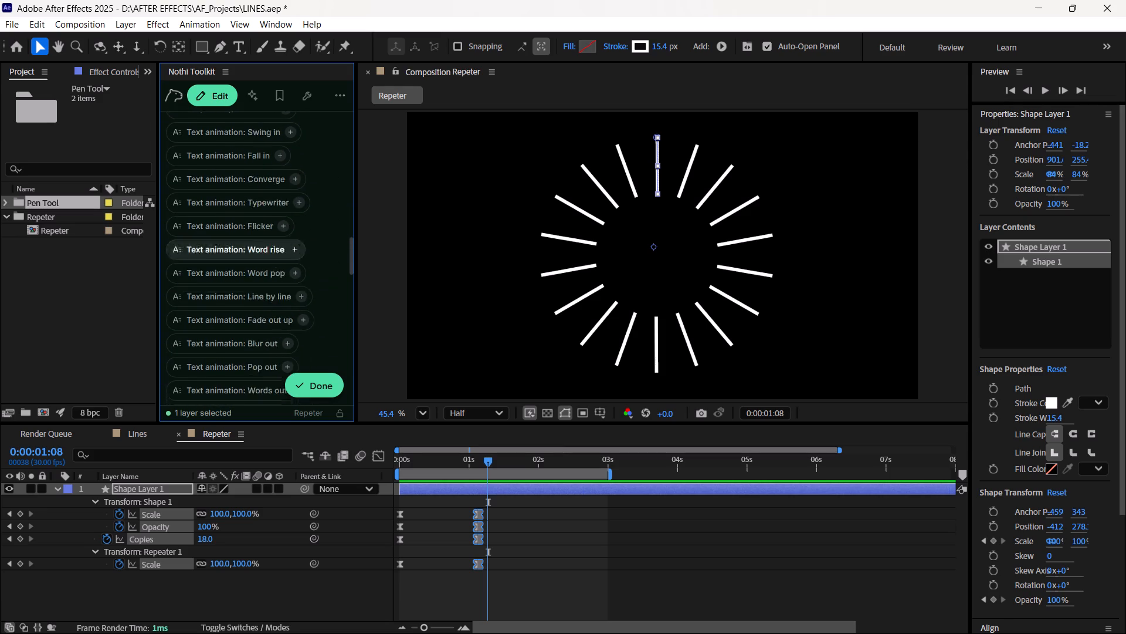
scroll(295, 272, down, 5)
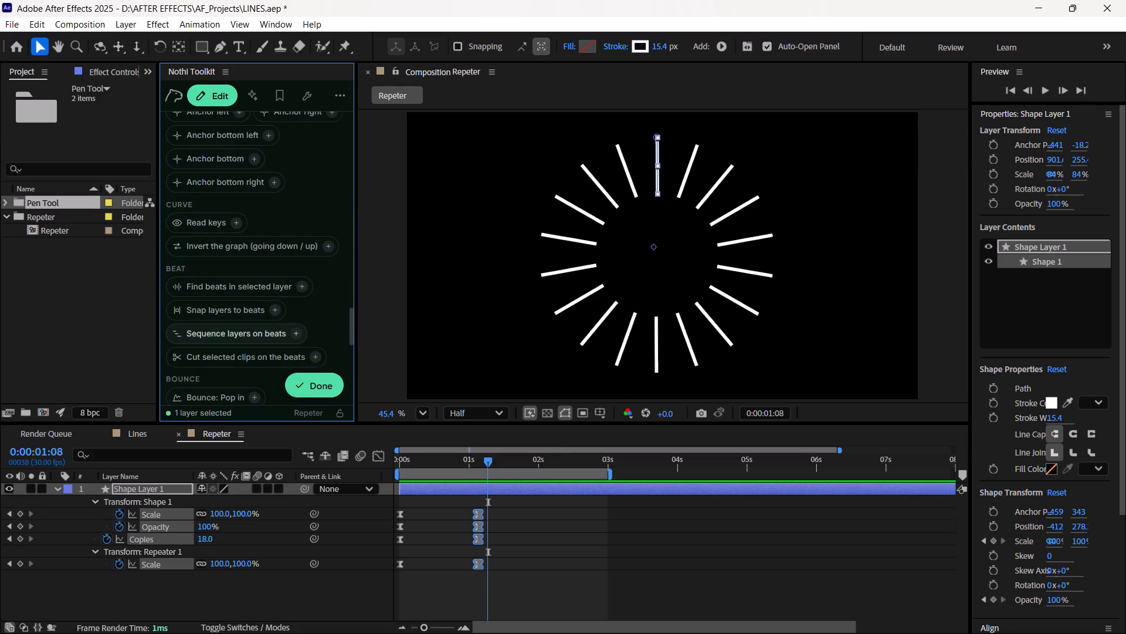
click(314, 379)
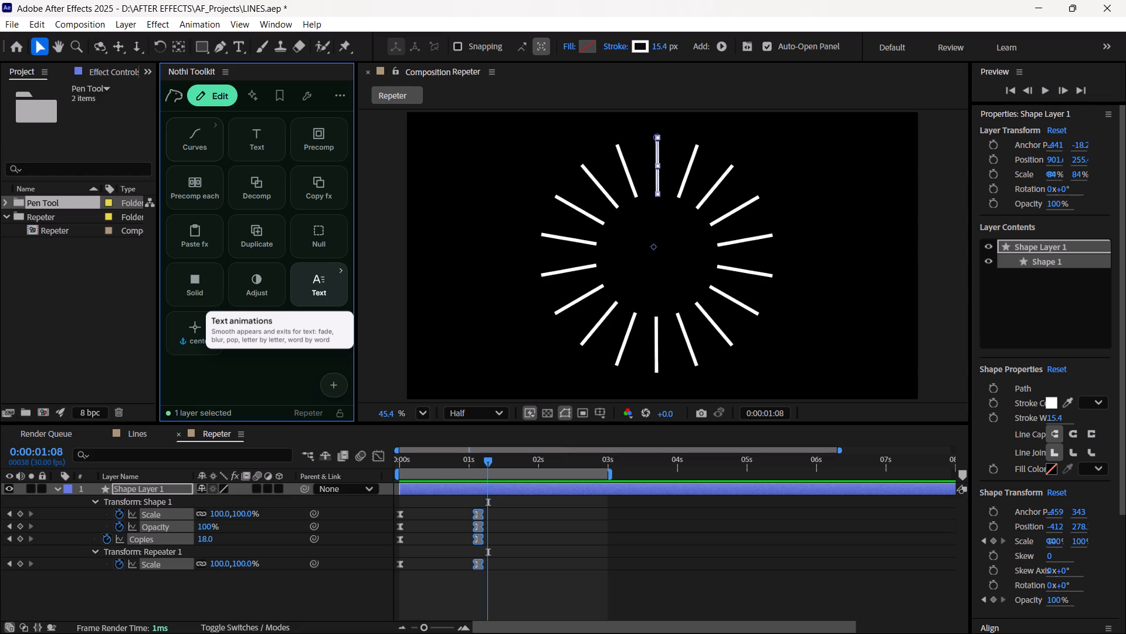
Save the project and close After Effects.
key(ctrl+s)
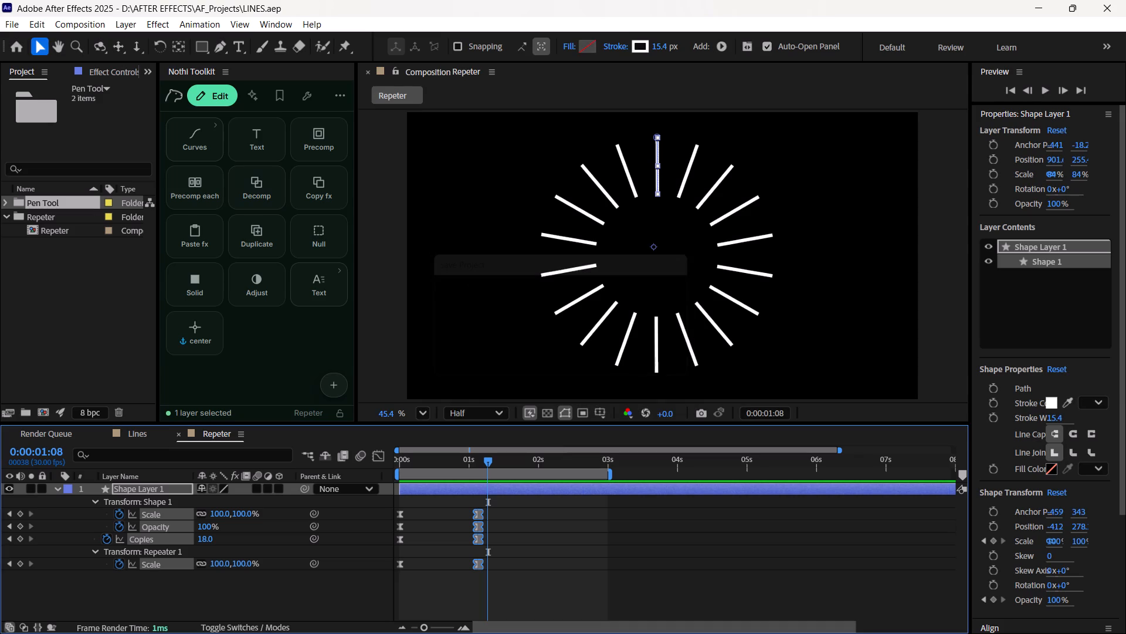
click(1114, 1)
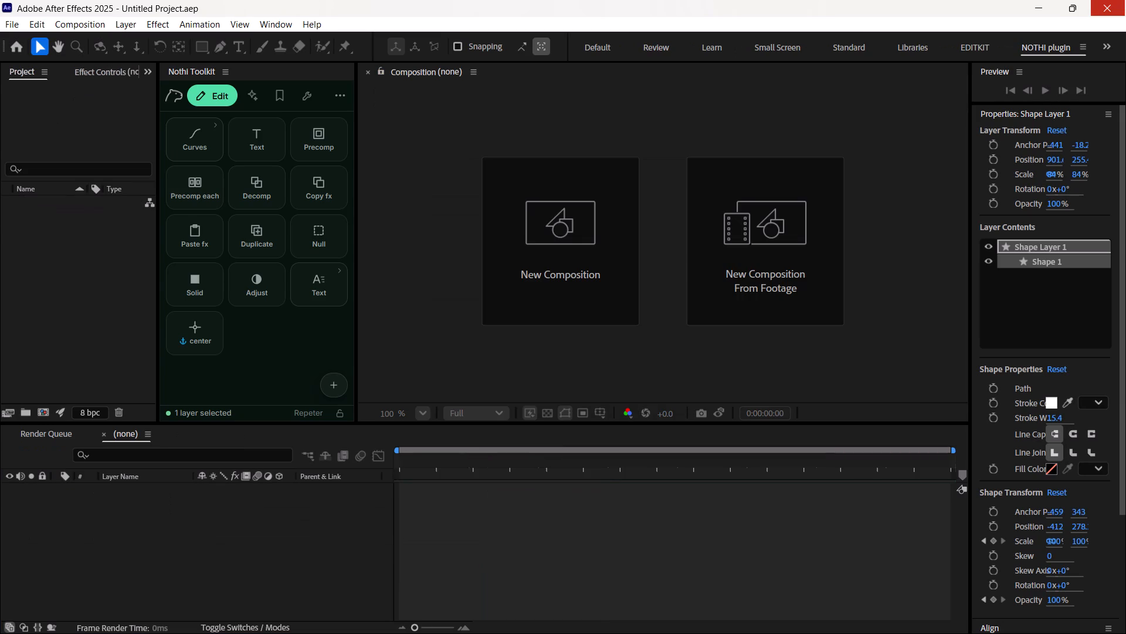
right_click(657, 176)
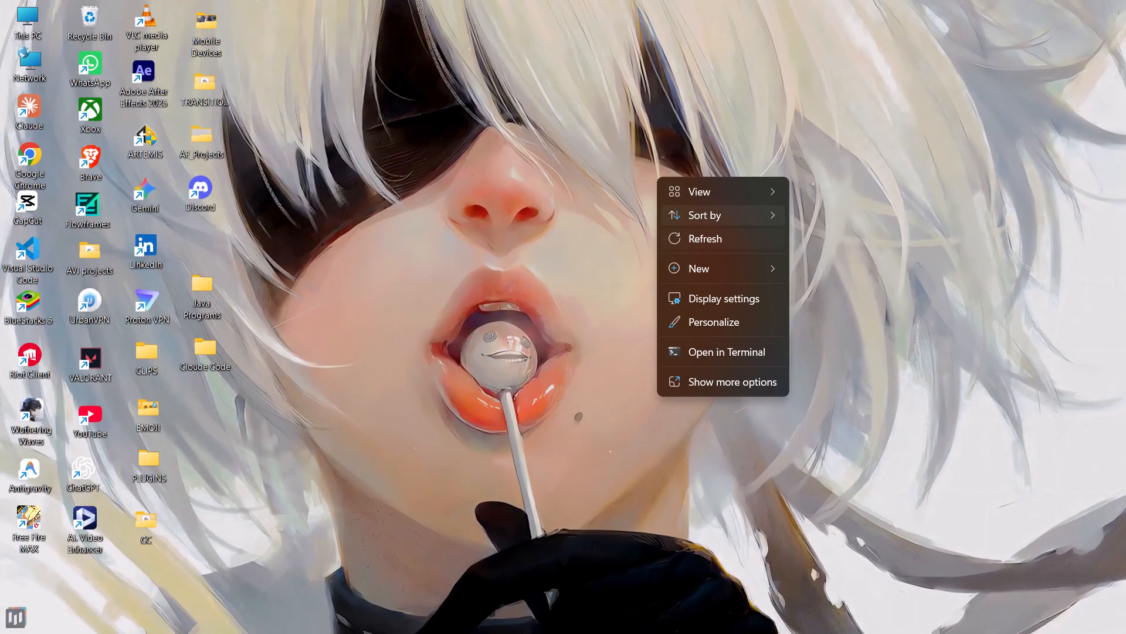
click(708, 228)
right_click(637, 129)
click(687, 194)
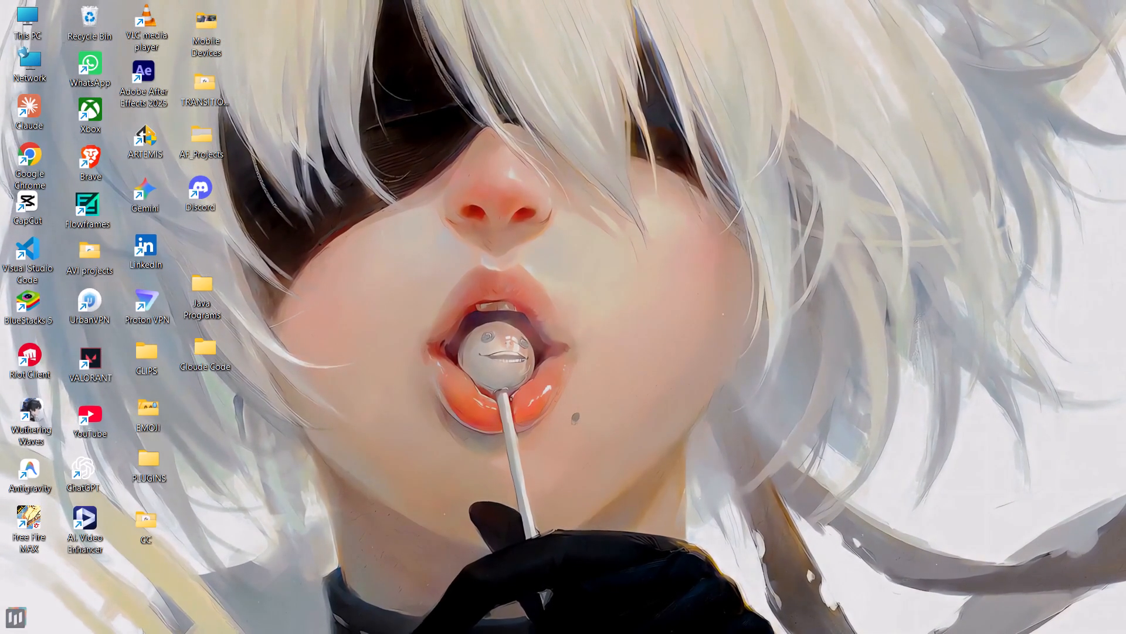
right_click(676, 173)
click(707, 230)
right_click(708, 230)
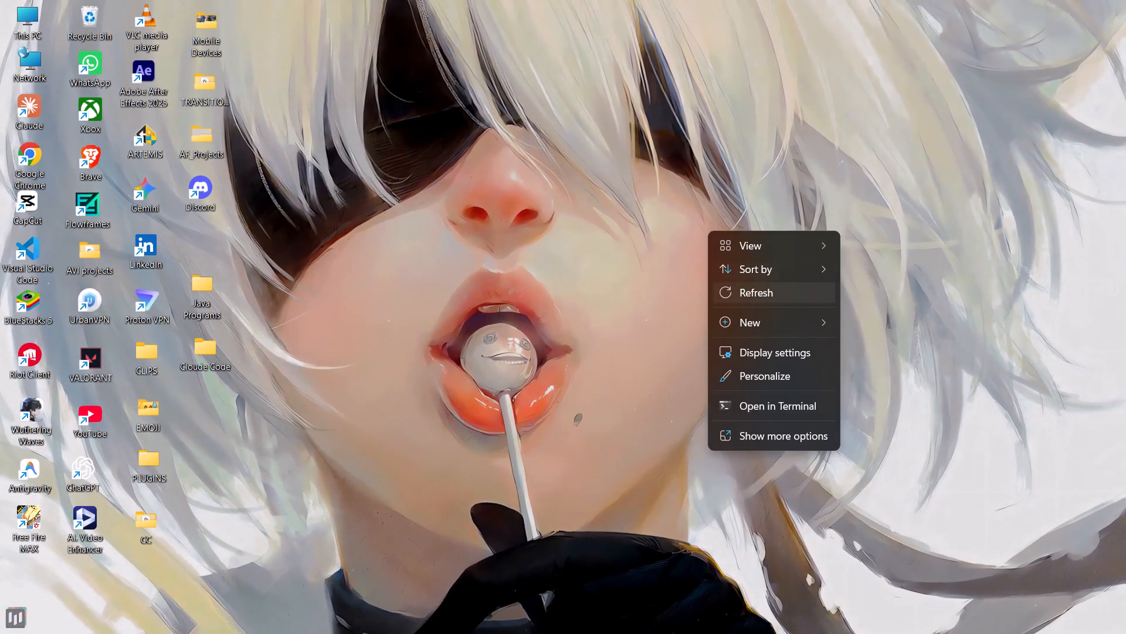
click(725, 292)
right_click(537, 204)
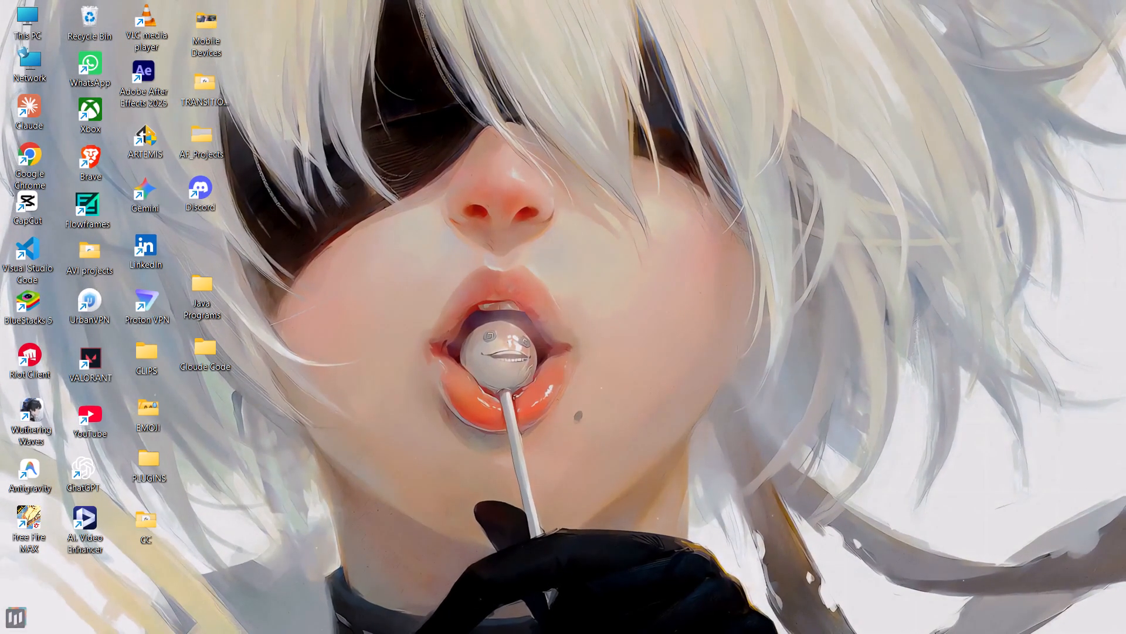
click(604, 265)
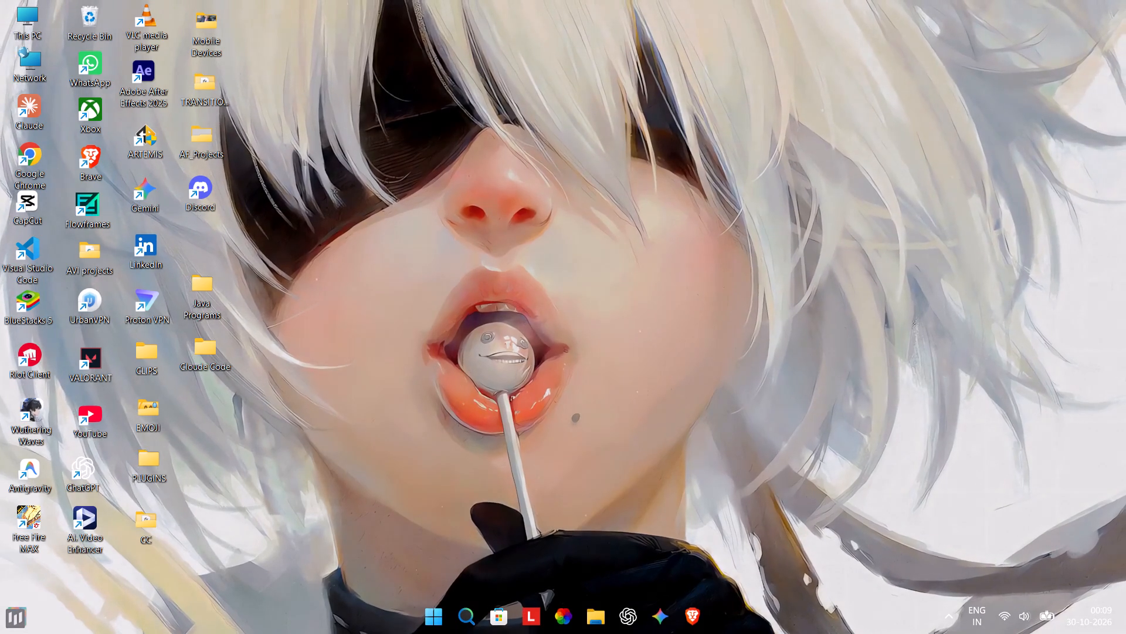
Show the hidden background-app icons in the Windows system tray.
click(954, 616)
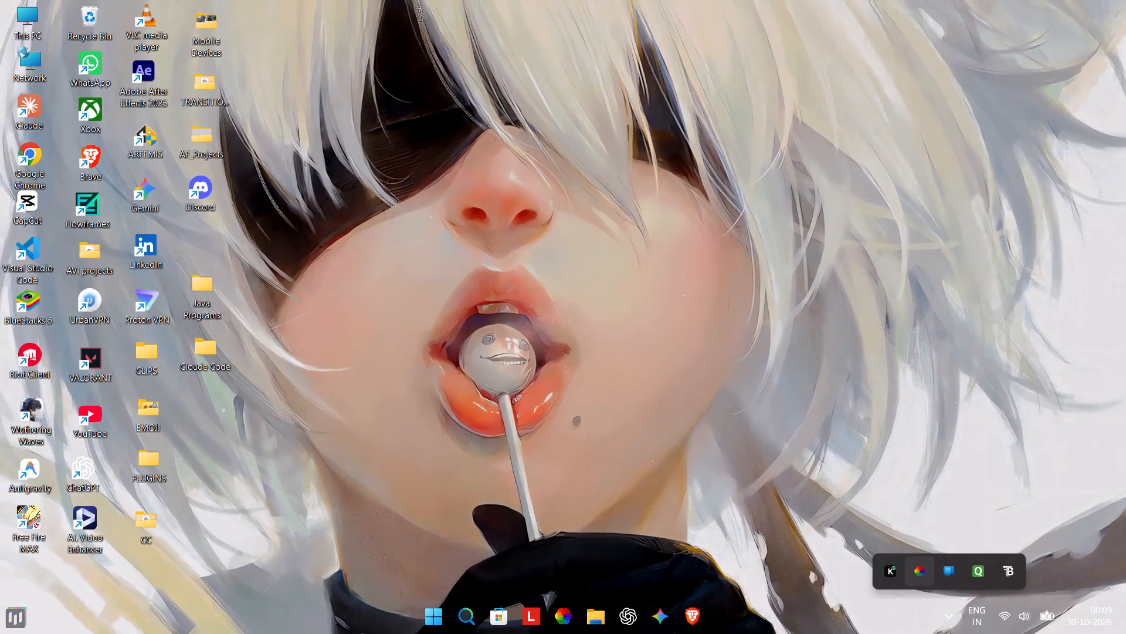